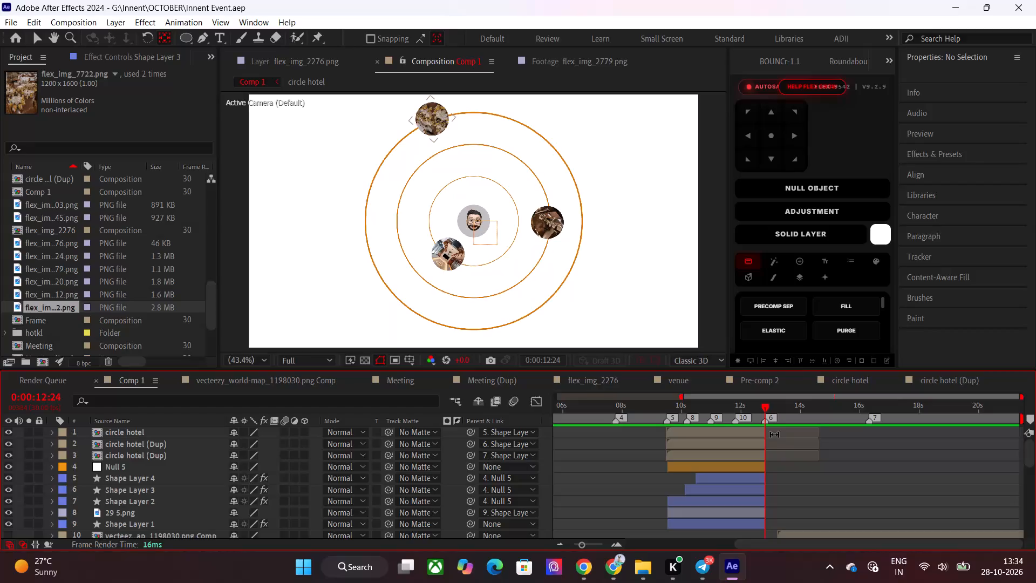
Review the orbiting circles animation around the 12-second mark in Comp 1.
{"action": "key", "text": "space"}
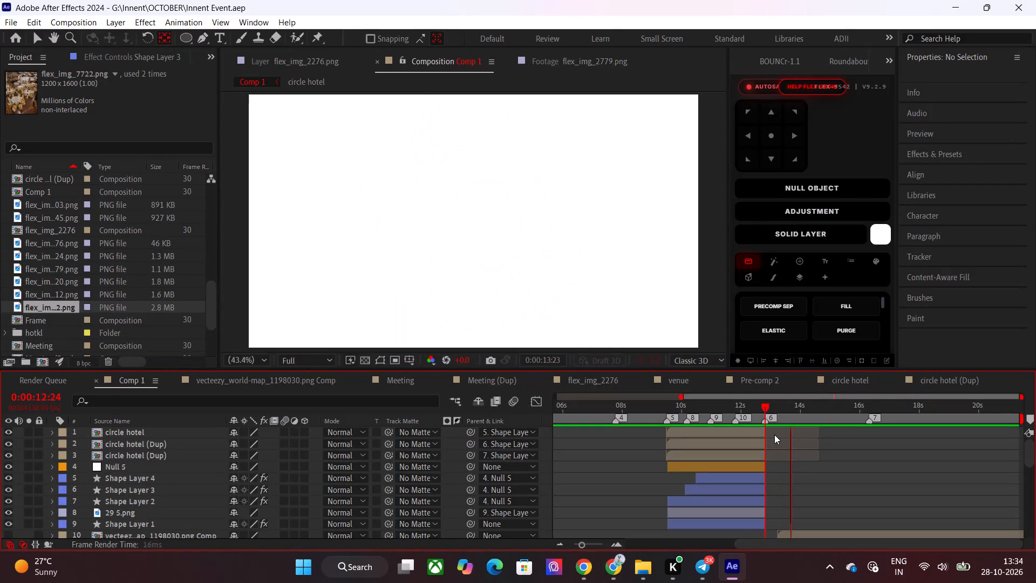
{"action": "left_click_drag", "start_coordinate": [765, 404], "coordinate": [774, 407]}
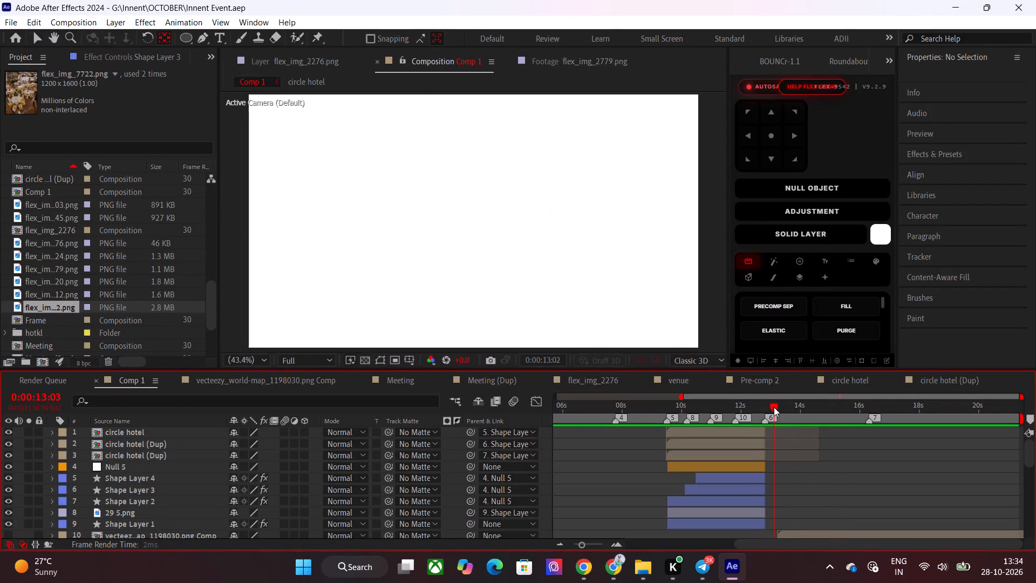
{"action": "left_click_drag", "start_coordinate": [774, 407], "coordinate": [736, 408]}
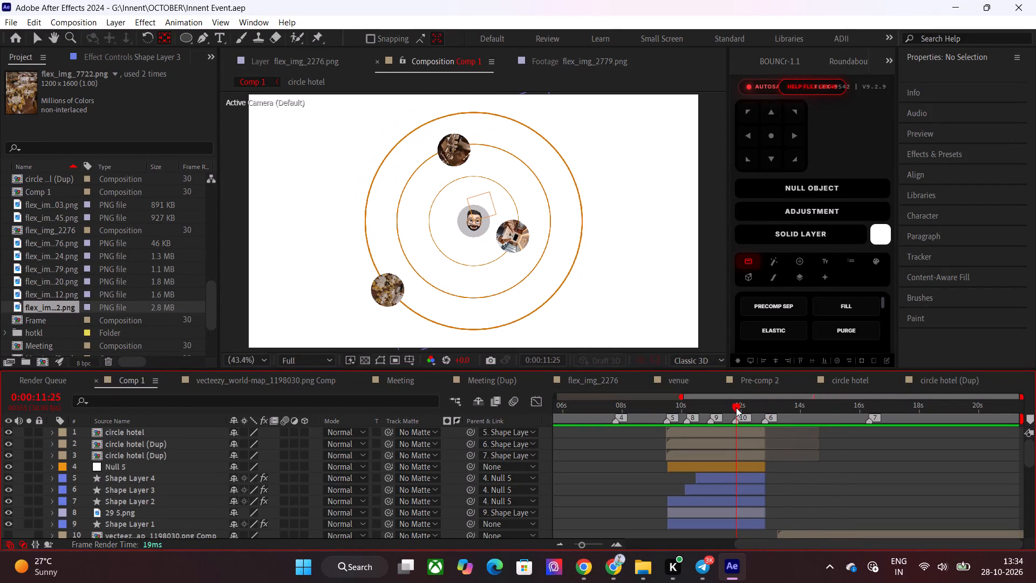
{"action": "left_click_drag", "start_coordinate": [736, 408], "coordinate": [743, 409]}
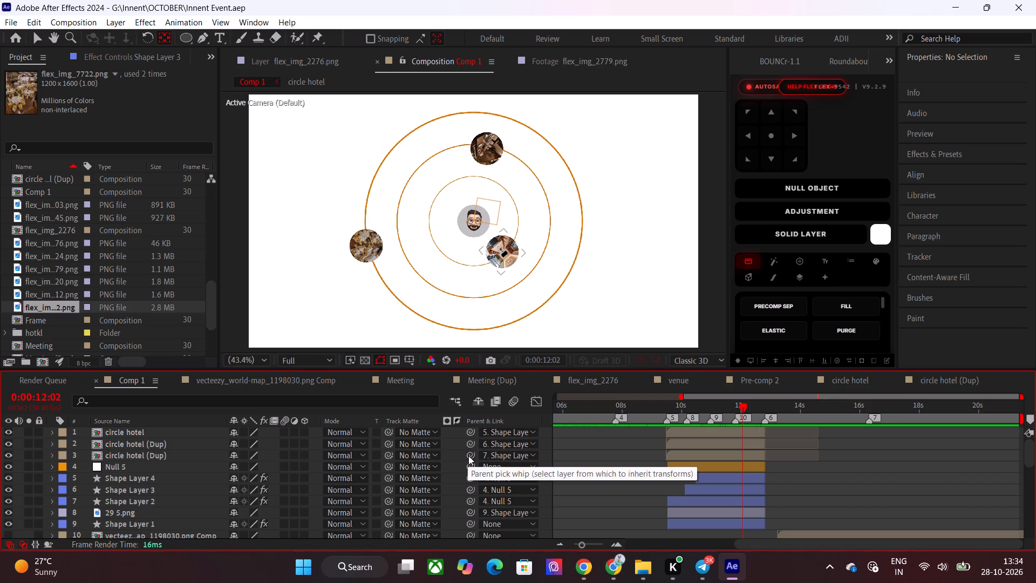
{"action": "left_click", "coordinate": [168, 462]}
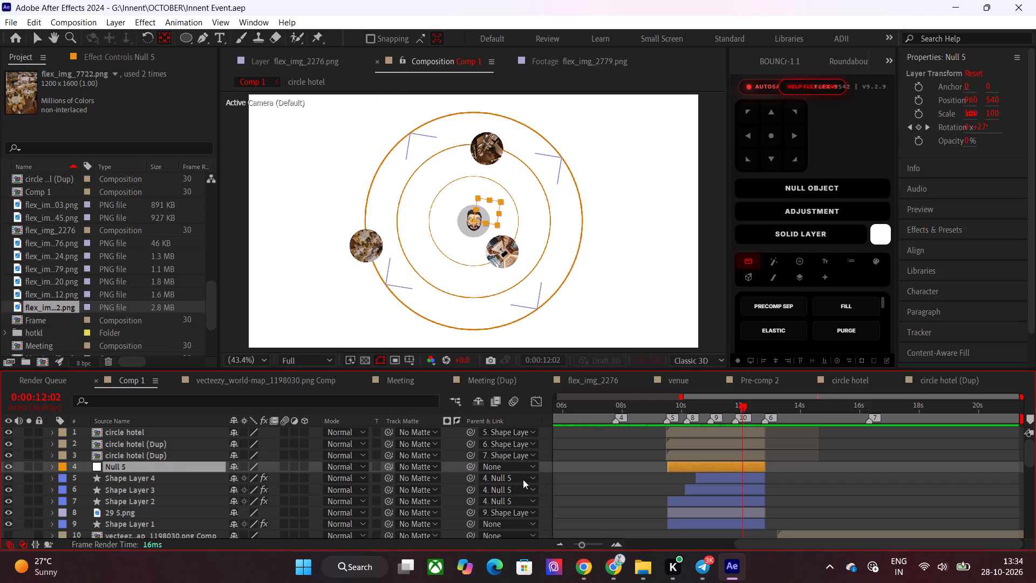
{"action": "left_click_drag", "start_coordinate": [745, 405], "coordinate": [735, 405]}
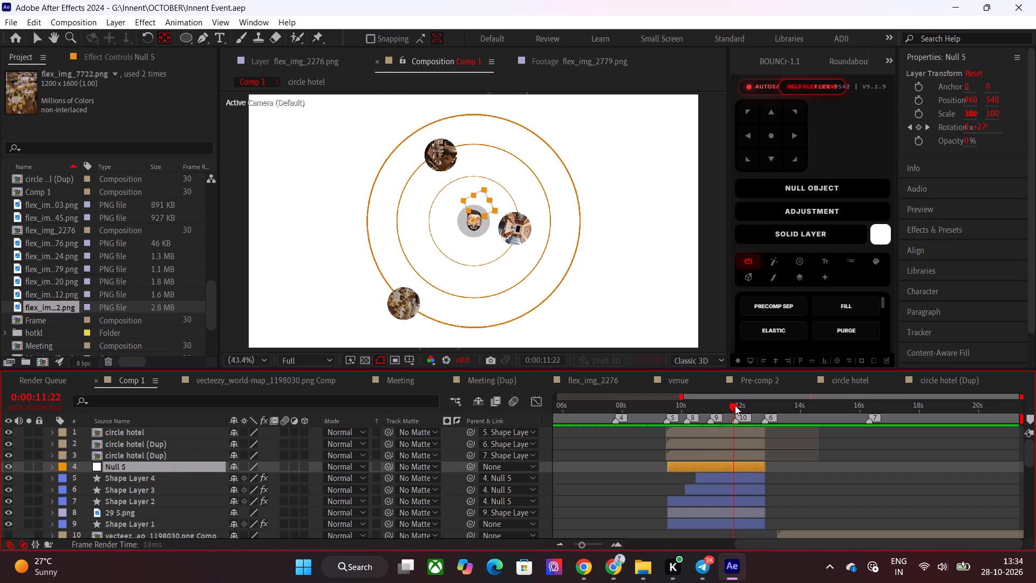
{"action": "left_click_drag", "start_coordinate": [735, 405], "coordinate": [740, 405]}
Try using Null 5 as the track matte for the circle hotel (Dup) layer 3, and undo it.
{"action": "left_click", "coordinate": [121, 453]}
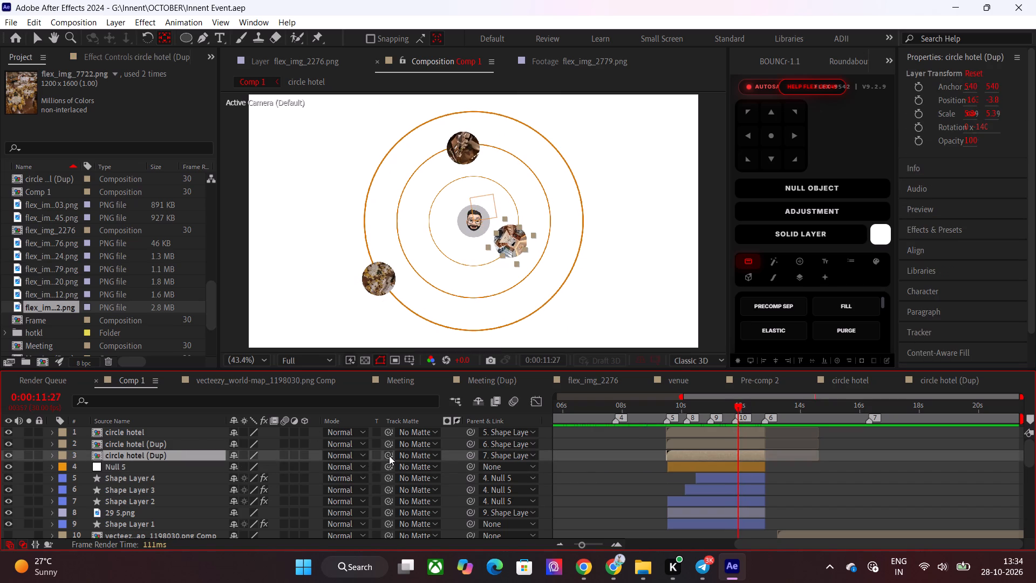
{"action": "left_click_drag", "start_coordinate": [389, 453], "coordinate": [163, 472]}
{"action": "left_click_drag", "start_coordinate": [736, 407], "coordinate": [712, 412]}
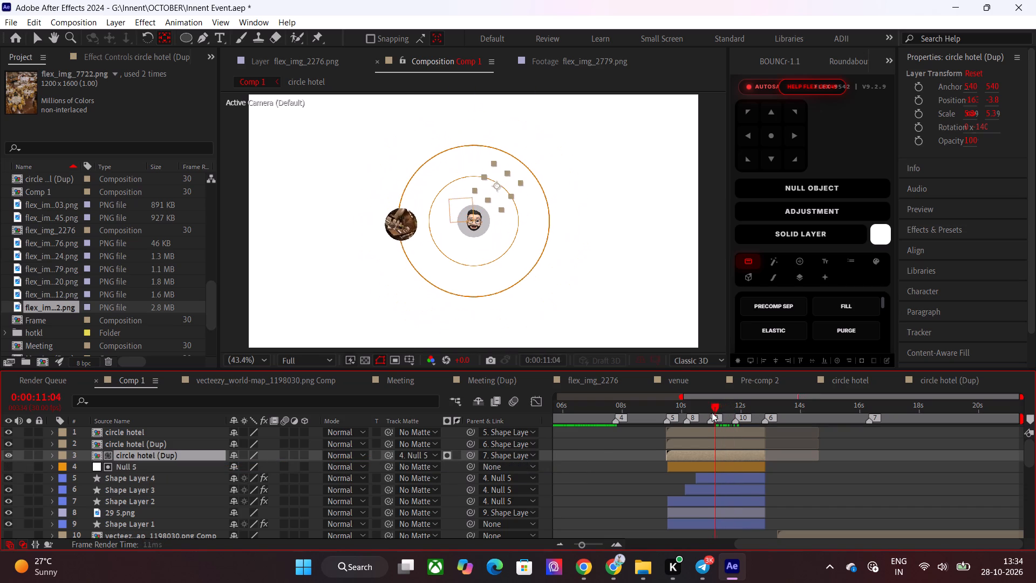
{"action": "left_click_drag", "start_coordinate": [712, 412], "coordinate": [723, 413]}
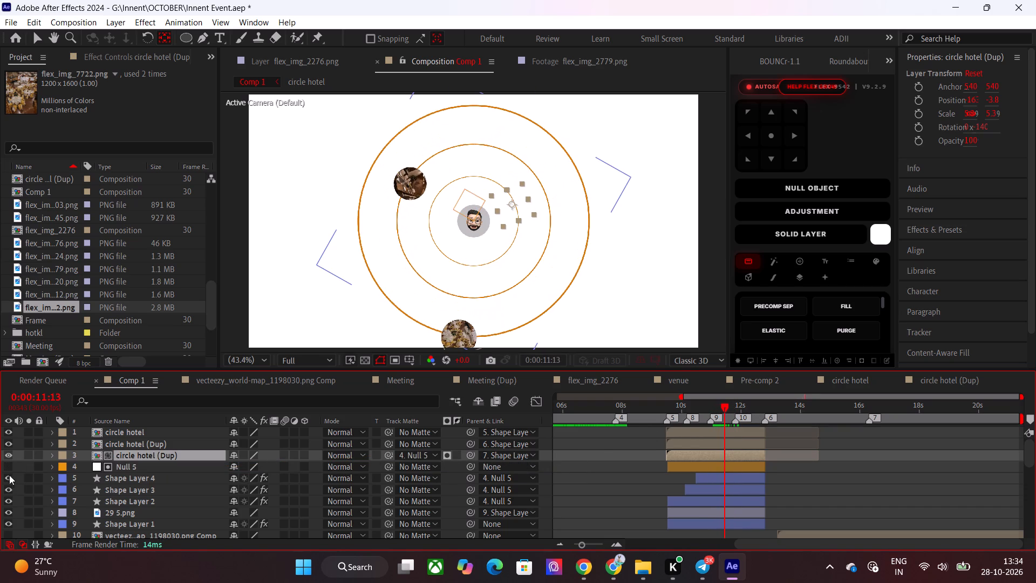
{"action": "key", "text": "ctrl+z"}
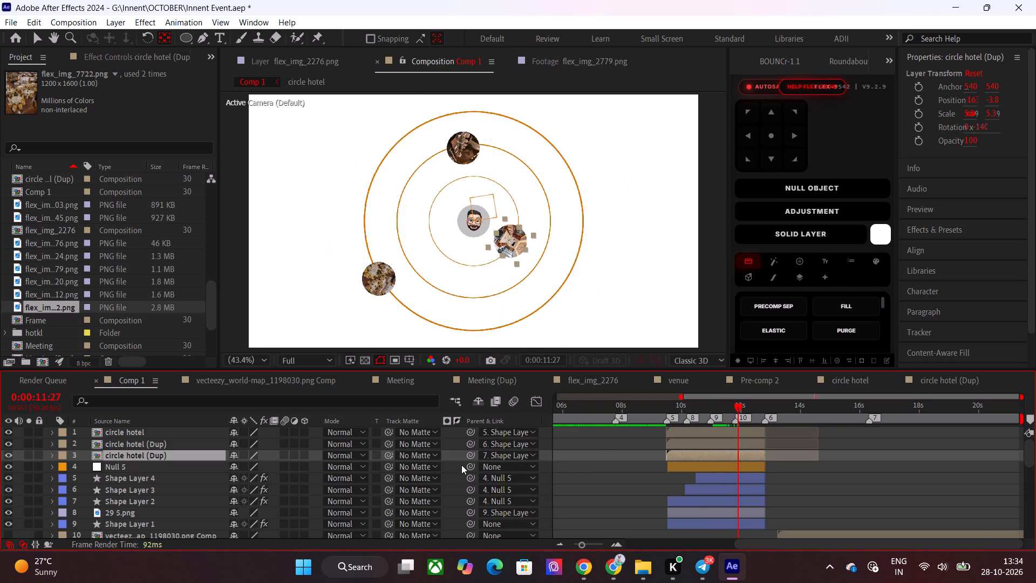
Parent the circle hotel (Dup) layer 3 directly to Null 5 and check its motion over time.
{"action": "left_click_drag", "start_coordinate": [472, 450], "coordinate": [178, 466]}
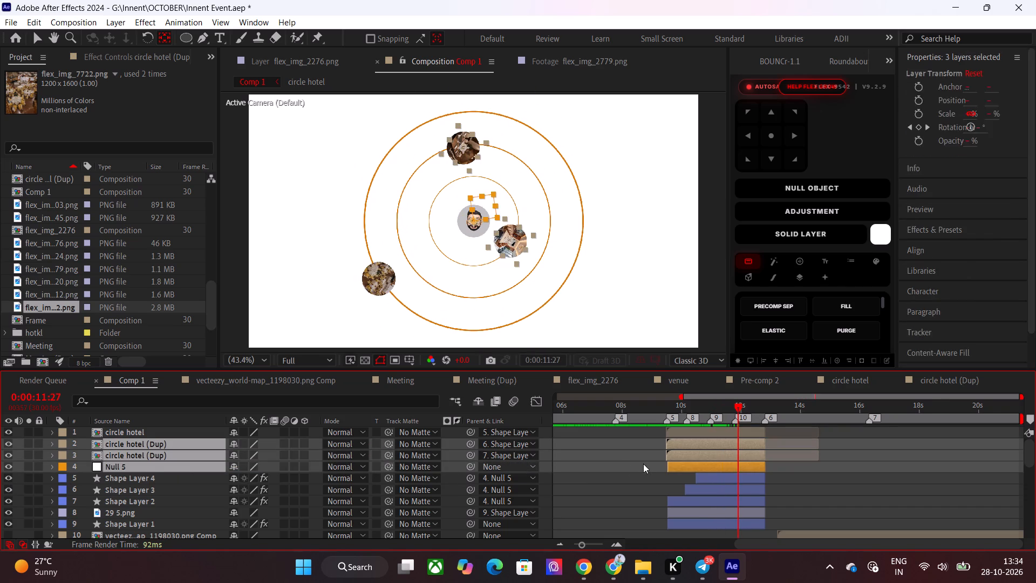
{"action": "left_click", "coordinate": [643, 464]}
{"action": "left_click_drag", "start_coordinate": [473, 456], "coordinate": [151, 469]}
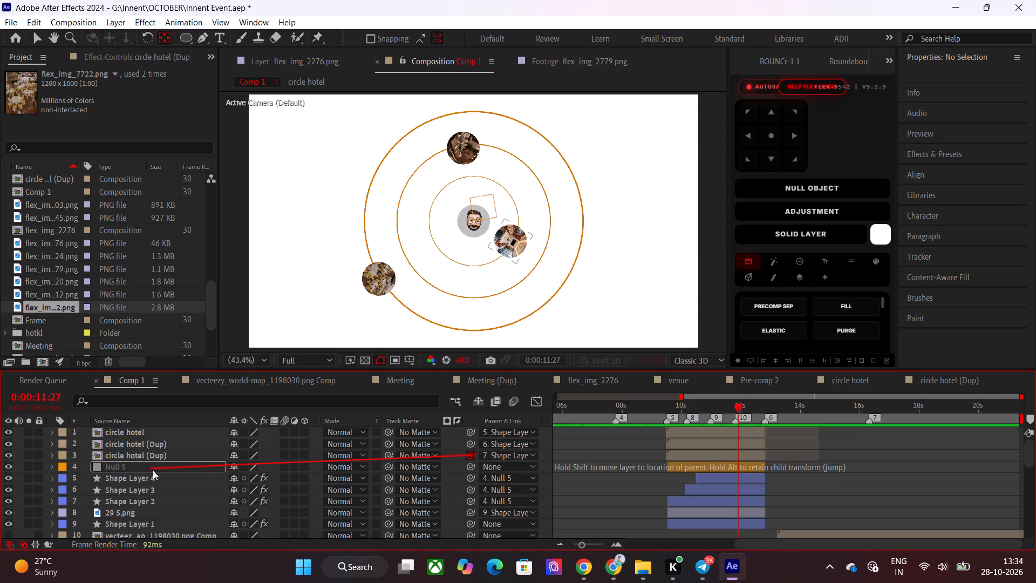
{"action": "left_click_drag", "start_coordinate": [740, 402], "coordinate": [748, 403]}
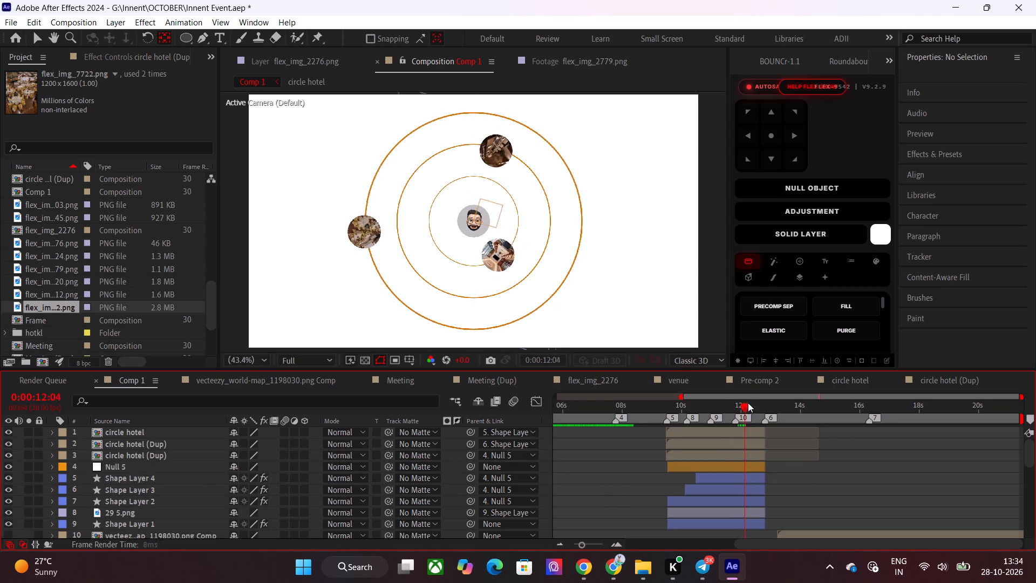
{"action": "left_click_drag", "start_coordinate": [748, 403], "coordinate": [712, 416]}
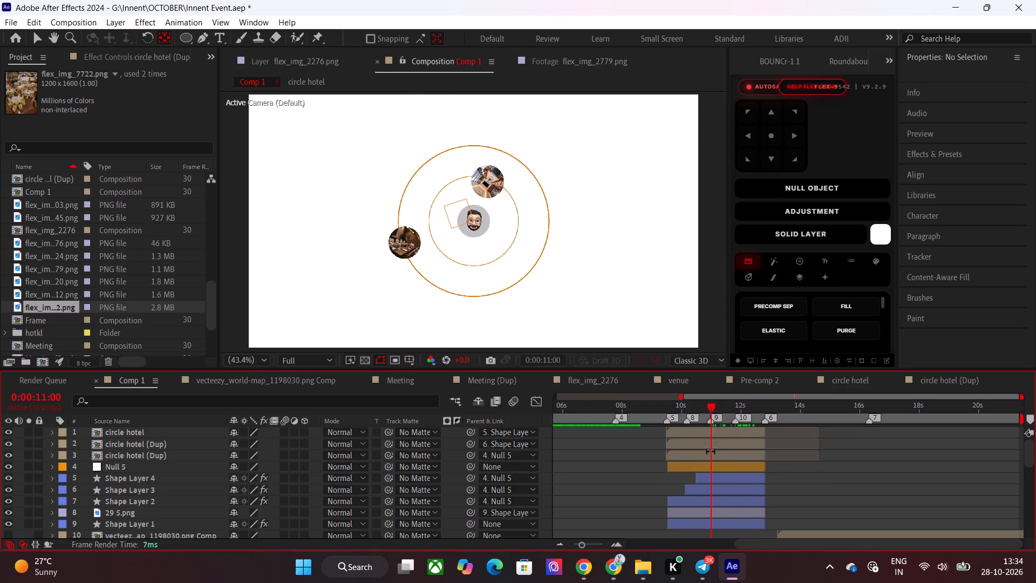
Set the rotation of circle hotel (Dup) layer 3 to 0° and check its orientation along the orbit.
{"action": "left_click", "coordinate": [705, 460]}
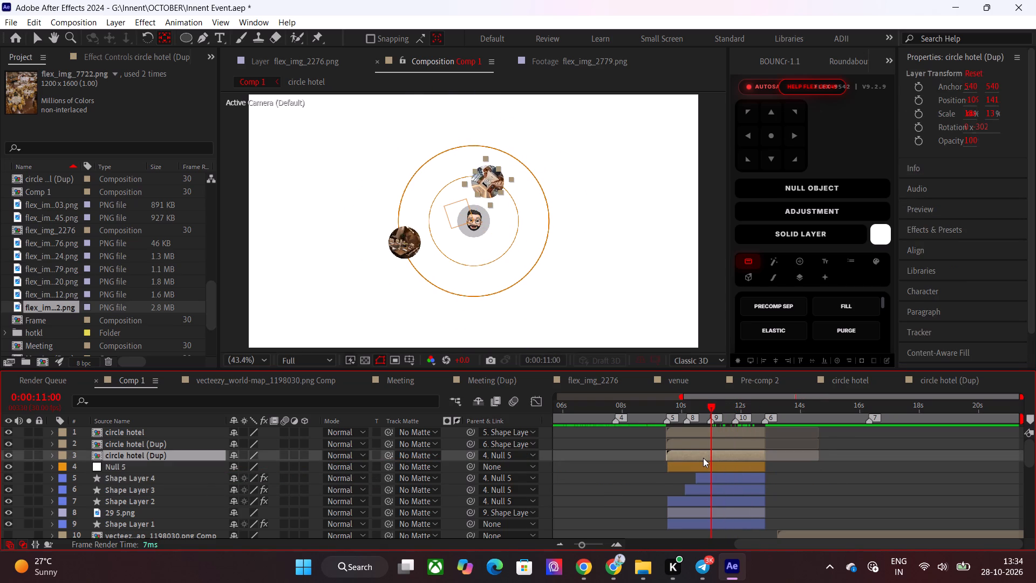
{"action": "key", "text": "r"}
{"action": "left_click", "coordinate": [252, 464]}
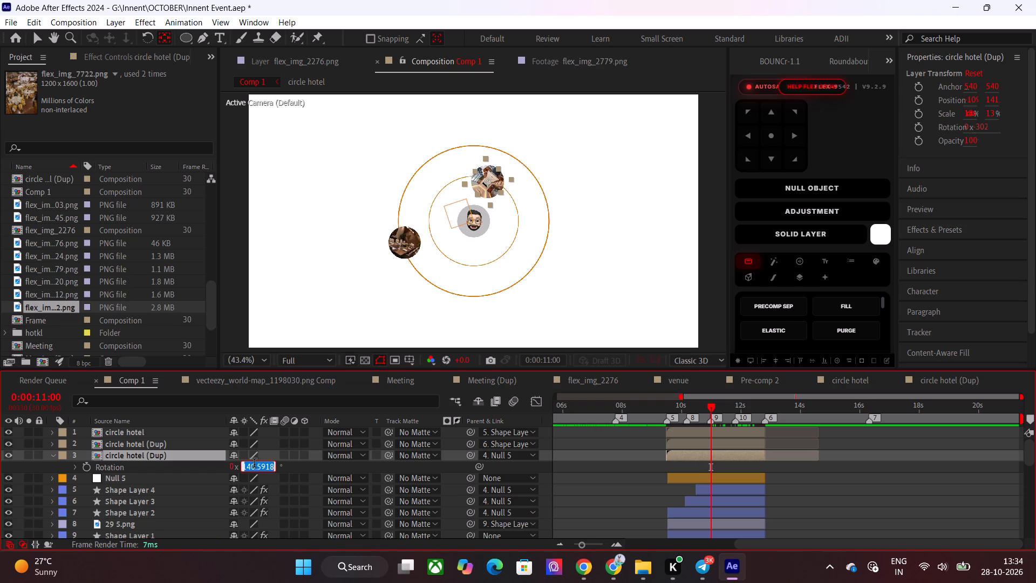
{"action": "key", "text": "0"}
{"action": "key", "text": "Return"}
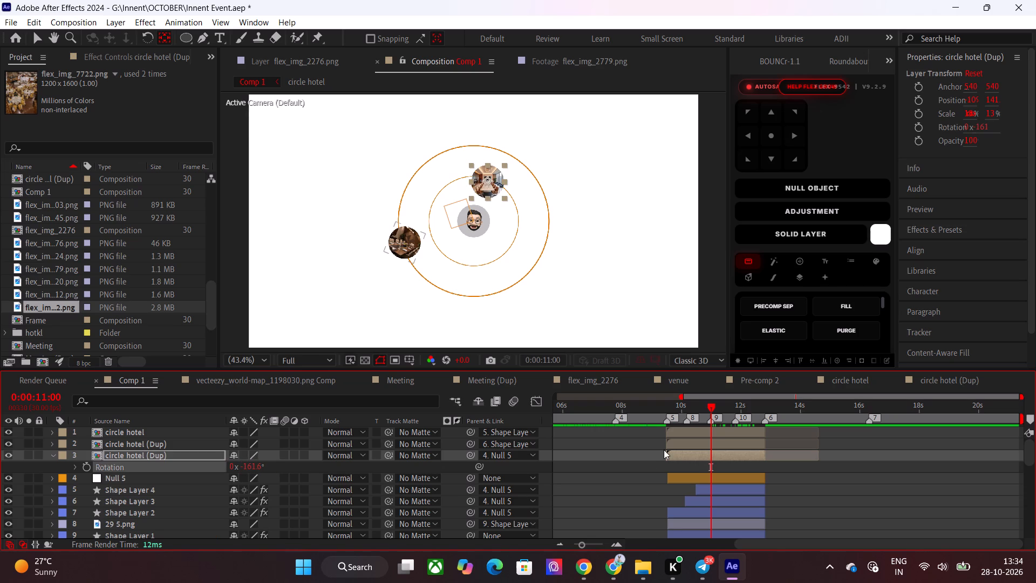
{"action": "left_click_drag", "start_coordinate": [711, 408], "coordinate": [745, 408]}
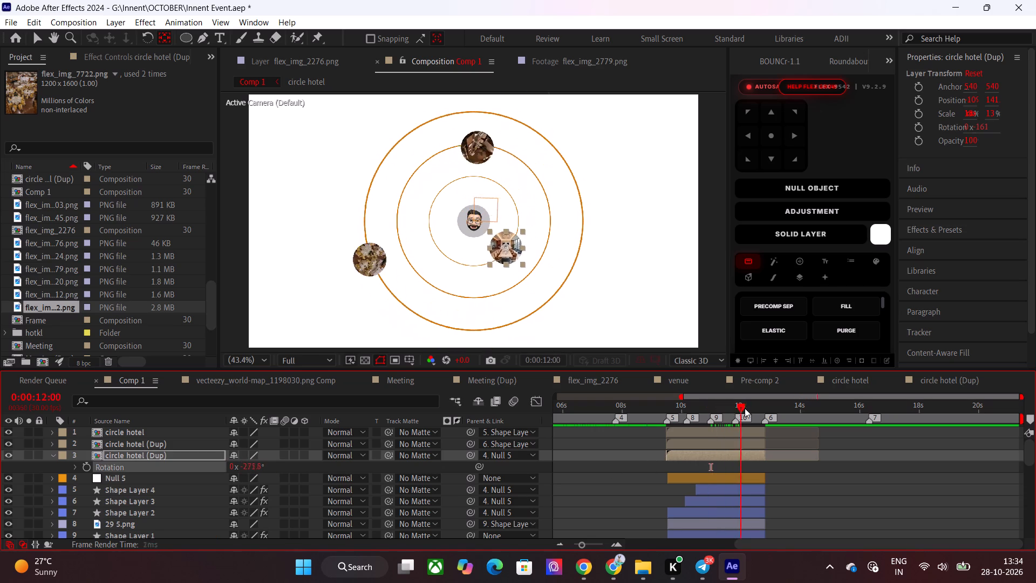
{"action": "left_click_drag", "start_coordinate": [745, 408], "coordinate": [686, 423]}
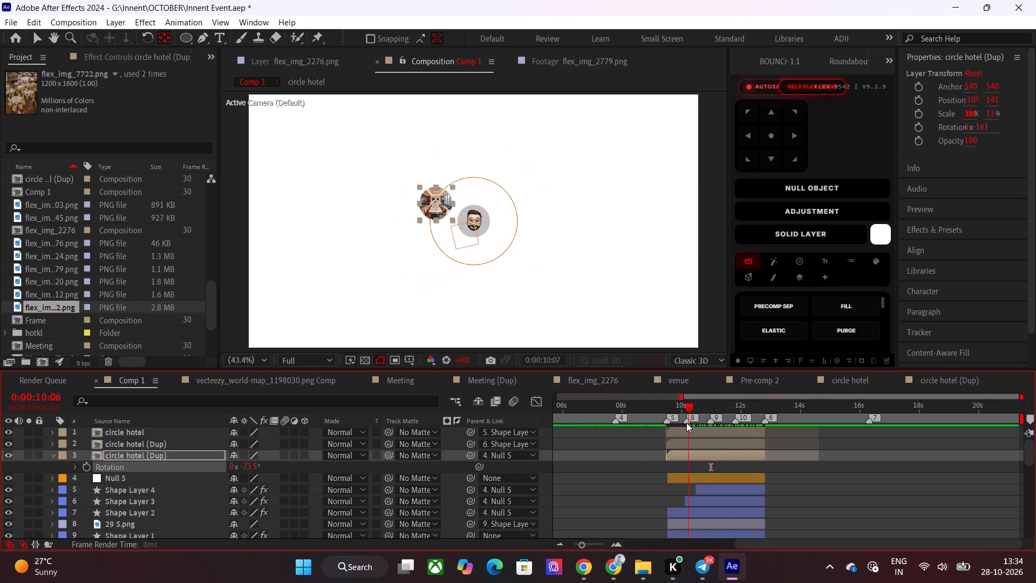
{"action": "left_click_drag", "start_coordinate": [686, 423], "coordinate": [693, 435]}
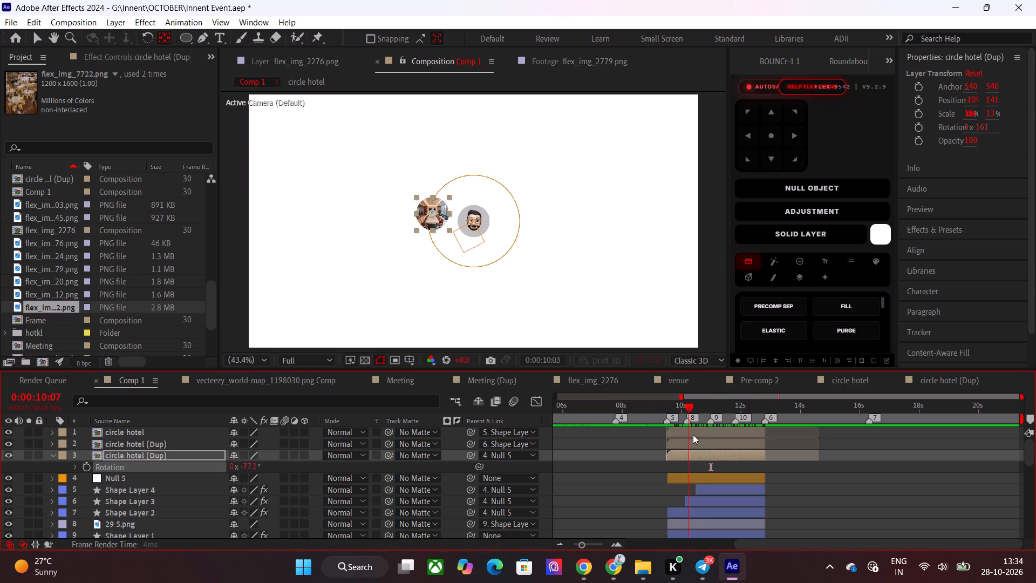
{"action": "left_click_drag", "start_coordinate": [693, 435], "coordinate": [732, 443]}
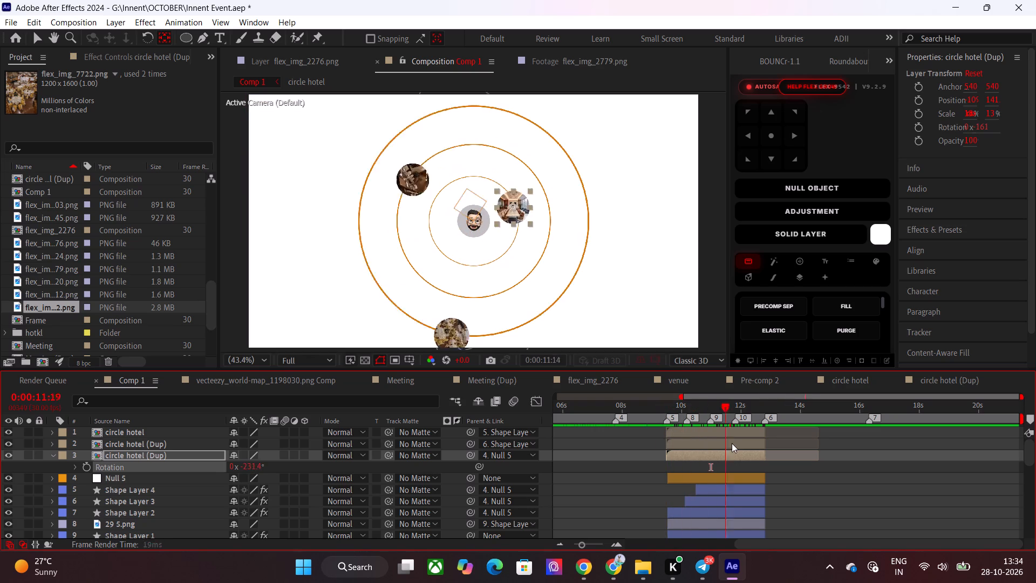
{"action": "left_click_drag", "start_coordinate": [732, 443], "coordinate": [739, 446]}
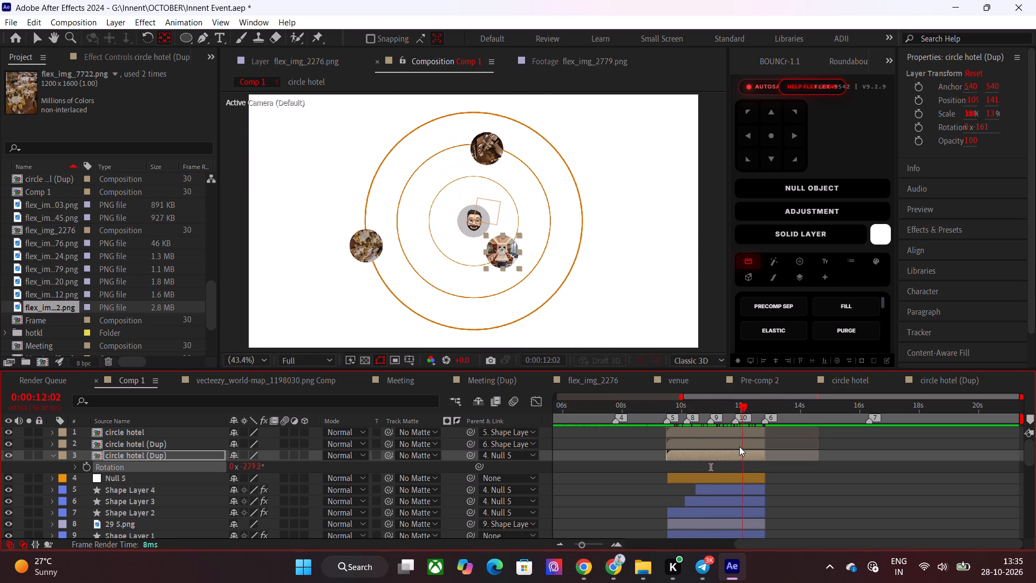
{"action": "left_click_drag", "start_coordinate": [739, 446], "coordinate": [737, 449]}
Parent the circle hotel layer 1 and the circle hotel (Dup) layer 2 to Null 5.
{"action": "left_click", "coordinate": [458, 443]}
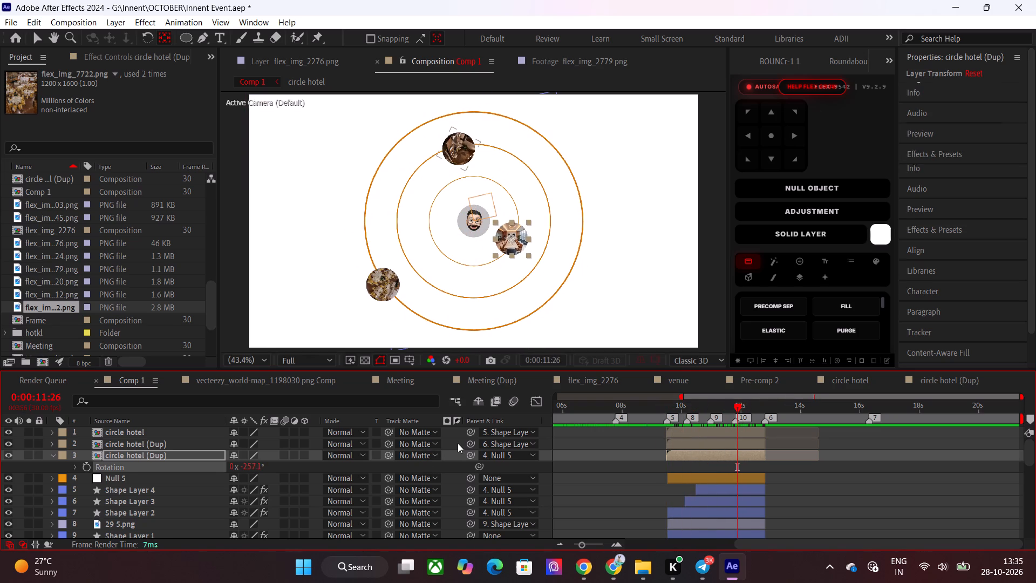
{"action": "left_click", "coordinate": [199, 441]}
{"action": "left_click", "coordinate": [172, 433], "text": "shift"}
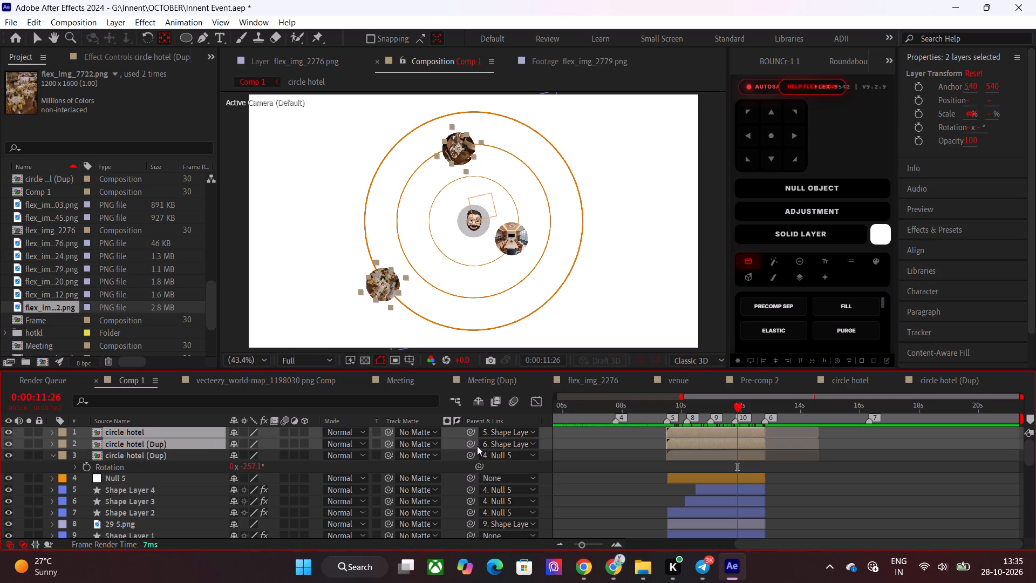
{"action": "left_click_drag", "start_coordinate": [472, 431], "coordinate": [119, 476]}
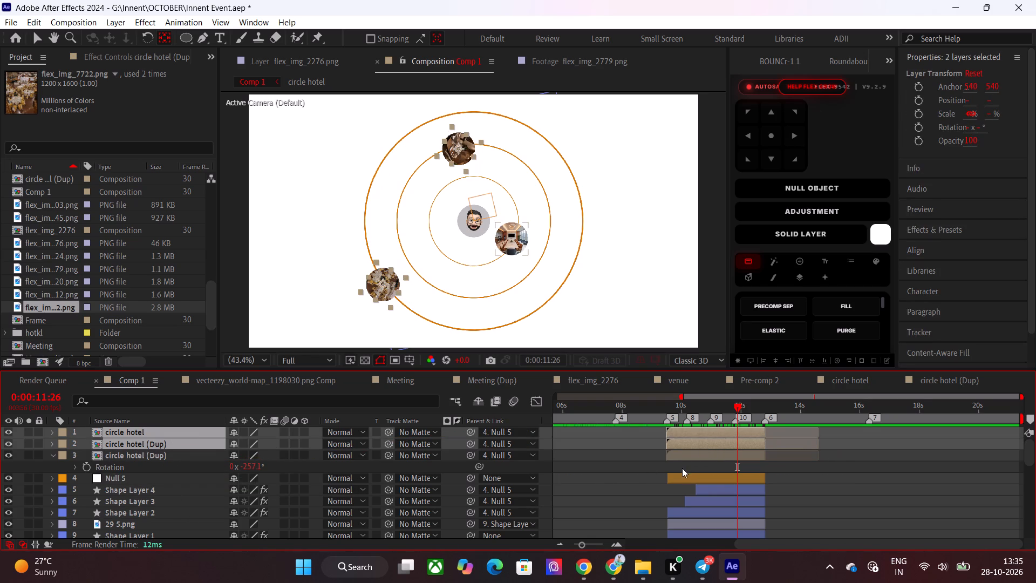
{"action": "left_click", "coordinate": [682, 468]}
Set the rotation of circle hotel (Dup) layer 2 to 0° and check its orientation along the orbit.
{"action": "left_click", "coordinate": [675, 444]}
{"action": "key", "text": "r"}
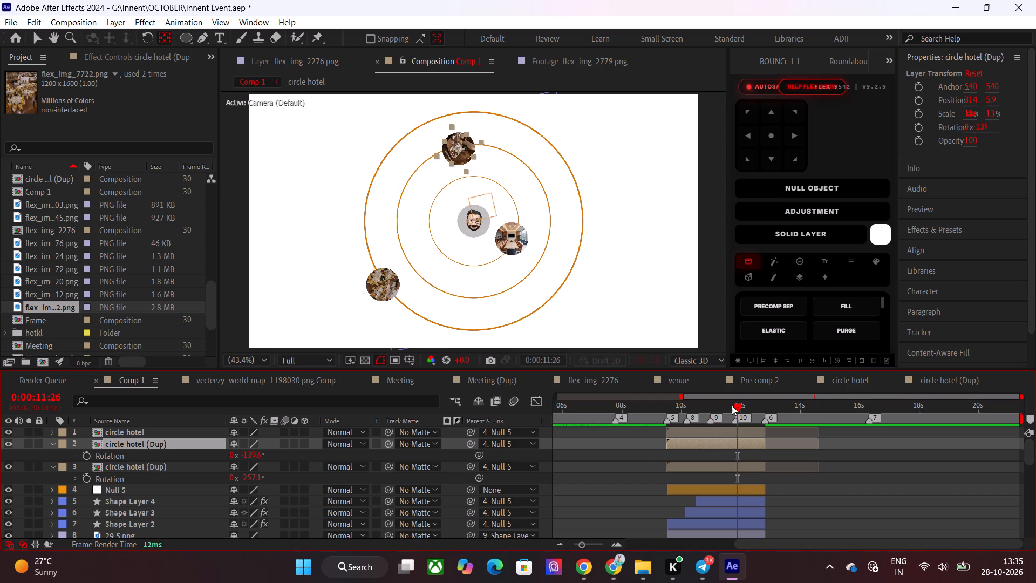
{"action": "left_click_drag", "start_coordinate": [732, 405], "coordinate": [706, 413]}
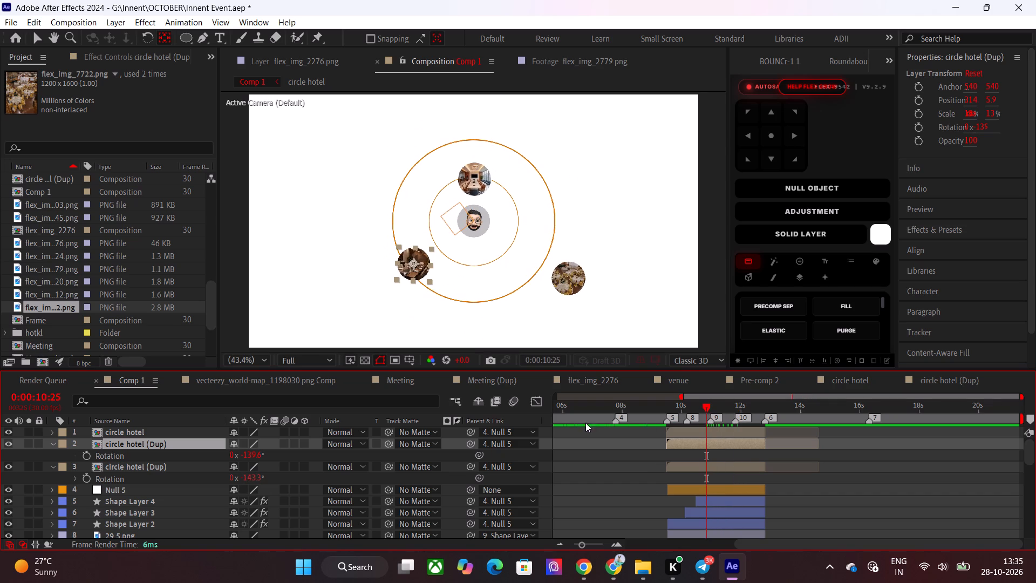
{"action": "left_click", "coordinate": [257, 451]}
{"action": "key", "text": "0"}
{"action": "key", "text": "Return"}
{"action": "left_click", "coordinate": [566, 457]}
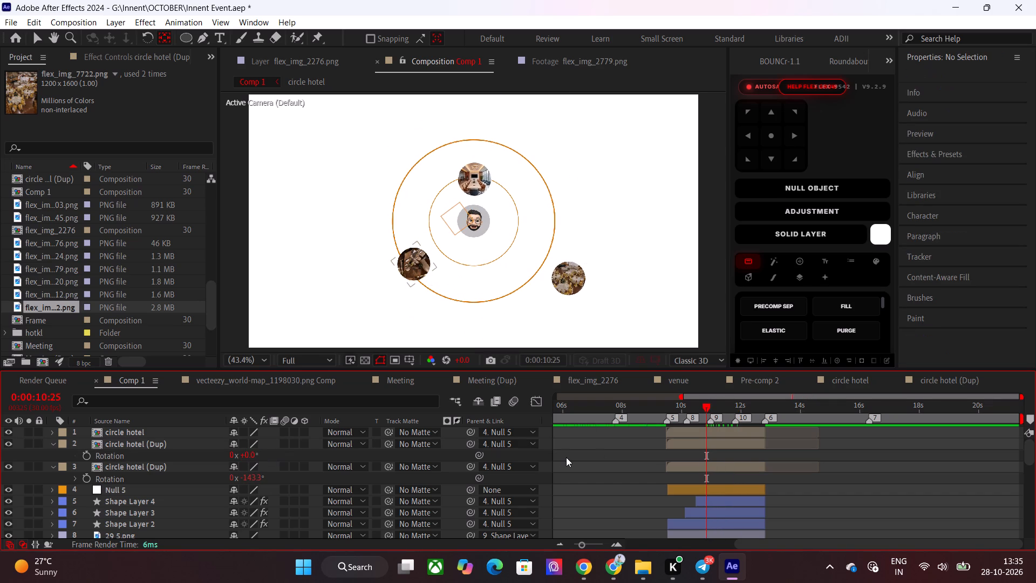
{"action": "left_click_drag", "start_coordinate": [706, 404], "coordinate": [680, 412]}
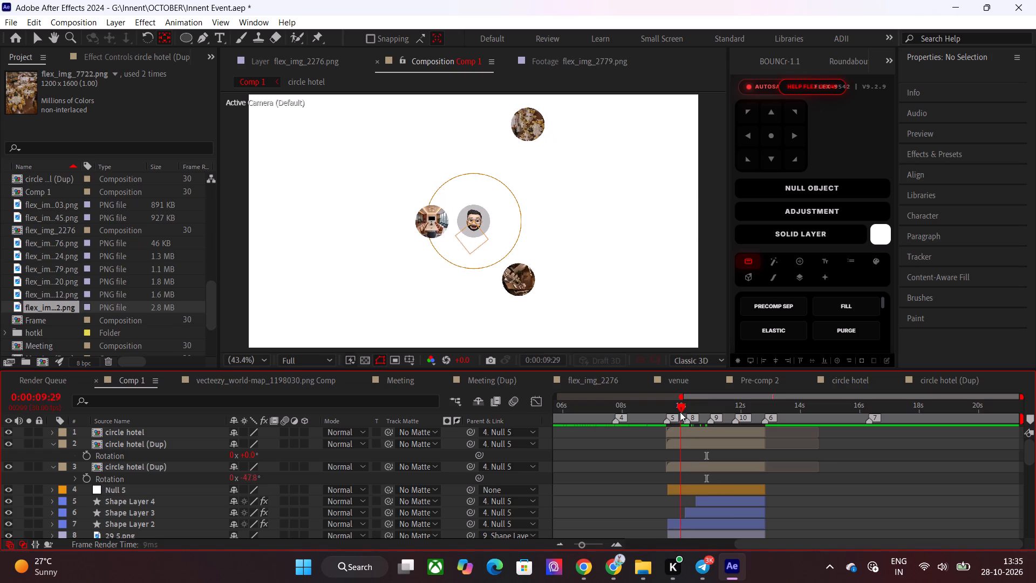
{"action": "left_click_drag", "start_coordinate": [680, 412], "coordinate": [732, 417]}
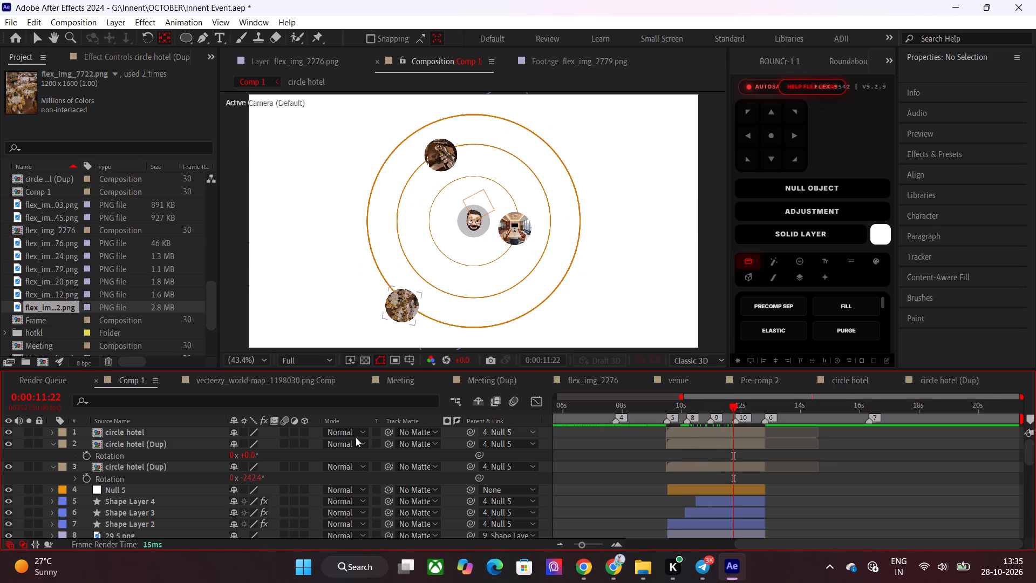
At 0:00:11:22, rotate circle hotel (Dup) layer 2 to about 123° so its picture stands upright.
{"action": "left_click", "coordinate": [174, 443]}
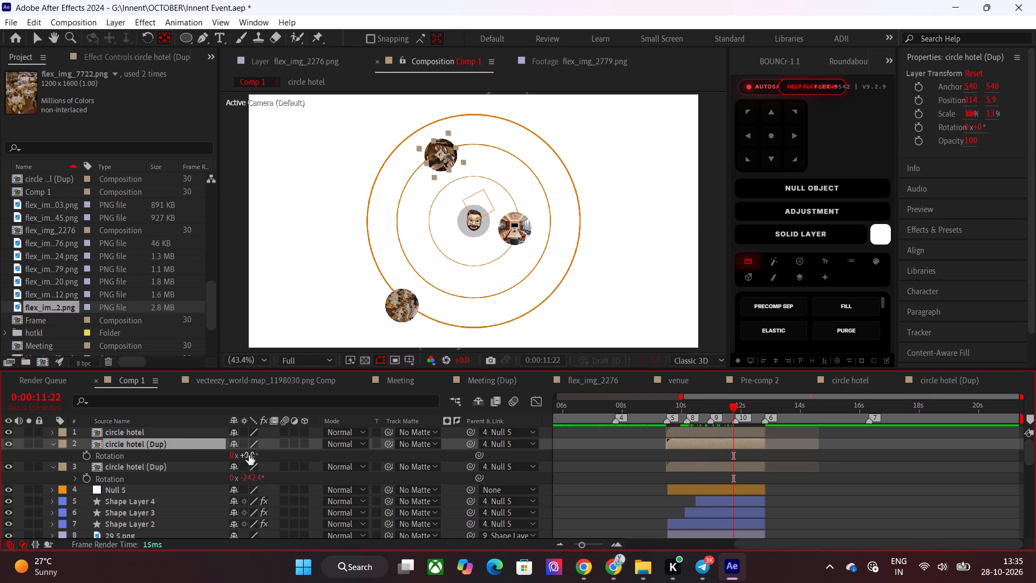
{"action": "left_click_drag", "start_coordinate": [247, 456], "coordinate": [330, 456]}
At 0:00:11:22, rotate the circle hotel layer 1 to about -242.6° so its picture stands upright.
{"action": "left_click", "coordinate": [173, 430]}
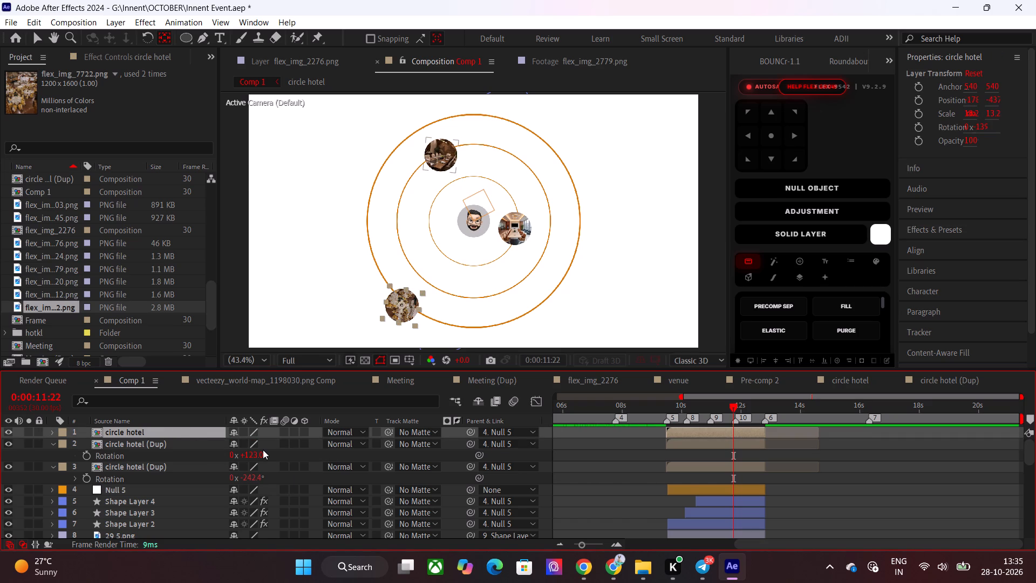
{"action": "key", "text": "r"}
{"action": "left_click_drag", "start_coordinate": [248, 443], "coordinate": [258, 443]}
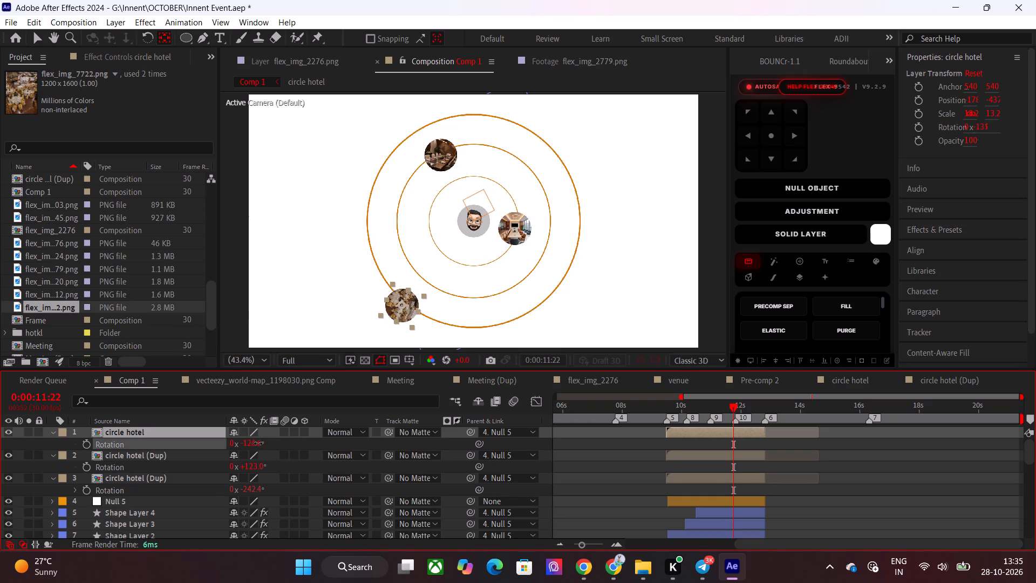
{"action": "left_click_drag", "start_coordinate": [258, 443], "coordinate": [180, 445]}
{"action": "left_click", "coordinate": [603, 475]}
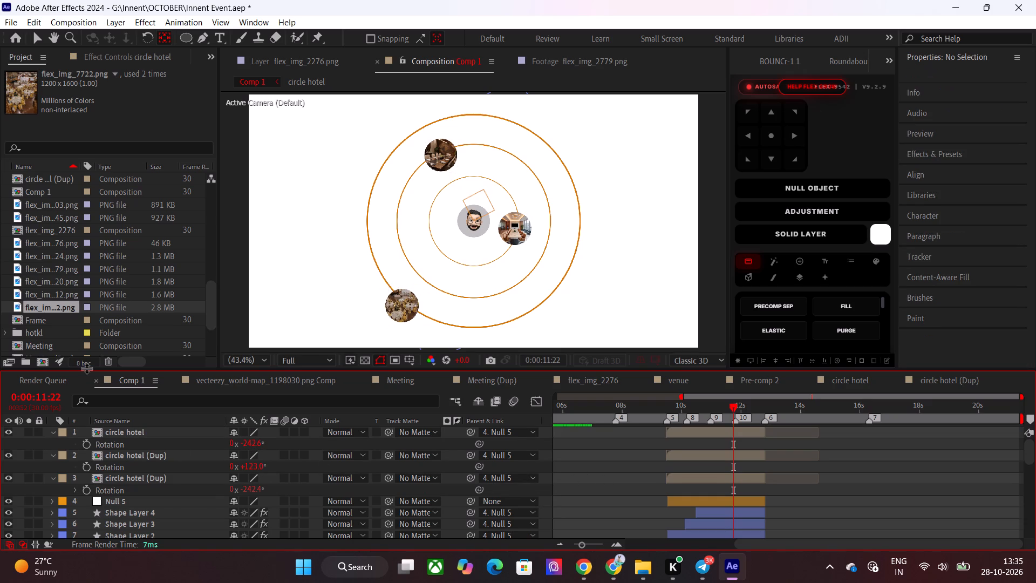
Switch to Chrome and copy the expression "value - parent.transform.rotation" from the open rotation.txt.
{"action": "scroll", "coordinate": [371, 313], "scroll_direction": "up", "scroll_amount": 2}
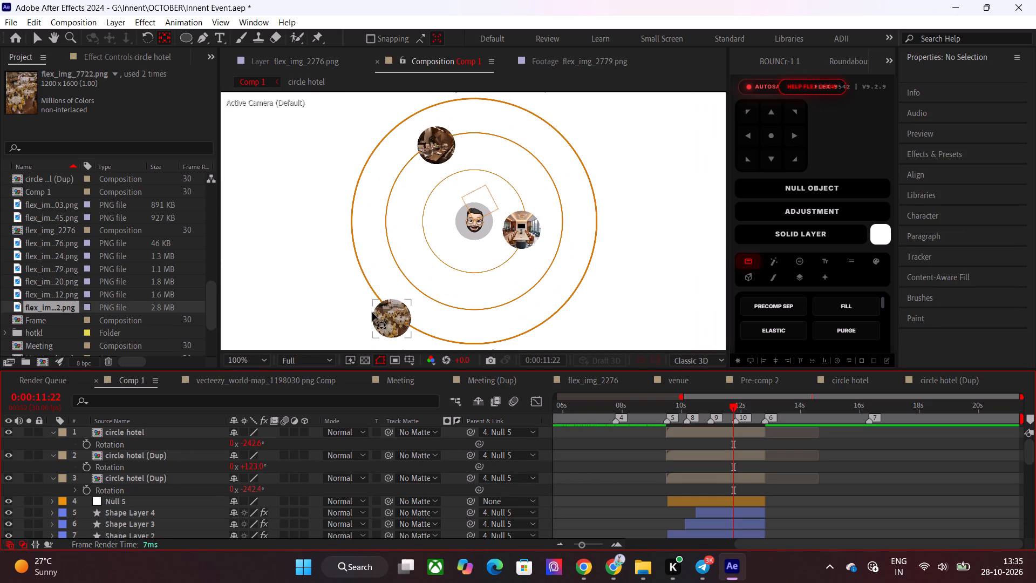
{"action": "scroll", "coordinate": [376, 313], "scroll_direction": "down", "scroll_amount": 1}
{"action": "left_click", "coordinate": [696, 478]}
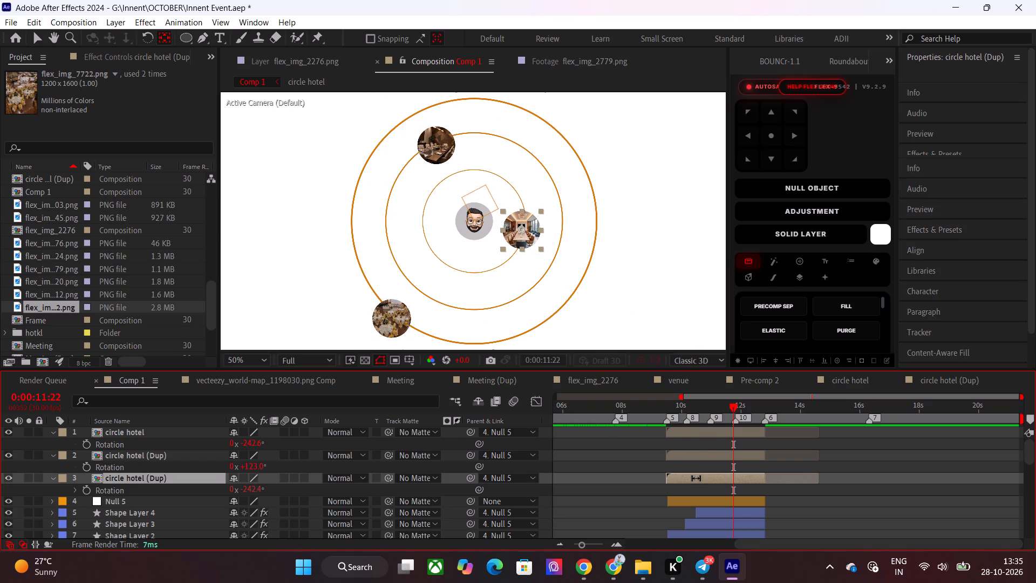
{"action": "left_click", "coordinate": [142, 463]}
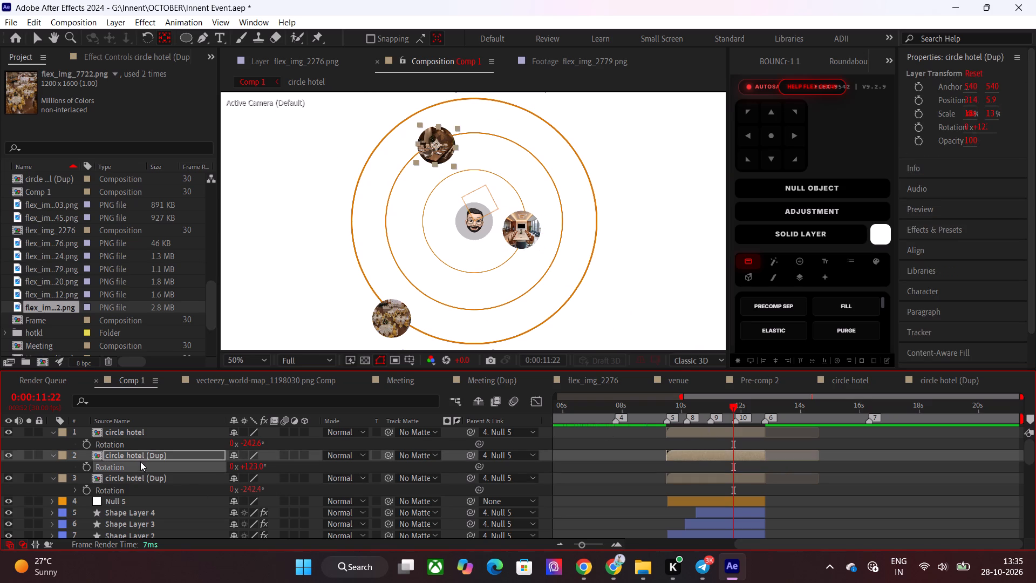
{"action": "left_click", "coordinate": [578, 562]}
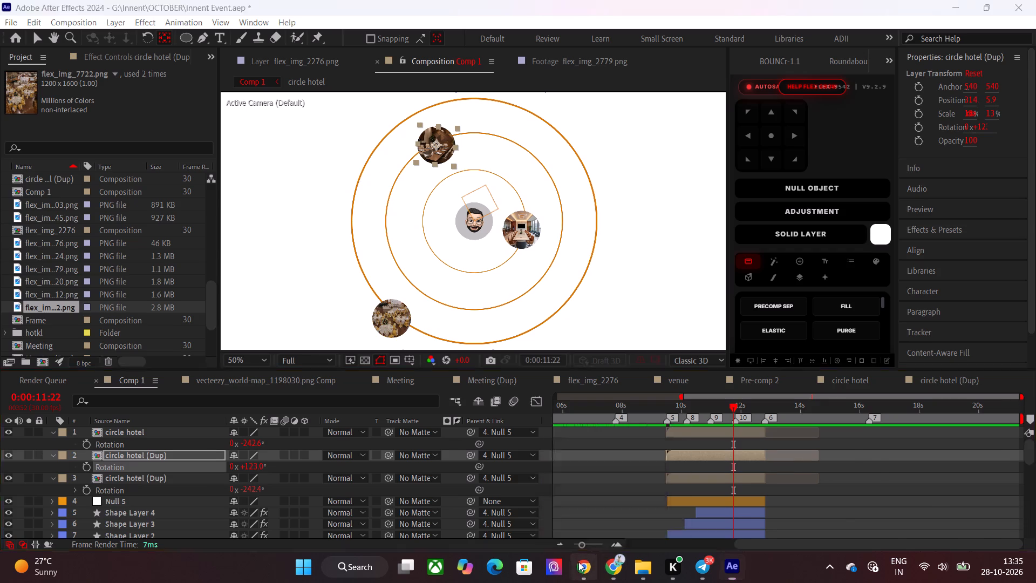
{"action": "left_click", "coordinate": [777, 0]}
{"action": "triple_click", "coordinate": [392, 187]}
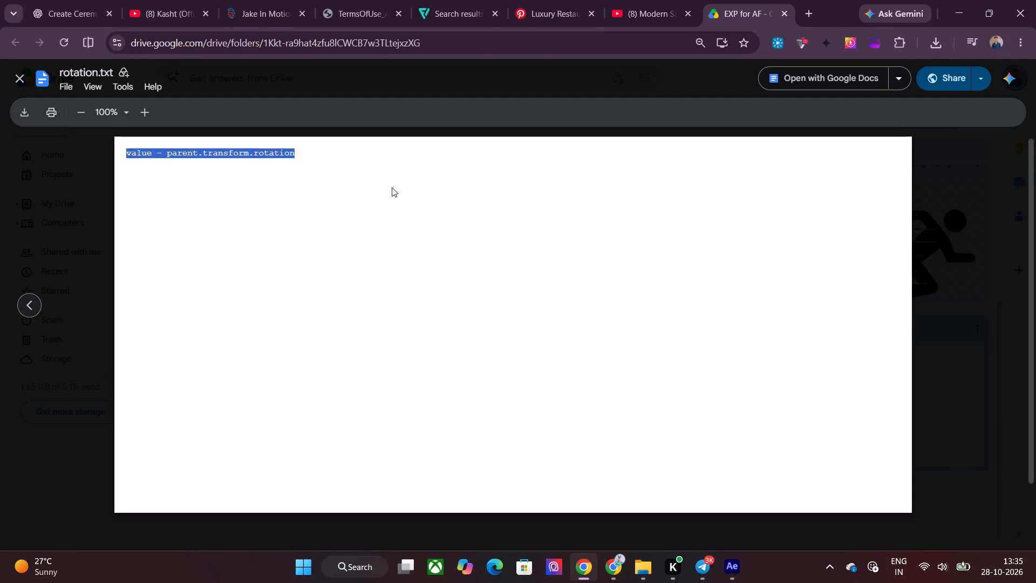
{"action": "key", "text": "ctrl+c"}
In After Effects, apply the expression value - parent.transform.rotation to the Rotation of circle hotel (Dup) layer 2.
{"action": "left_click", "coordinate": [732, 564]}
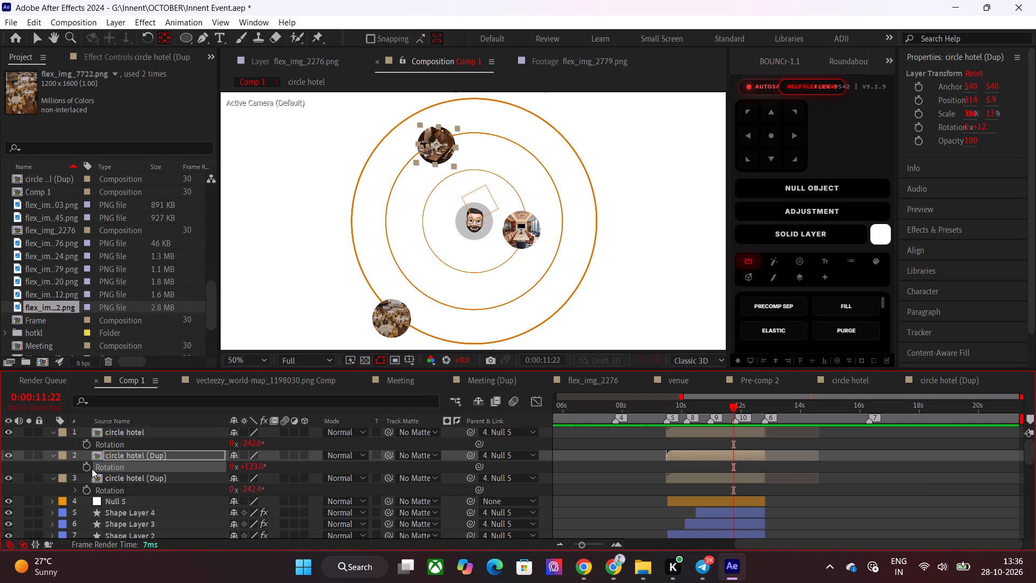
{"action": "left_click", "coordinate": [91, 469], "text": "alt"}
{"action": "key", "text": "ctrl+v"}
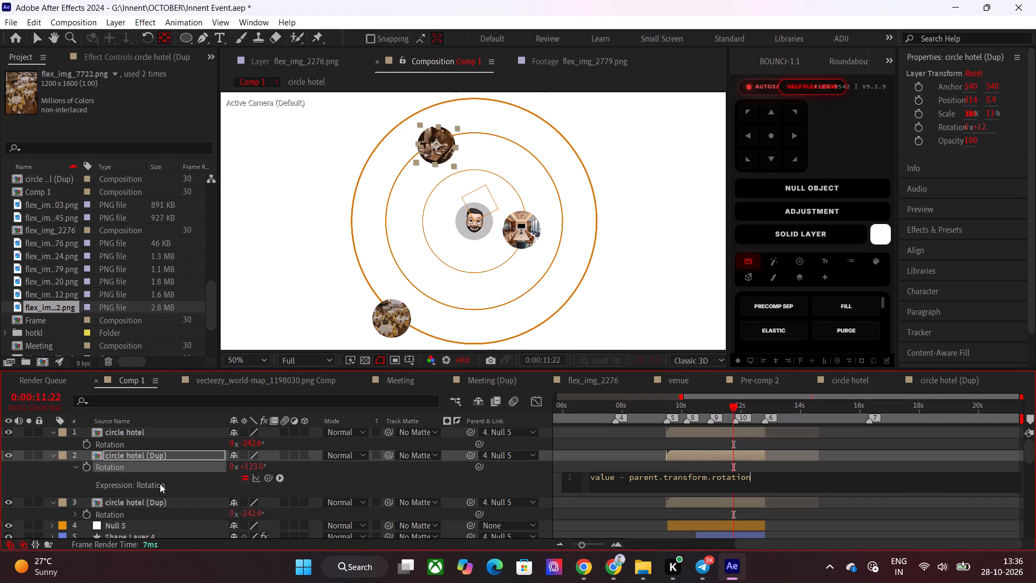
{"action": "left_click", "coordinate": [638, 440]}
Apply the same value - parent.transform.rotation expression to the Rotation of circle hotel layer 1.
{"action": "left_click", "coordinate": [681, 433]}
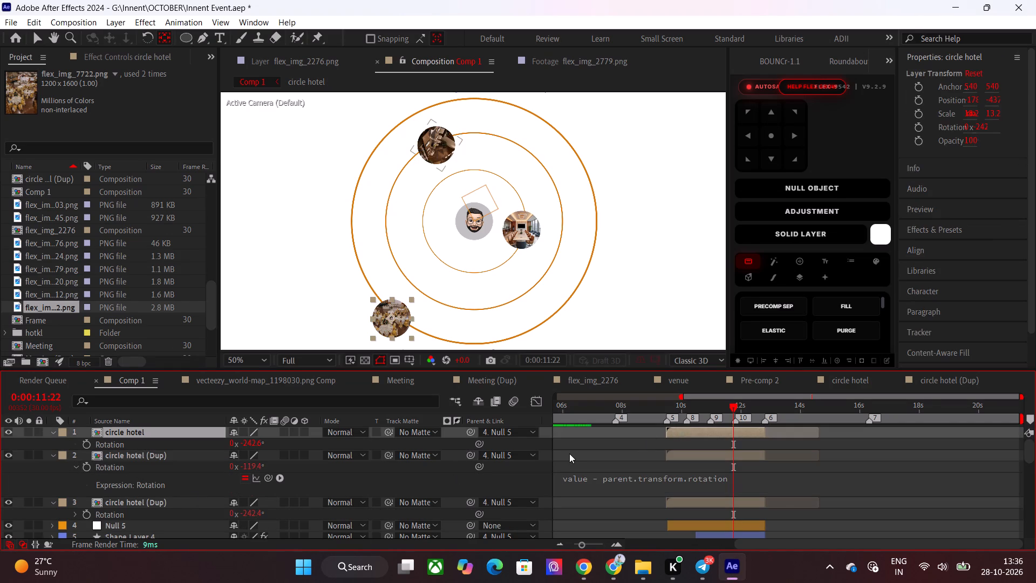
{"action": "left_click", "coordinate": [86, 445], "text": "alt"}
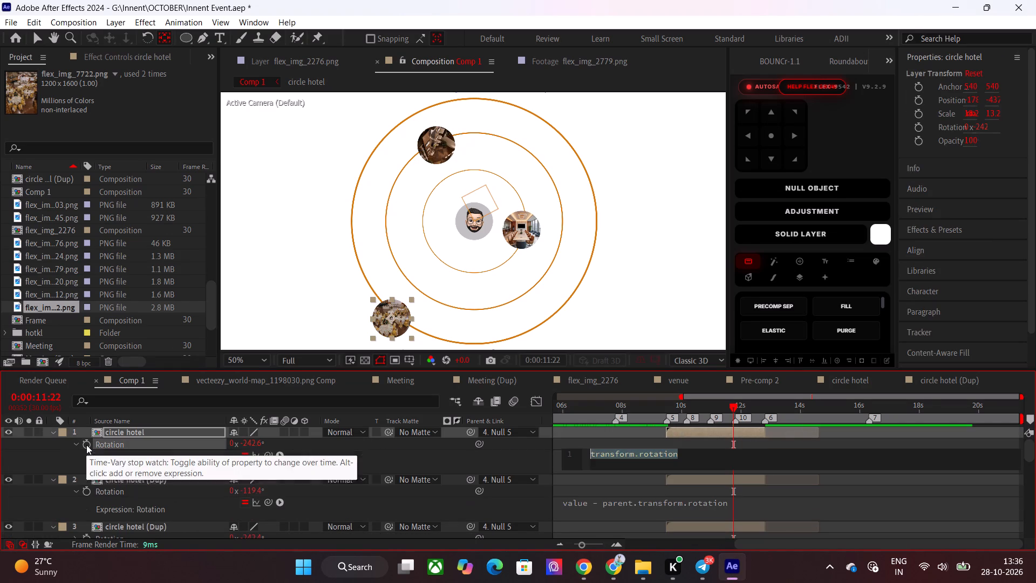
{"action": "key", "text": "ctrl+v"}
{"action": "left_click", "coordinate": [815, 463]}
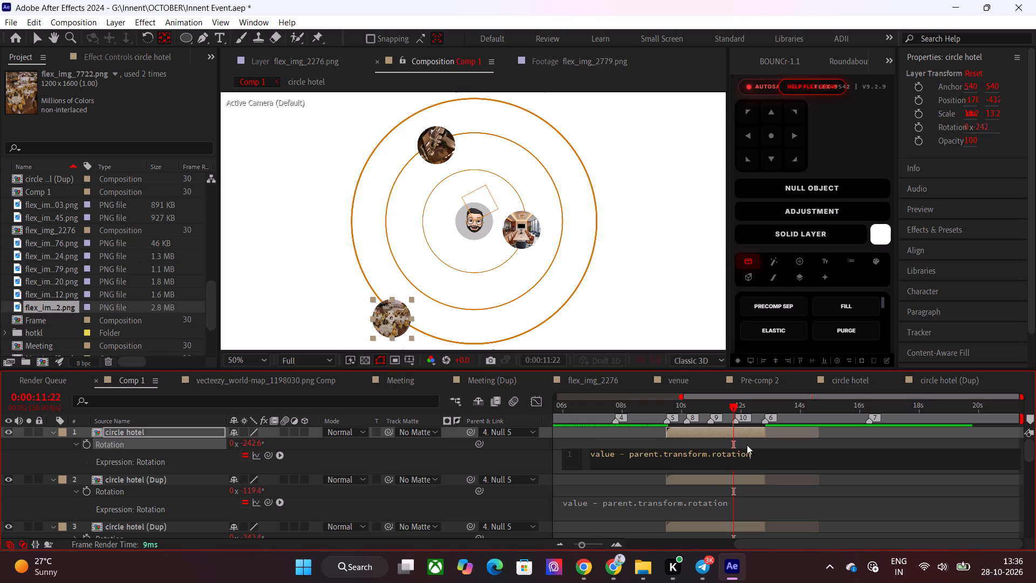
{"action": "left_click", "coordinate": [814, 485]}
{"action": "left_click", "coordinate": [726, 435]}
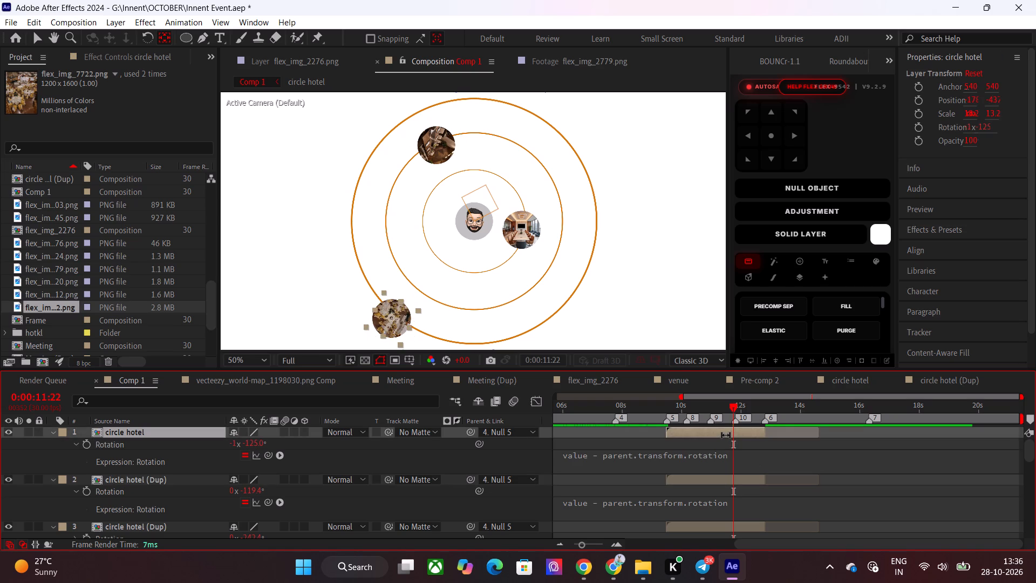
{"action": "key", "text": "r"}
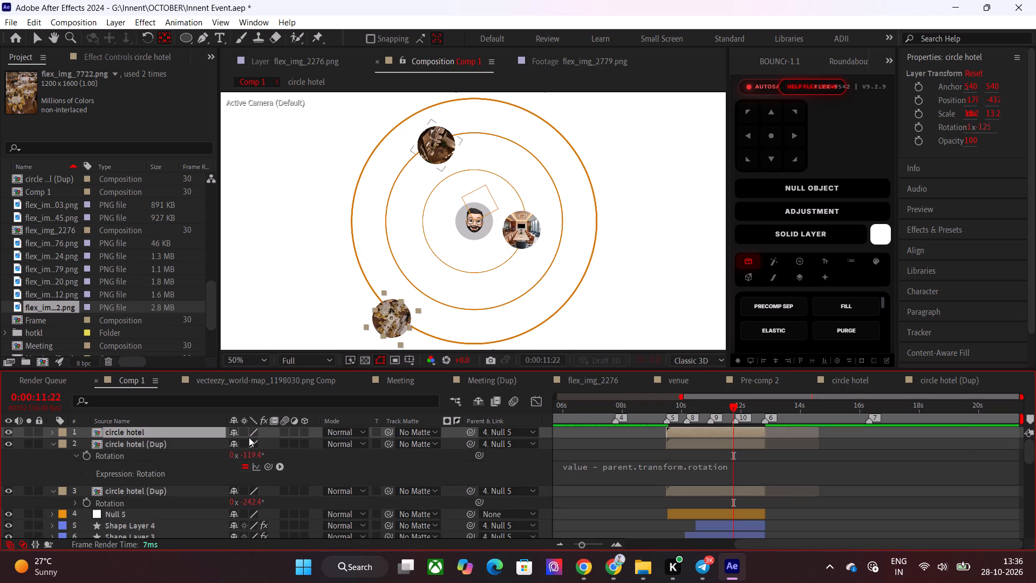
At 0:00:11:22, rotate circle hotel (Dup) layer 2 to about -237° so its picture stands upright with the expression.
{"action": "left_click", "coordinate": [166, 442]}
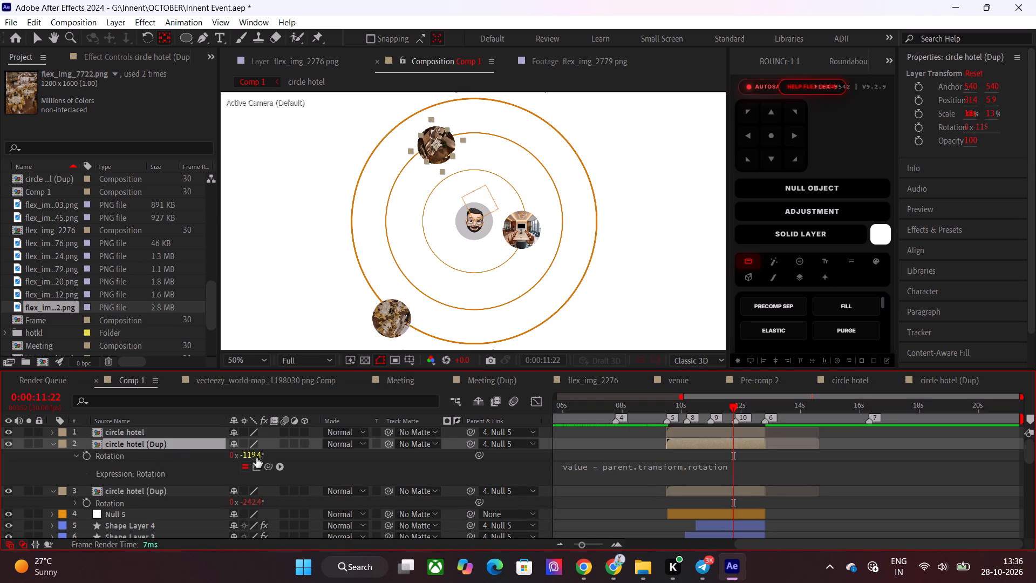
{"action": "type", "text": "rr"}
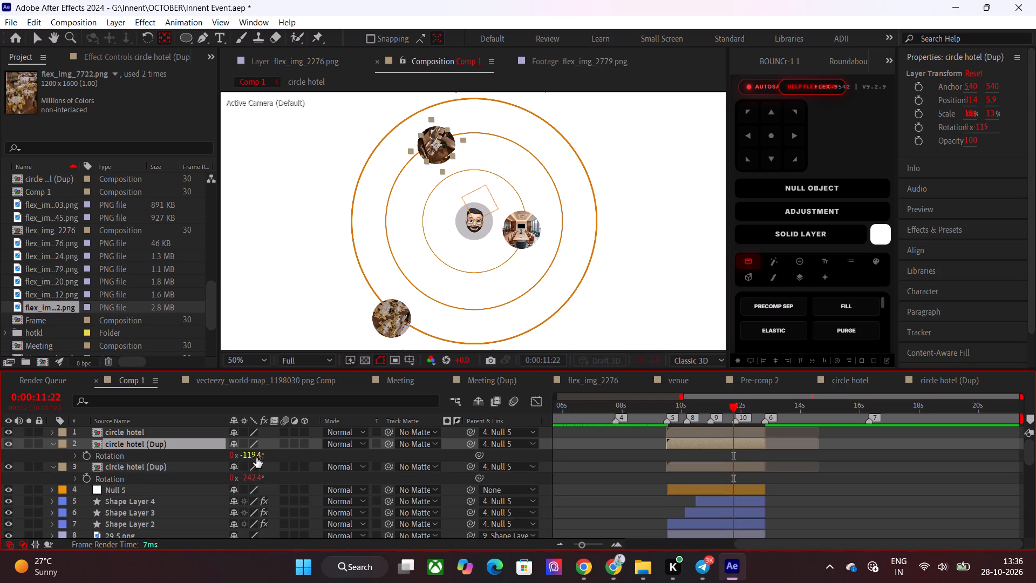
{"action": "left_click_drag", "start_coordinate": [256, 458], "coordinate": [195, 463]}
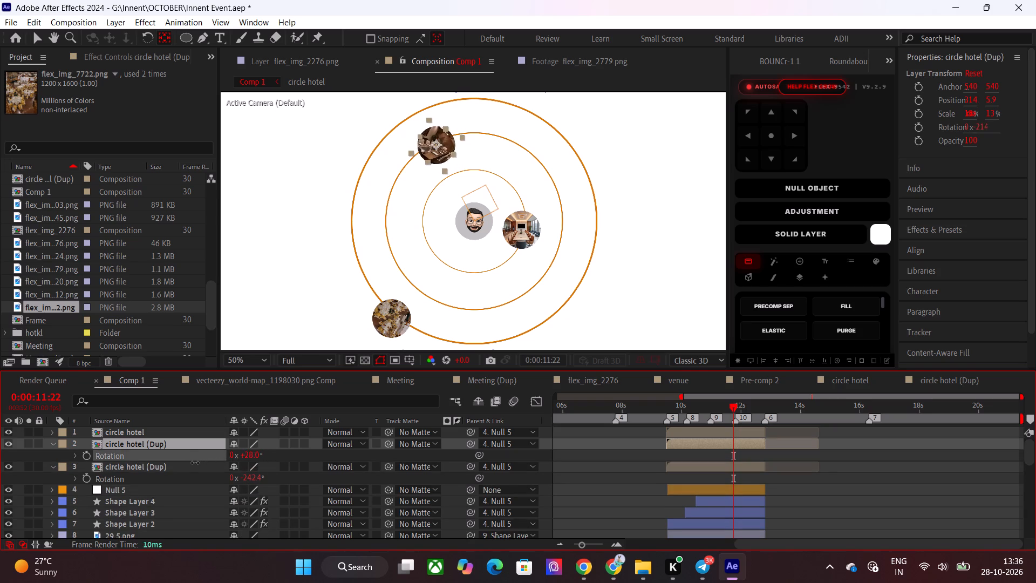
{"action": "left_click_drag", "start_coordinate": [195, 463], "coordinate": [187, 467]}
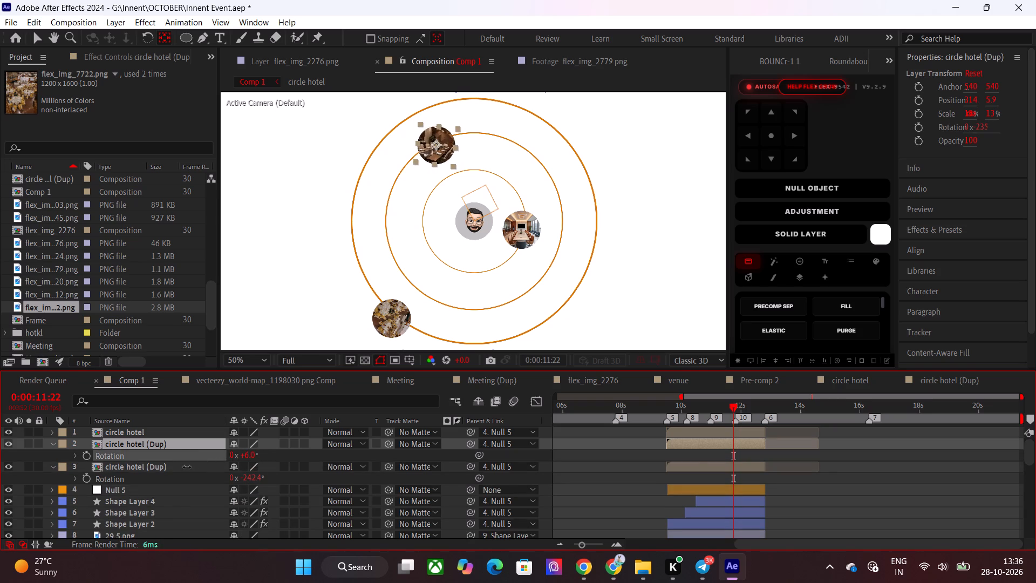
{"action": "left_click_drag", "start_coordinate": [187, 467], "coordinate": [186, 467]}
At 0:00:11:18, rotate circle hotel layer 1 to about -1x-227.3° so it stands upright, and check the pictures along the orbit.
{"action": "left_click", "coordinate": [734, 407]}
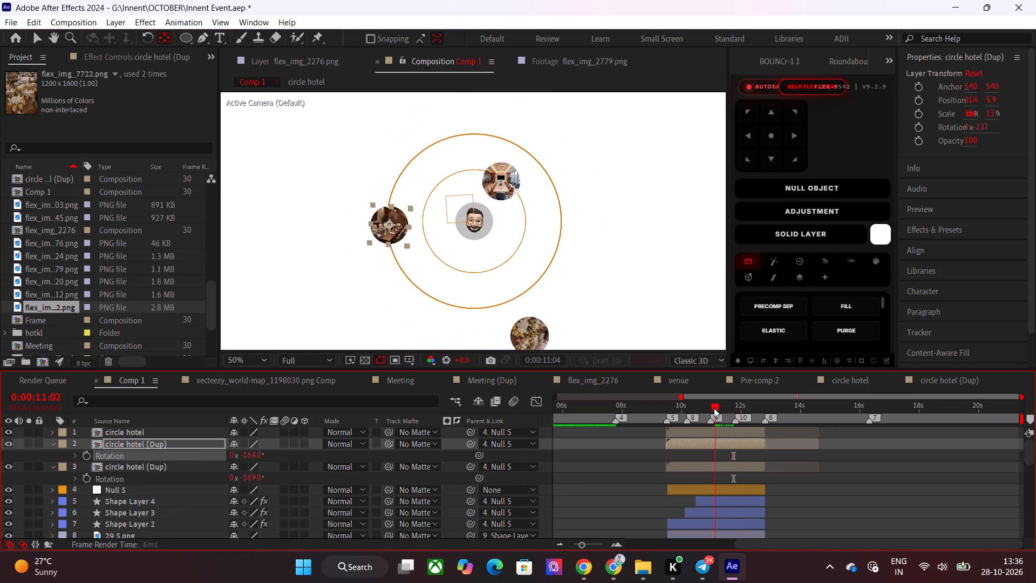
{"action": "left_click", "coordinate": [159, 433]}
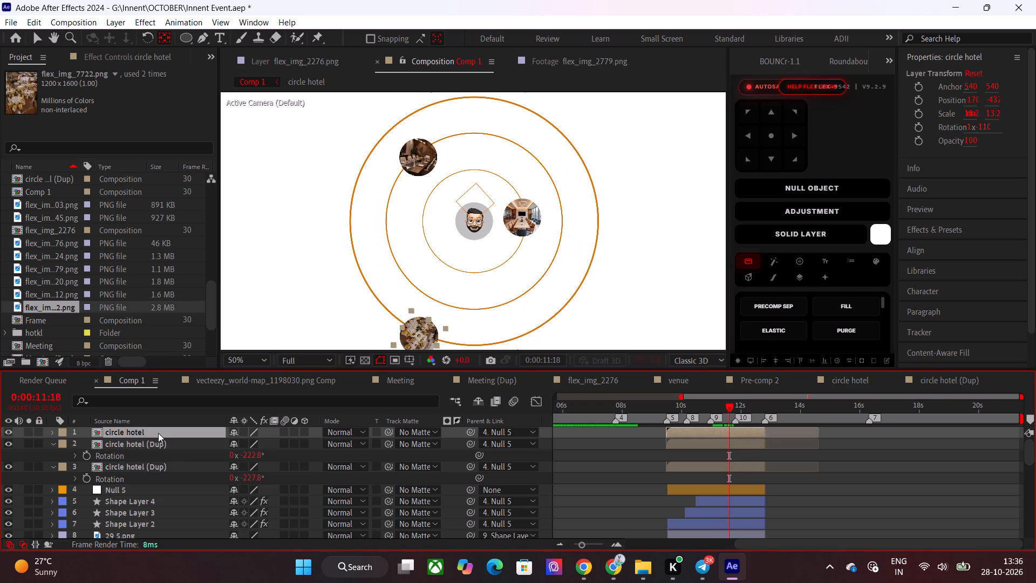
{"action": "key", "text": "r"}
{"action": "left_click_drag", "start_coordinate": [255, 446], "coordinate": [246, 446]}
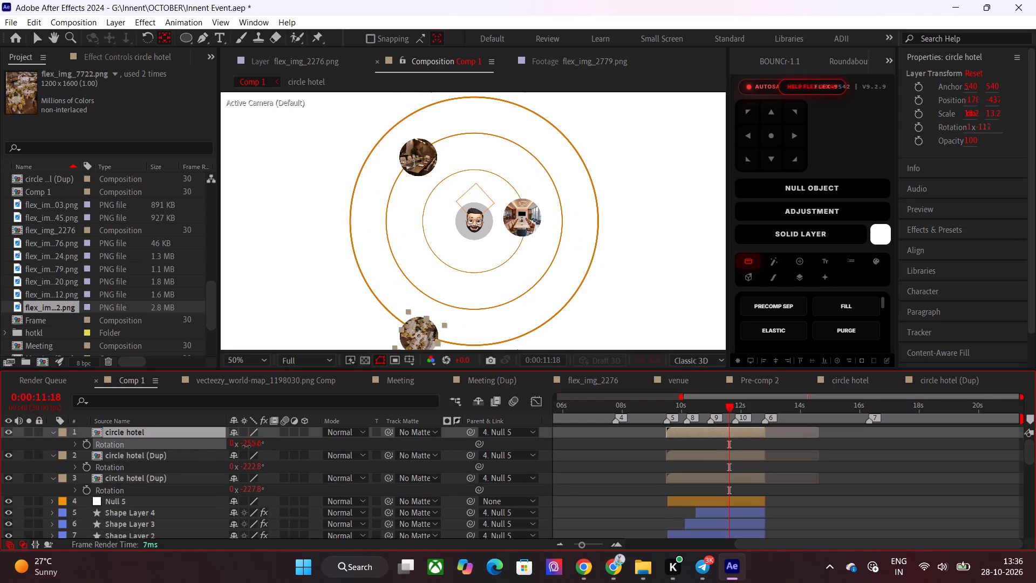
{"action": "left_click_drag", "start_coordinate": [246, 446], "coordinate": [176, 451]}
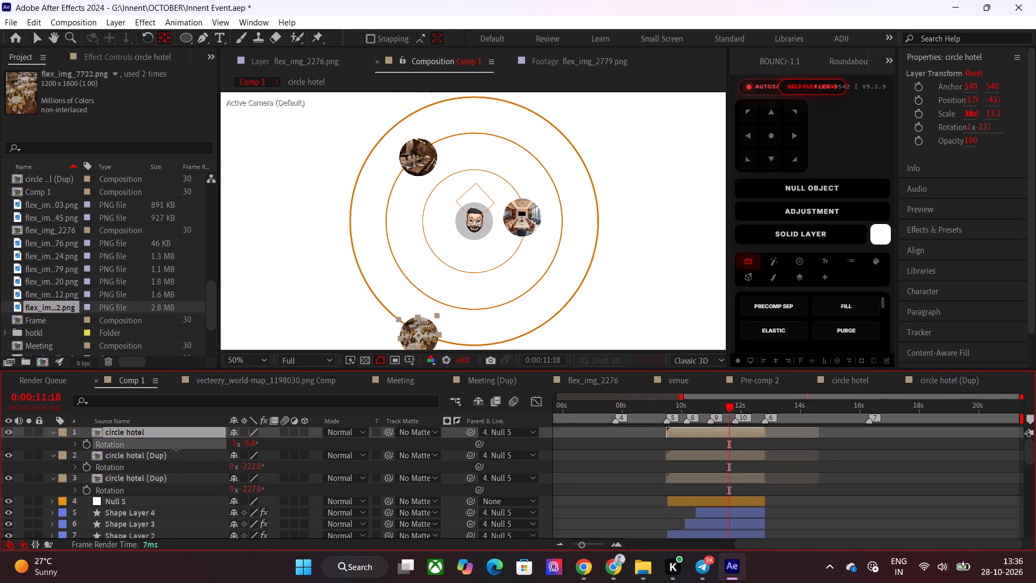
{"action": "left_click_drag", "start_coordinate": [176, 451], "coordinate": [180, 451]}
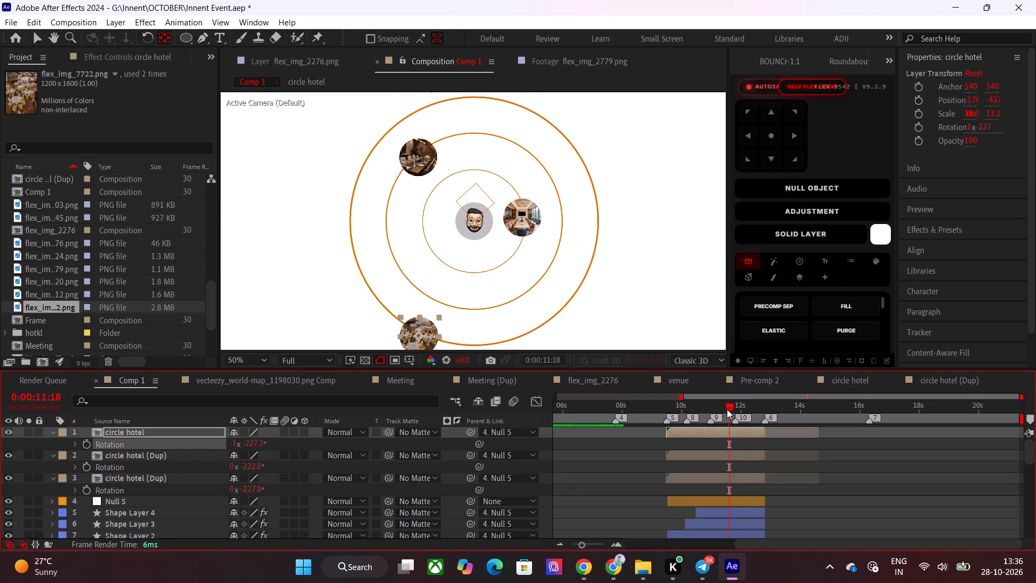
{"action": "left_click_drag", "start_coordinate": [731, 409], "coordinate": [768, 409]}
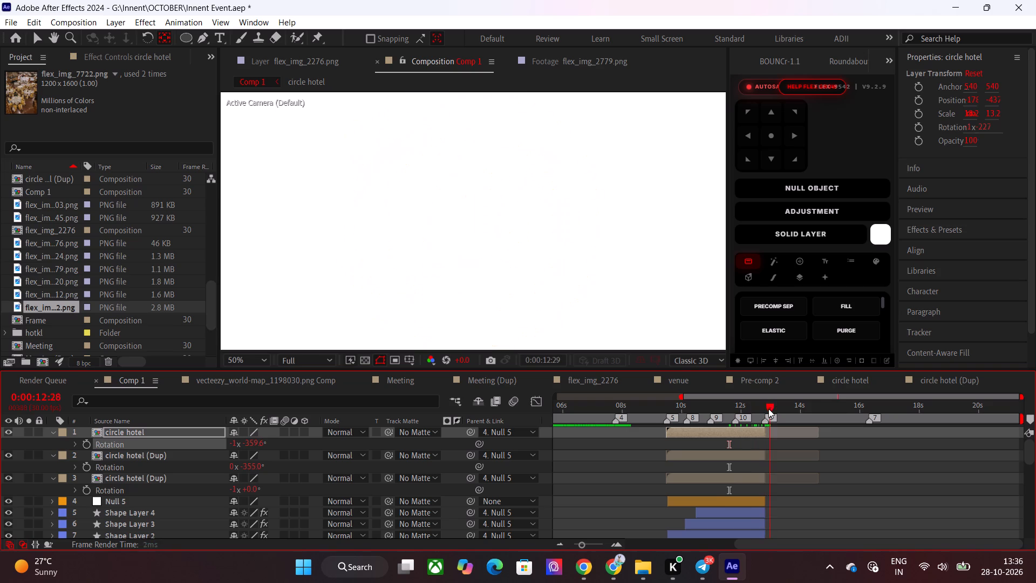
{"action": "left_click_drag", "start_coordinate": [768, 409], "coordinate": [681, 409]}
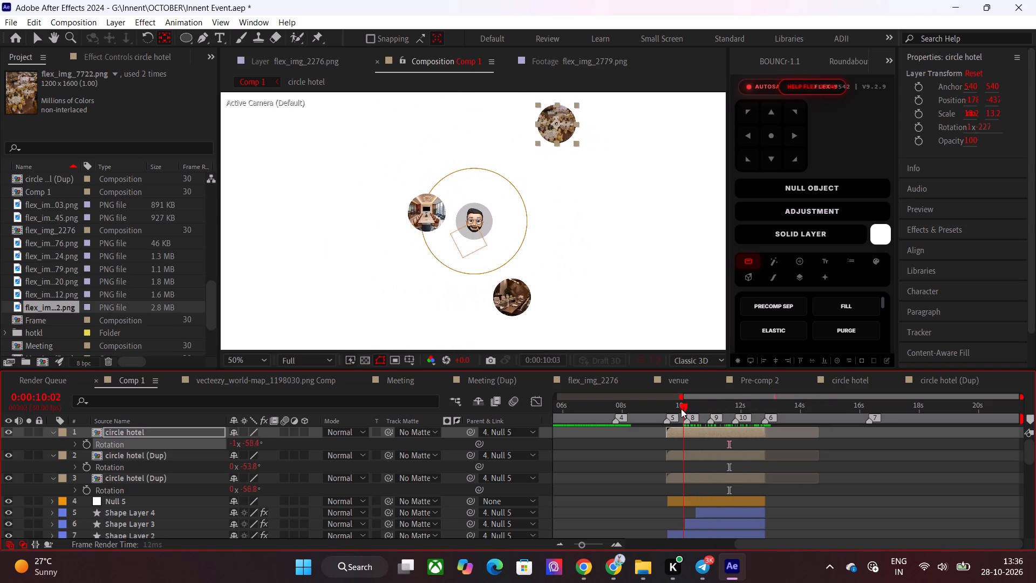
{"action": "left_click_drag", "start_coordinate": [681, 409], "coordinate": [685, 411]}
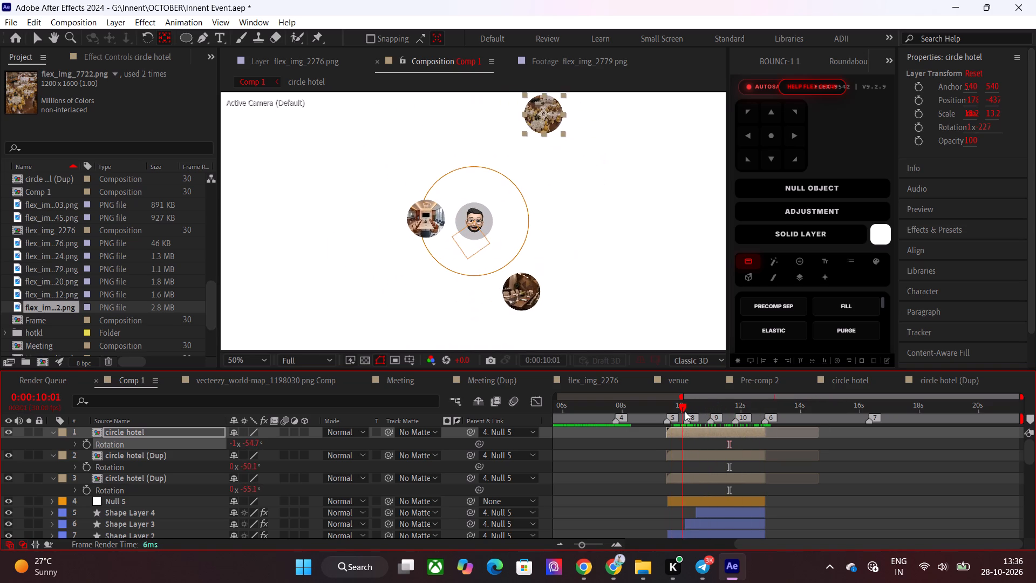
{"action": "left_click_drag", "start_coordinate": [685, 411], "coordinate": [690, 411]}
Copy Shape Layer 2's Scale keyframes onto circle hotel (Dup) layer 3 starting at 0:00:09:21, and check the scale-up.
{"action": "scroll", "coordinate": [623, 487], "scroll_direction": "down", "scroll_amount": 1}
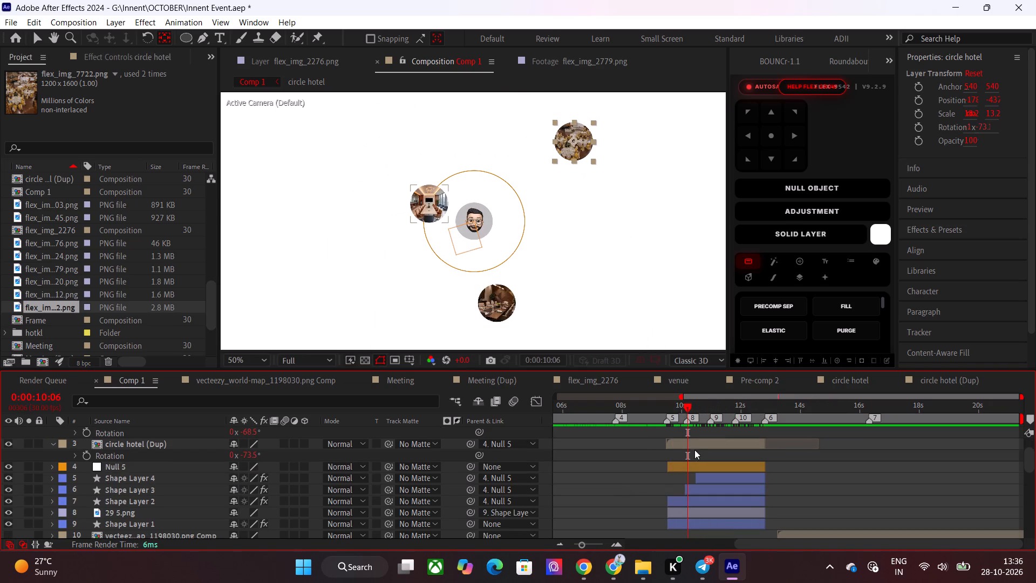
{"action": "left_click", "coordinate": [683, 442]}
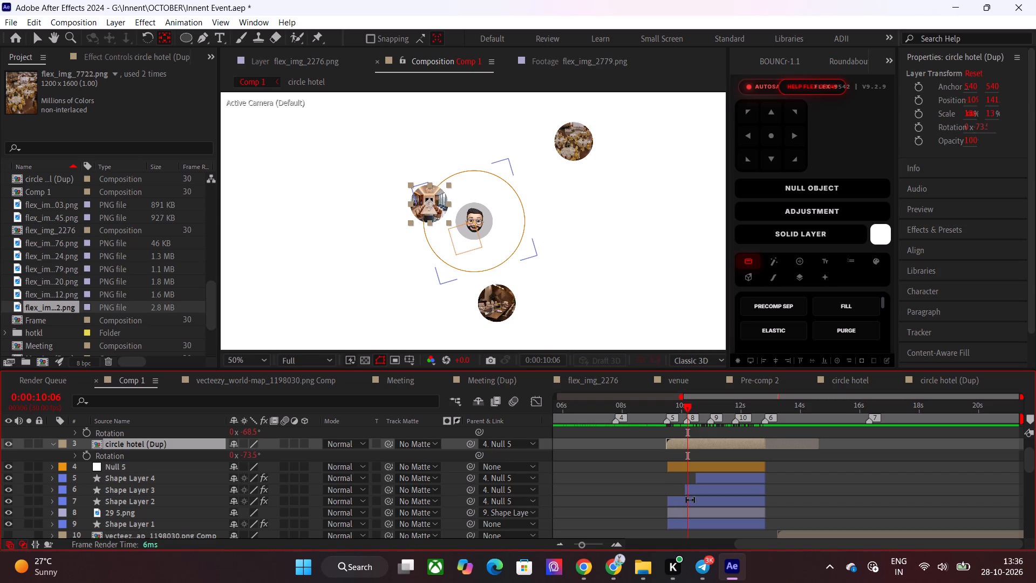
{"action": "left_click", "coordinate": [690, 500]}
{"action": "key", "text": "u"}
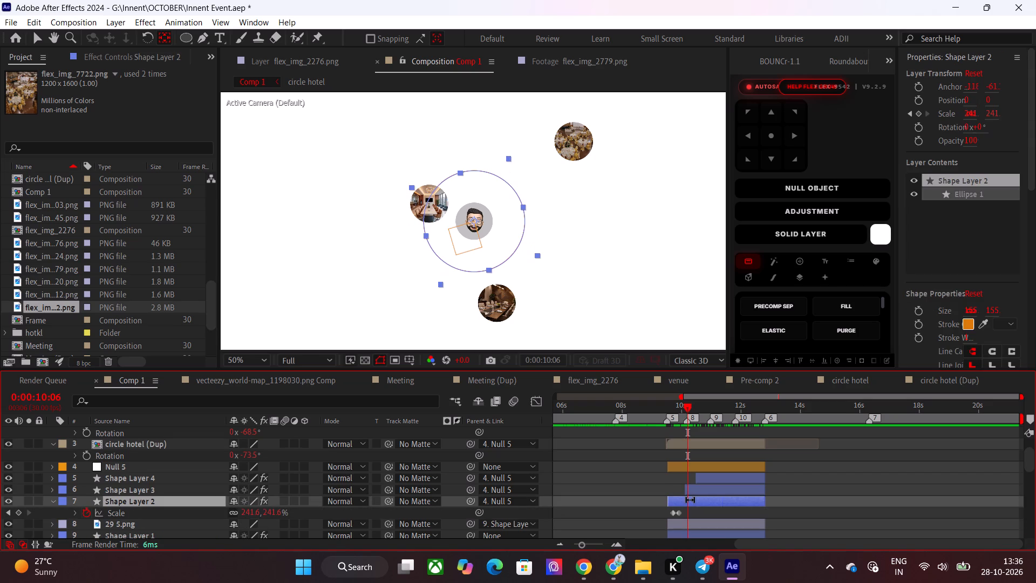
{"action": "left_click_drag", "start_coordinate": [684, 404], "coordinate": [677, 409]}
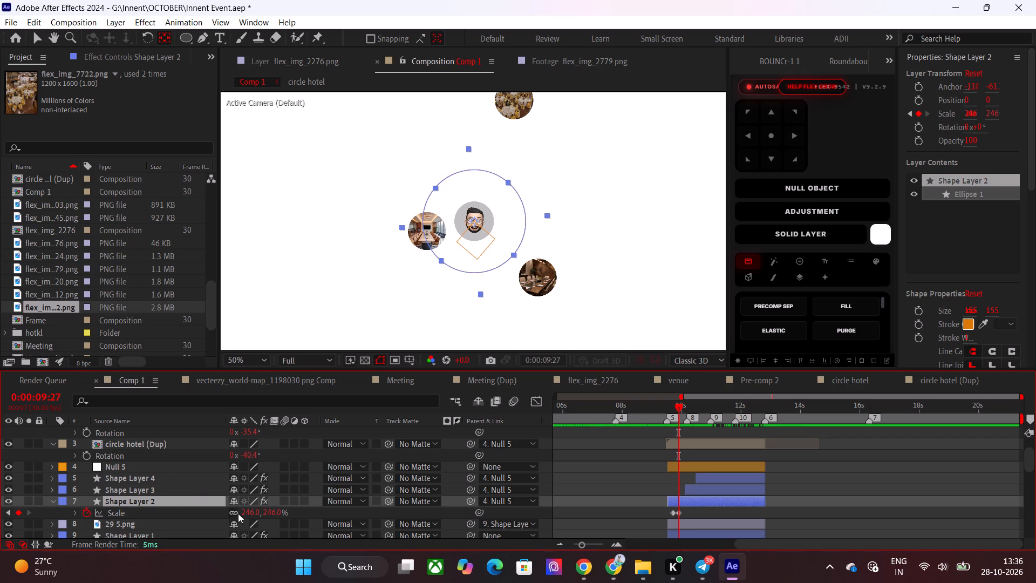
{"action": "left_click", "coordinate": [189, 513]}
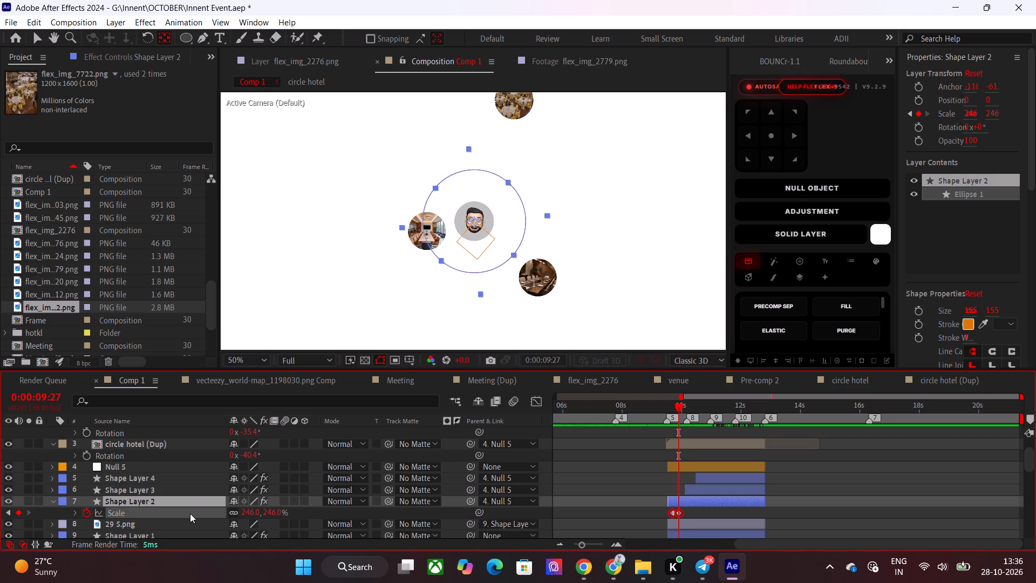
{"action": "key", "text": "ctrl+c"}
{"action": "left_click", "coordinate": [686, 444]}
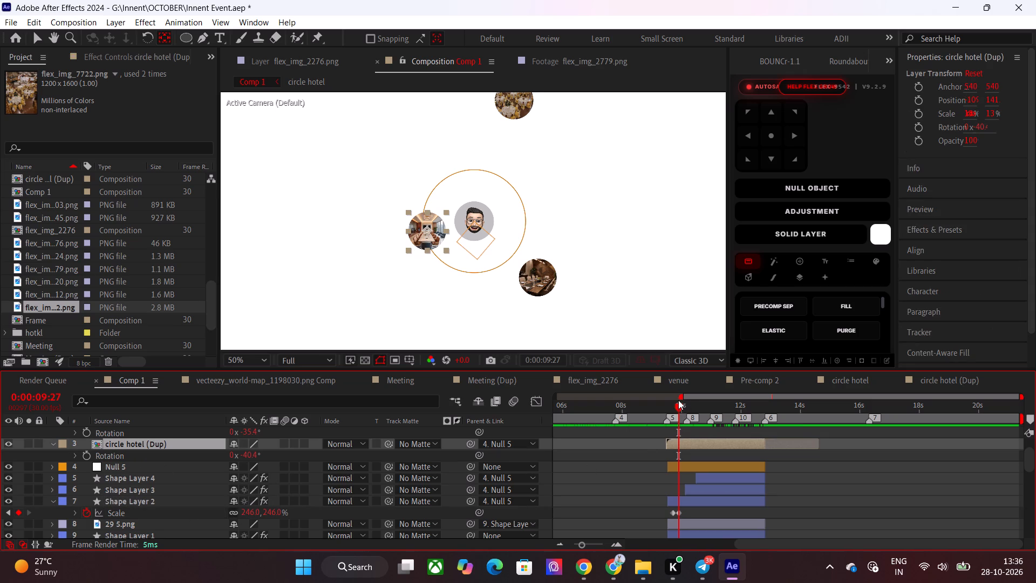
{"action": "left_click", "coordinate": [677, 402]}
{"action": "key", "text": "ctrl+v"}
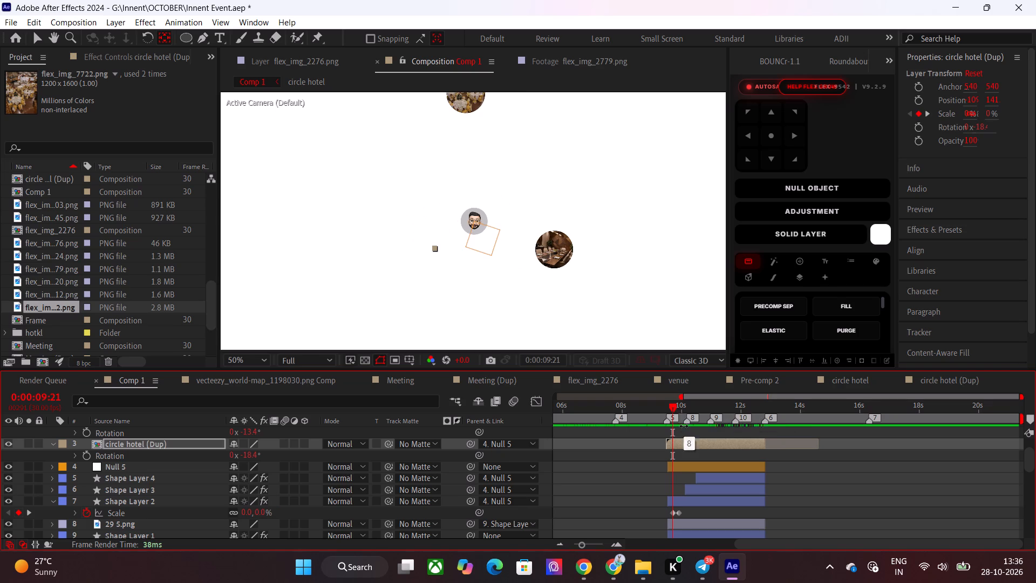
{"action": "left_click_drag", "start_coordinate": [673, 408], "coordinate": [679, 408]}
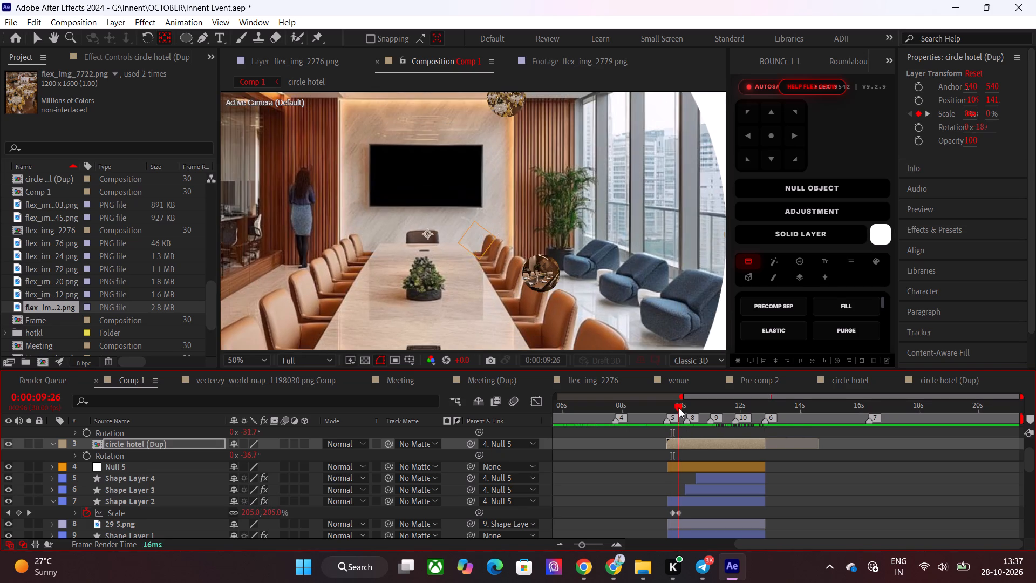
{"action": "left_click_drag", "start_coordinate": [679, 408], "coordinate": [682, 409]}
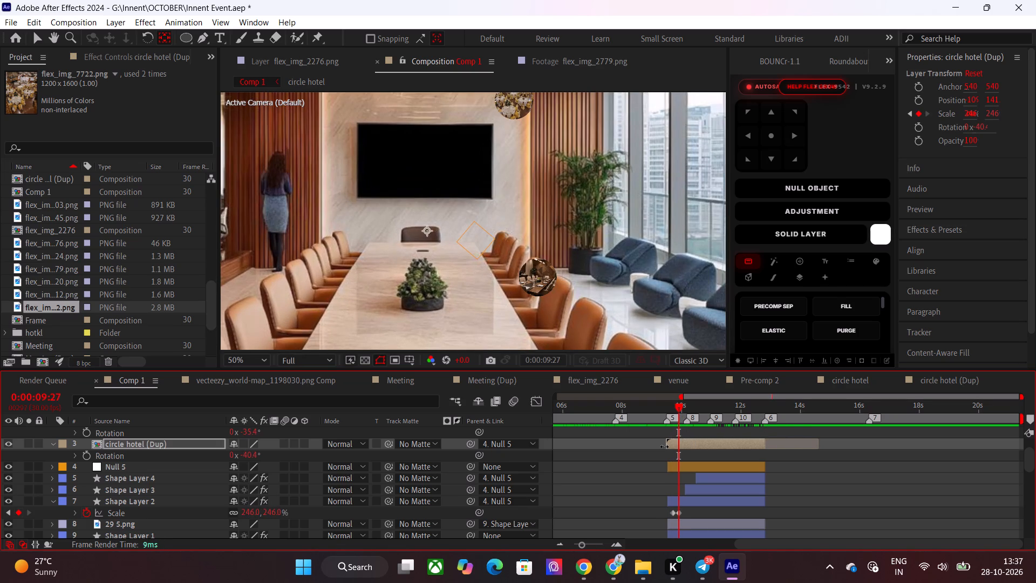
Undo the Scale keyframes pasted onto circle hotel (Dup) layer 3.
{"action": "key", "text": "ctrl+z"}
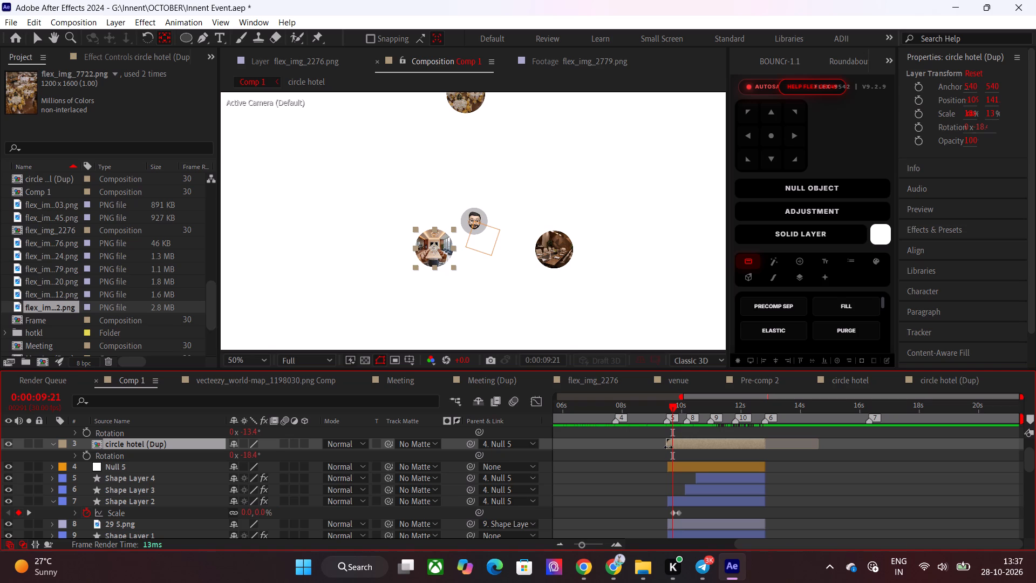
Keyframe circle hotel (Dup) layer 3's Scale from 0% at 0:00:09:21 to 13% at 0:00:09:27, and check the scale-up.
{"action": "key", "text": "s"}
{"action": "left_click", "coordinate": [88, 458]}
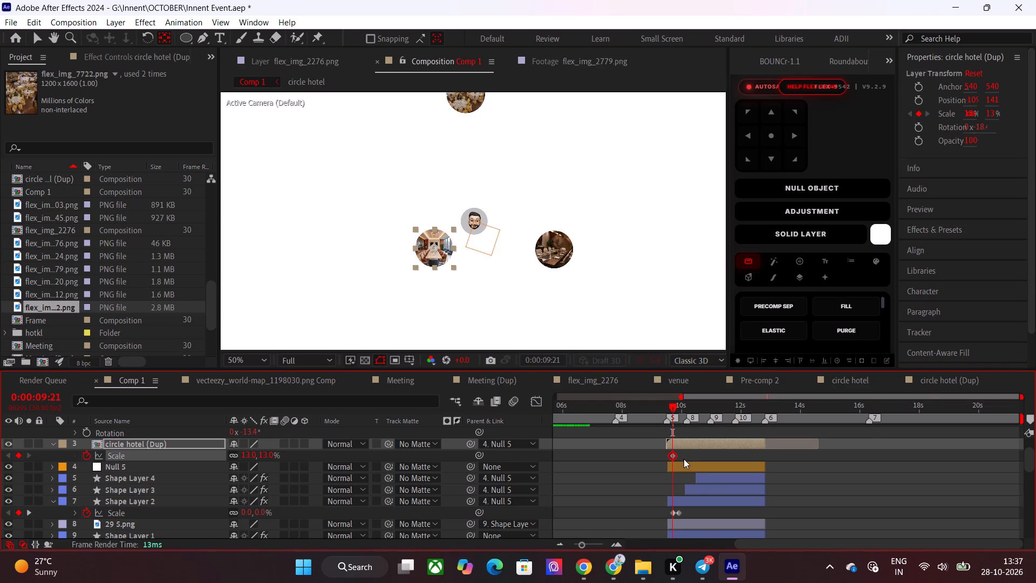
{"action": "left_click_drag", "start_coordinate": [672, 456], "coordinate": [678, 456], "text": "shift"}
{"action": "left_click_drag", "start_coordinate": [673, 456], "coordinate": [681, 456]}
{"action": "left_click", "coordinate": [267, 455]}
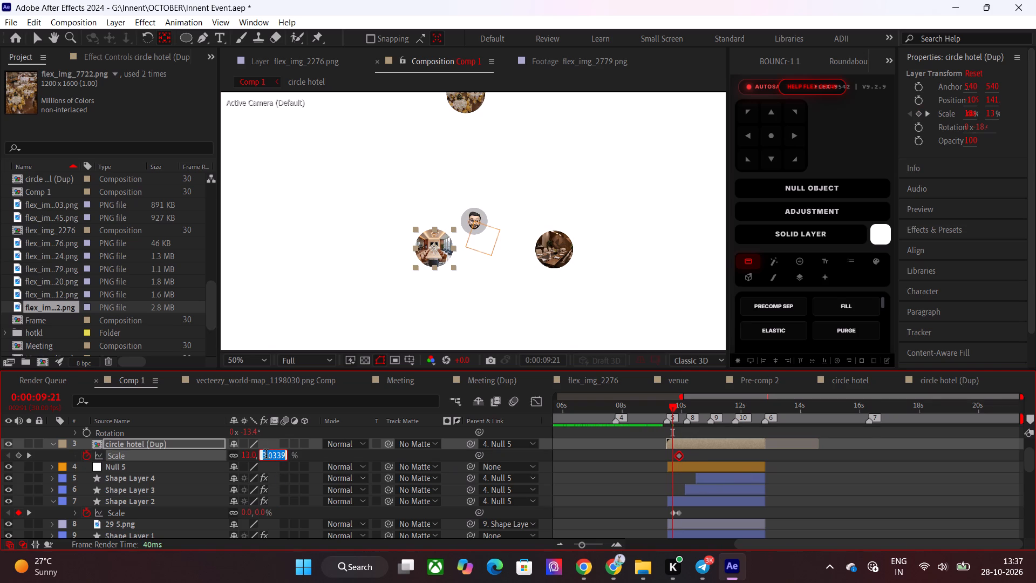
{"action": "key", "text": "0"}
{"action": "key", "text": "Return"}
{"action": "key", "text": "space"}
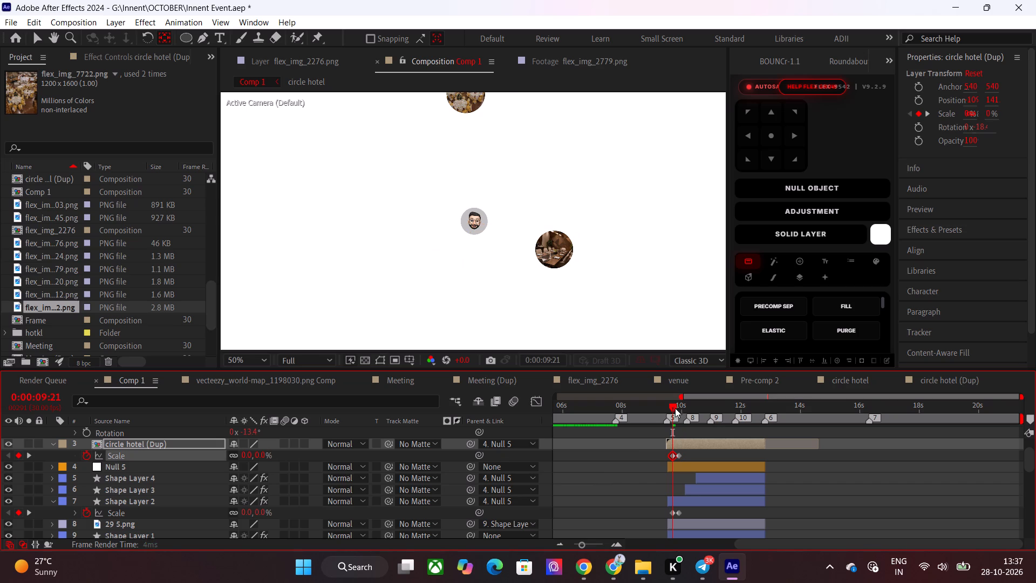
{"action": "left_click_drag", "start_coordinate": [672, 405], "coordinate": [681, 405]}
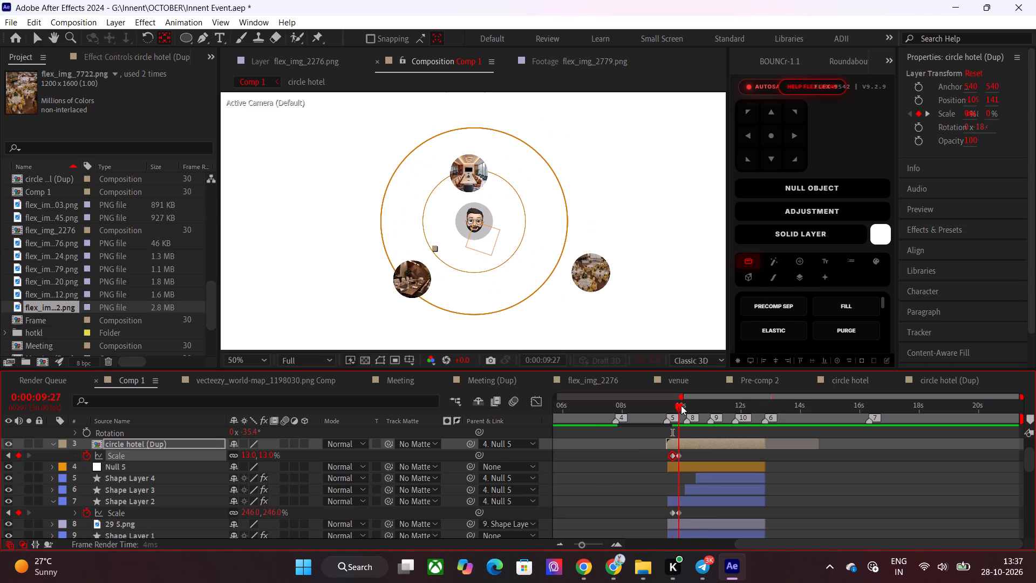
{"action": "left_click_drag", "start_coordinate": [681, 405], "coordinate": [683, 405]}
Matching Shape Layer 3's keyframe timing, animate circle hotel (Dup) layer 2's Scale from 0% at 0:00:10:15 to 13% at 0:00:10:21.
{"action": "left_click", "coordinate": [702, 490]}
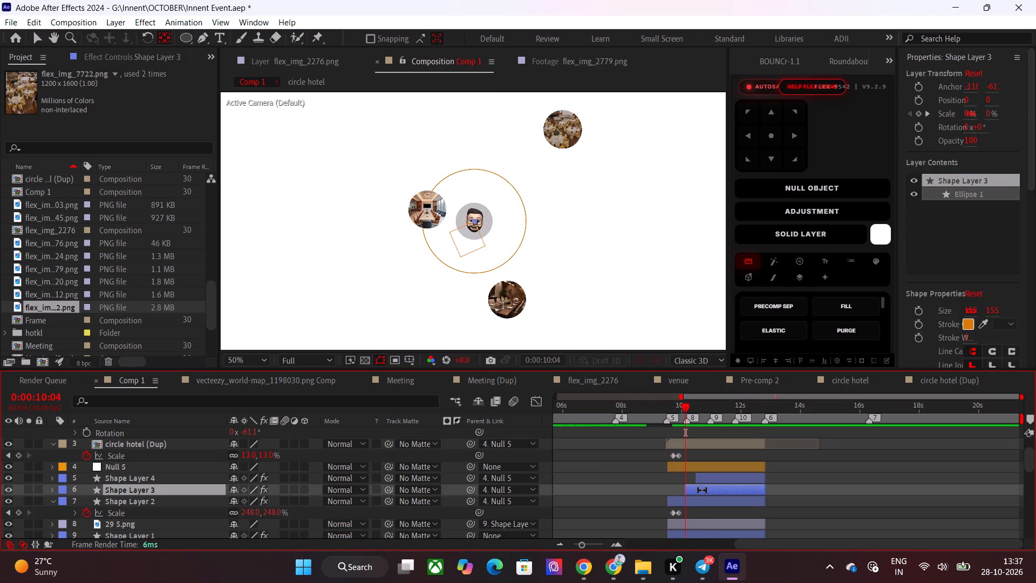
{"action": "key", "text": "u"}
{"action": "left_click", "coordinate": [704, 411]}
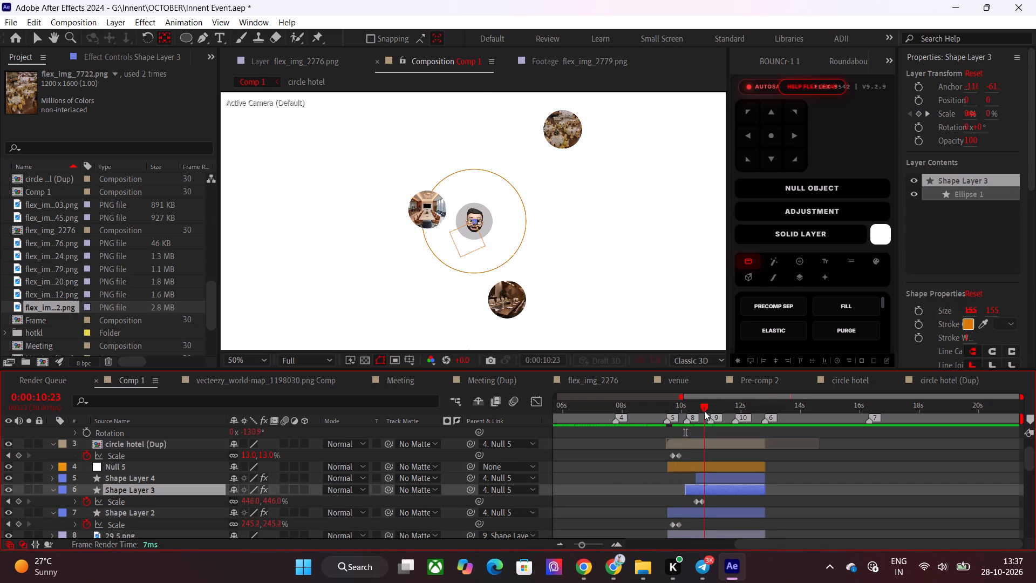
{"action": "scroll", "coordinate": [704, 438], "scroll_direction": "up", "scroll_amount": 1}
{"action": "left_click", "coordinate": [690, 449]}
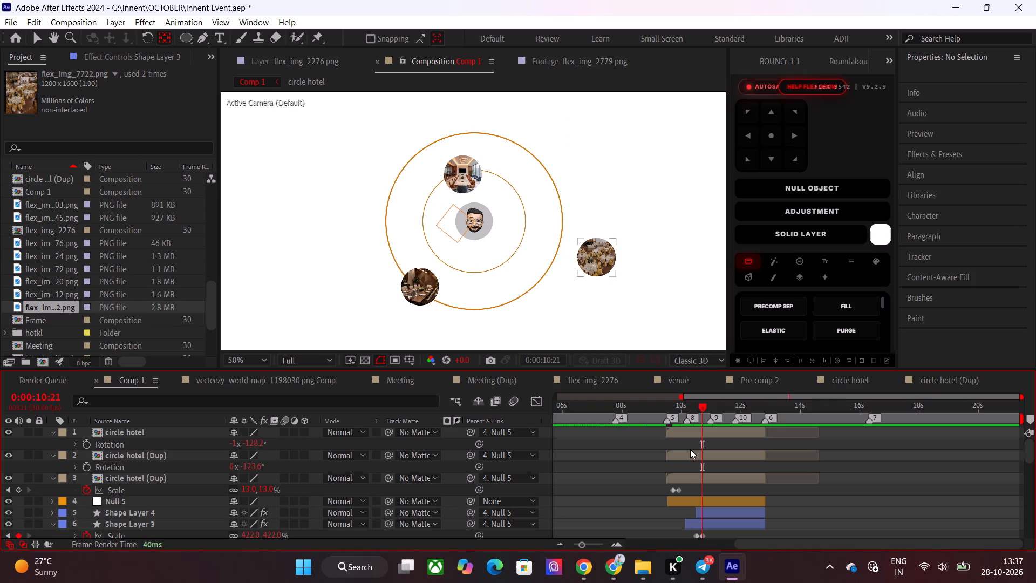
{"action": "left_click", "coordinate": [696, 451]}
{"action": "key", "text": "s"}
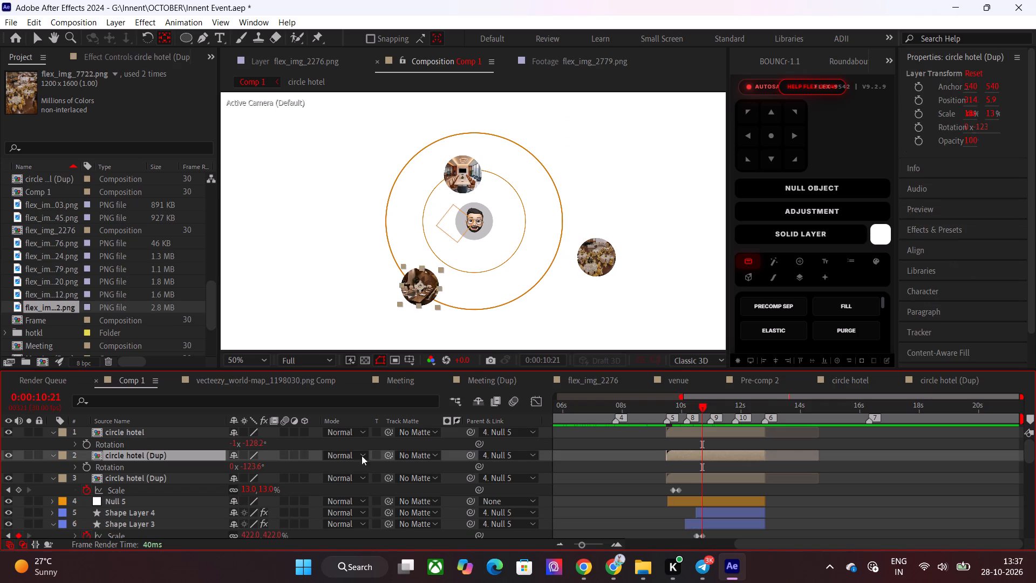
{"action": "left_click", "coordinate": [84, 464]}
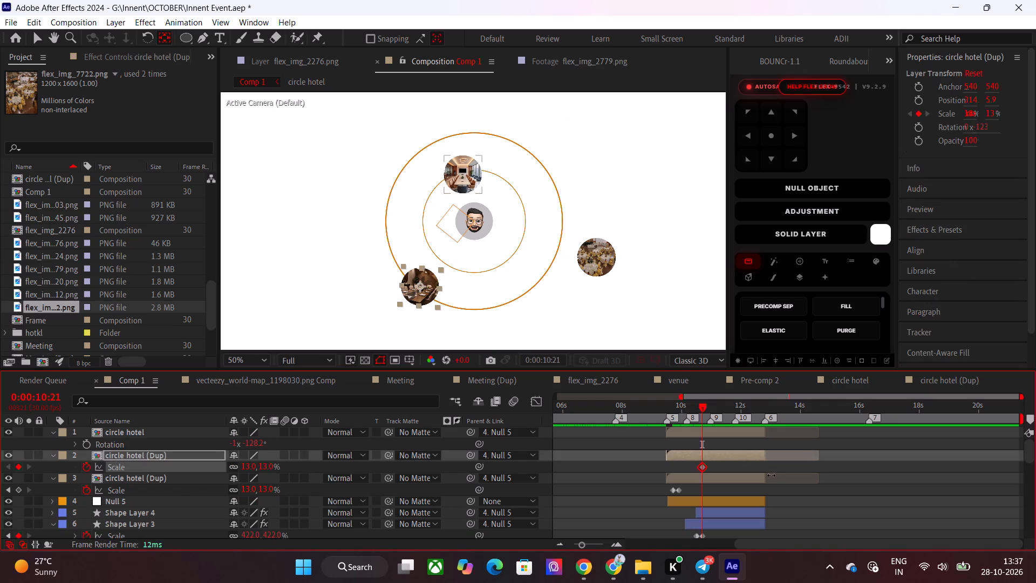
{"action": "left_click_drag", "start_coordinate": [700, 404], "coordinate": [696, 406]}
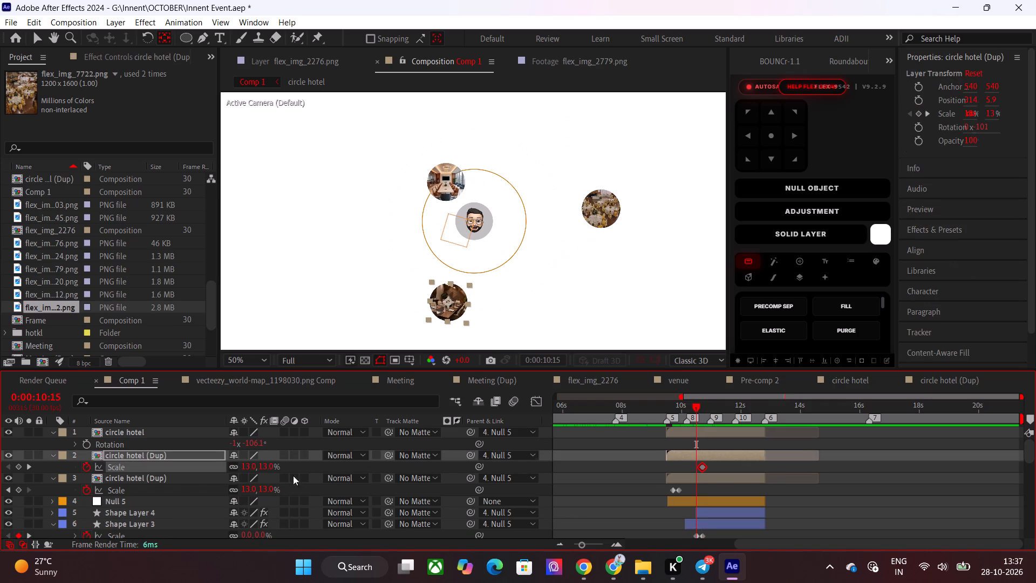
{"action": "left_click", "coordinate": [262, 468]}
{"action": "key", "text": "0"}
{"action": "key", "text": "Return"}
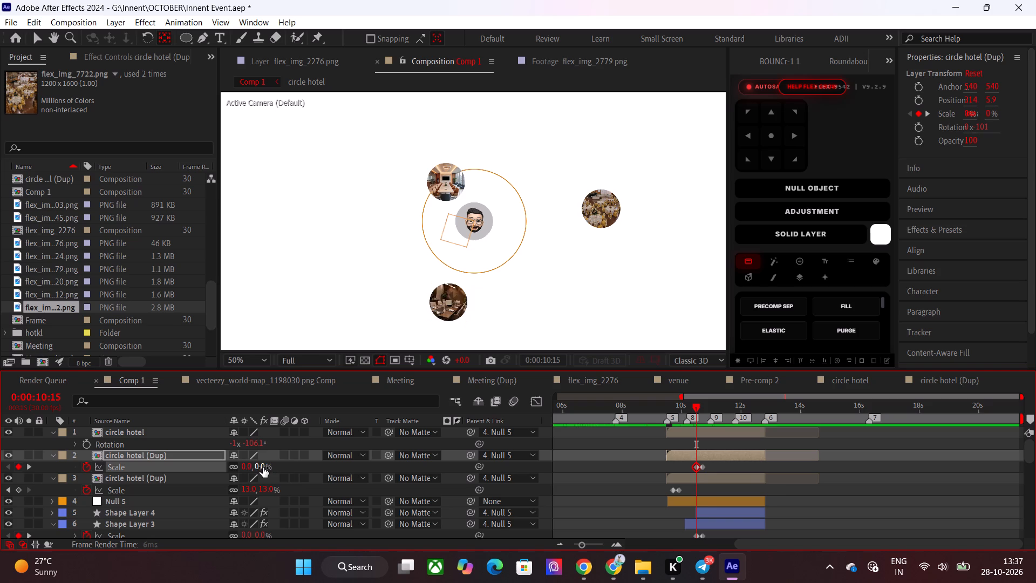
{"action": "left_click_drag", "start_coordinate": [697, 409], "coordinate": [704, 409]}
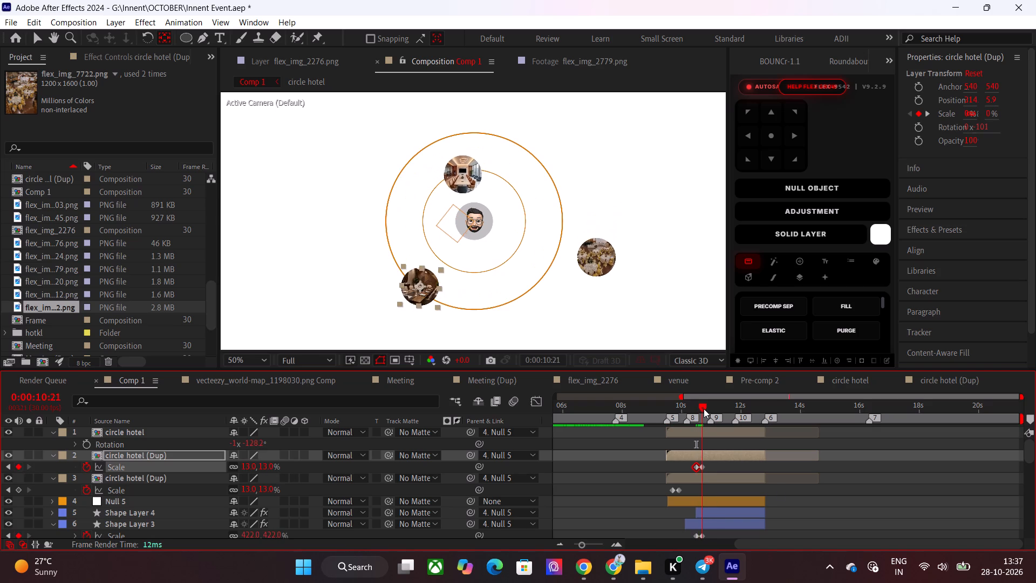
Matching Shape Layer 4's keyframe timing, animate circle hotel layer 1's Scale from 0% at 0:00:11:04 to 13.2% at 0:00:11:10.
{"action": "left_click_drag", "start_coordinate": [704, 409], "coordinate": [717, 410]}
{"action": "left_click", "coordinate": [735, 432]}
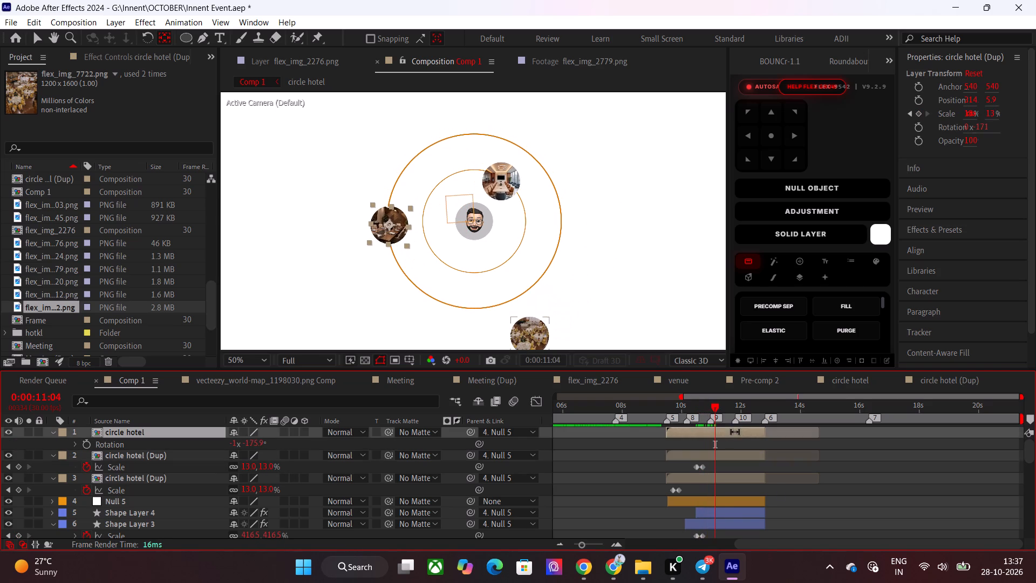
{"action": "left_click", "coordinate": [720, 513]}
{"action": "key", "text": "u"}
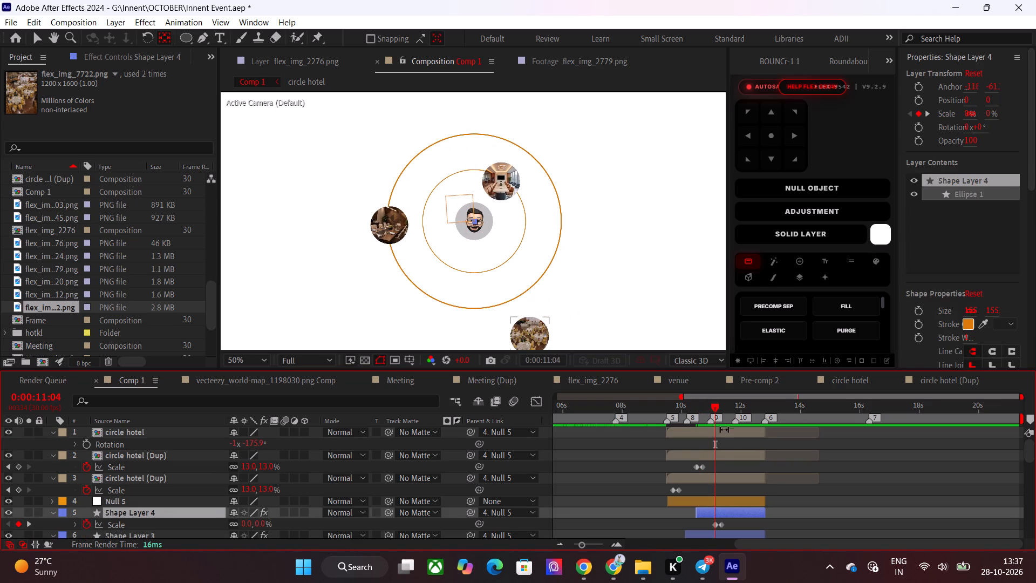
{"action": "left_click", "coordinate": [723, 432]}
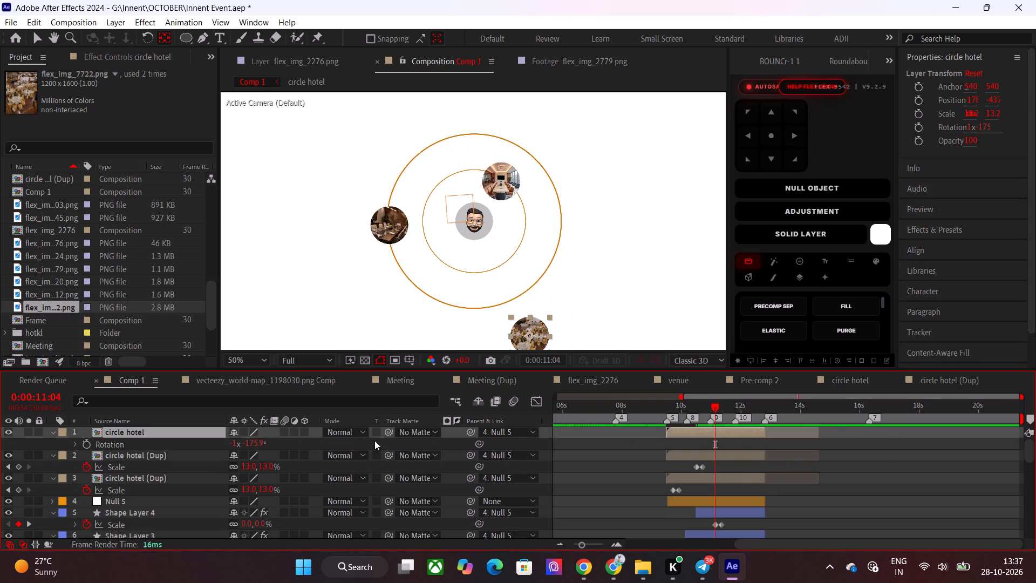
{"action": "key", "text": "s"}
{"action": "key", "text": "d"}
{"action": "left_click", "coordinate": [87, 444]}
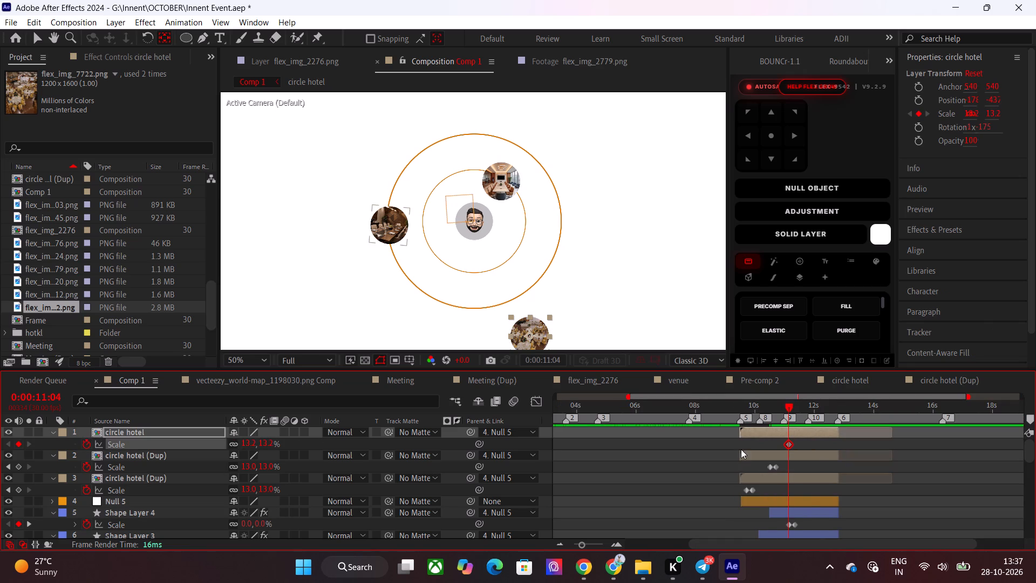
{"action": "left_click", "coordinate": [786, 444], "text": "shift"}
{"action": "left_click_drag", "start_coordinate": [790, 444], "coordinate": [795, 444]}
{"action": "left_click", "coordinate": [271, 447]}
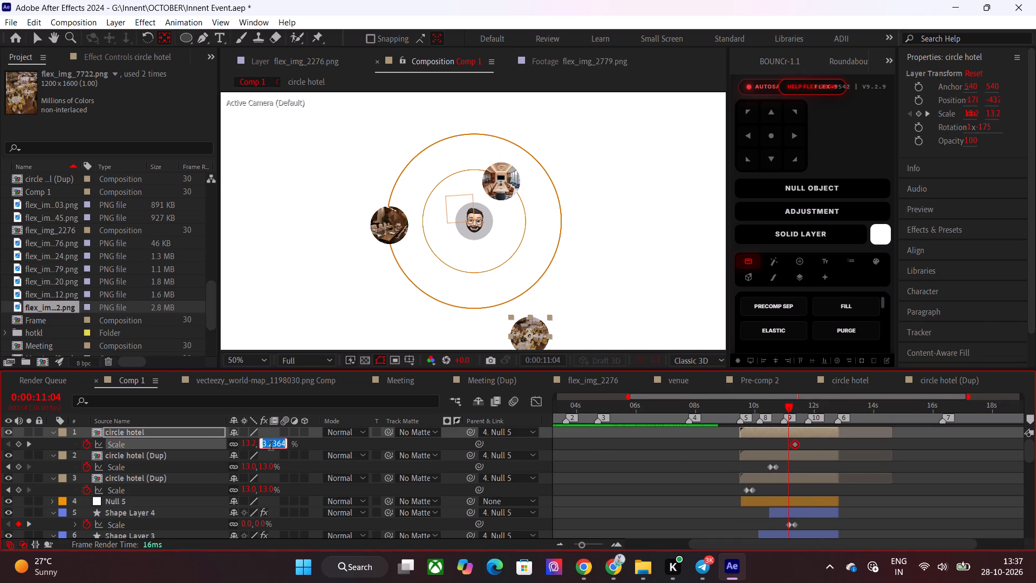
{"action": "key", "text": "0"}
{"action": "key", "text": "Return"}
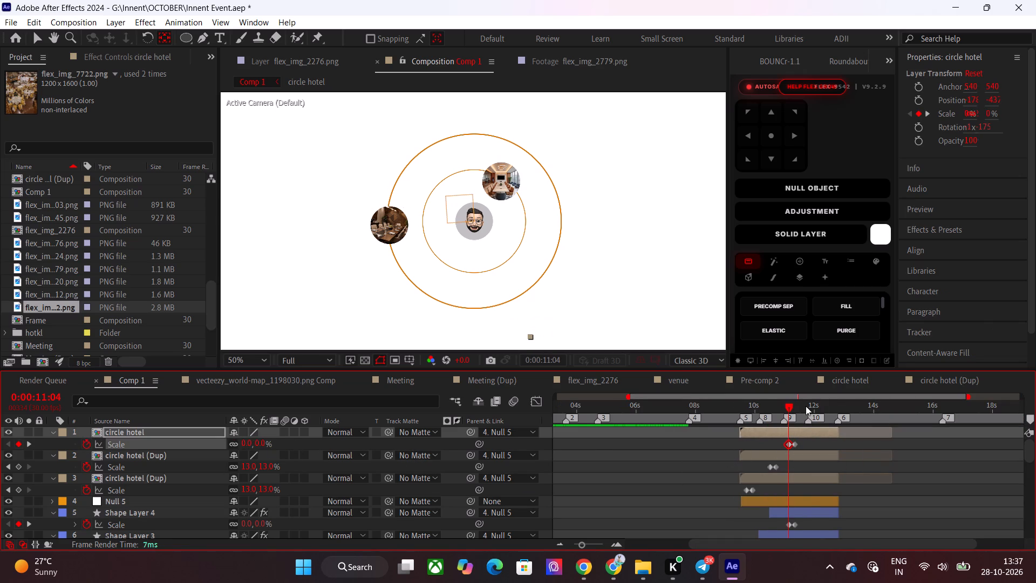
Preview the whole orbit sequence and examine how the three hotel pictures scale in and travel along the rings.
{"action": "left_click_drag", "start_coordinate": [790, 405], "coordinate": [802, 405]}
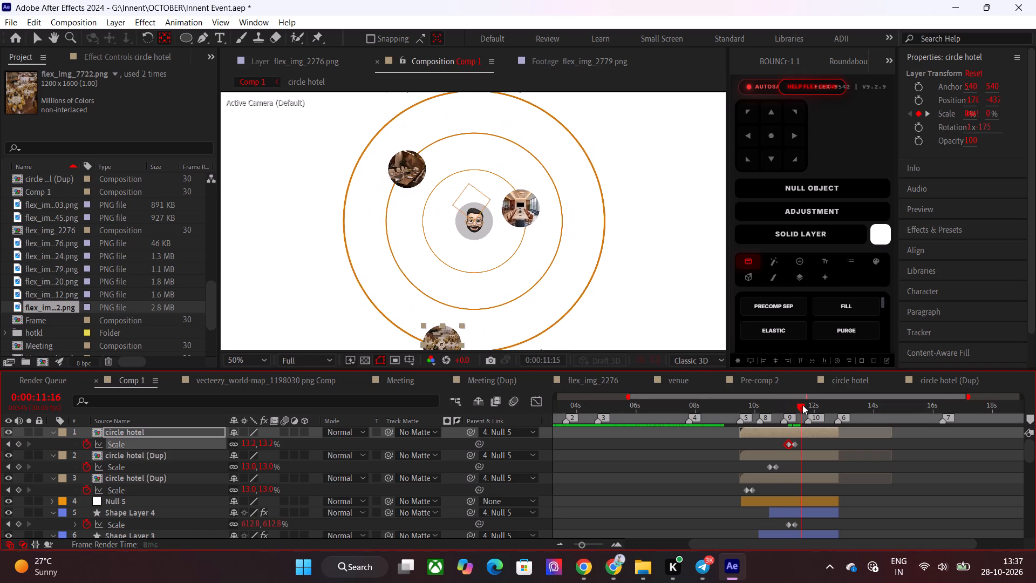
{"action": "left_click_drag", "start_coordinate": [802, 405], "coordinate": [802, 405]}
{"action": "scroll", "coordinate": [575, 273], "scroll_direction": "down", "scroll_amount": 1}
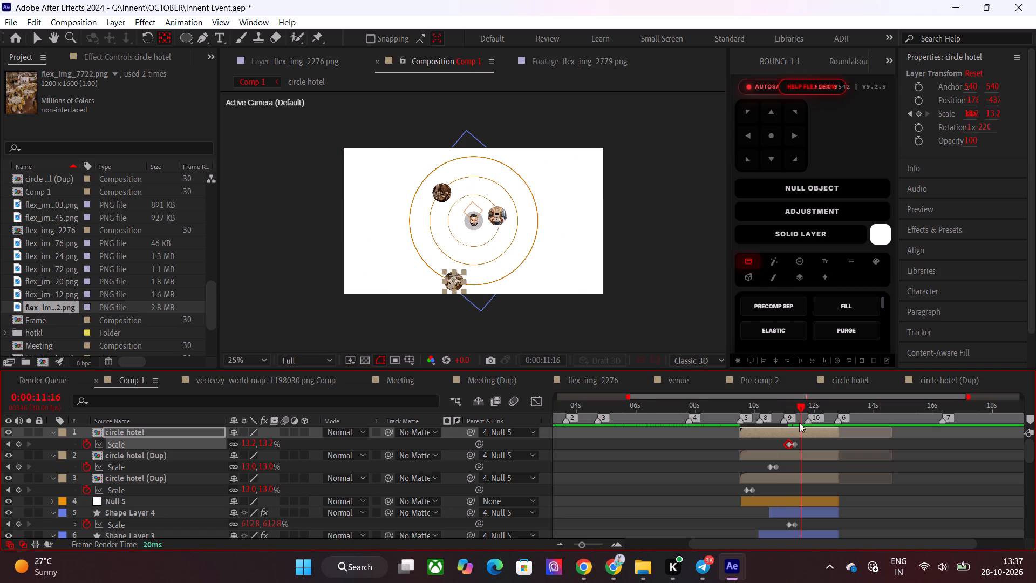
{"action": "left_click_drag", "start_coordinate": [800, 409], "coordinate": [804, 414]}
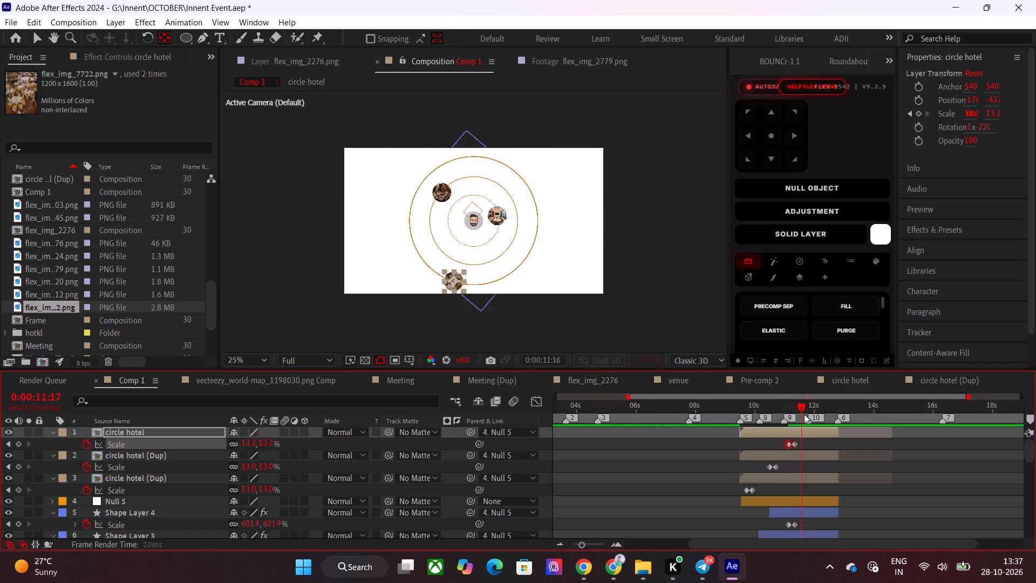
{"action": "left_click_drag", "start_coordinate": [804, 414], "coordinate": [803, 431]}
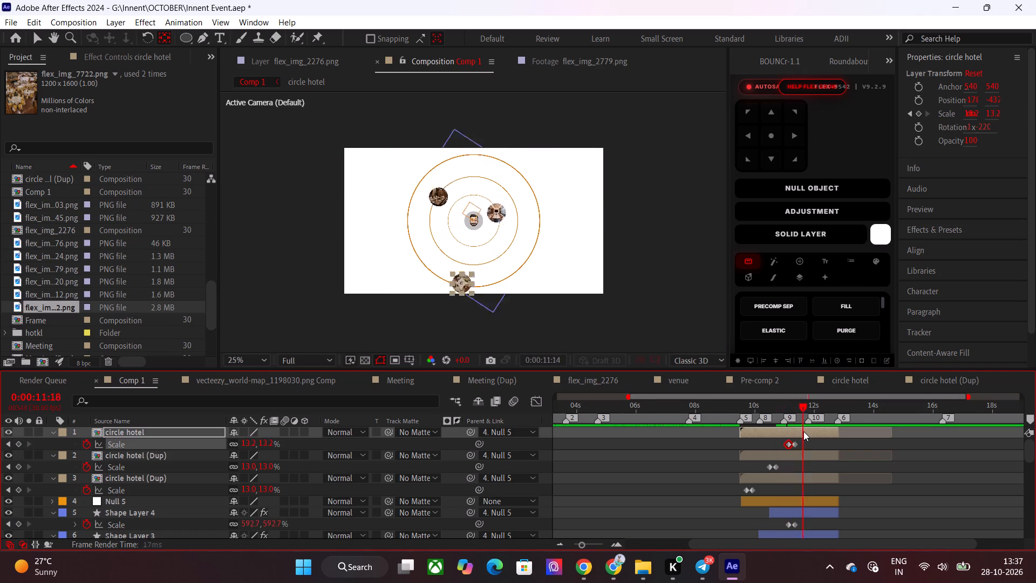
{"action": "left_click_drag", "start_coordinate": [803, 431], "coordinate": [826, 439]}
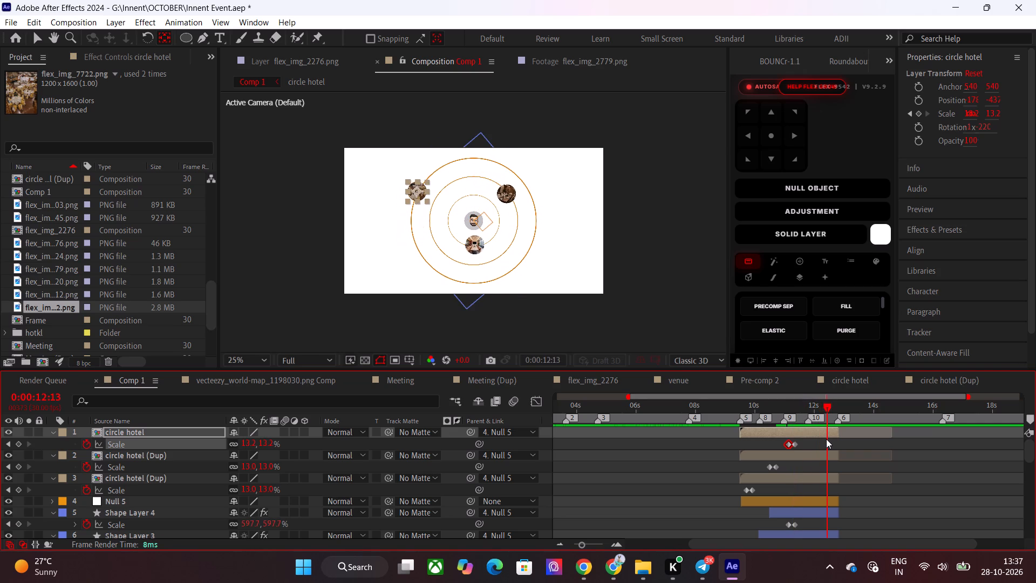
{"action": "left_click_drag", "start_coordinate": [826, 439], "coordinate": [780, 446]}
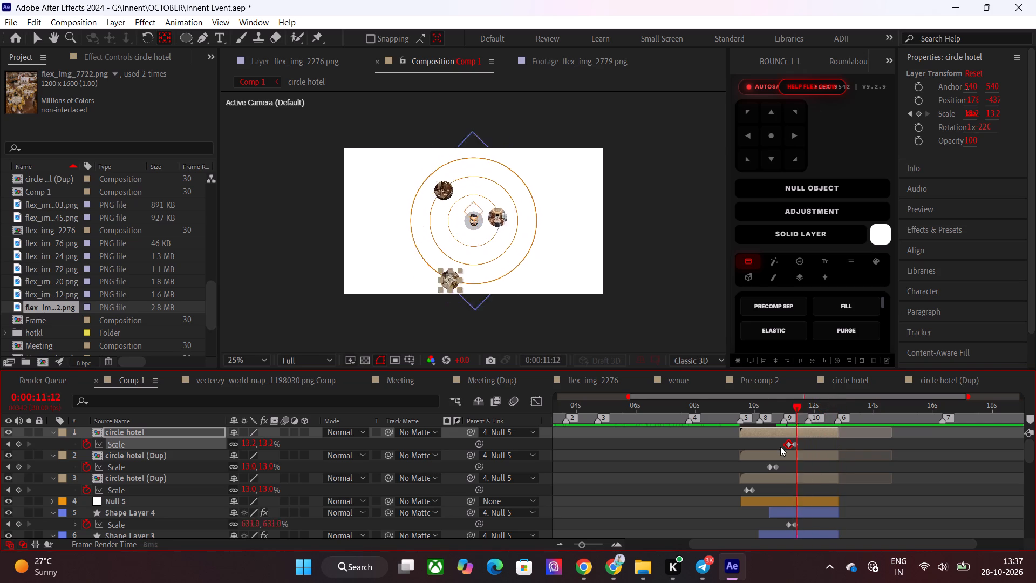
{"action": "left_click_drag", "start_coordinate": [780, 446], "coordinate": [719, 449]}
{"action": "key", "text": "space"}
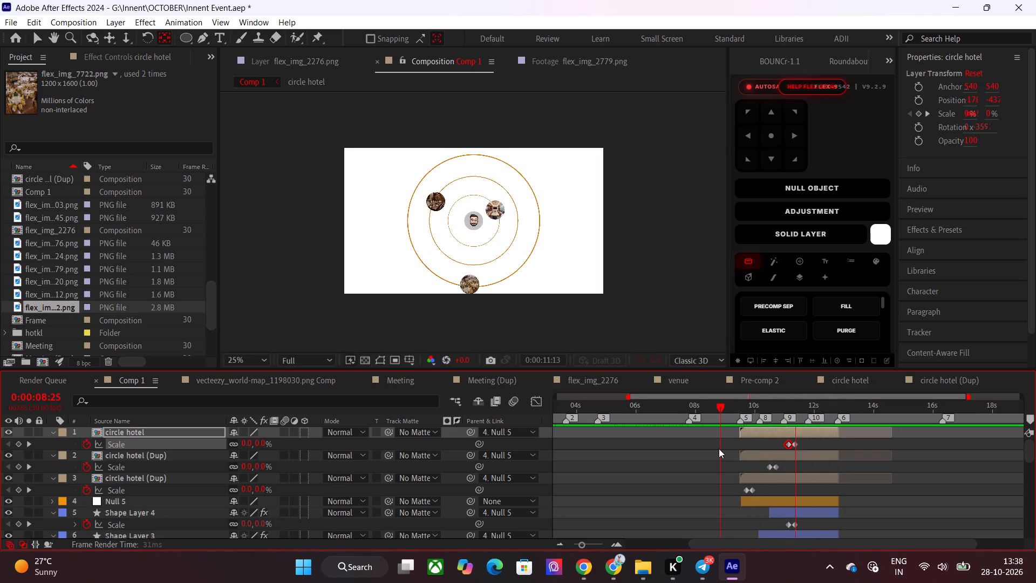
{"action": "left_click_drag", "start_coordinate": [797, 409], "coordinate": [813, 409]}
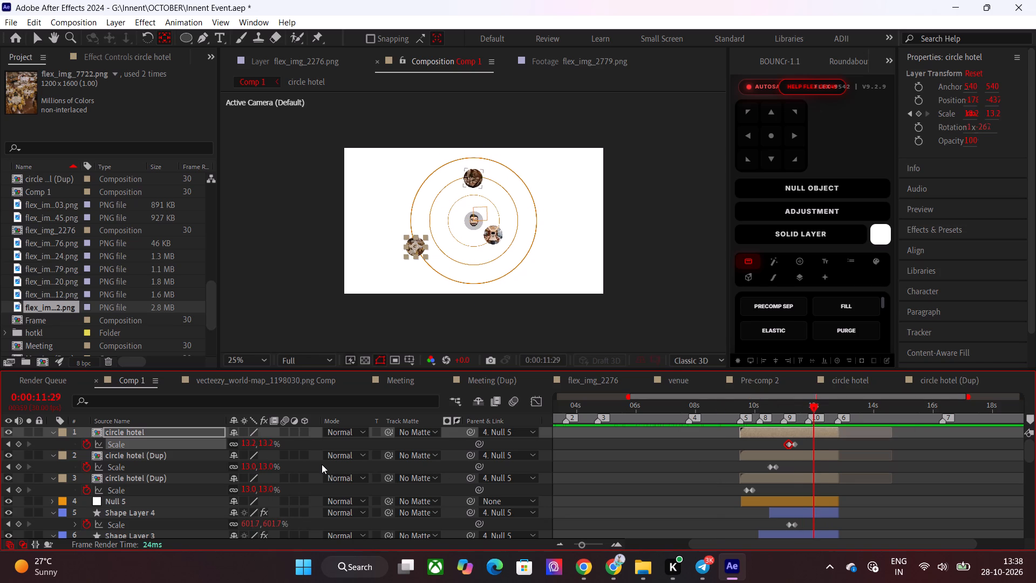
Make all layers in Comp 1 3D, collapse their properties, and check the orbit animation again.
{"action": "key", "text": "ctrl+a"}
{"action": "left_click", "coordinate": [301, 431]}
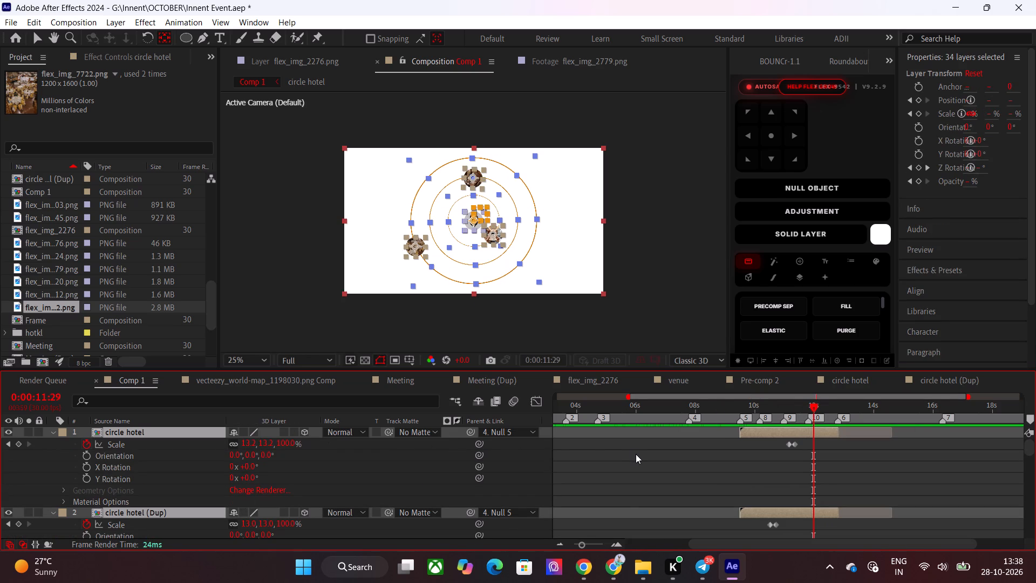
{"action": "key", "text": "u"}
{"action": "left_click", "coordinate": [671, 462]}
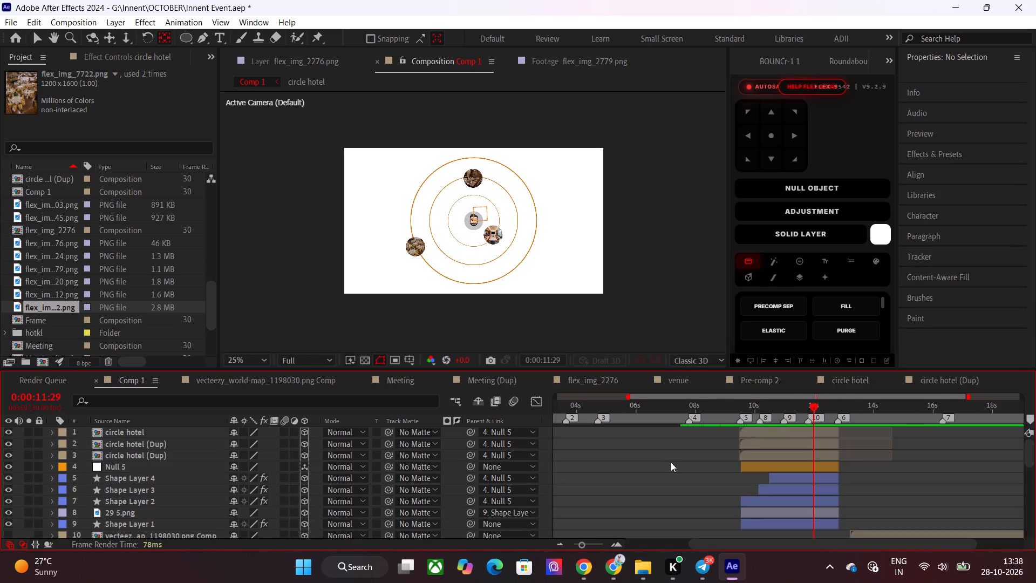
{"action": "left_click_drag", "start_coordinate": [801, 408], "coordinate": [786, 412]}
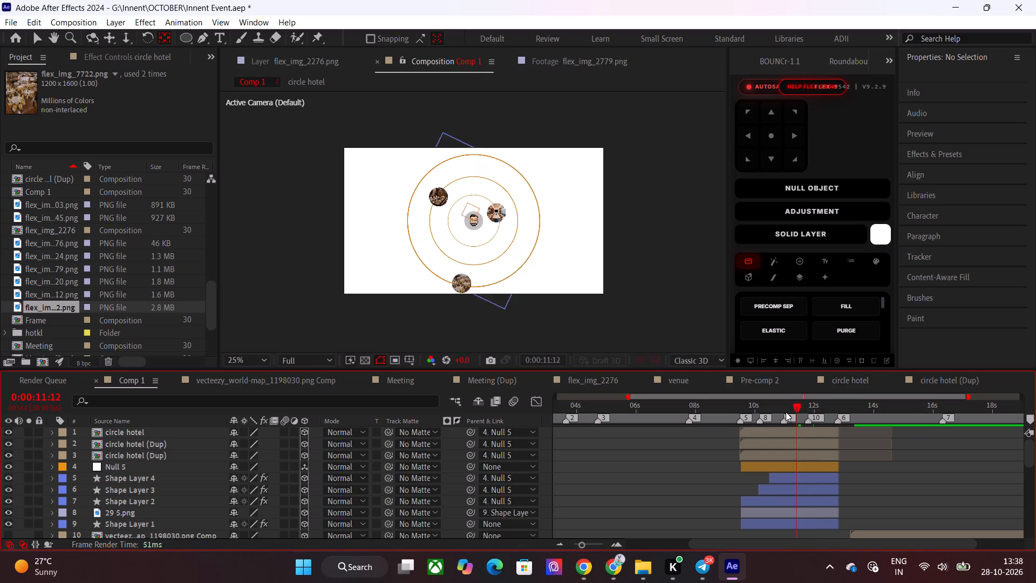
{"action": "left_click_drag", "start_coordinate": [786, 412], "coordinate": [806, 436]}
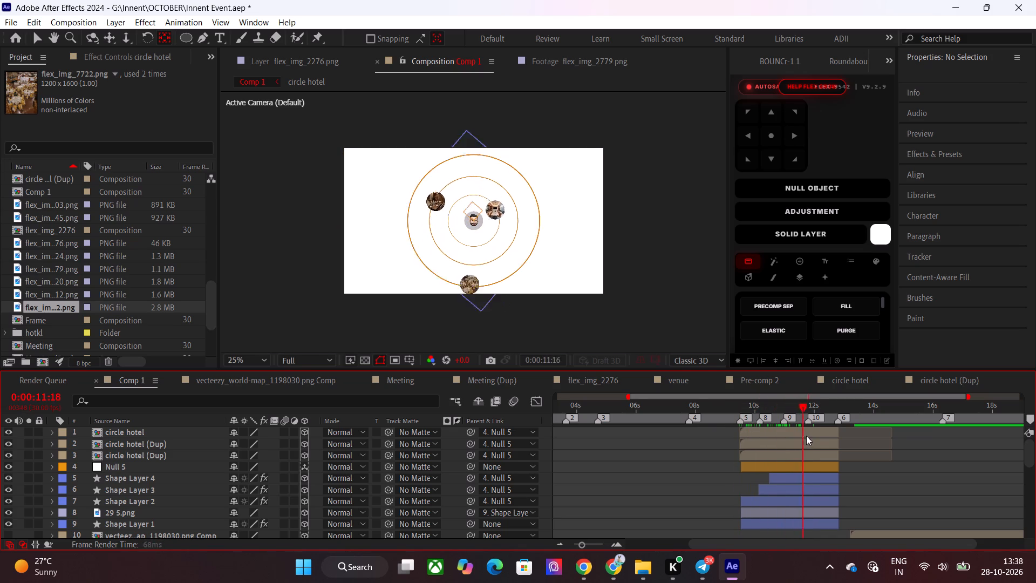
{"action": "left_click_drag", "start_coordinate": [806, 436], "coordinate": [834, 439]}
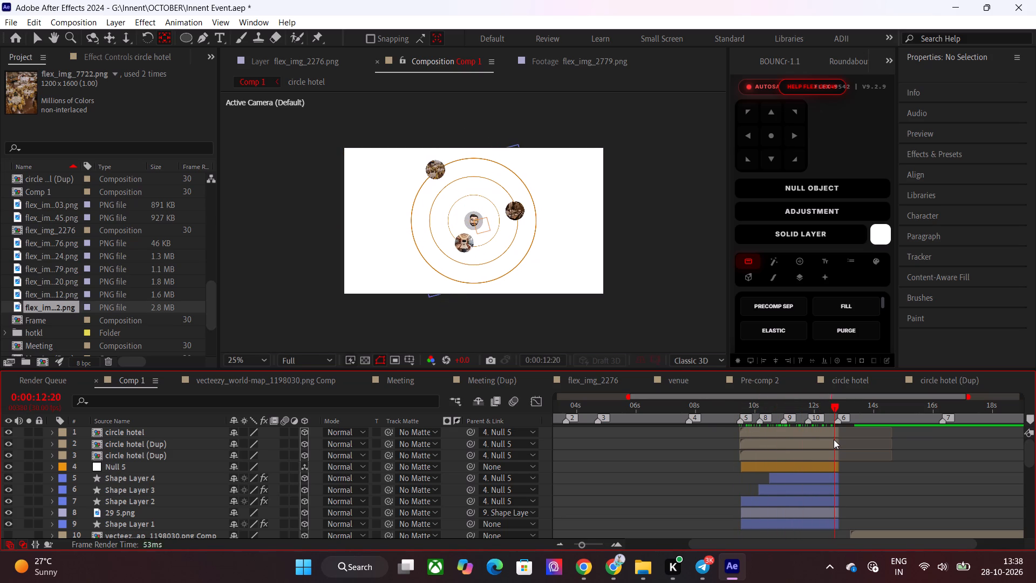
{"action": "left_click_drag", "start_coordinate": [834, 439], "coordinate": [760, 443]}
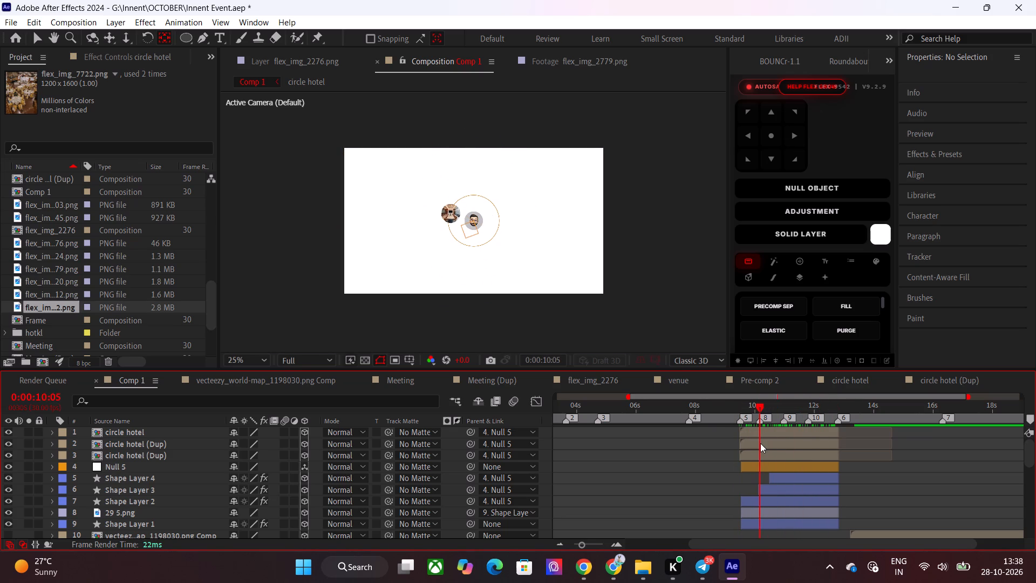
{"action": "left_click_drag", "start_coordinate": [760, 443], "coordinate": [794, 448]}
Add a new camera to Comp 1 and parent it to a new null object.
{"action": "left_click", "coordinate": [780, 438]}
{"action": "left_click", "coordinate": [772, 430]}
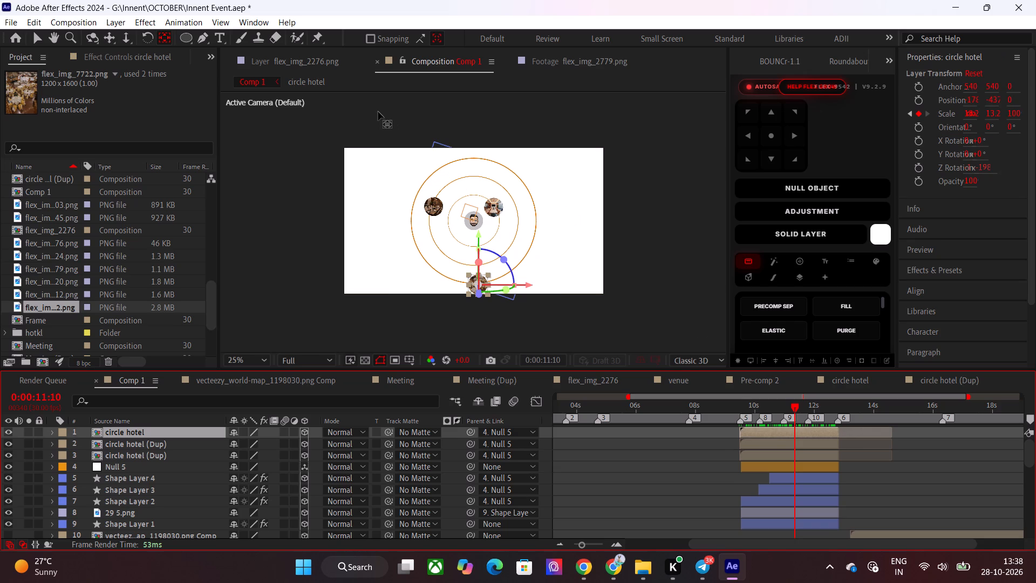
{"action": "left_click", "coordinate": [137, 19]}
{"action": "left_click", "coordinate": [127, 33]}
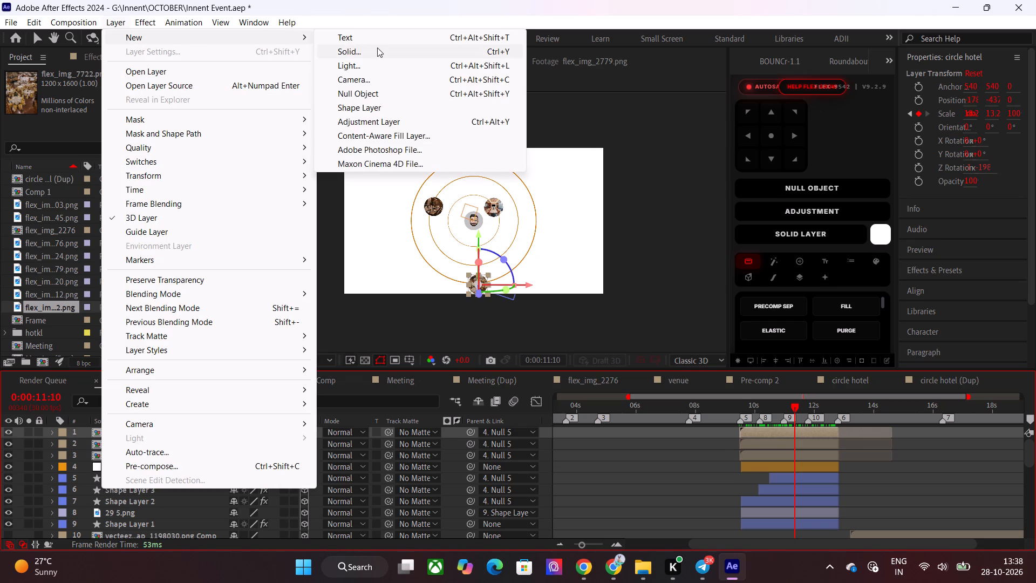
{"action": "left_click", "coordinate": [381, 72]}
{"action": "left_click", "coordinate": [663, 422]}
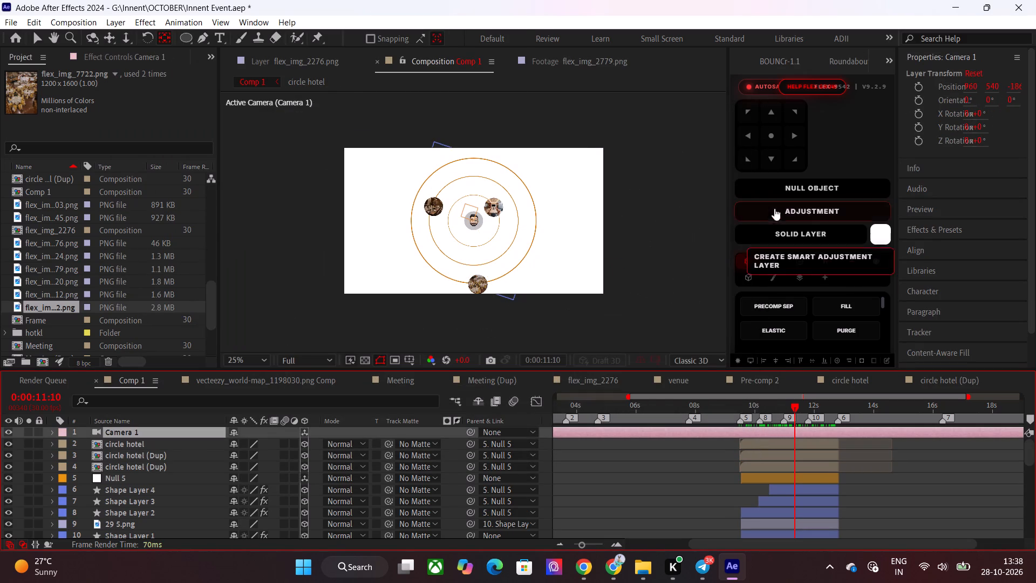
{"action": "left_click", "coordinate": [810, 194]}
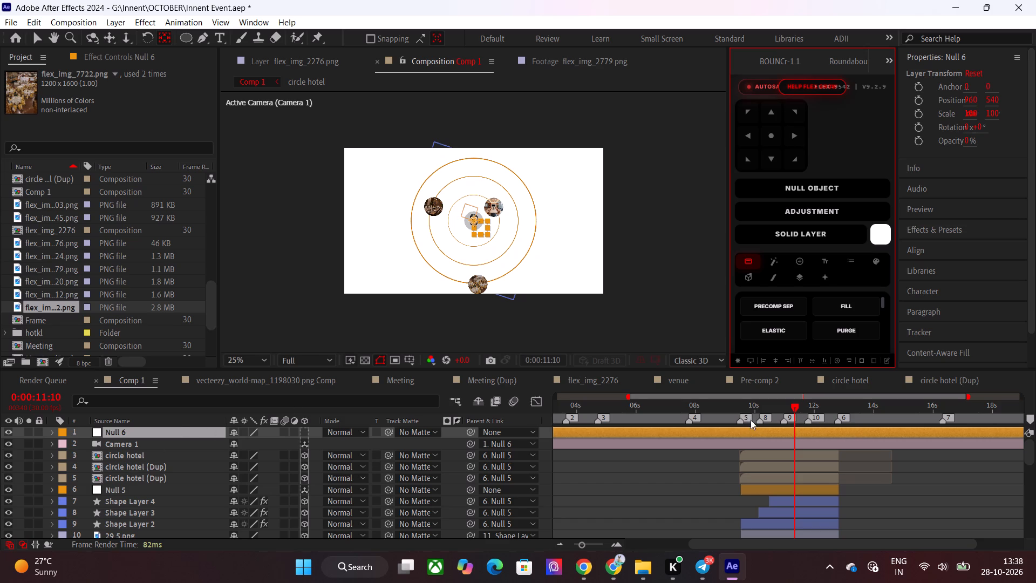
Trim Null 6 and Camera 1 to match the orbit layers, from about 0:00:09:16 to 0:00:12:24.
{"action": "left_click_drag", "start_coordinate": [755, 405], "coordinate": [739, 410]}
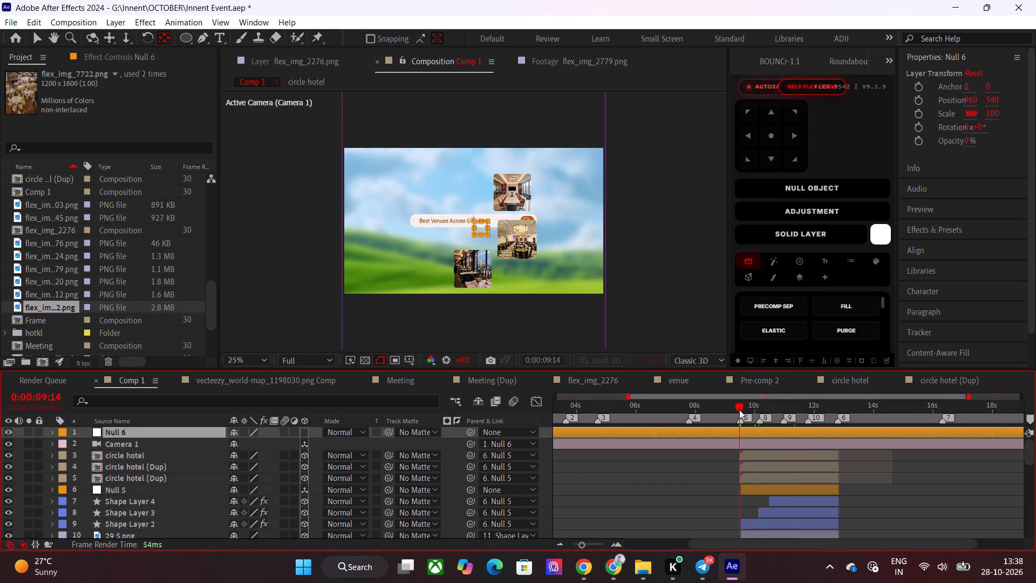
{"action": "left_click_drag", "start_coordinate": [739, 410], "coordinate": [742, 410]}
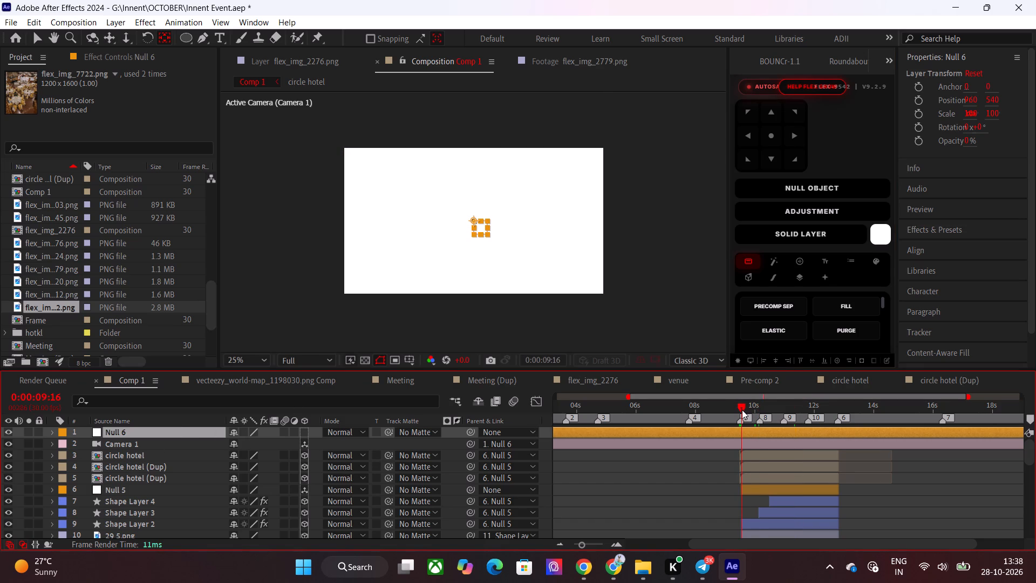
{"action": "key", "text": "alt+bracketleft"}
{"action": "left_click", "coordinate": [747, 446]}
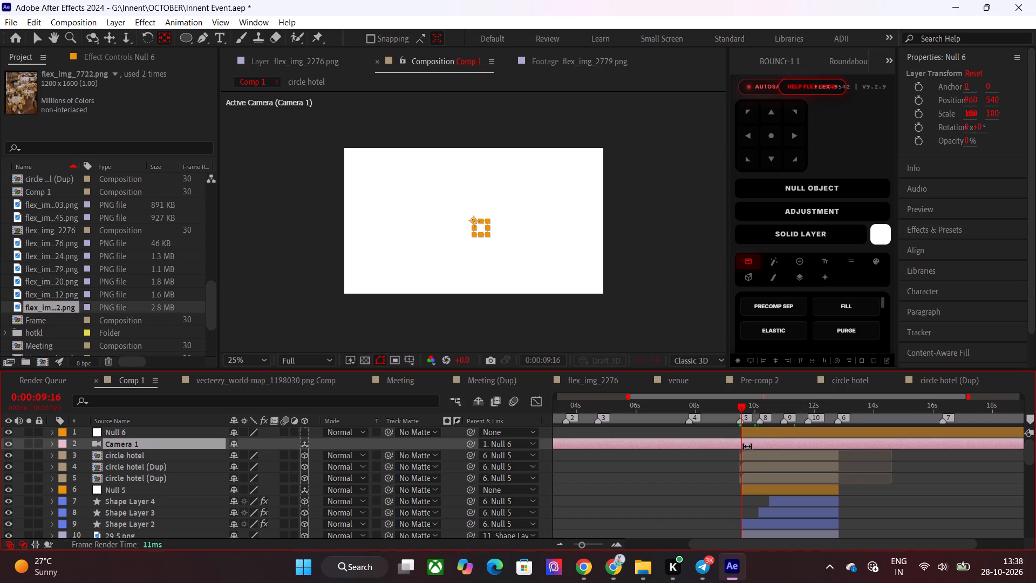
{"action": "key", "text": "alt+bracketleft"}
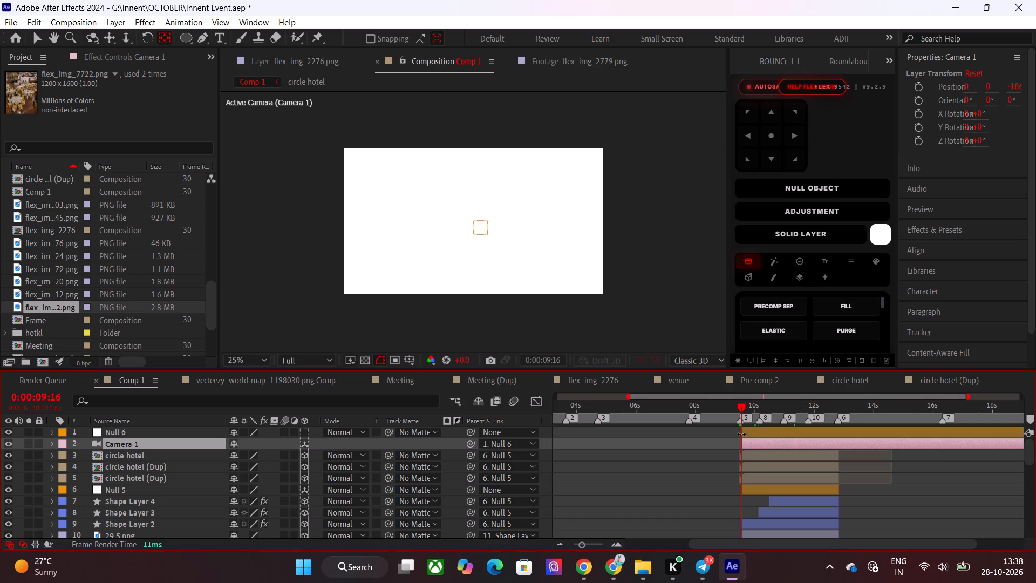
{"action": "left_click", "coordinate": [744, 429], "text": "shift"}
{"action": "left_click", "coordinate": [740, 429]}
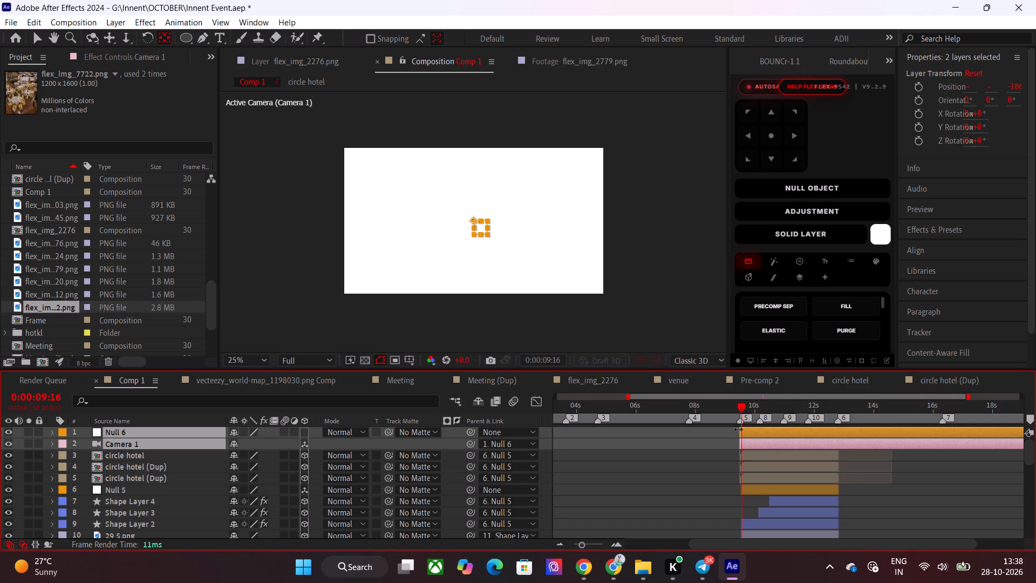
{"action": "left_click", "coordinate": [834, 402]}
{"action": "key", "text": "alt+bracketright"}
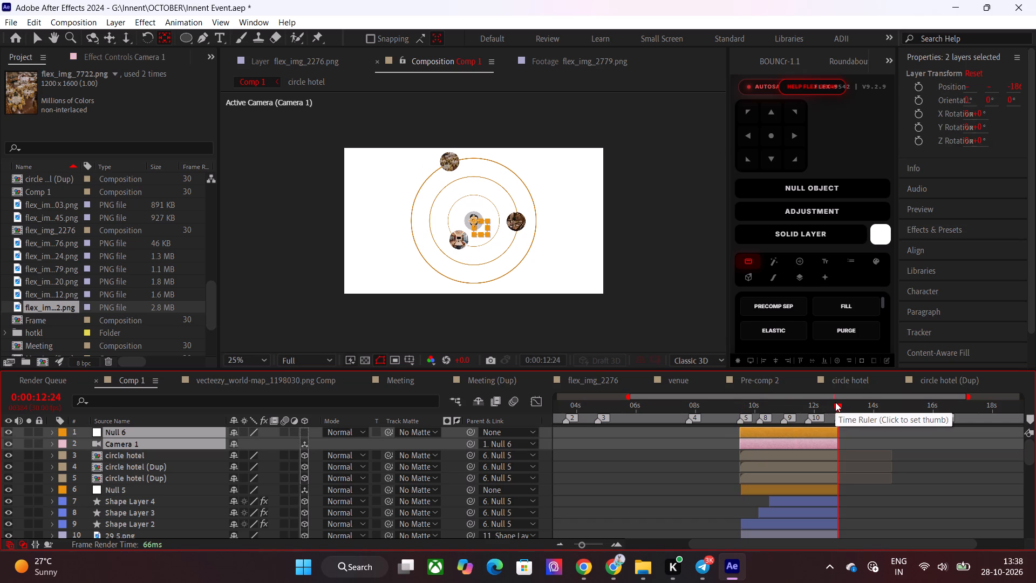
{"action": "left_click", "coordinate": [703, 472]}
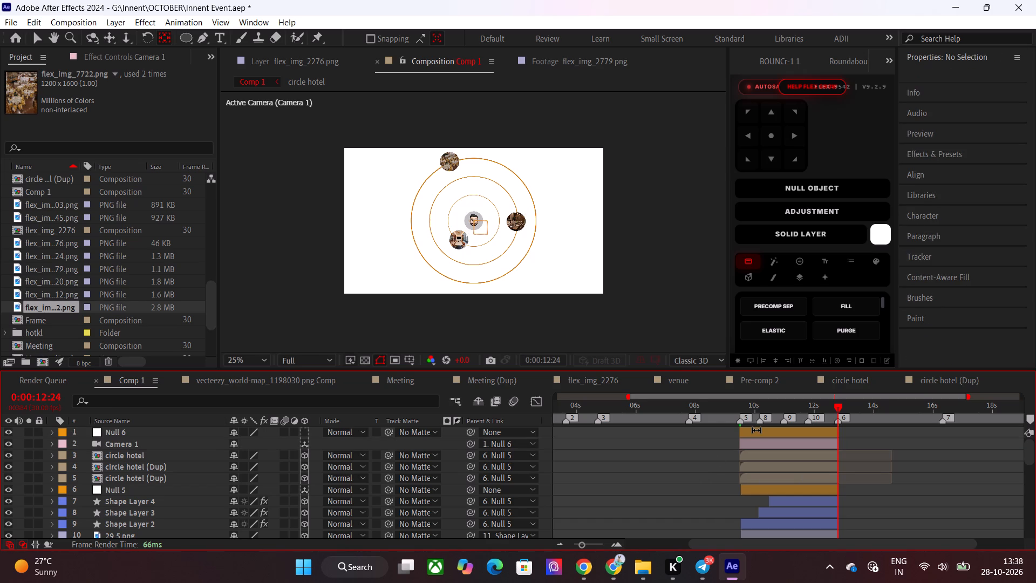
Make the camera's controller, Null 6, a 3D layer.
{"action": "left_click", "coordinate": [756, 430]}
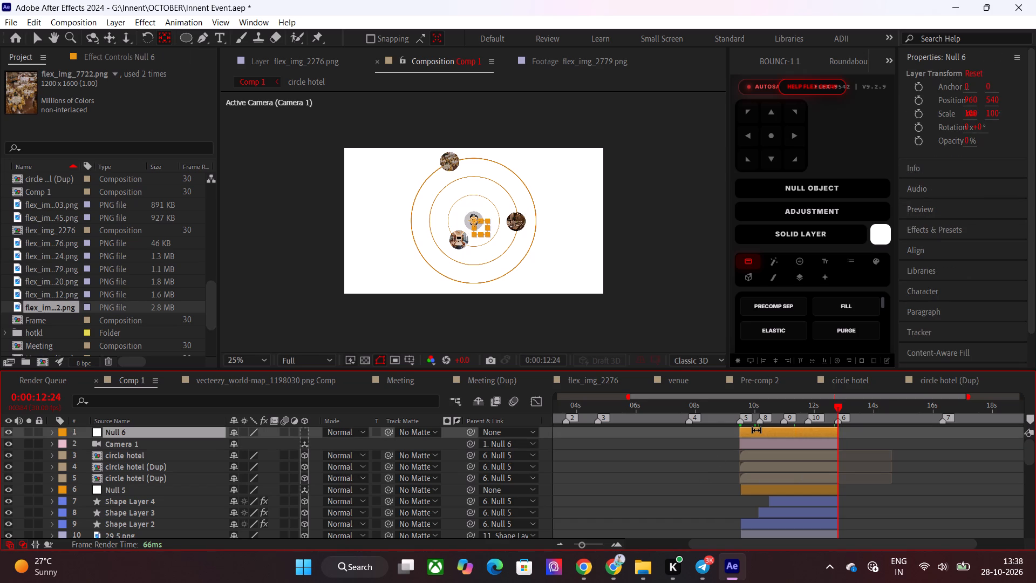
{"action": "key", "text": "s"}
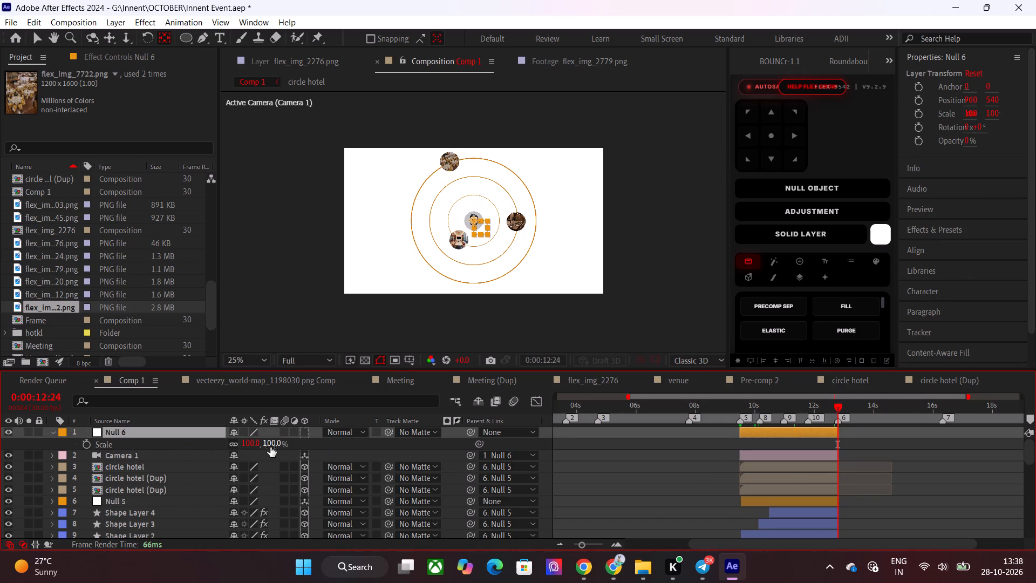
{"action": "left_click", "coordinate": [308, 432]}
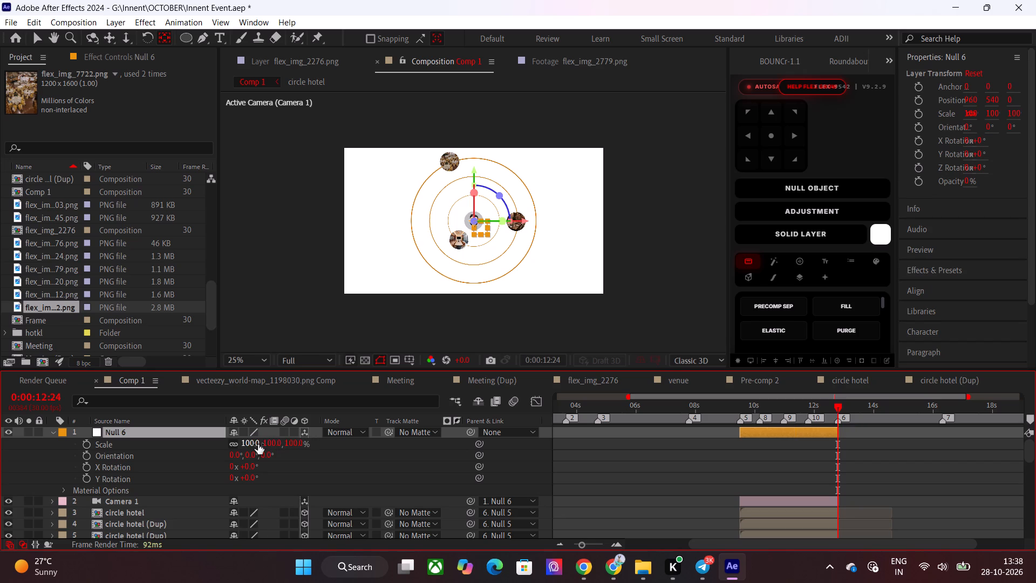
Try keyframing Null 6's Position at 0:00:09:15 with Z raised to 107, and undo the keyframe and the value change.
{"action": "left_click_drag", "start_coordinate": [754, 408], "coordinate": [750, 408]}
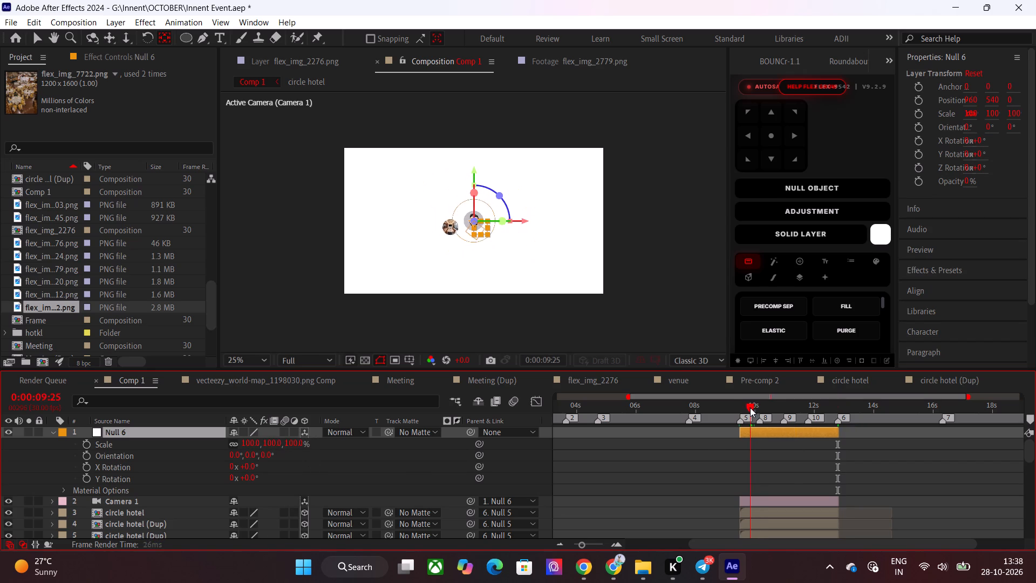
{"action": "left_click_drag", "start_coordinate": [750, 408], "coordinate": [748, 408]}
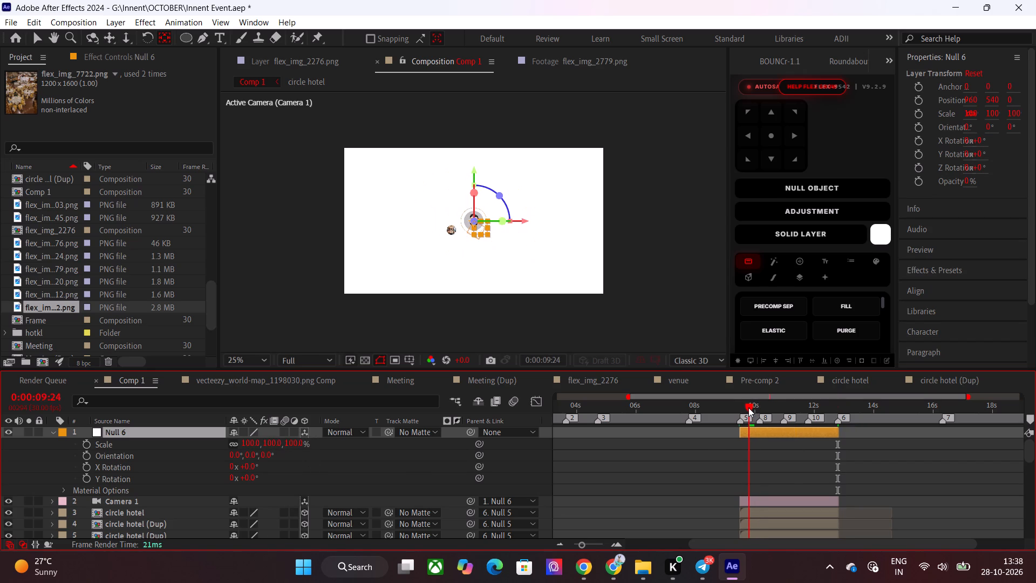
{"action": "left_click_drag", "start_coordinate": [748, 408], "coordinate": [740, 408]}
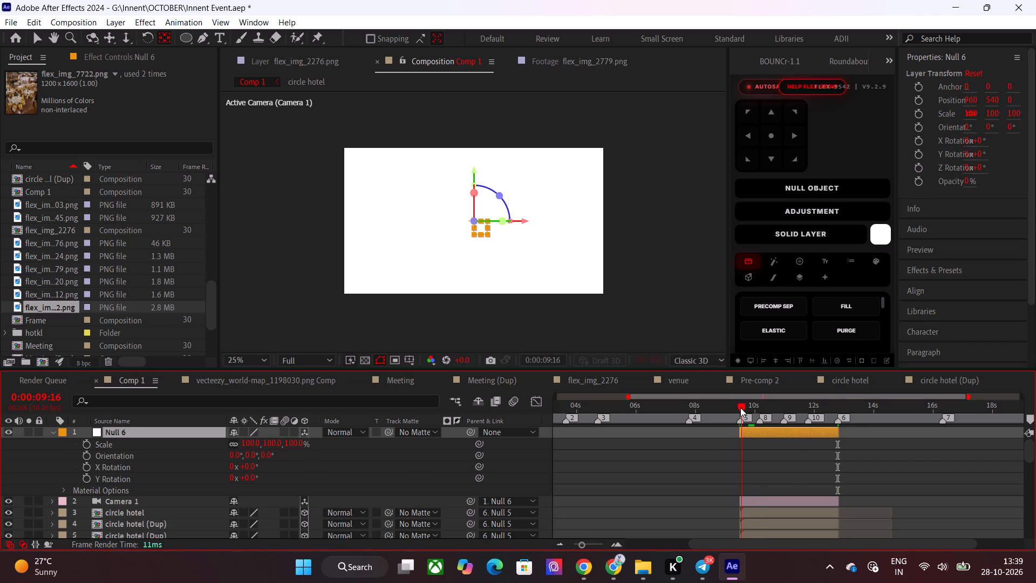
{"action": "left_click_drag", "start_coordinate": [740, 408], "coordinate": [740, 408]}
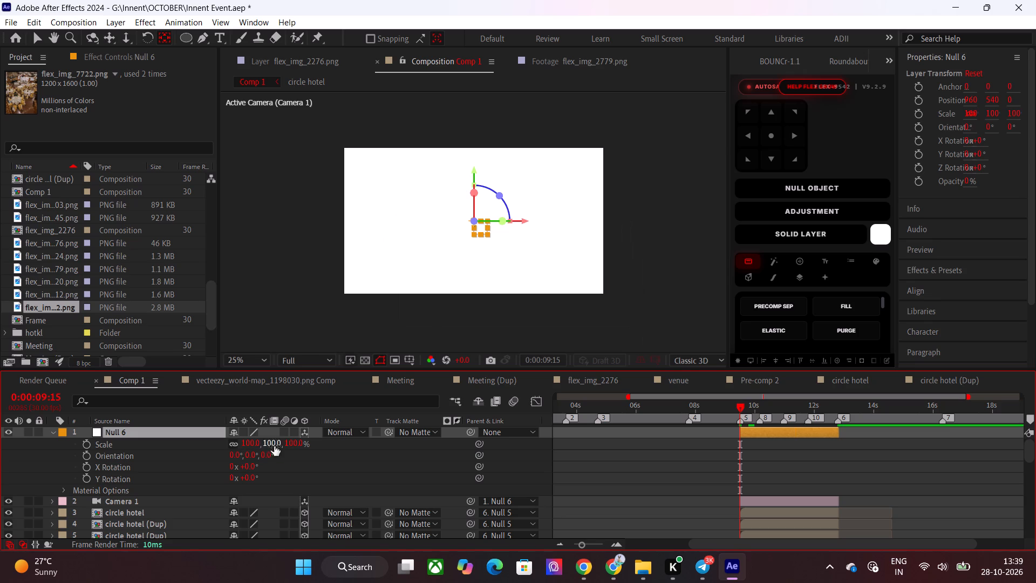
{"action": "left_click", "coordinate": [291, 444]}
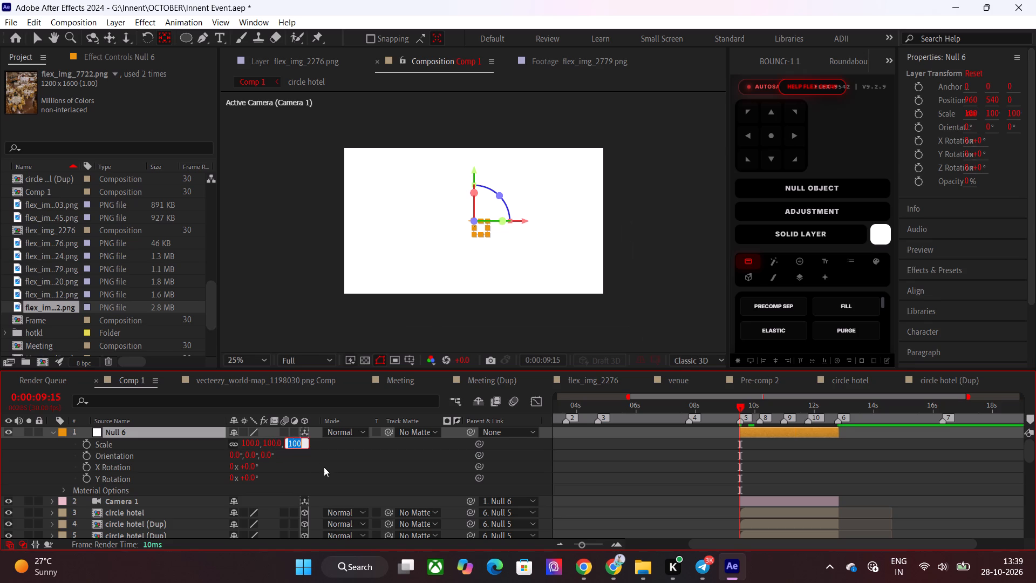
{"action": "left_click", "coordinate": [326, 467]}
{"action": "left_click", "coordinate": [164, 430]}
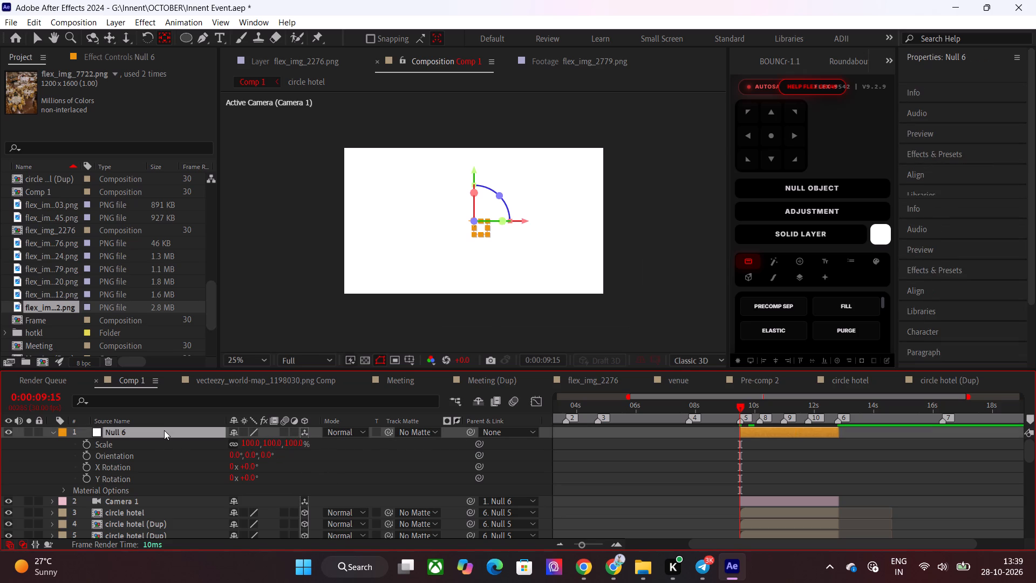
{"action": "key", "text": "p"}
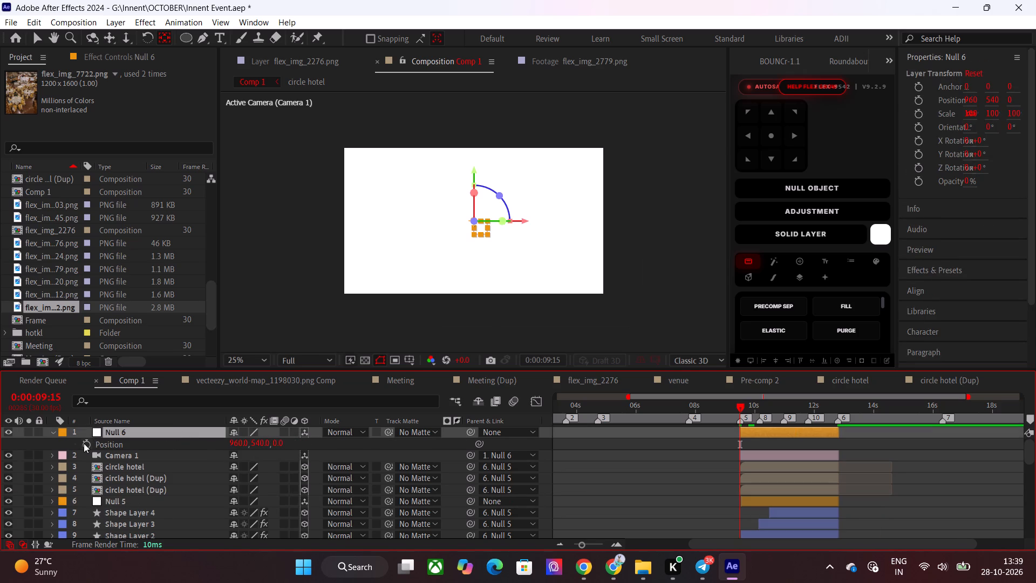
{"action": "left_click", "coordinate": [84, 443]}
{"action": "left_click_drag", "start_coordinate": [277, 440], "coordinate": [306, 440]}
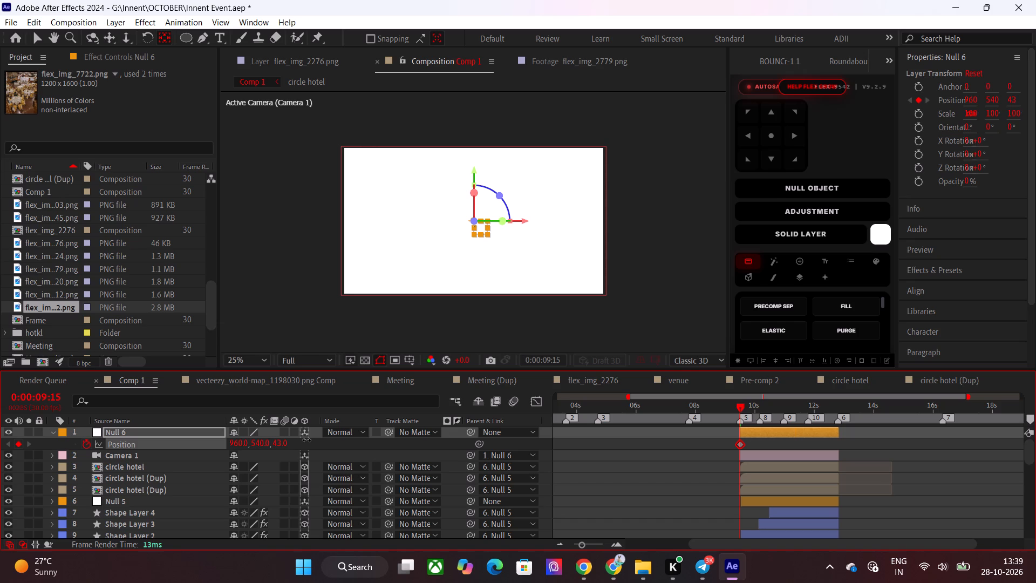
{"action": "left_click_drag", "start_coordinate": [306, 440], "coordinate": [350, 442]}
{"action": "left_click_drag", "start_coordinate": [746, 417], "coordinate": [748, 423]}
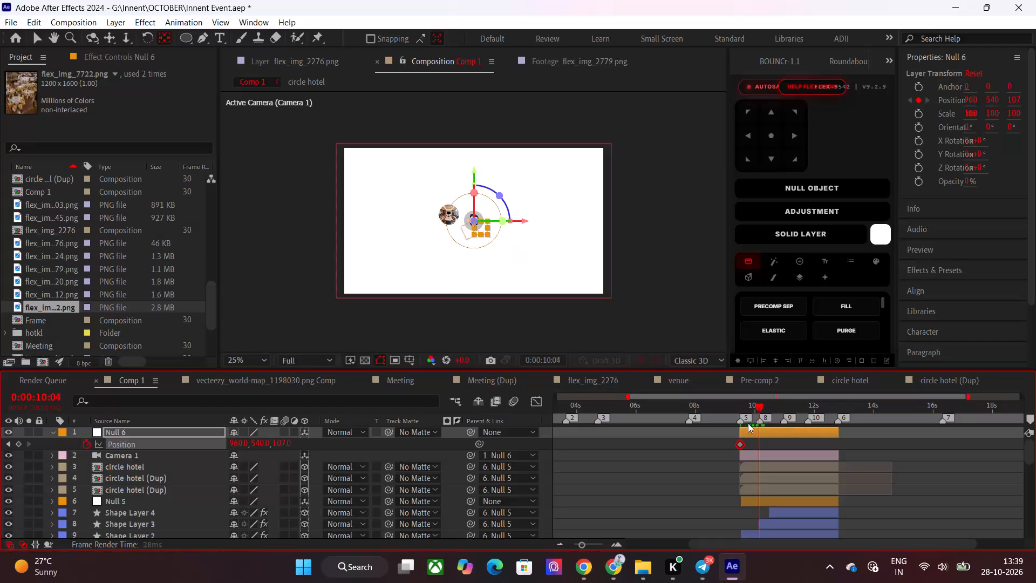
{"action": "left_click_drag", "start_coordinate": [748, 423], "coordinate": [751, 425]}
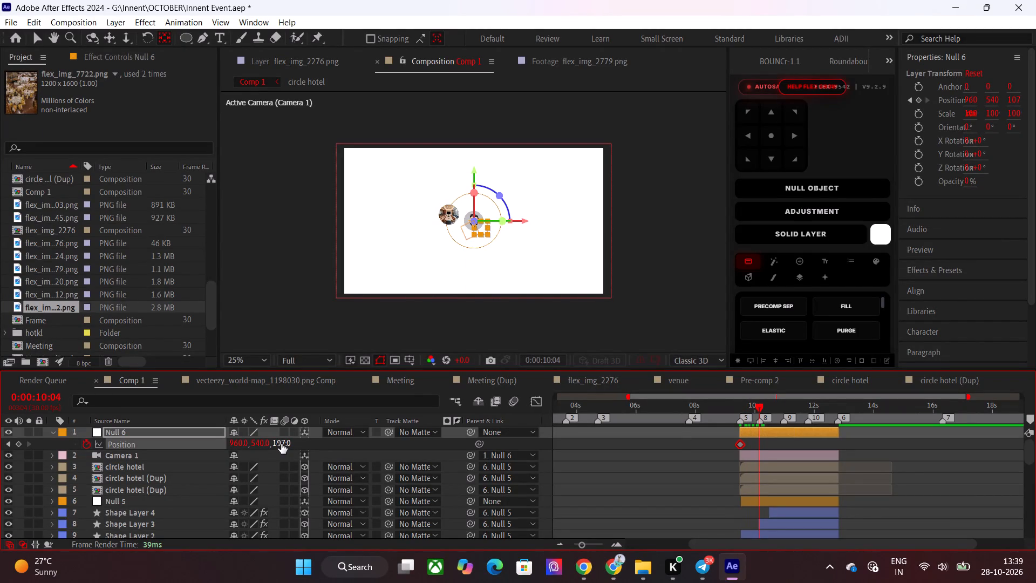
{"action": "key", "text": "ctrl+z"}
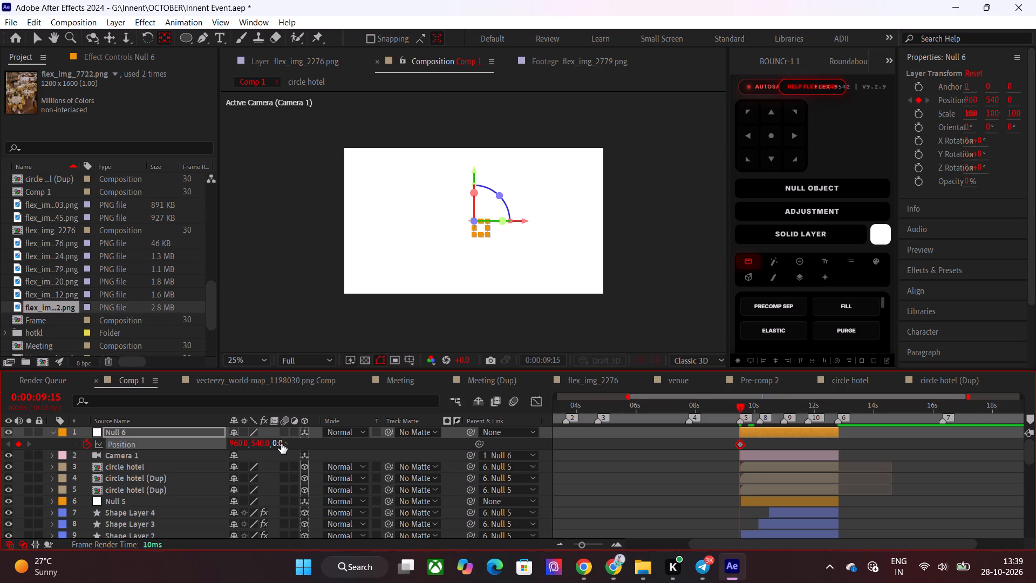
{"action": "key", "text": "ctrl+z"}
Set Null 6's Position Z to 1305 to push the camera in, and place its keyframe at 0:00:09:15.
{"action": "left_click", "coordinate": [746, 406]}
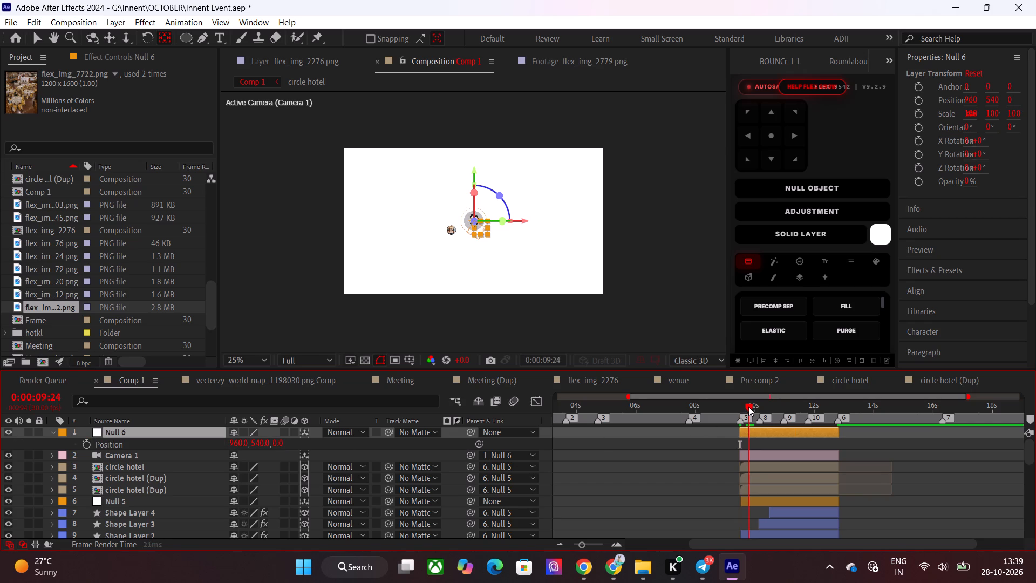
{"action": "left_click_drag", "start_coordinate": [277, 443], "coordinate": [297, 443]}
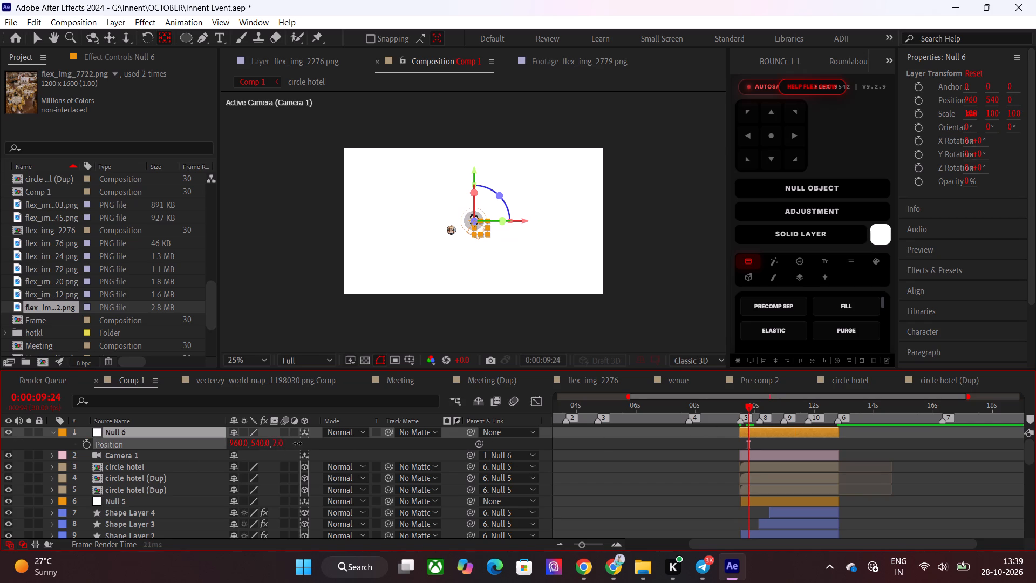
{"action": "left_click_drag", "start_coordinate": [297, 443], "coordinate": [946, 455]}
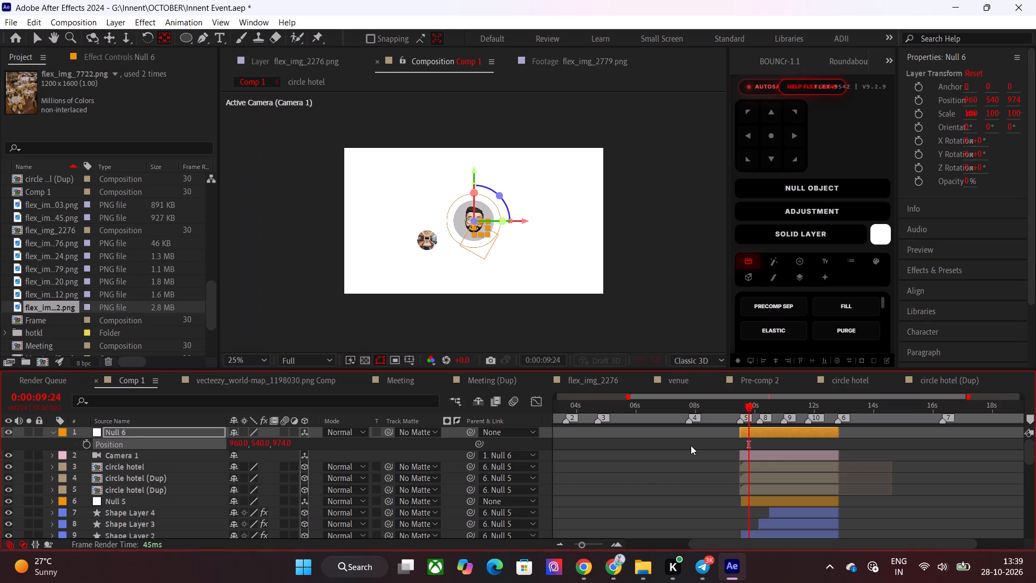
{"action": "left_click_drag", "start_coordinate": [284, 443], "coordinate": [528, 459]}
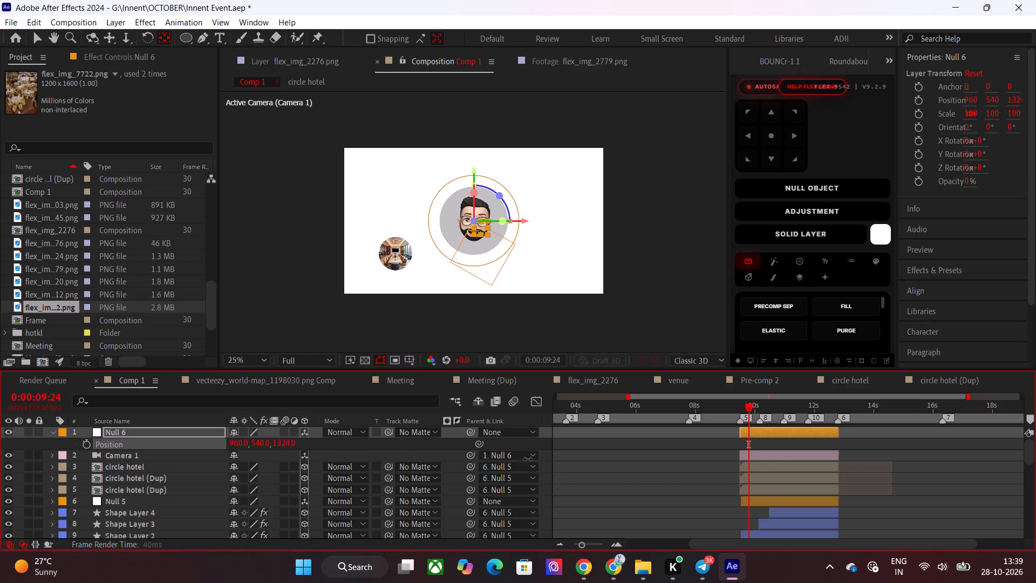
{"action": "left_click_drag", "start_coordinate": [528, 459], "coordinate": [524, 459]}
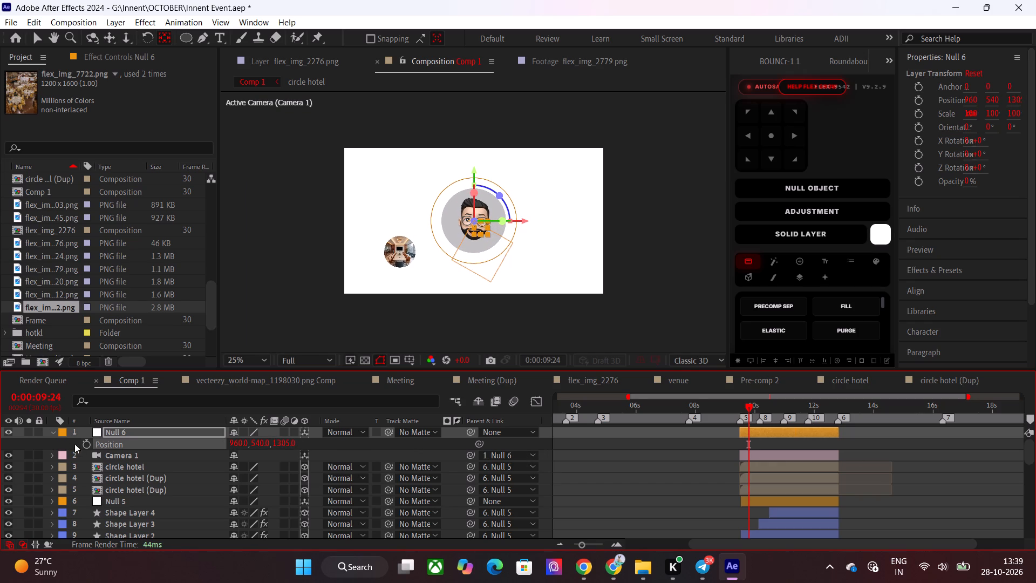
{"action": "left_click", "coordinate": [88, 443]}
{"action": "left_click_drag", "start_coordinate": [749, 444], "coordinate": [738, 446]}
Keyframe Null 6's Position Z at 1029 at 0:00:10:04 so the camera pulls back, and check the move.
{"action": "left_click", "coordinate": [752, 406]}
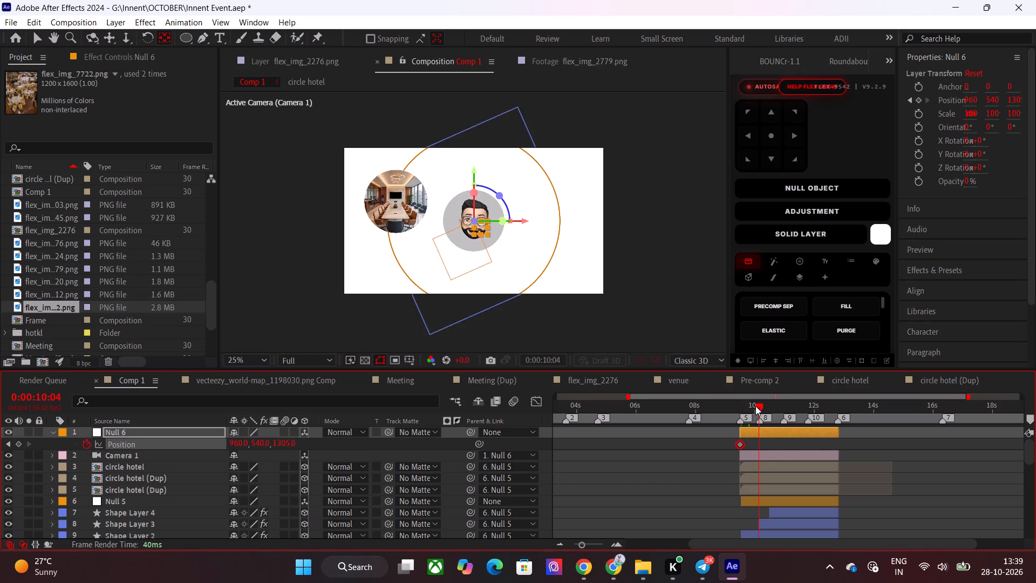
{"action": "key", "text": "space"}
{"action": "left_click", "coordinate": [761, 406]}
{"action": "left_click", "coordinate": [317, 443]}
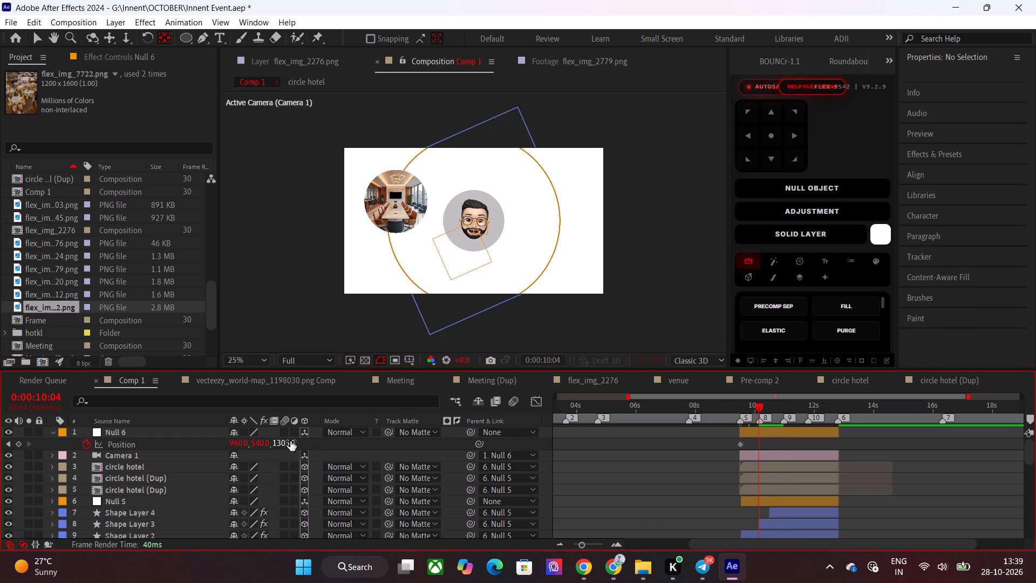
{"action": "left_click_drag", "start_coordinate": [290, 441], "coordinate": [104, 441]}
{"action": "left_click_drag", "start_coordinate": [761, 406], "coordinate": [778, 406]}
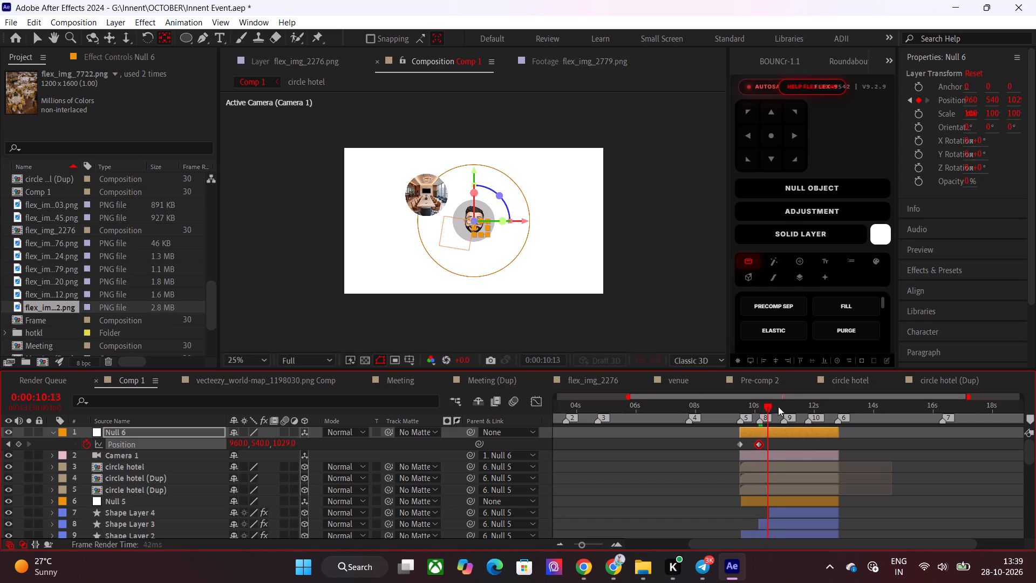
{"action": "left_click_drag", "start_coordinate": [778, 406], "coordinate": [764, 412]}
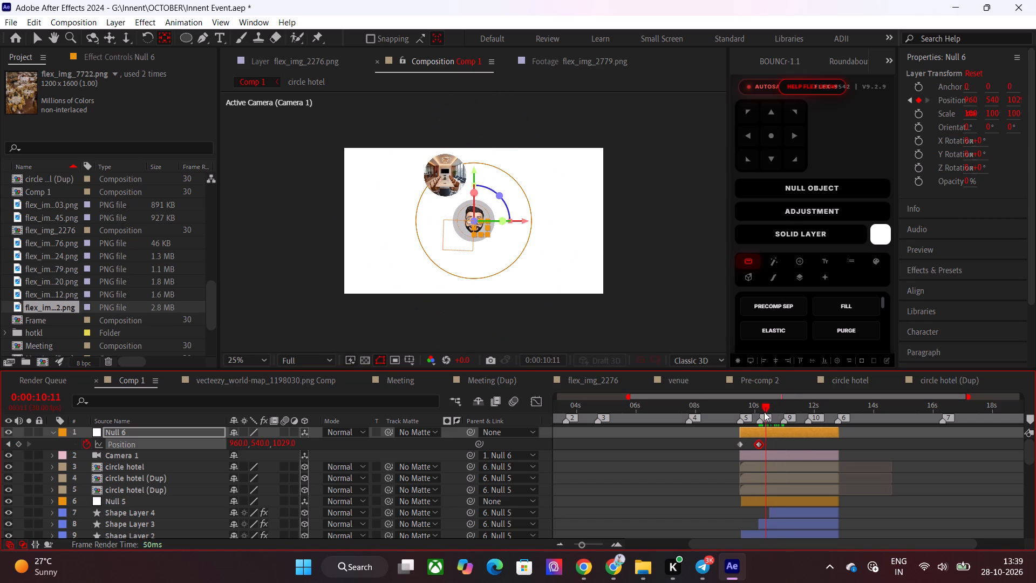
Lower Null 6's Position Z to 917 at the 0:00:10:04 keyframe and check the pull-back.
{"action": "left_click_drag", "start_coordinate": [764, 412], "coordinate": [758, 416]}
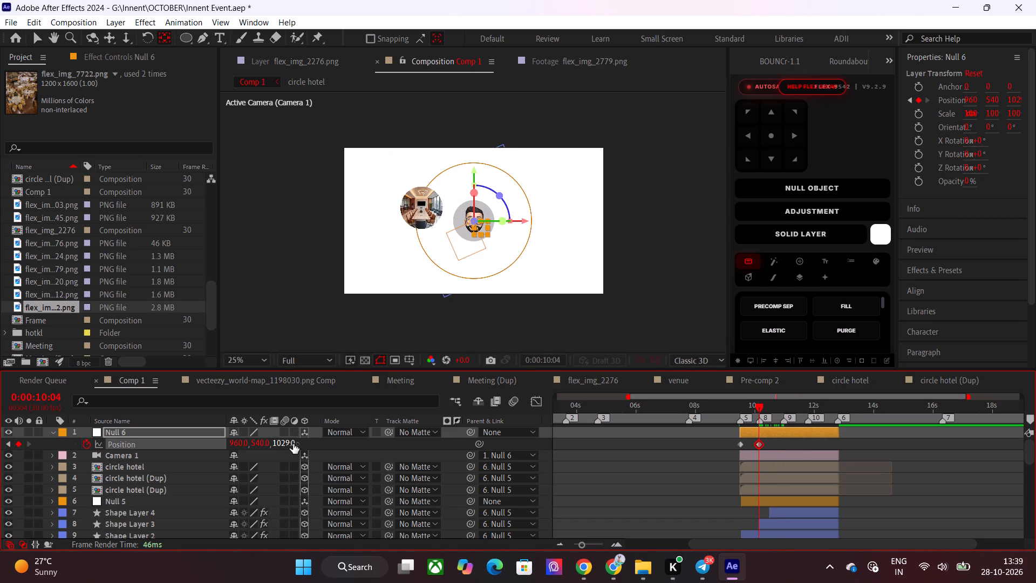
{"action": "left_click_drag", "start_coordinate": [282, 443], "coordinate": [205, 443]}
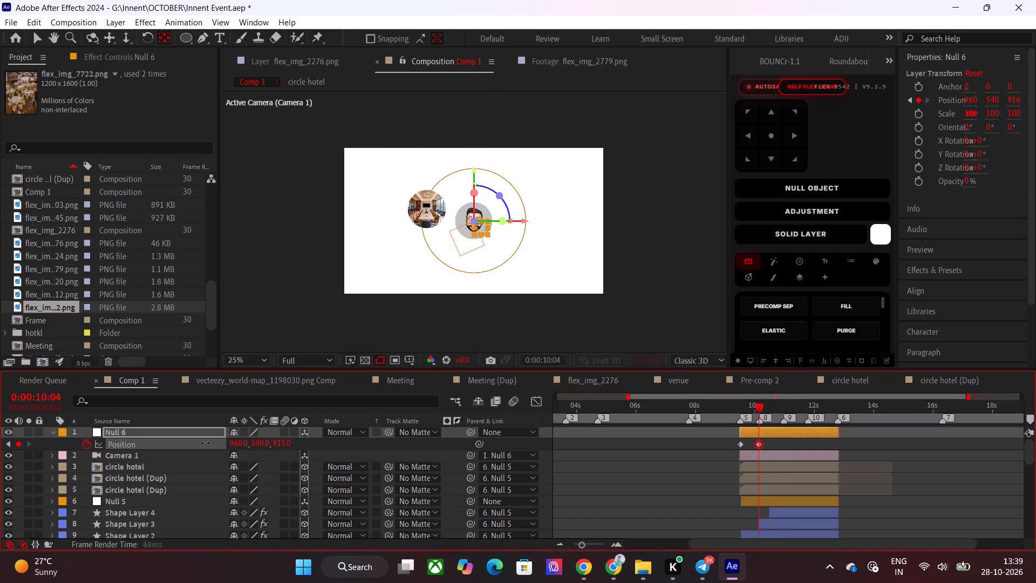
{"action": "left_click_drag", "start_coordinate": [205, 443], "coordinate": [206, 443]}
{"action": "left_click_drag", "start_coordinate": [755, 408], "coordinate": [762, 410]}
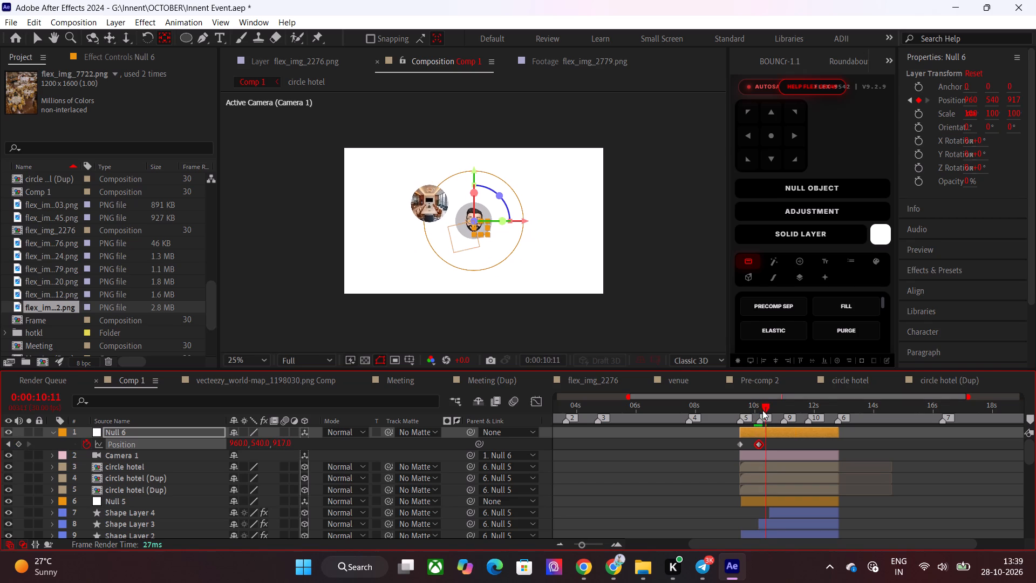
Keyframe Null 6's Position Z at 854 at 0:00:10:05 and check the move up to 0:00:10:29.
{"action": "left_click_drag", "start_coordinate": [762, 410], "coordinate": [758, 413]}
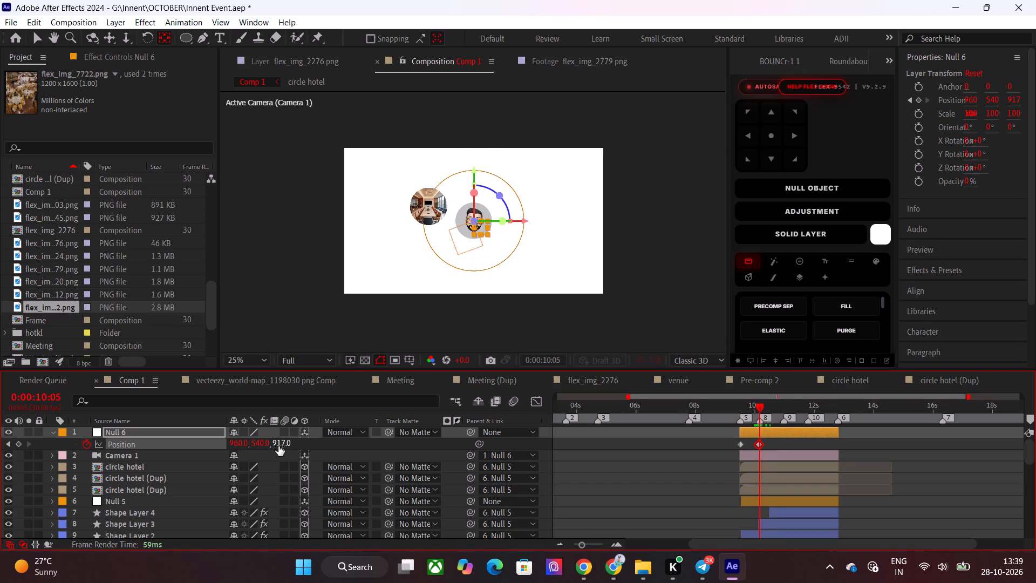
{"action": "left_click_drag", "start_coordinate": [279, 446], "coordinate": [244, 451]}
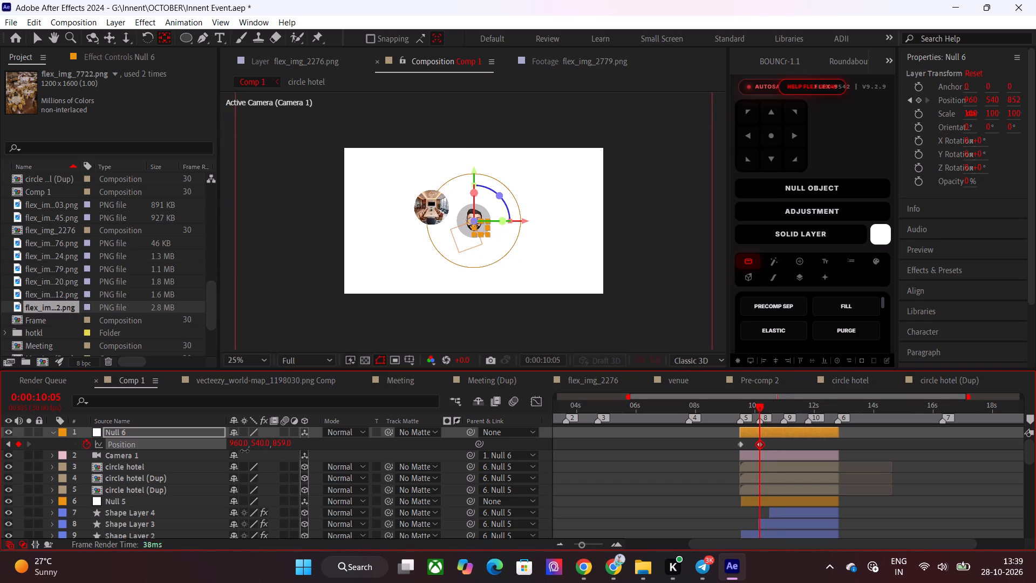
{"action": "left_click_drag", "start_coordinate": [244, 451], "coordinate": [241, 451]}
{"action": "left_click_drag", "start_coordinate": [760, 408], "coordinate": [763, 408]}
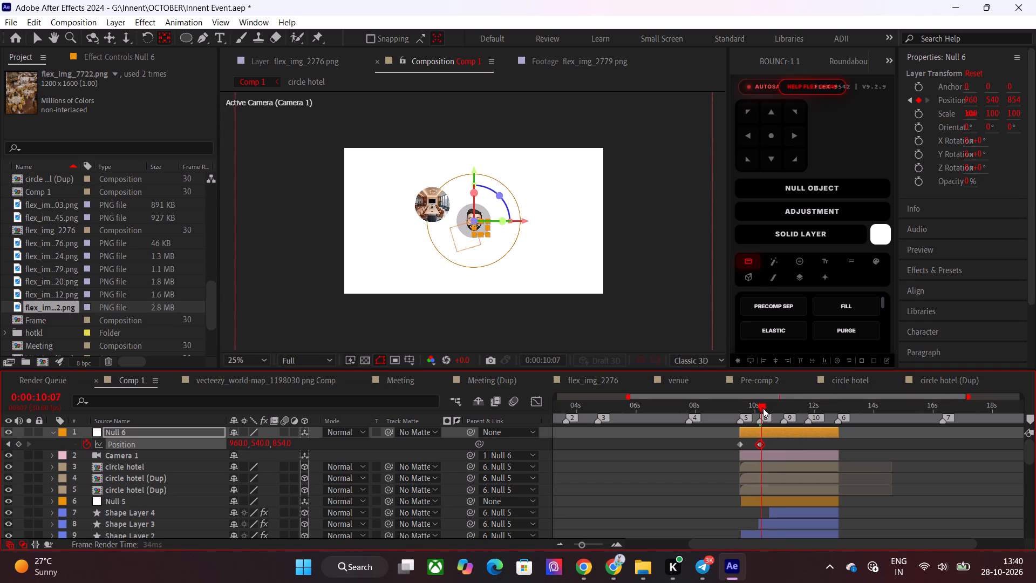
{"action": "left_click_drag", "start_coordinate": [763, 408], "coordinate": [771, 410]}
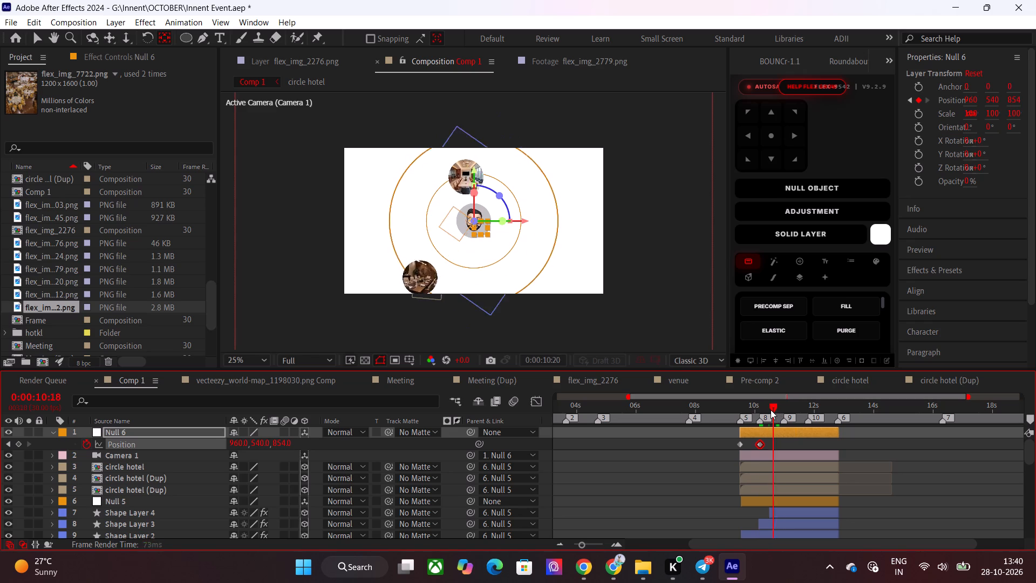
{"action": "left_click_drag", "start_coordinate": [771, 410], "coordinate": [780, 412]}
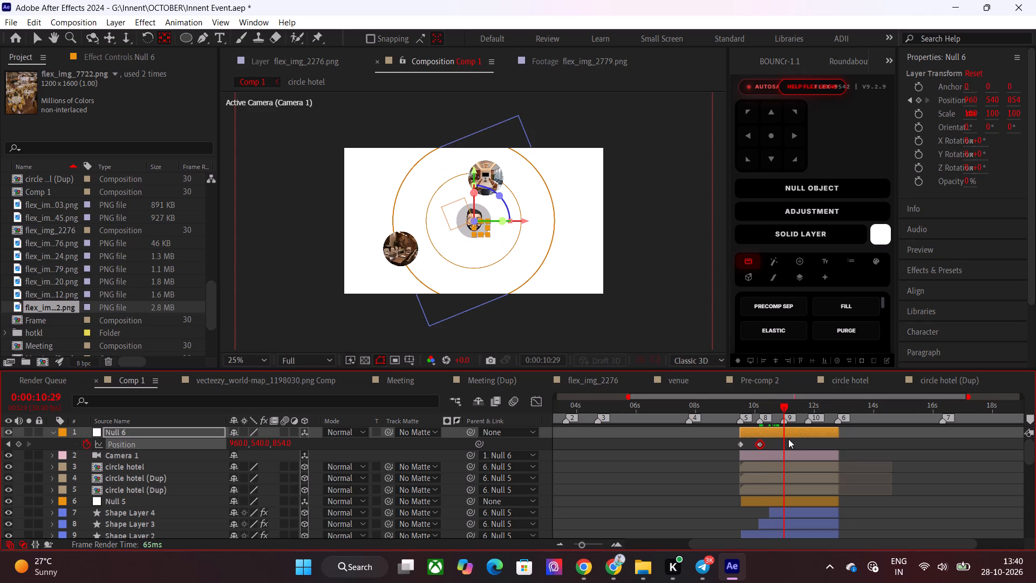
Select only the Null 6 layer and add a new null object as its parent.
{"action": "left_click", "coordinate": [788, 439]}
{"action": "left_click", "coordinate": [783, 434]}
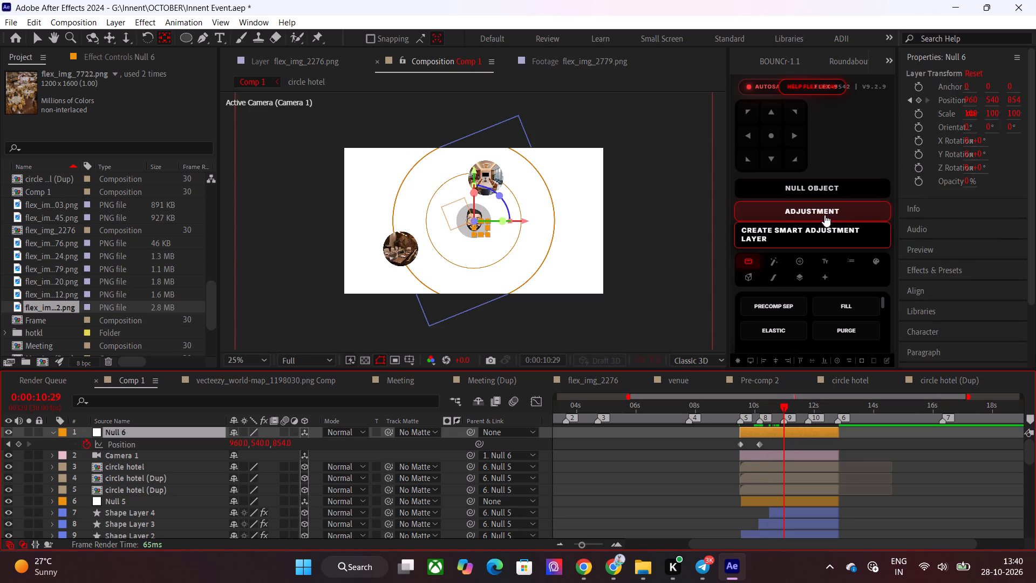
{"action": "left_click", "coordinate": [820, 193]}
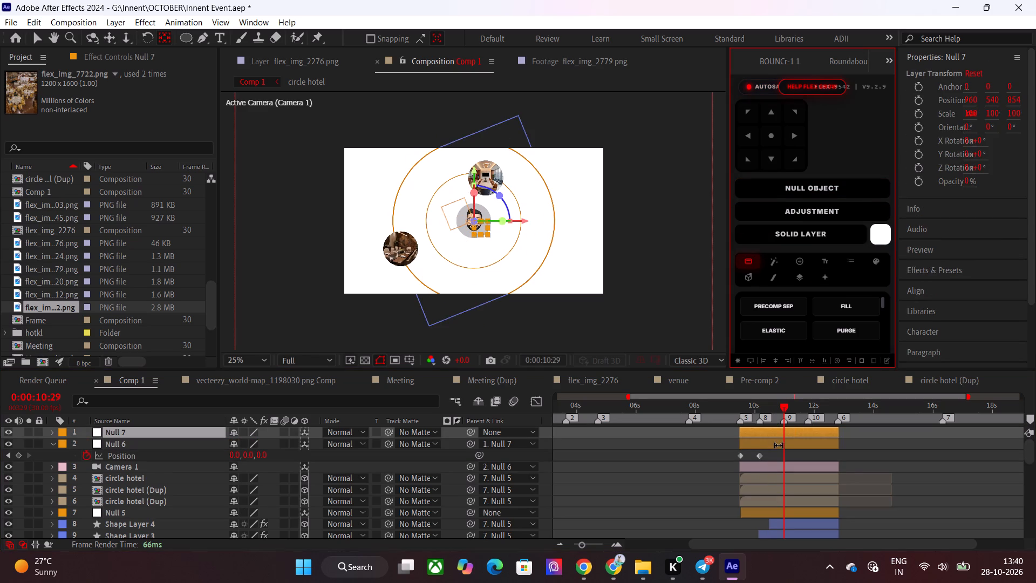
Keyframe Null 7's Position at 0:00:09:29, and set its Z to 440 at 0:00:10:29 for the second pull-back.
{"action": "key", "text": "u"}
{"action": "key", "text": "p"}
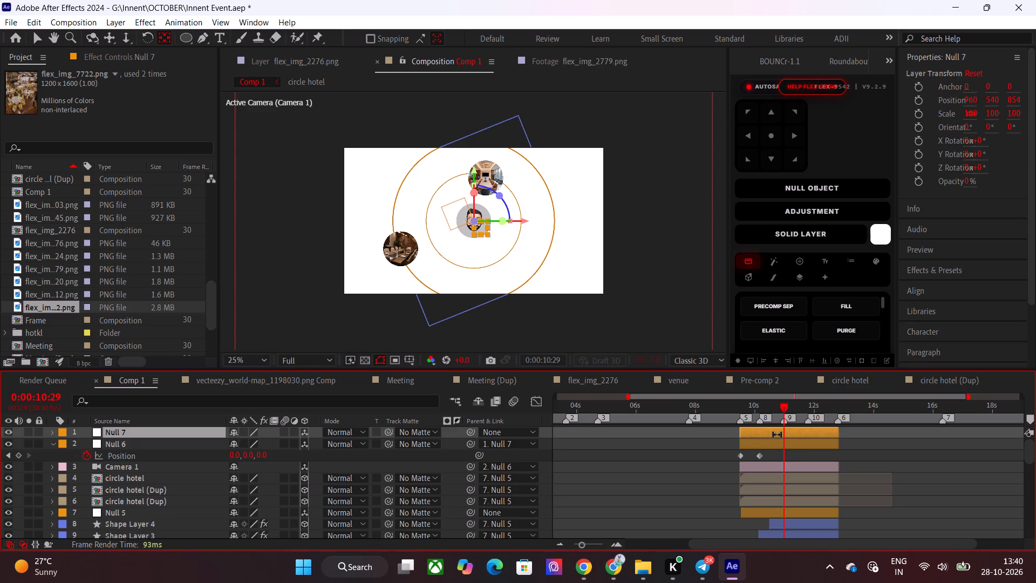
{"action": "left_click", "coordinate": [751, 413]}
{"action": "left_click", "coordinate": [87, 446]}
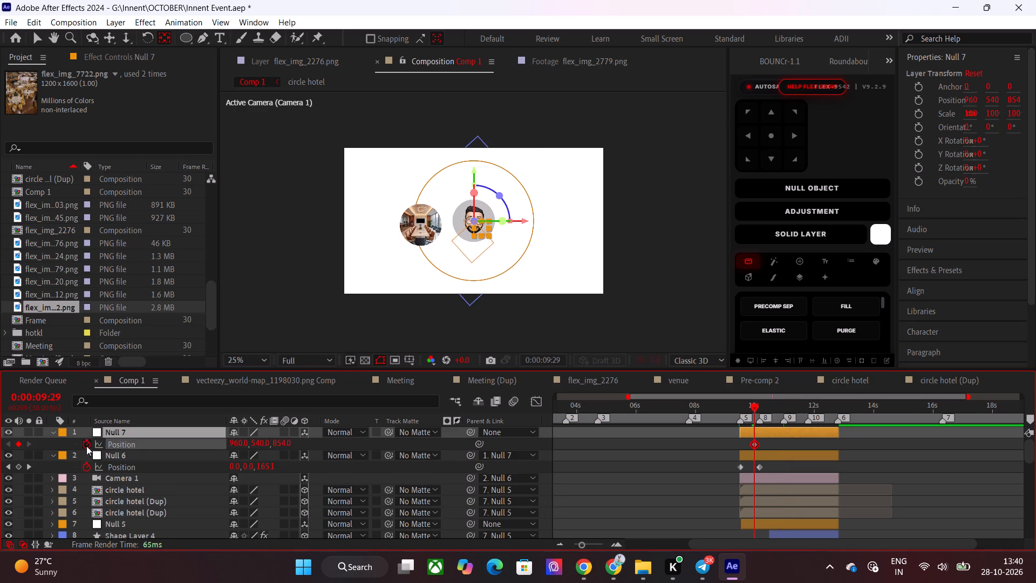
{"action": "left_click", "coordinate": [774, 416]}
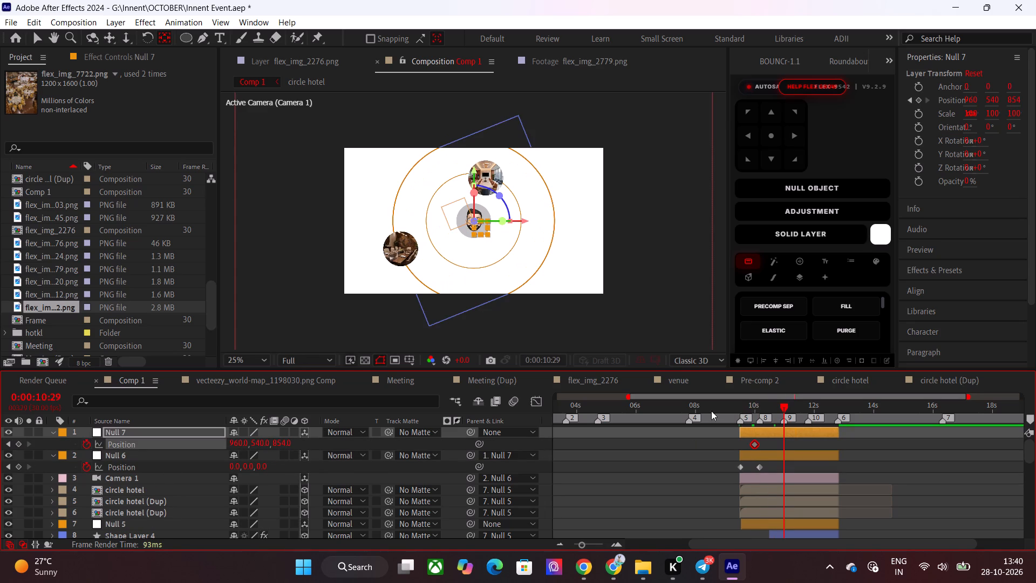
{"action": "left_click_drag", "start_coordinate": [277, 446], "coordinate": [109, 447]}
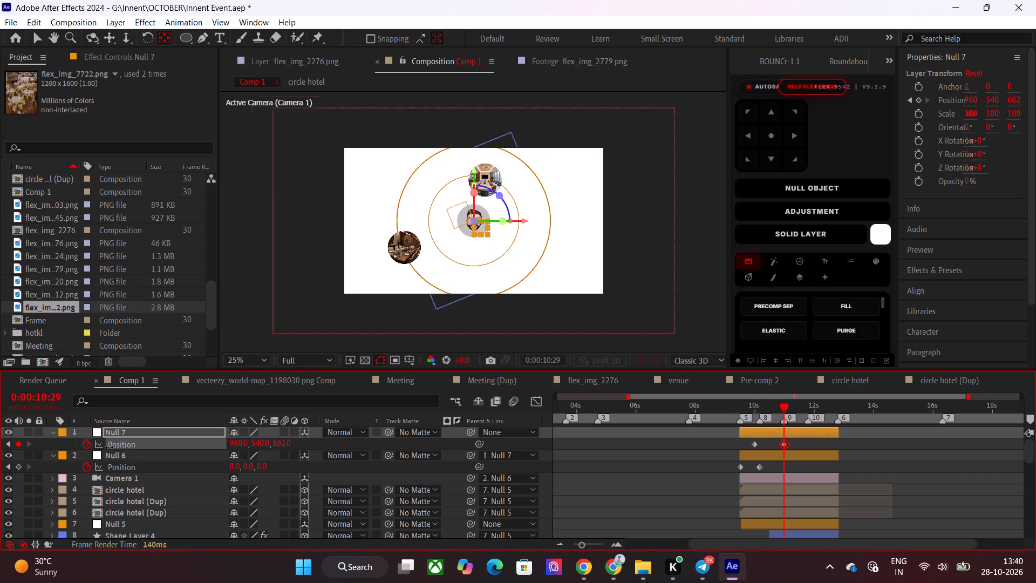
{"action": "left_click_drag", "start_coordinate": [109, 447], "coordinate": [0, 449]}
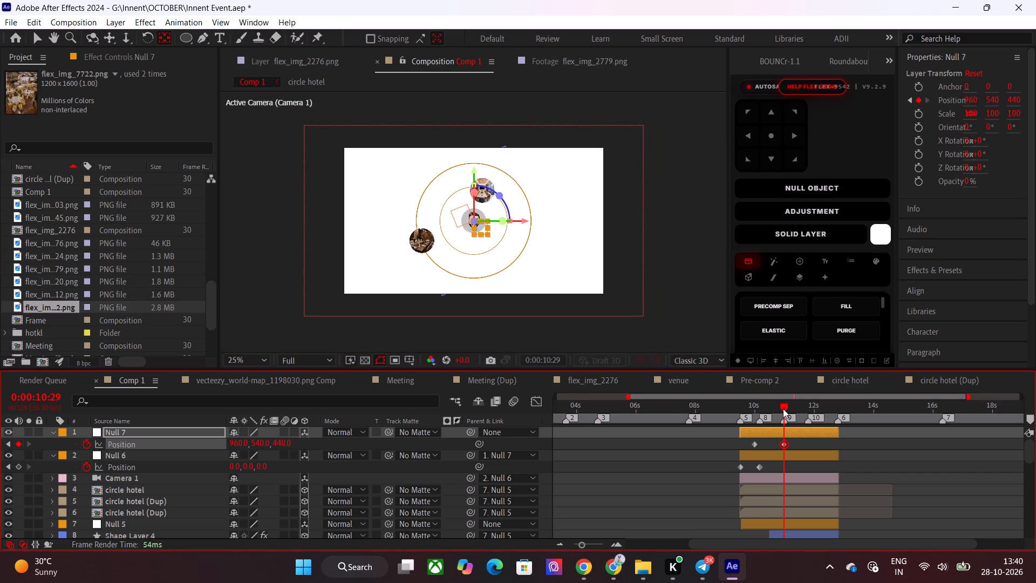
Check the move up to 0:00:11:24 and add another null object as the parent of Null 7.
{"action": "left_click_drag", "start_coordinate": [783, 409], "coordinate": [806, 410]}
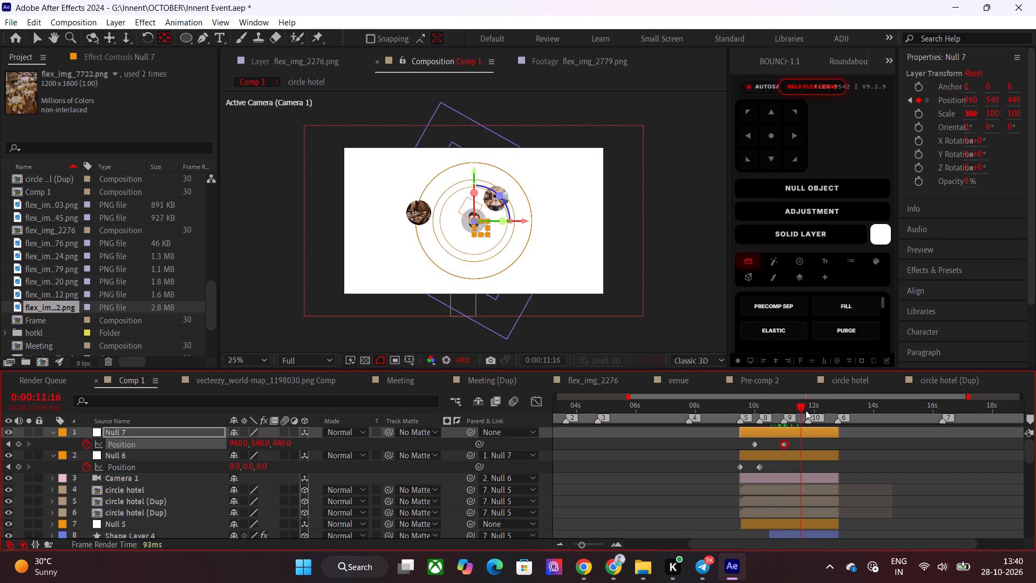
{"action": "left_click_drag", "start_coordinate": [806, 410], "coordinate": [808, 418]}
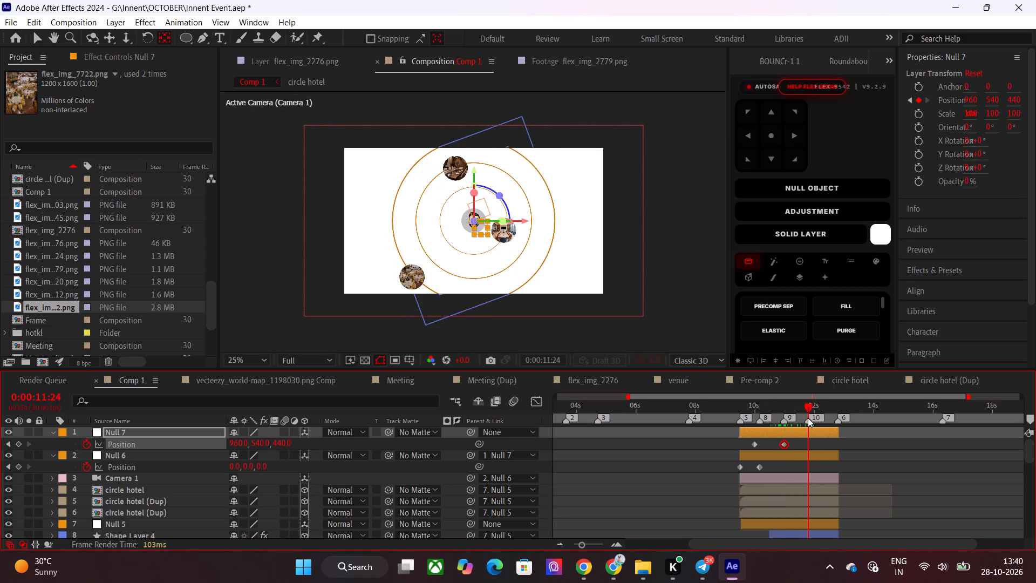
{"action": "left_click_drag", "start_coordinate": [808, 418], "coordinate": [808, 418]}
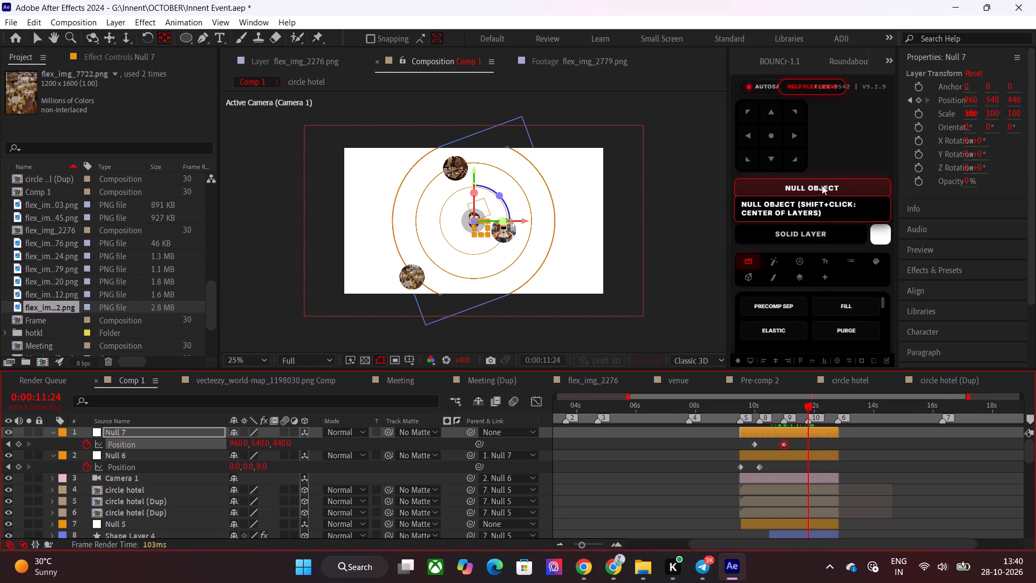
{"action": "left_click", "coordinate": [822, 185]}
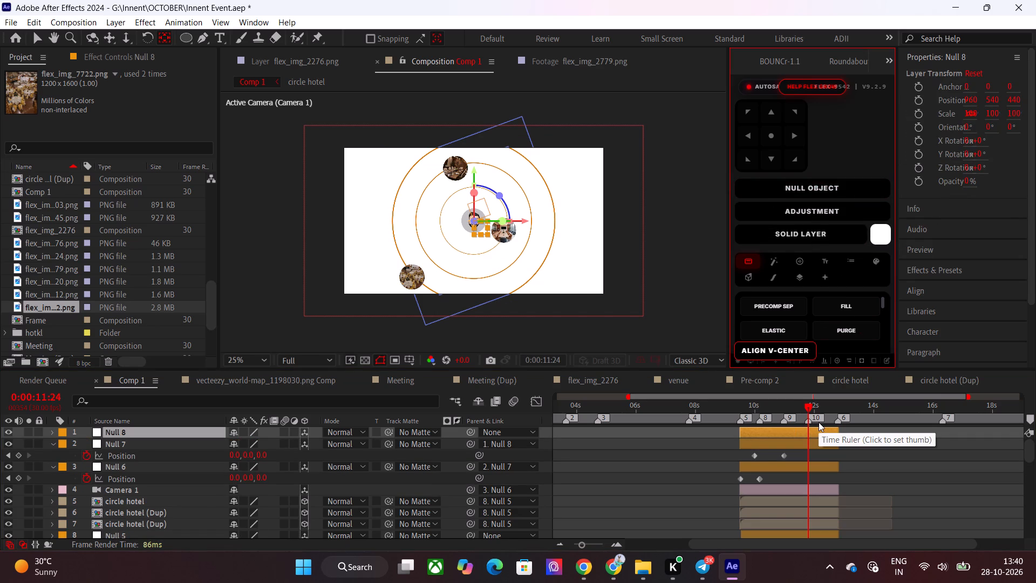
Keyframe Null 8's Position, shift that keyframe about one second before 0:00:11:24, and set Z to 17 at 0:00:11:24.
{"action": "key", "text": "p"}
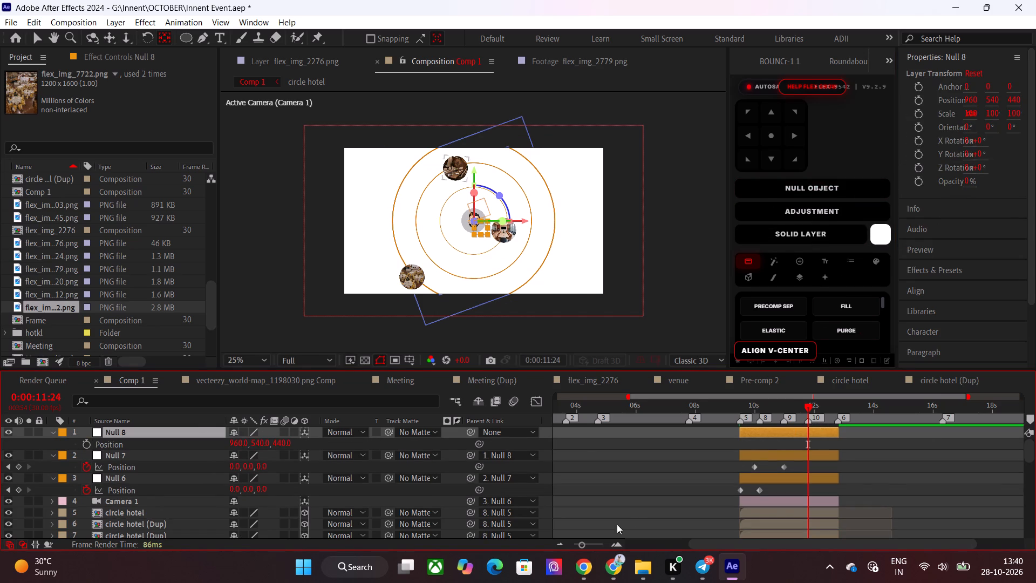
{"action": "left_click", "coordinate": [84, 446]}
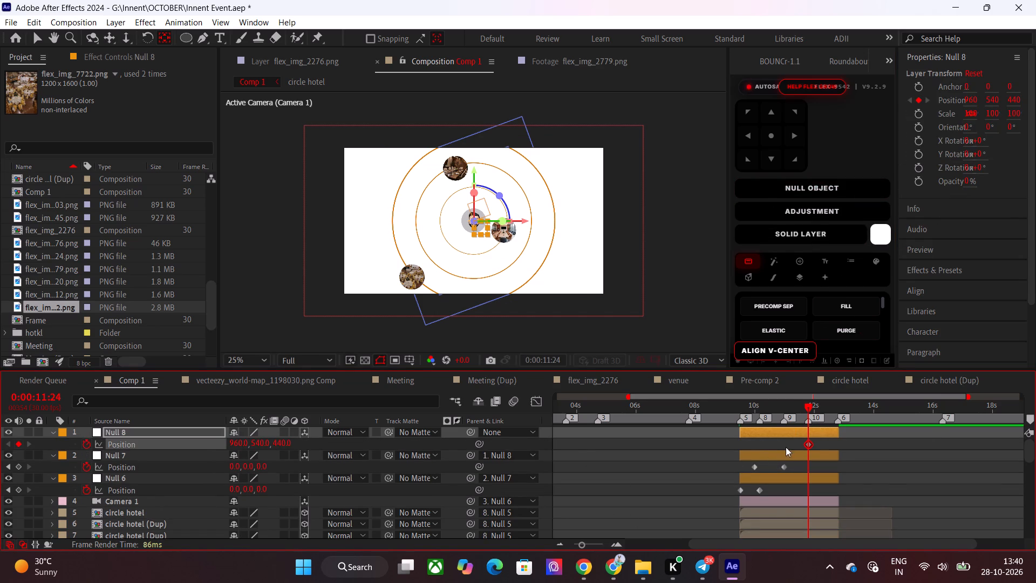
{"action": "left_click_drag", "start_coordinate": [809, 442], "coordinate": [777, 449]}
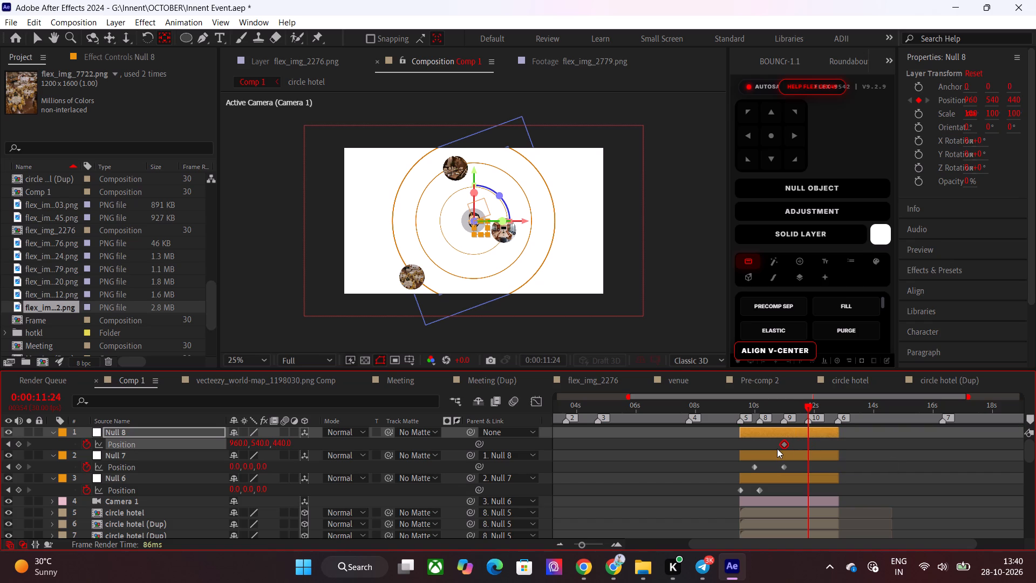
{"action": "left_click_drag", "start_coordinate": [777, 449], "coordinate": [780, 450]}
{"action": "left_click_drag", "start_coordinate": [780, 450], "coordinate": [778, 450]}
{"action": "left_click_drag", "start_coordinate": [285, 441], "coordinate": [0, 443]}
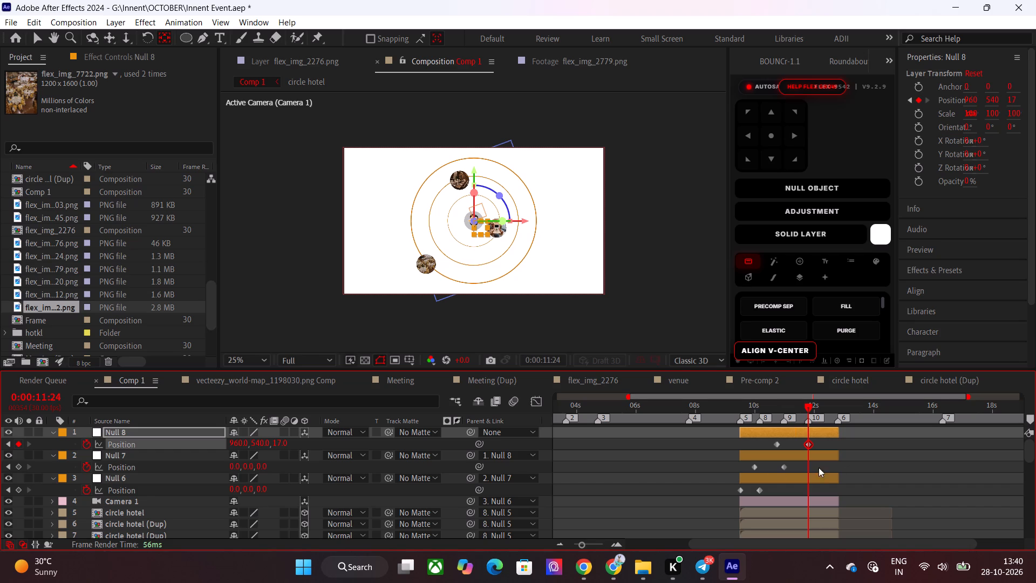
Preview the complete camera pull-back from about 0:00:09:01, and replay its opening section.
{"action": "left_click_drag", "start_coordinate": [800, 409], "coordinate": [785, 413]}
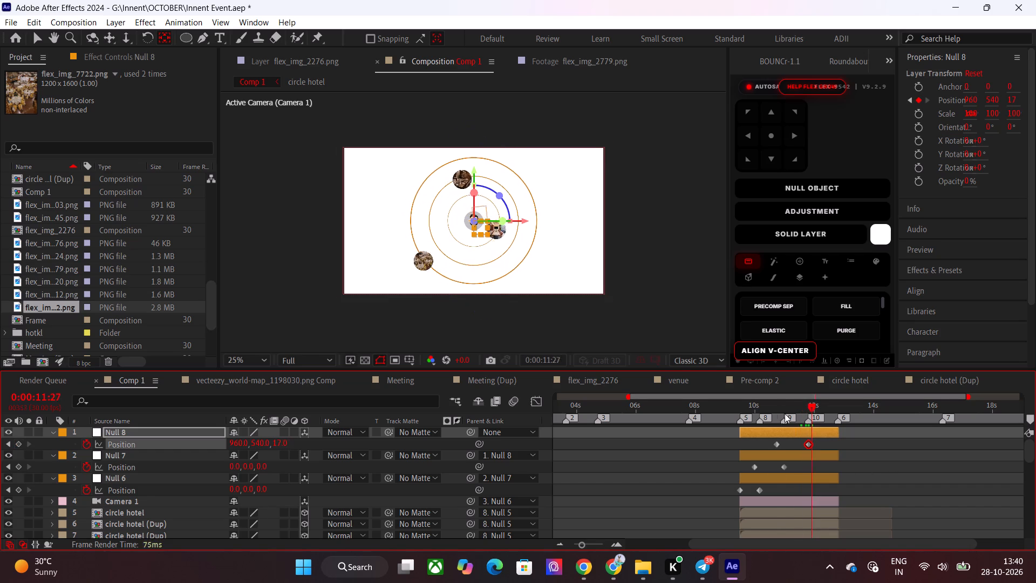
{"action": "left_click_drag", "start_coordinate": [785, 413], "coordinate": [726, 422]}
{"action": "key", "text": "space"}
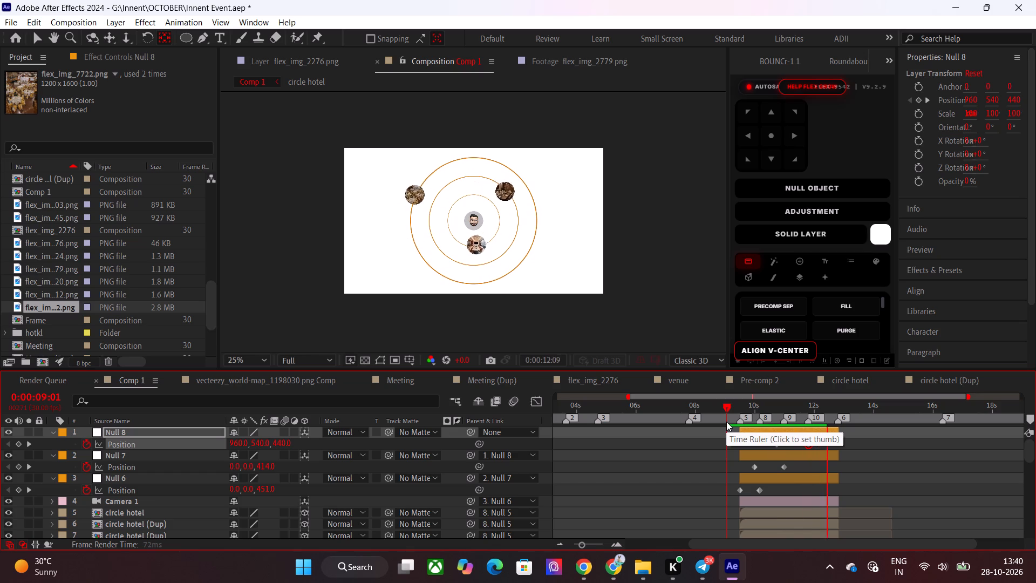
{"action": "left_click_drag", "start_coordinate": [751, 405], "coordinate": [758, 405]}
{"action": "key", "text": "space"}
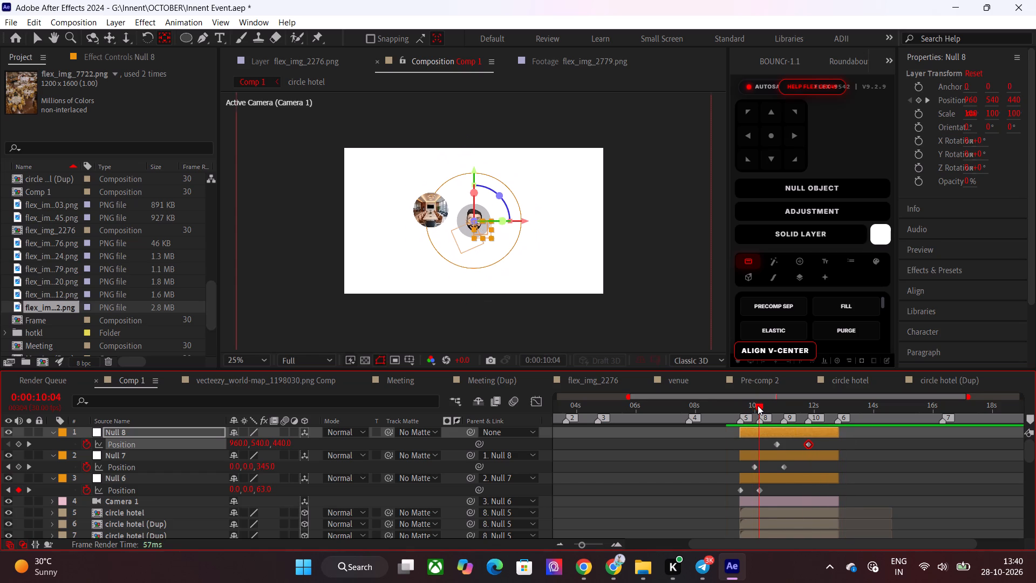
{"action": "left_click", "coordinate": [761, 405]}
{"action": "left_click_drag", "start_coordinate": [761, 405], "coordinate": [745, 408]}
{"action": "key", "text": "space"}
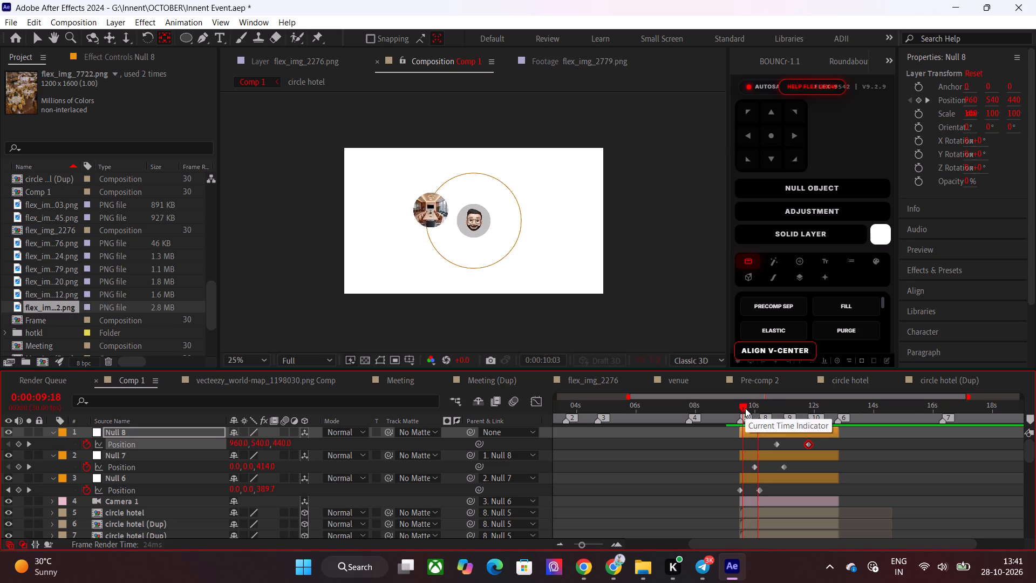
{"action": "left_click", "coordinate": [745, 408]}
Apply Easy Ease to all of Null 6's Position keyframes.
{"action": "left_click_drag", "start_coordinate": [714, 488], "coordinate": [775, 492]}
{"action": "key", "text": "F9"}
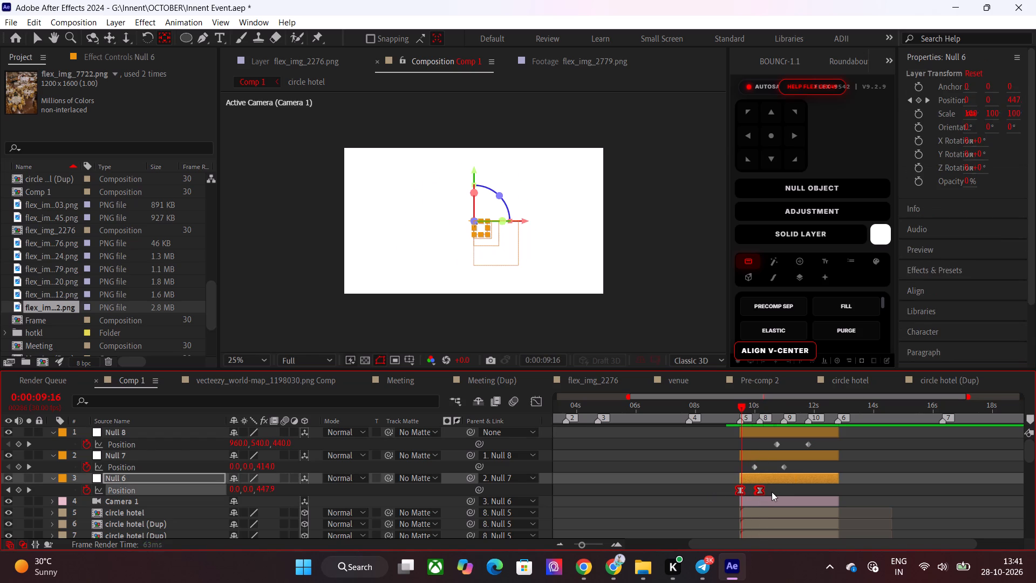
Reshape Null 6's Position speed curve by lengthening both ease handles of the main move so speed peaks around its middle.
{"action": "left_click", "coordinate": [538, 396]}
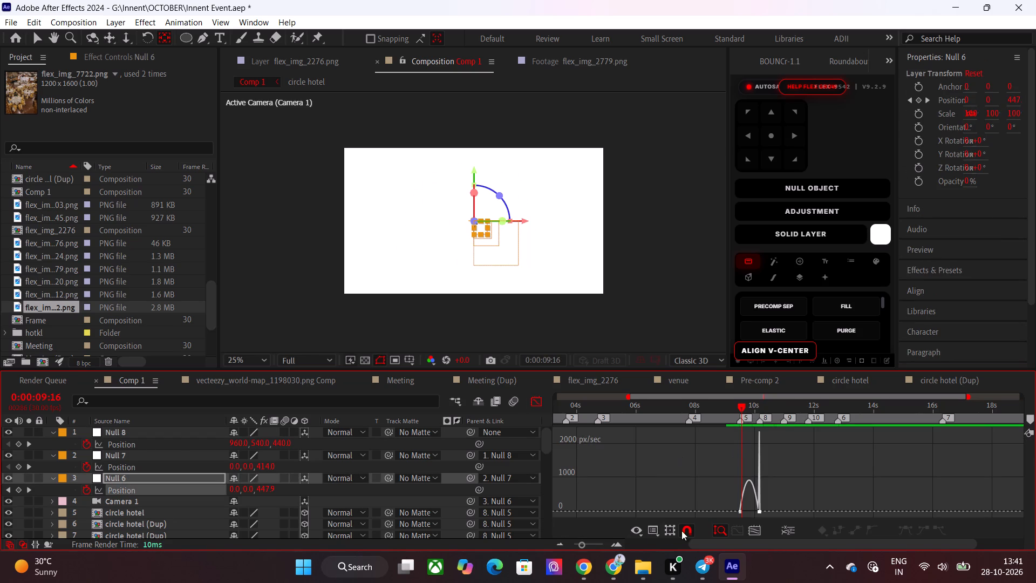
{"action": "left_click", "coordinate": [596, 541]}
{"action": "left_click", "coordinate": [598, 545]}
{"action": "left_click", "coordinate": [809, 412]}
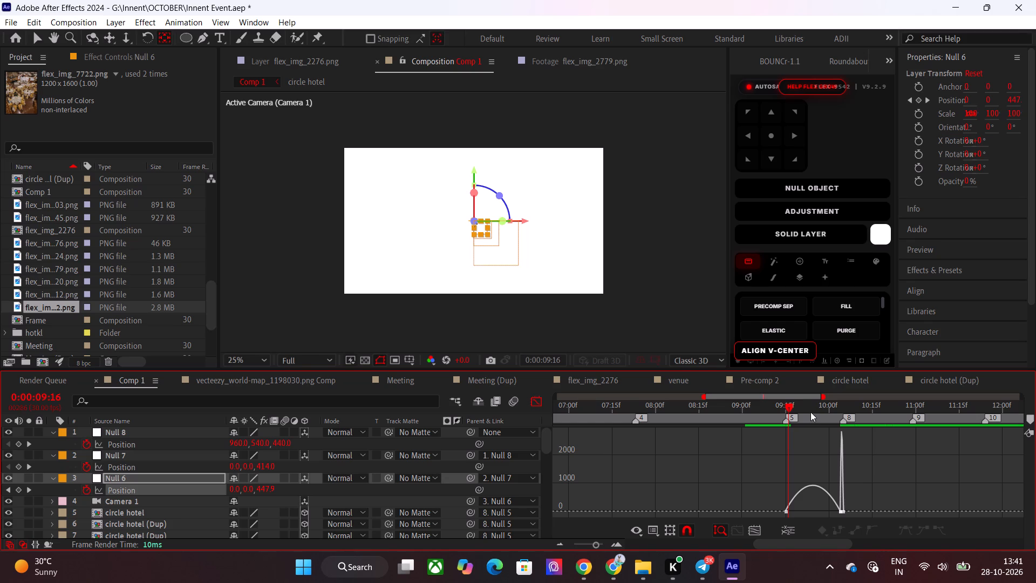
{"action": "left_click", "coordinate": [602, 544]}
{"action": "left_click", "coordinate": [751, 486]}
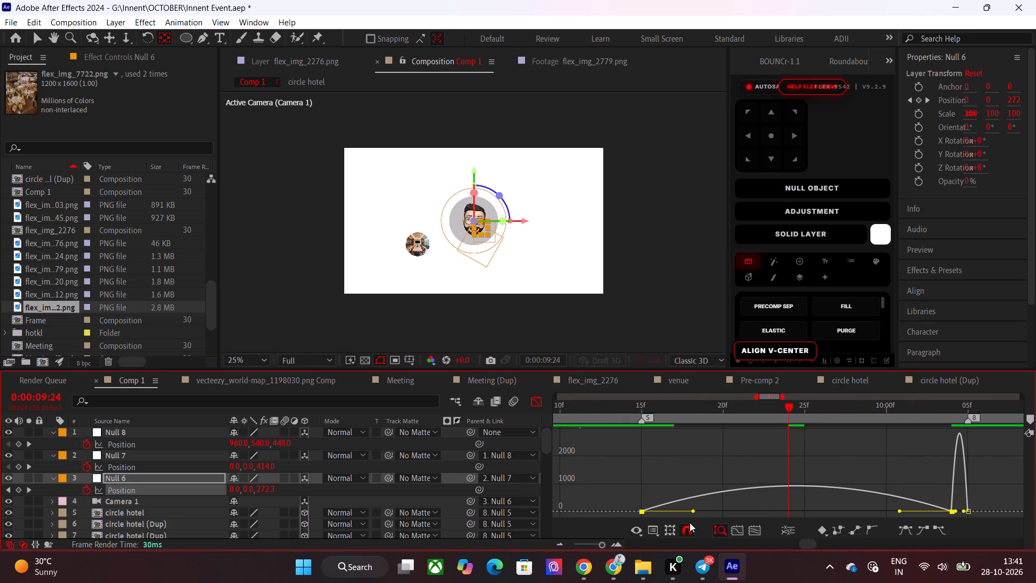
{"action": "left_click_drag", "start_coordinate": [693, 512], "coordinate": [725, 511]}
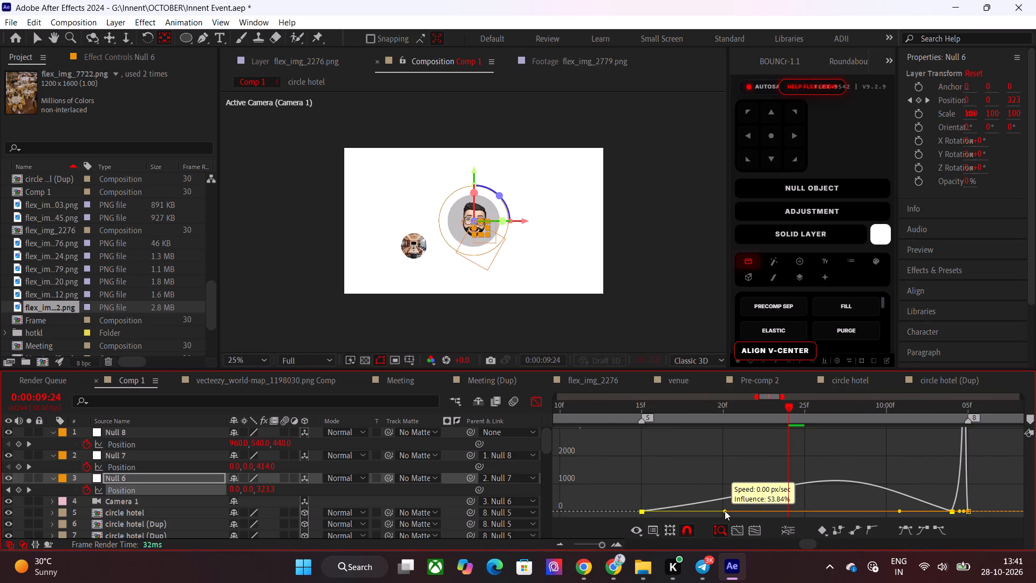
{"action": "left_click_drag", "start_coordinate": [725, 511], "coordinate": [730, 511]}
{"action": "left_click_drag", "start_coordinate": [898, 511], "coordinate": [869, 512]}
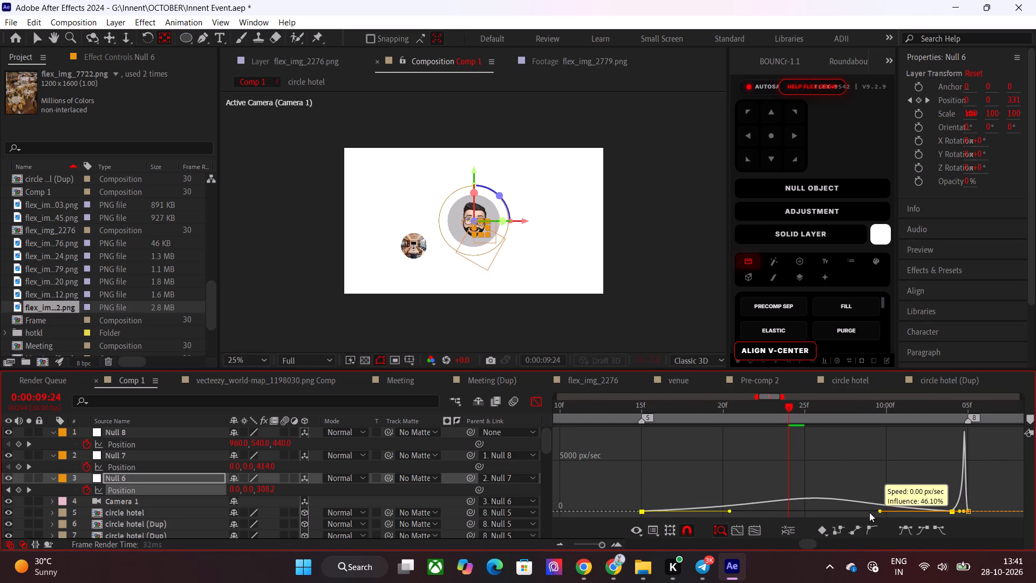
{"action": "left_click_drag", "start_coordinate": [869, 512], "coordinate": [838, 512]}
{"action": "left_click_drag", "start_coordinate": [728, 511], "coordinate": [739, 511]}
Preview the re-eased Null 6 pull-back from 0:00:09:15.
{"action": "left_click", "coordinate": [602, 547]}
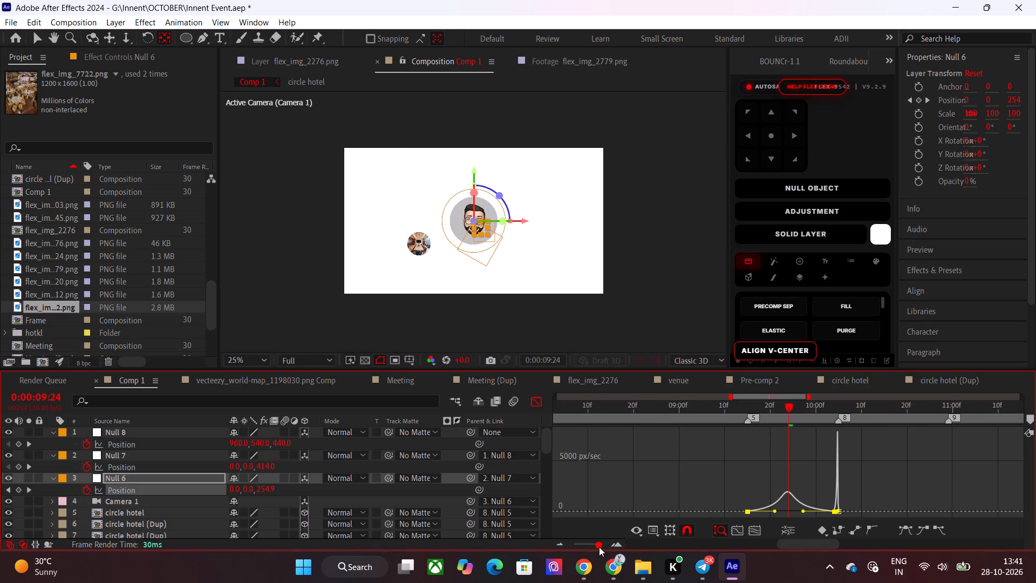
{"action": "left_click_drag", "start_coordinate": [771, 416], "coordinate": [747, 421]}
{"action": "key", "text": "space"}
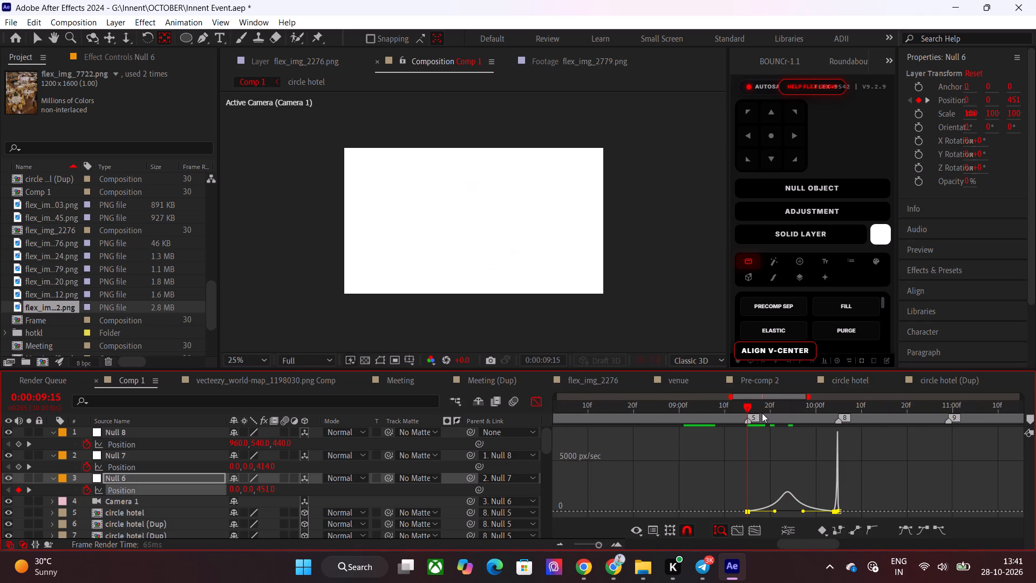
{"action": "left_click_drag", "start_coordinate": [762, 413], "coordinate": [791, 422]}
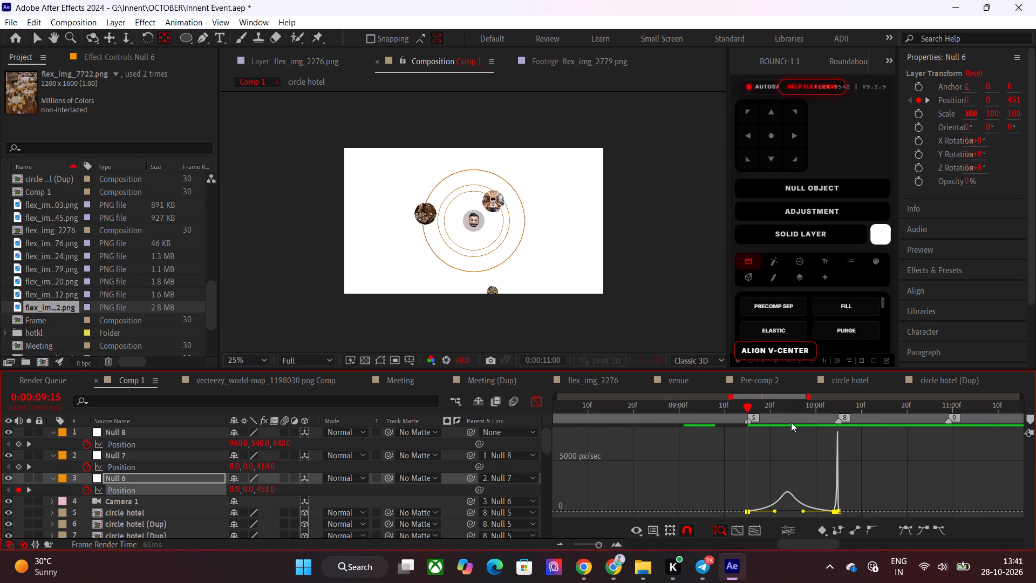
{"action": "left_click_drag", "start_coordinate": [791, 422], "coordinate": [853, 426]}
{"action": "key", "text": "space"}
Delete Null 6's extra Position keyframe at 0:00:10:05, right after the one at 0:00:10:04.
{"action": "left_click_drag", "start_coordinate": [858, 404], "coordinate": [849, 411]}
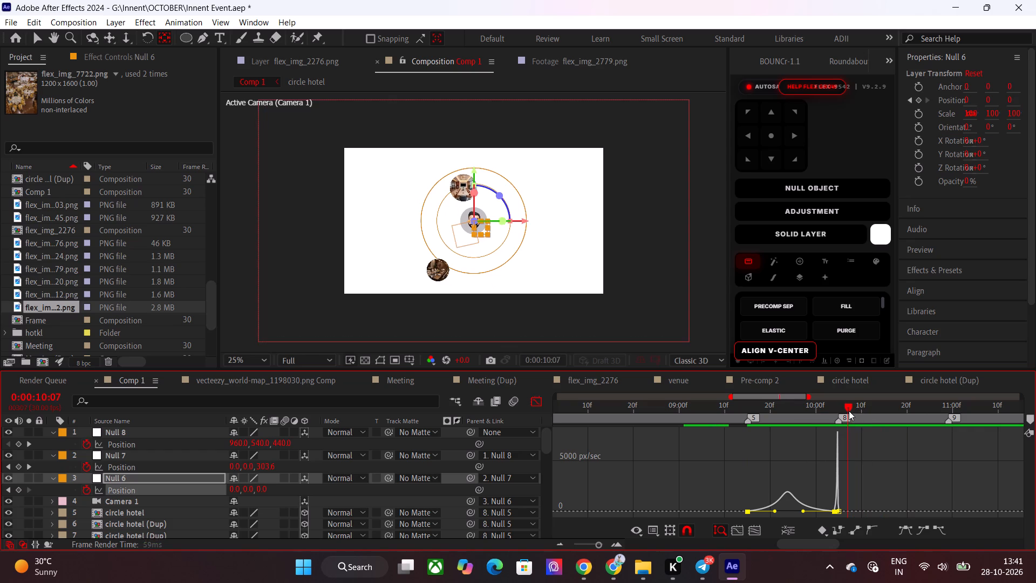
{"action": "left_click_drag", "start_coordinate": [849, 411], "coordinate": [835, 423]}
{"action": "left_click", "coordinate": [534, 406]}
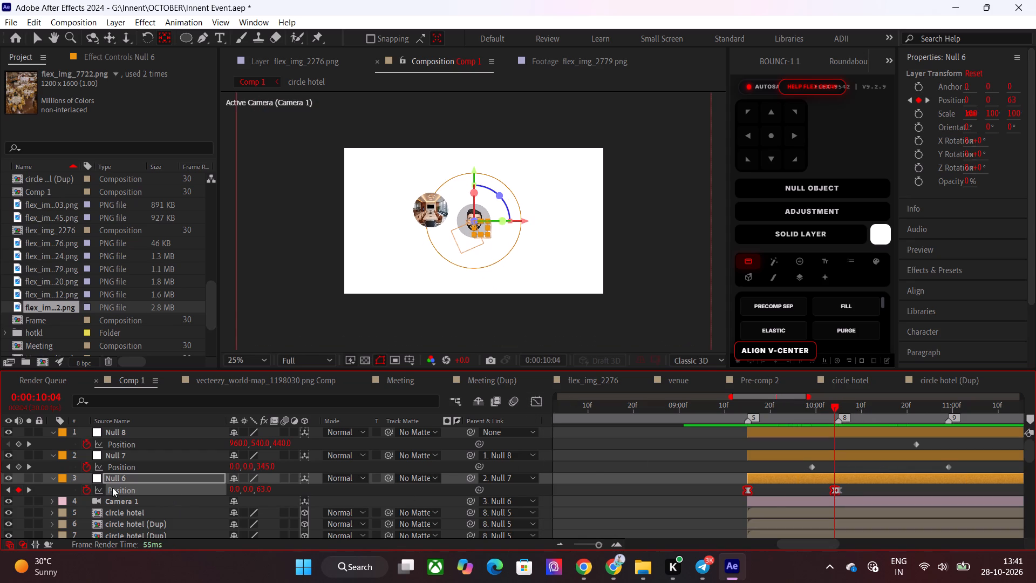
{"action": "left_click", "coordinate": [24, 490]}
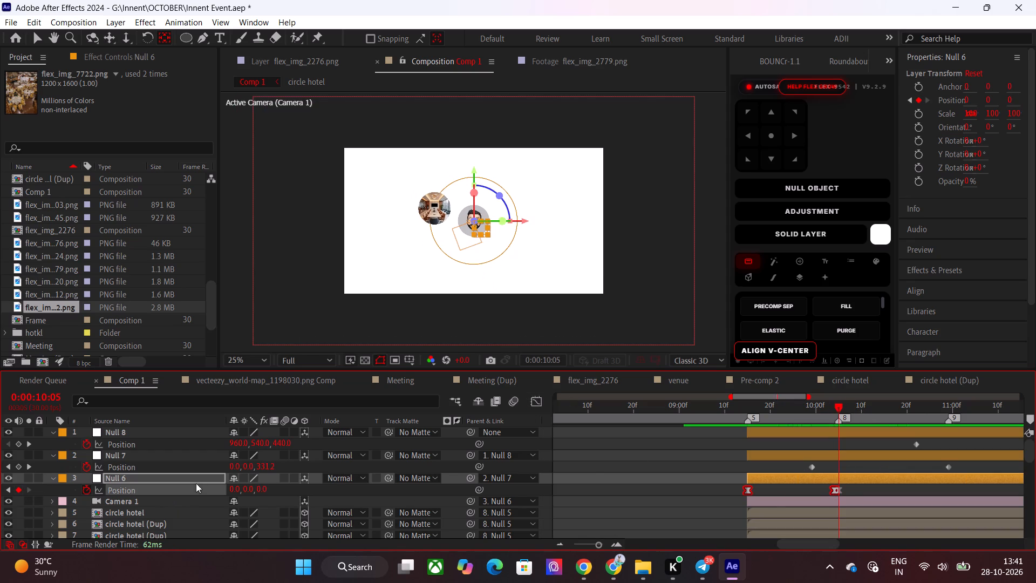
{"action": "left_click", "coordinate": [21, 491]}
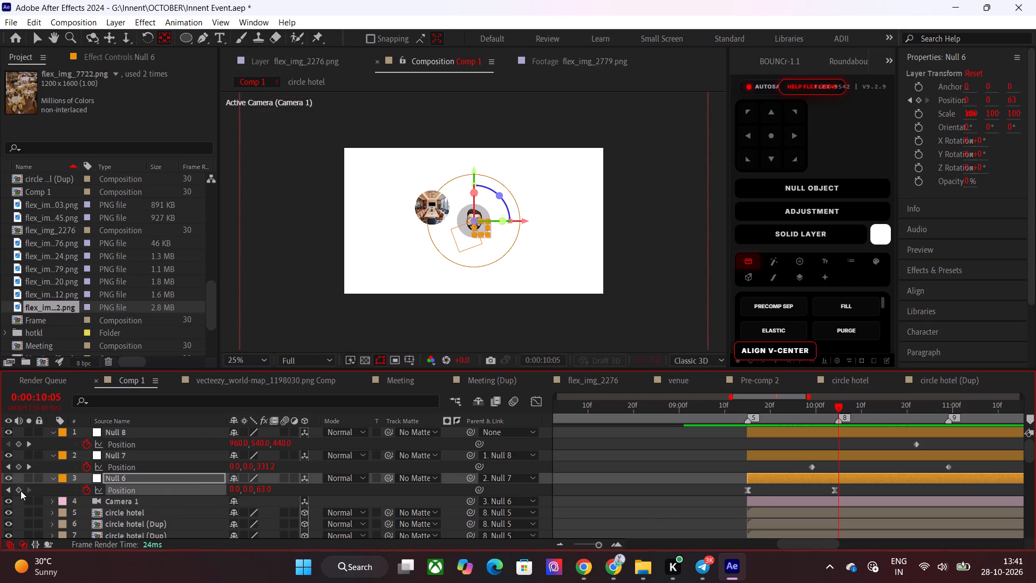
Apply Easy Ease to both of Null 7's Position keyframes.
{"action": "left_click_drag", "start_coordinate": [784, 466], "coordinate": [806, 466]}
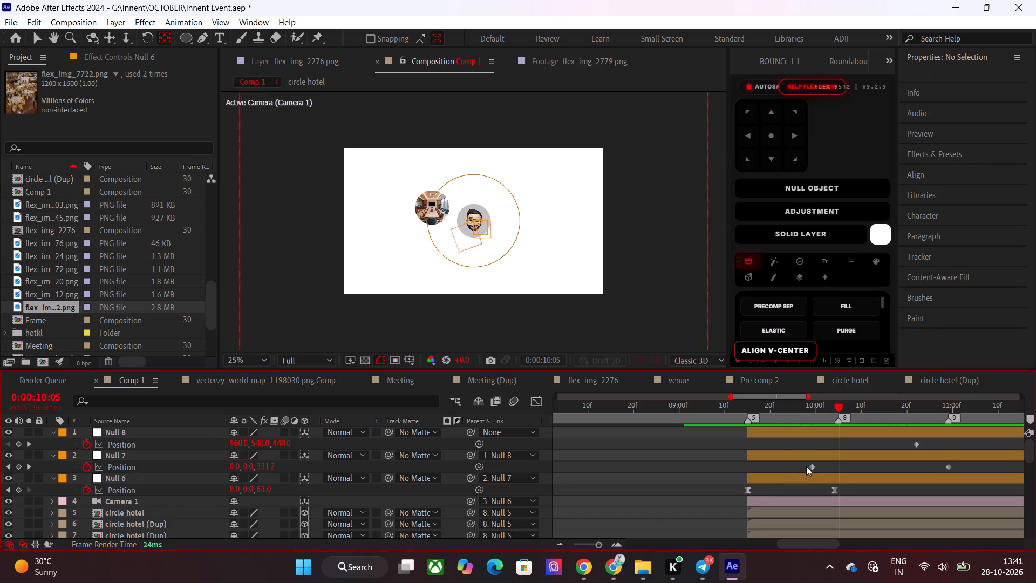
{"action": "left_click_drag", "start_coordinate": [806, 466], "coordinate": [965, 472]}
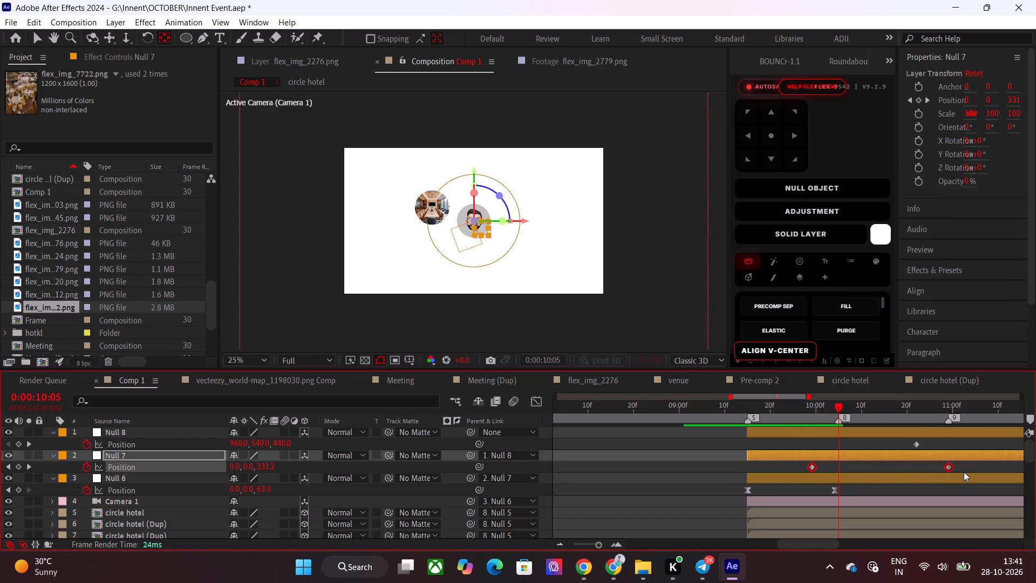
{"action": "key", "text": "F9"}
Reshape Null 7's Position speed curve to an early peak with a long slow-down, and preview the move from 0:00:09:18.
{"action": "left_click", "coordinate": [535, 402]}
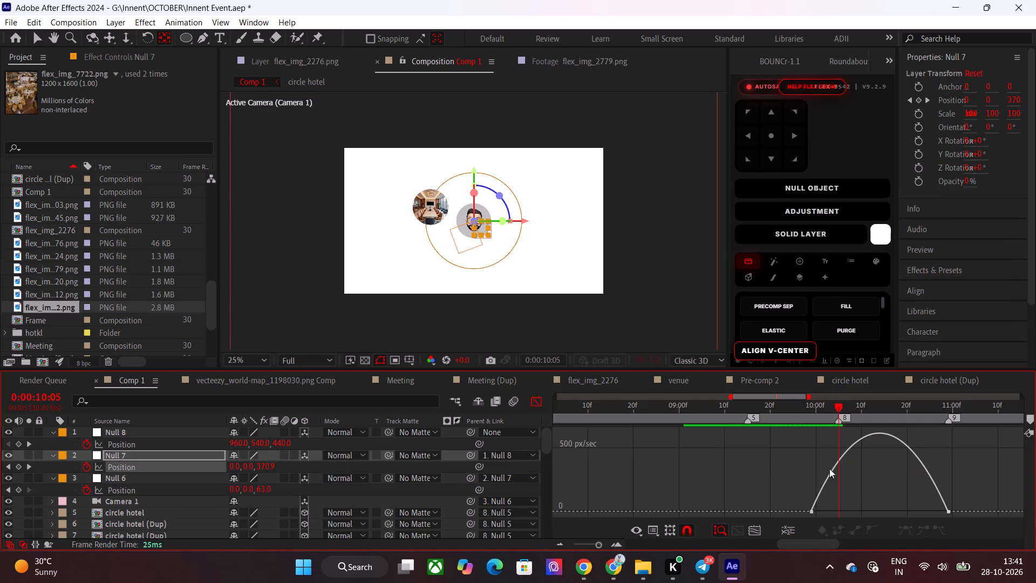
{"action": "left_click", "coordinate": [903, 441]}
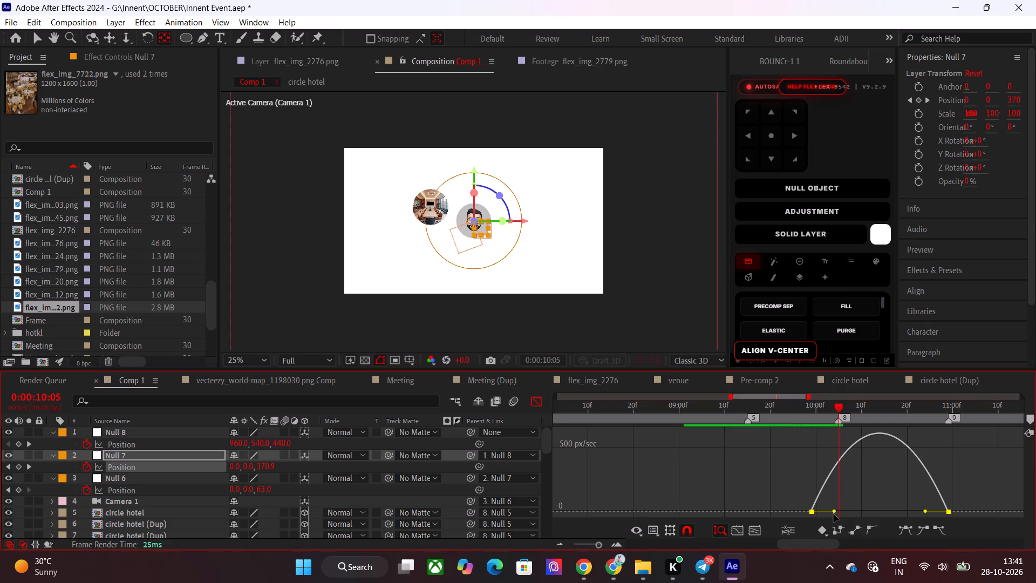
{"action": "left_click_drag", "start_coordinate": [836, 513], "coordinate": [823, 513]}
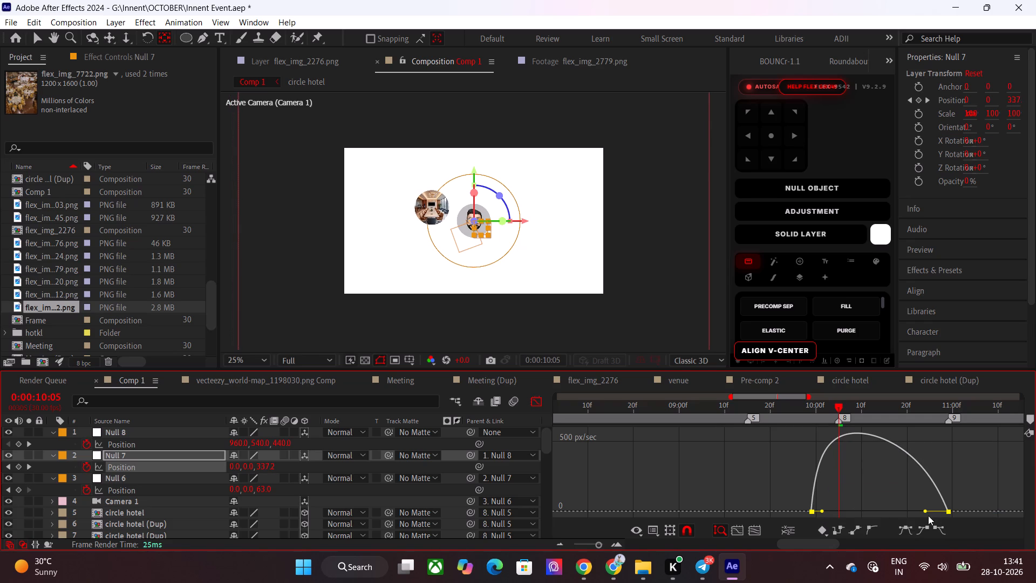
{"action": "left_click_drag", "start_coordinate": [925, 511], "coordinate": [883, 511]}
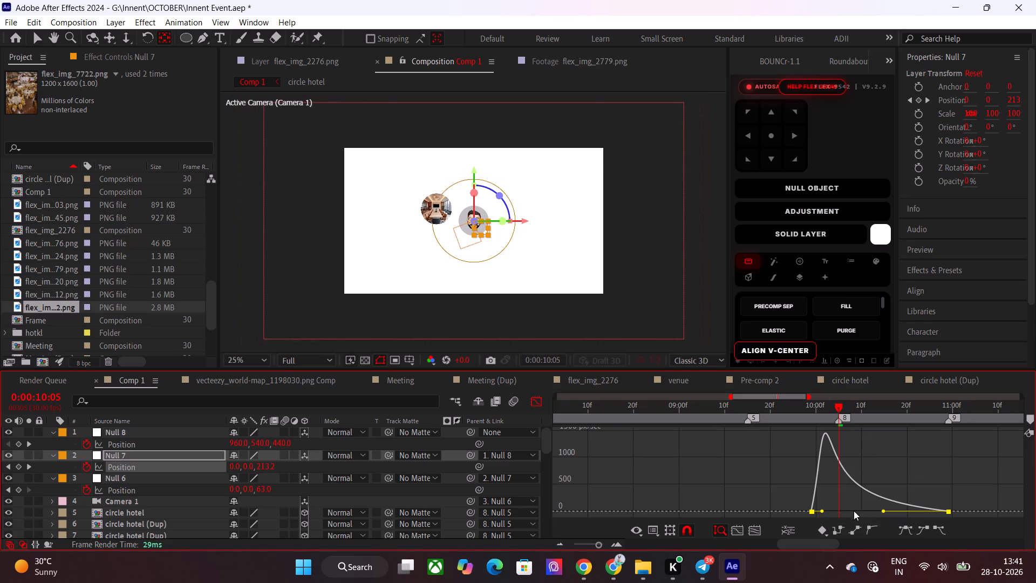
{"action": "left_click_drag", "start_coordinate": [821, 510], "coordinate": [831, 510]}
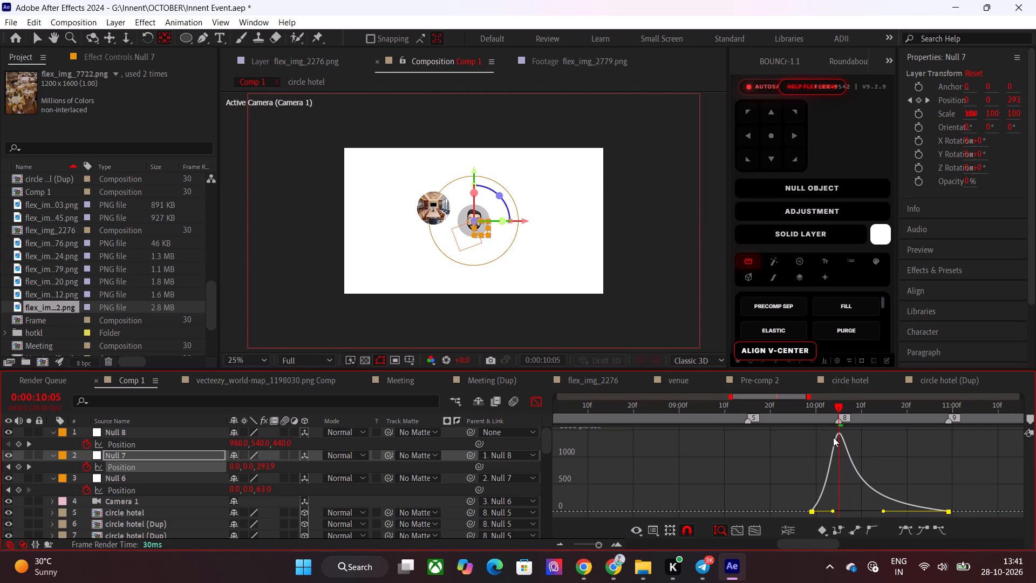
{"action": "left_click_drag", "start_coordinate": [810, 410], "coordinate": [759, 420]}
{"action": "key", "text": "space"}
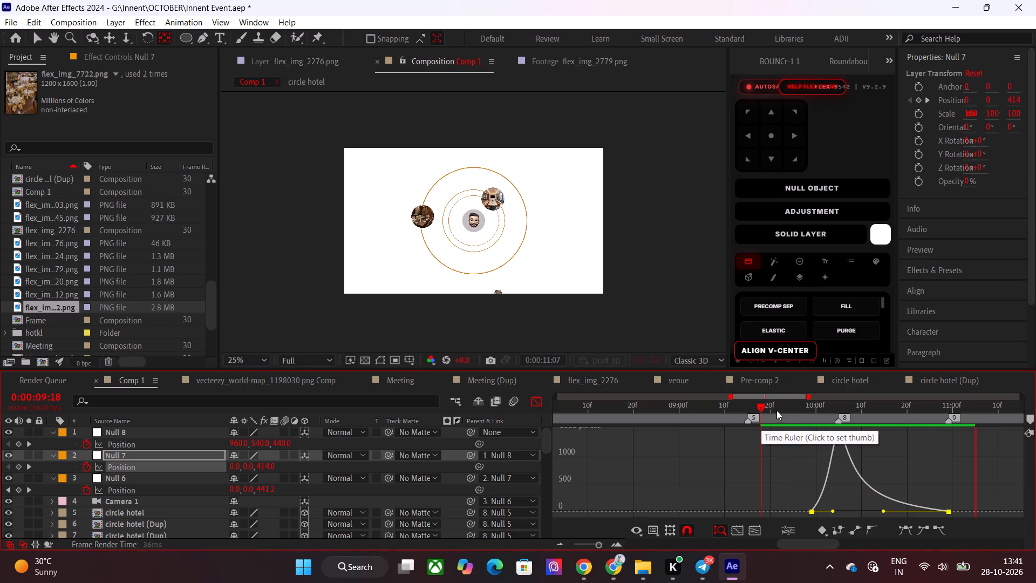
{"action": "left_click_drag", "start_coordinate": [779, 410], "coordinate": [840, 420]}
{"action": "left_click", "coordinate": [537, 398]}
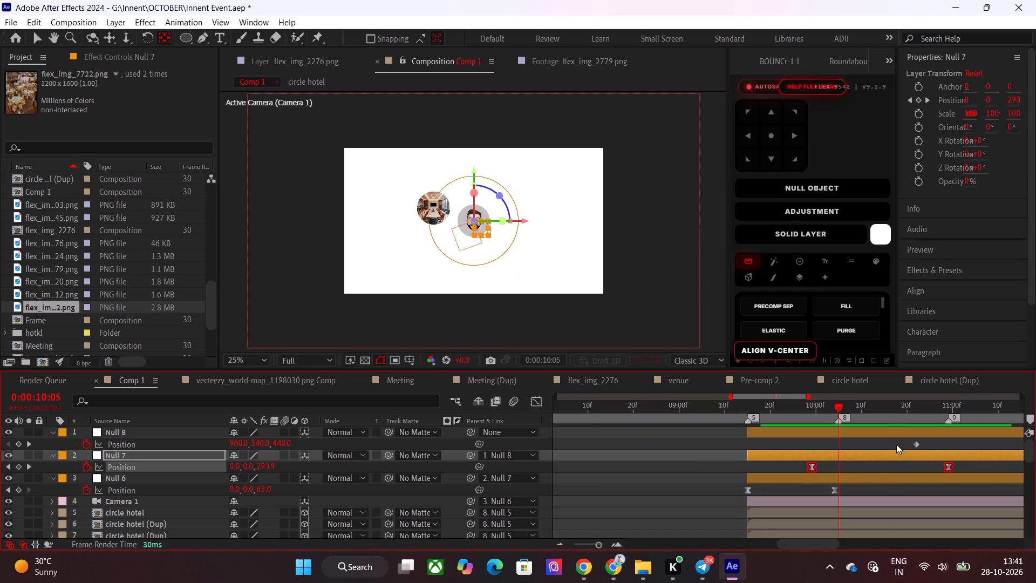
Apply Easy Ease to both of Null 8's Position keyframes.
{"action": "left_click_drag", "start_coordinate": [886, 416], "coordinate": [911, 417], "text": "shift"}
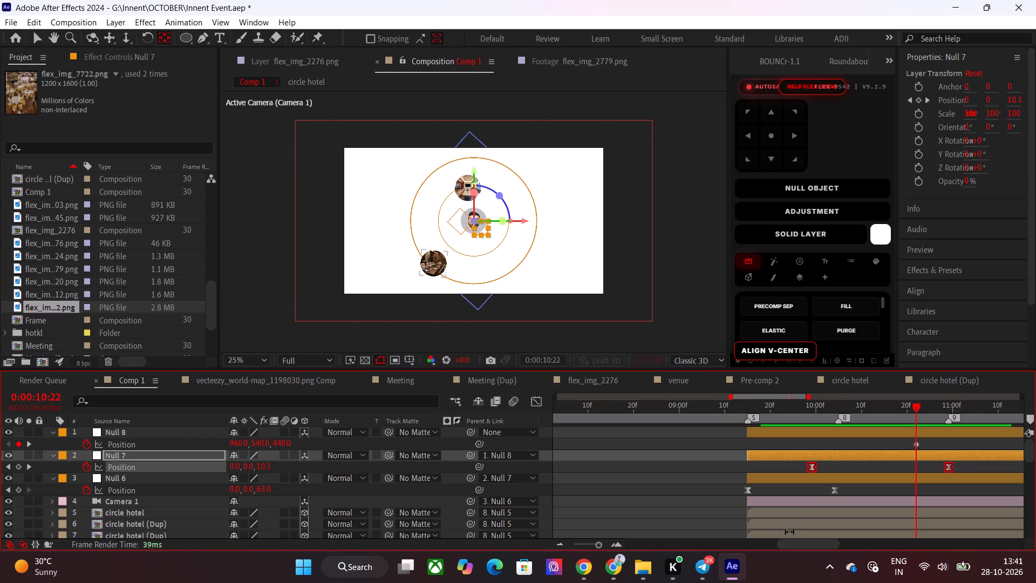
{"action": "left_click_drag", "start_coordinate": [796, 544], "coordinate": [826, 544]}
{"action": "left_click_drag", "start_coordinate": [682, 439], "coordinate": [834, 444]}
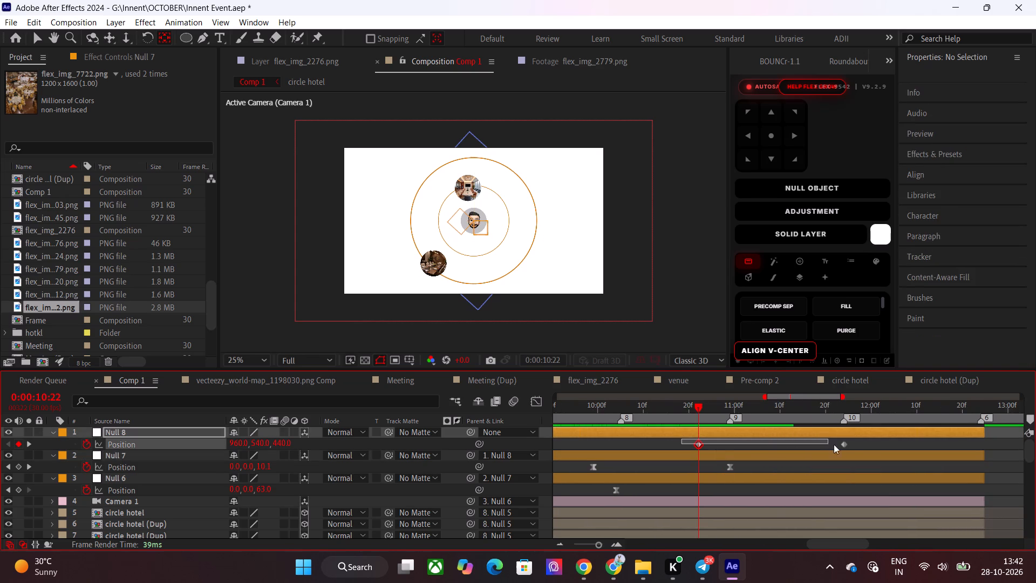
{"action": "left_click_drag", "start_coordinate": [834, 444], "coordinate": [860, 448]}
{"action": "key", "text": "F9"}
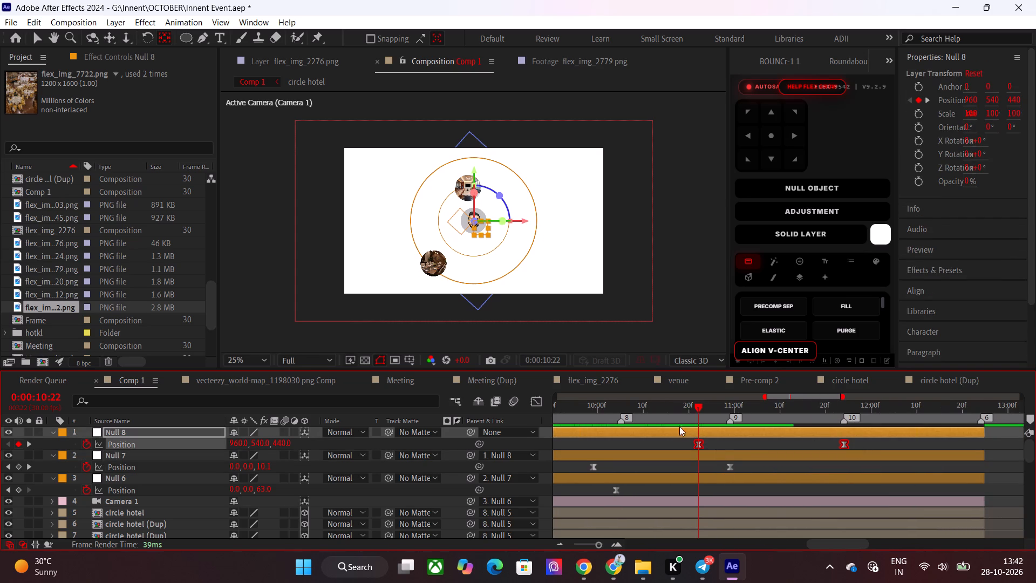
Reshape Null 8's Position speed curve to an early peak with about 98% incoming influence at the end, and preview from 0:00:10:10.
{"action": "left_click_drag", "start_coordinate": [706, 408], "coordinate": [733, 409]}
{"action": "left_click", "coordinate": [530, 396]}
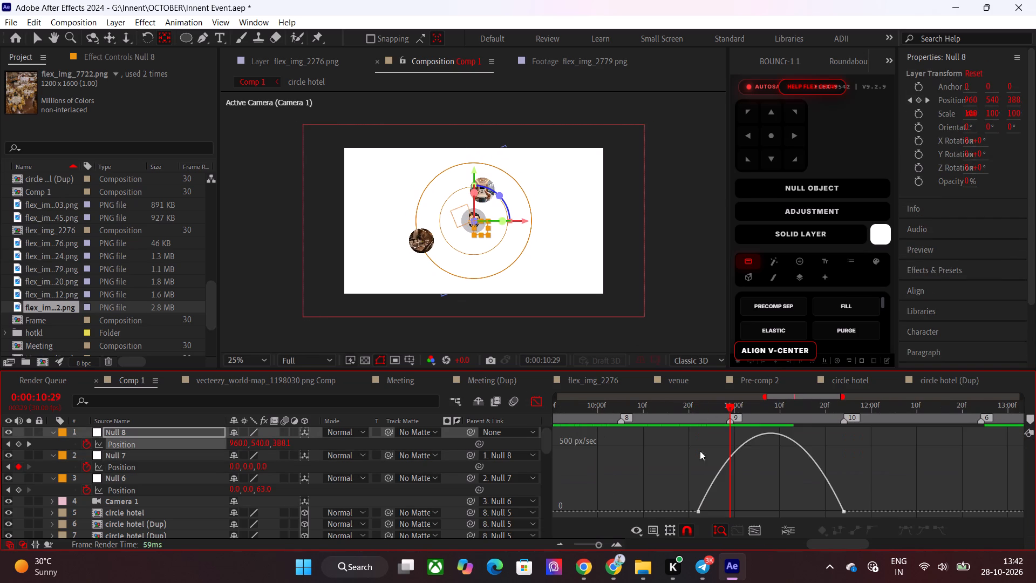
{"action": "left_click", "coordinate": [745, 441]}
{"action": "left_click_drag", "start_coordinate": [723, 512], "coordinate": [713, 512]}
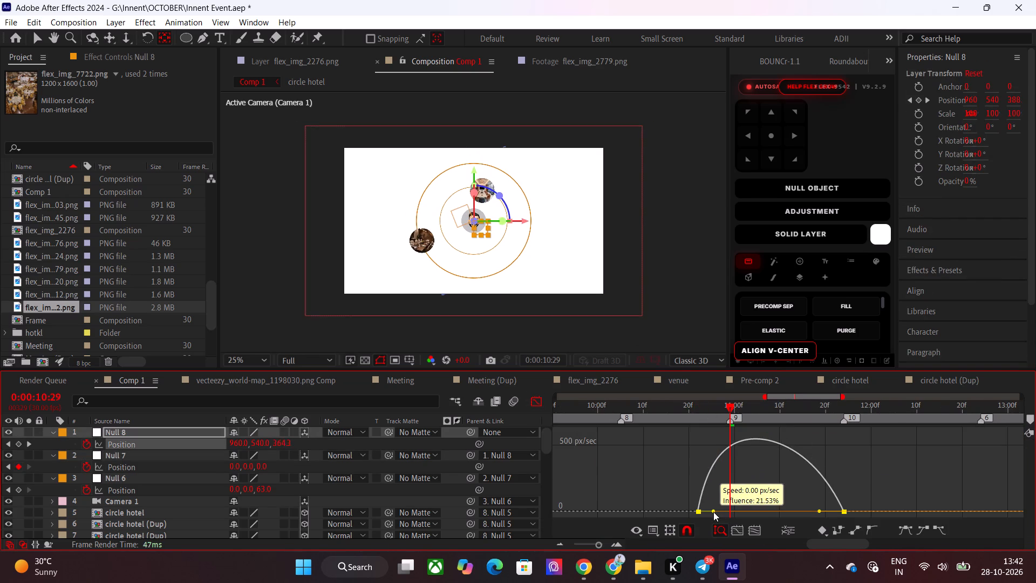
{"action": "left_click_drag", "start_coordinate": [713, 512], "coordinate": [710, 512]}
{"action": "left_click_drag", "start_coordinate": [823, 511], "coordinate": [778, 515]}
{"action": "left_click_drag", "start_coordinate": [712, 512], "coordinate": [725, 512]}
{"action": "left_click", "coordinate": [775, 510]}
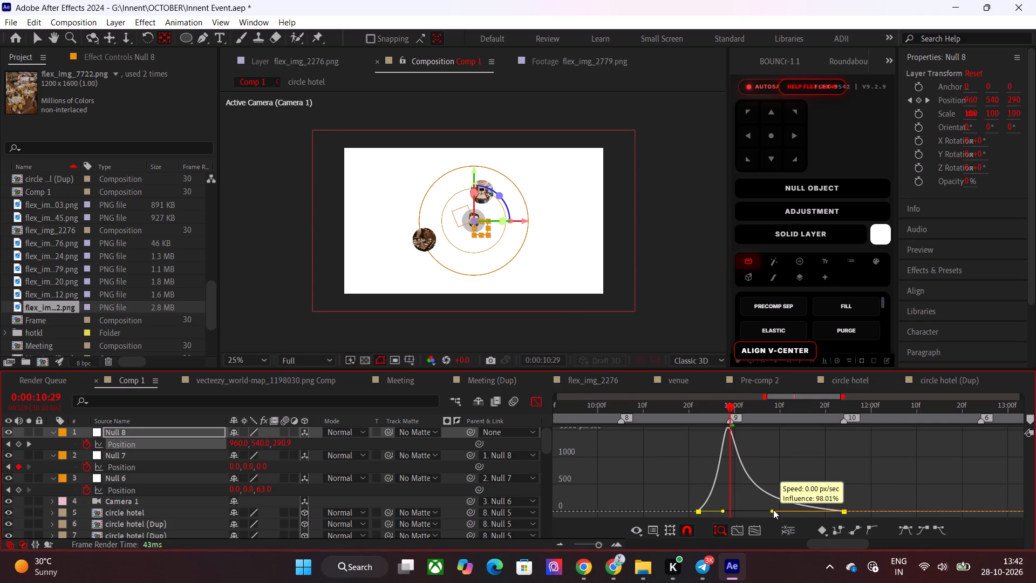
{"action": "left_click_drag", "start_coordinate": [706, 412], "coordinate": [644, 424]}
{"action": "key", "text": "space"}
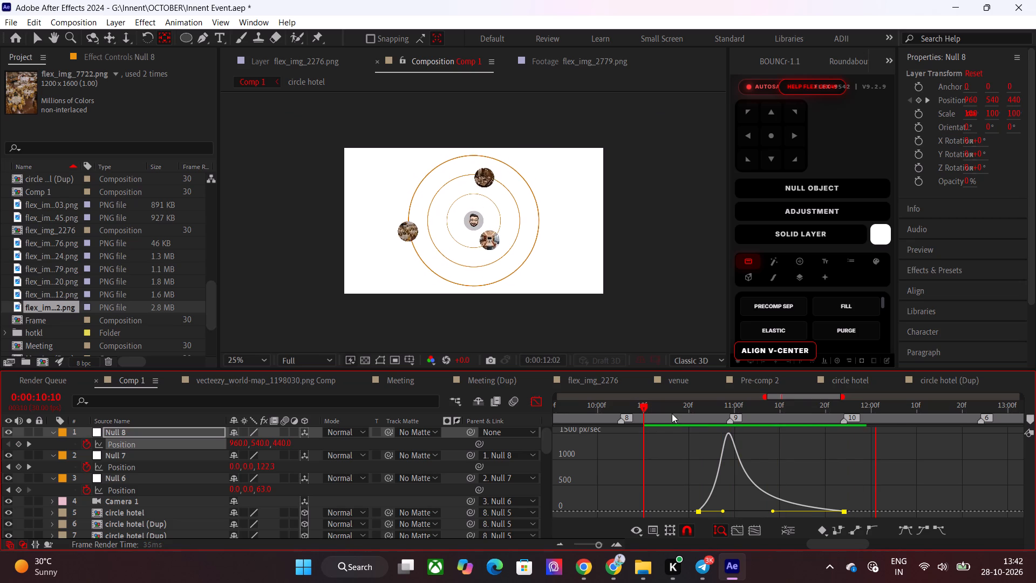
{"action": "left_click_drag", "start_coordinate": [672, 413], "coordinate": [736, 425]}
{"action": "left_click", "coordinate": [540, 398]}
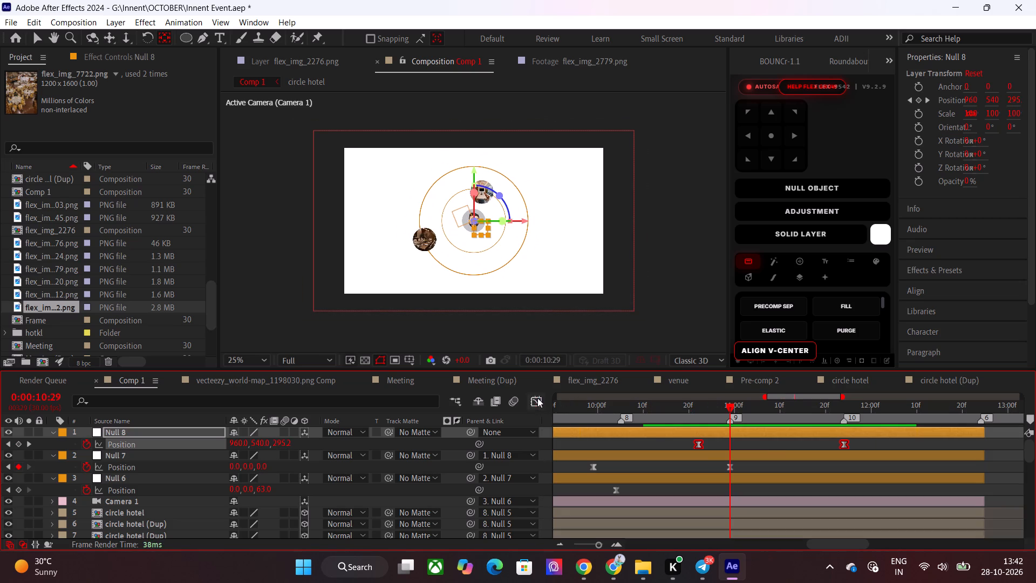
Preview the complete eased camera pull-back from 0:00:09:09 and check the frames up to 0:00:11:28.
{"action": "left_click", "coordinate": [825, 412]}
{"action": "scroll", "coordinate": [813, 471], "scroll_direction": "up", "scroll_amount": 2}
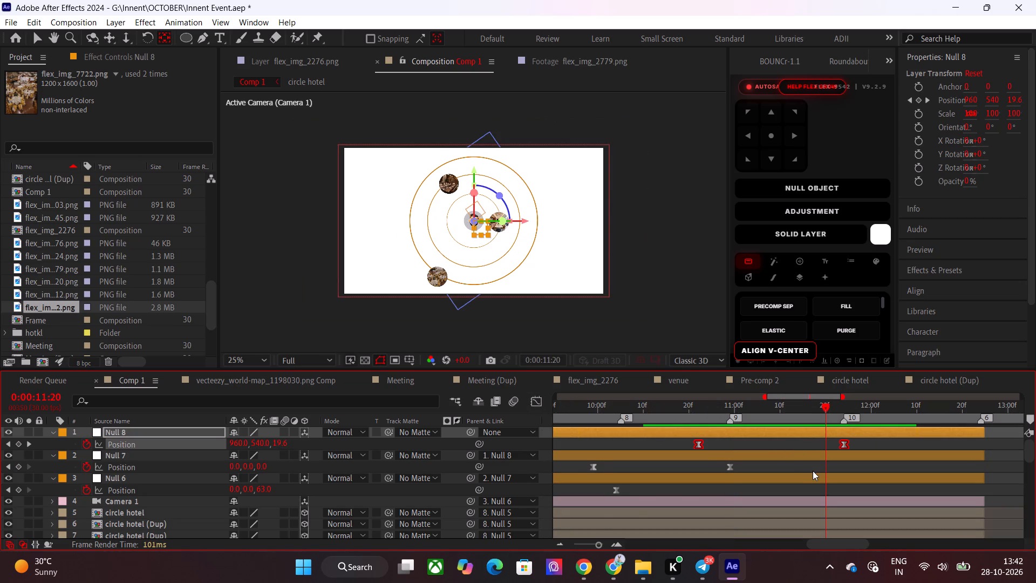
{"action": "left_click", "coordinate": [592, 544]}
{"action": "left_click_drag", "start_coordinate": [703, 402], "coordinate": [694, 408]}
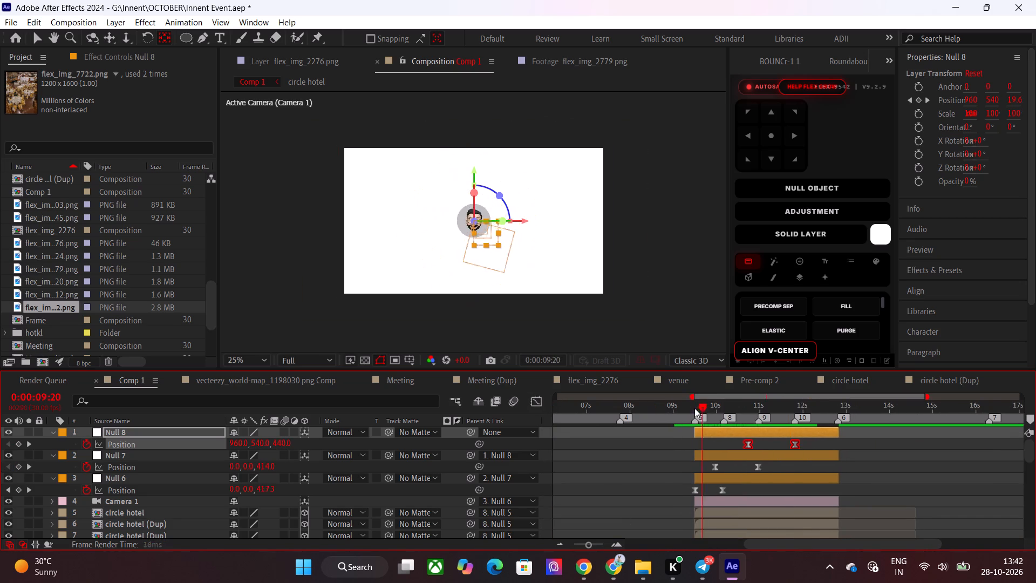
{"action": "left_click_drag", "start_coordinate": [694, 408], "coordinate": [687, 410]}
{"action": "key", "text": "space"}
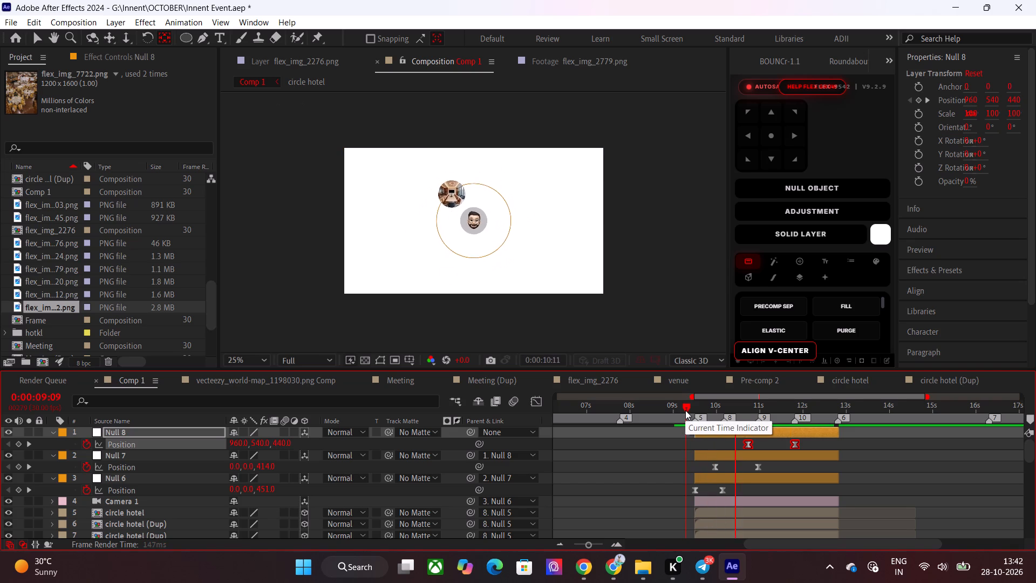
{"action": "left_click", "coordinate": [685, 410]}
{"action": "key", "text": "space"}
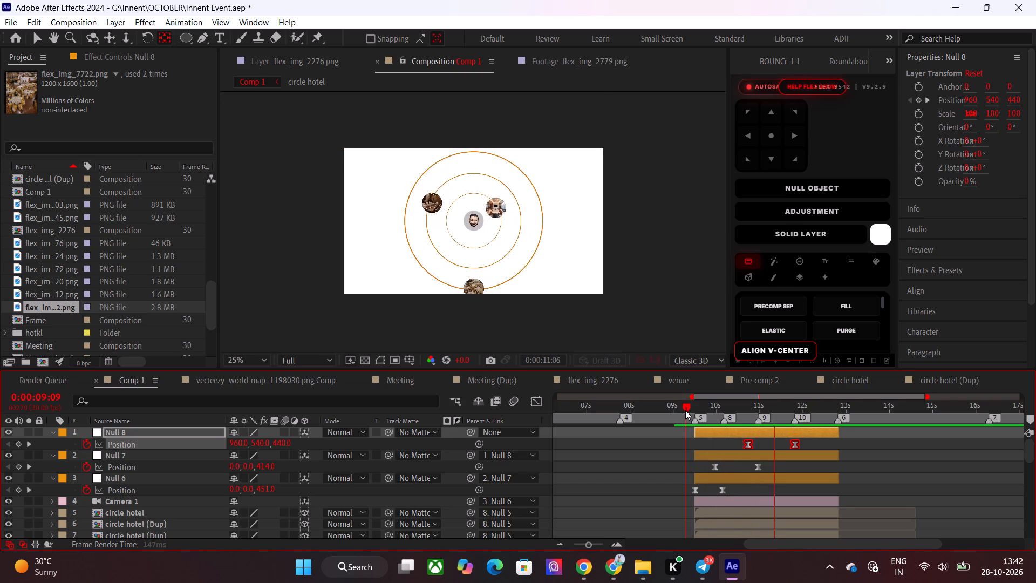
{"action": "left_click_drag", "start_coordinate": [685, 410], "coordinate": [765, 418]}
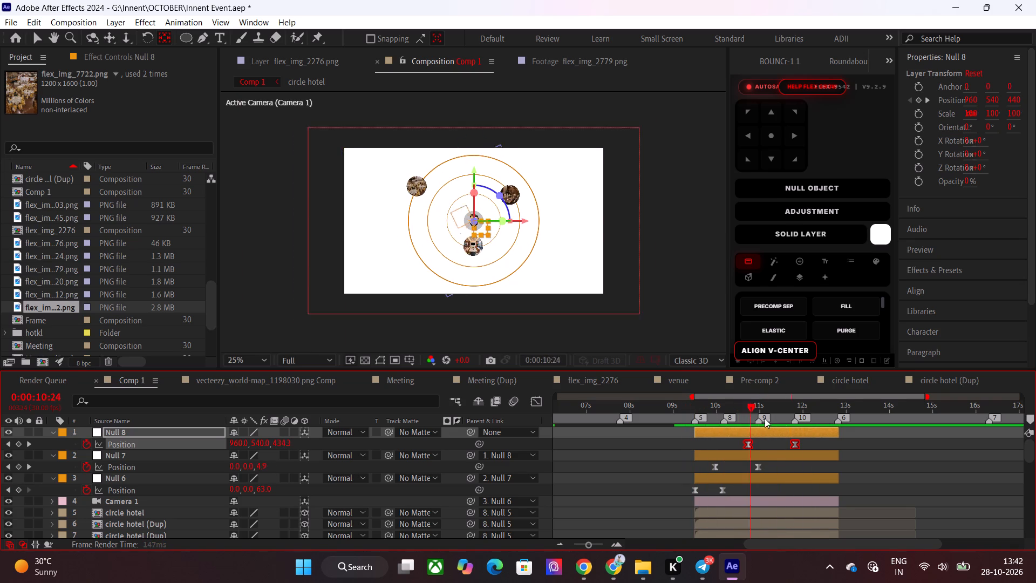
{"action": "left_click_drag", "start_coordinate": [765, 418], "coordinate": [803, 422]}
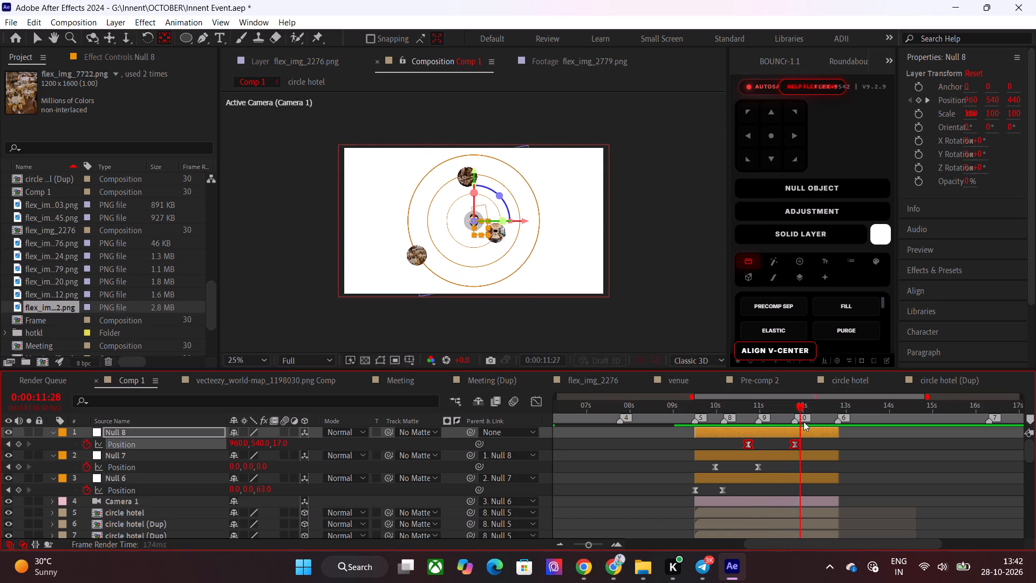
Lower the Z of Null 8's final Position keyframe at 0:00:11:24 to about -43 and check the pull-back from 0:00:09:16.
{"action": "left_click_drag", "start_coordinate": [803, 422], "coordinate": [783, 435]}
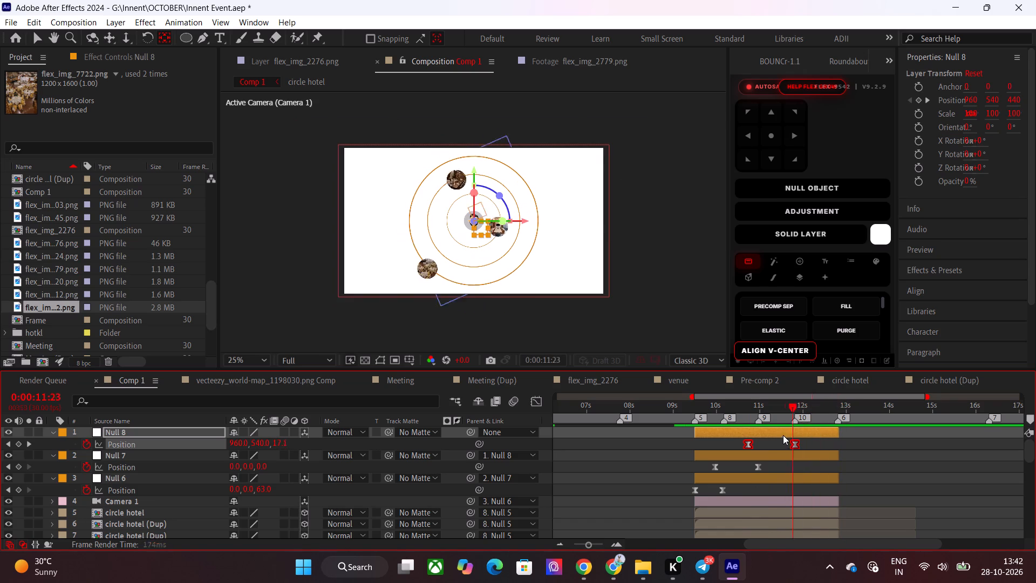
{"action": "left_click_drag", "start_coordinate": [783, 435], "coordinate": [794, 438]}
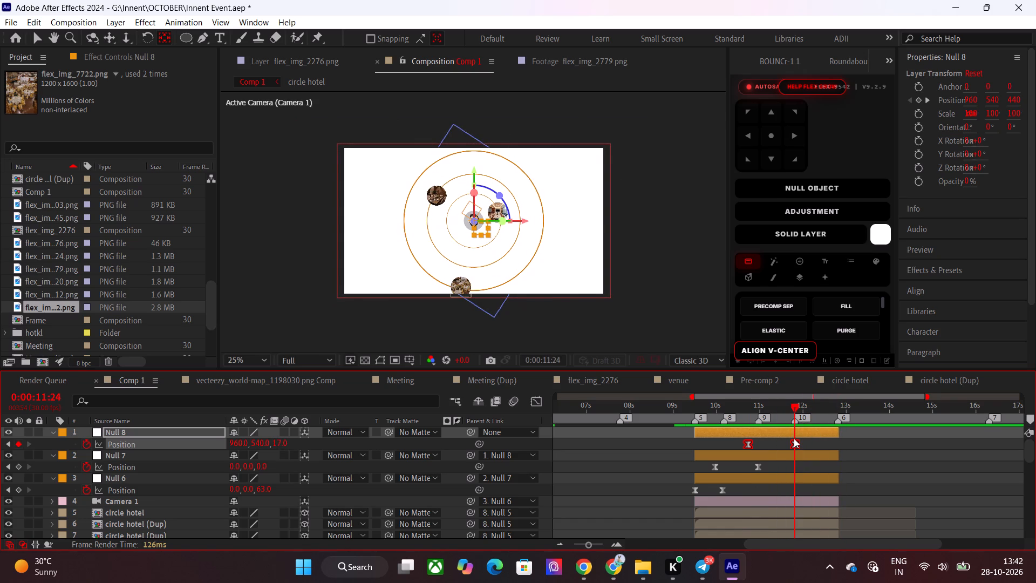
{"action": "left_click_drag", "start_coordinate": [794, 438], "coordinate": [779, 446]}
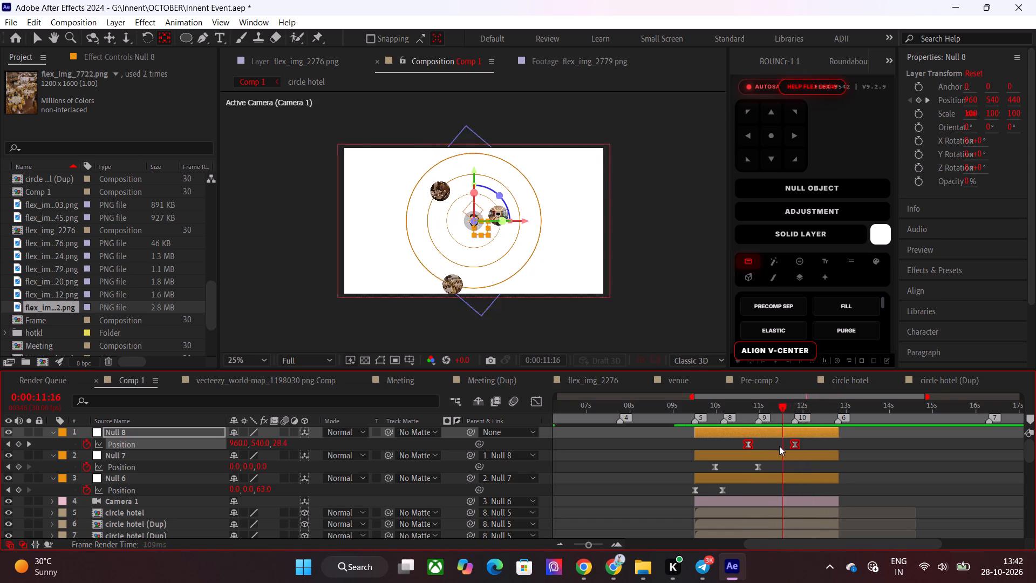
{"action": "left_click_drag", "start_coordinate": [779, 446], "coordinate": [776, 449]}
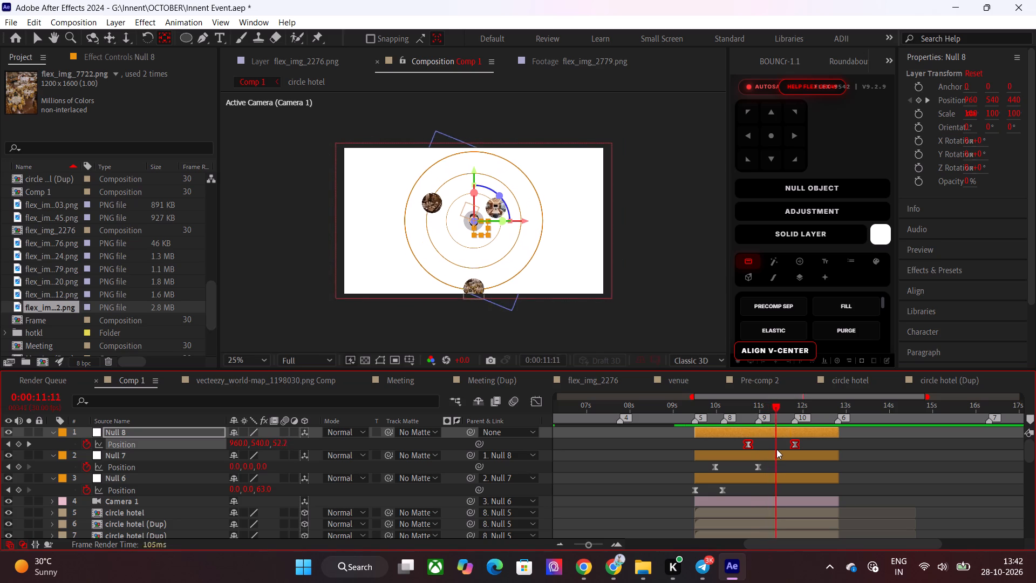
{"action": "left_click_drag", "start_coordinate": [776, 449], "coordinate": [786, 451]}
{"action": "left_click", "coordinate": [898, 457]}
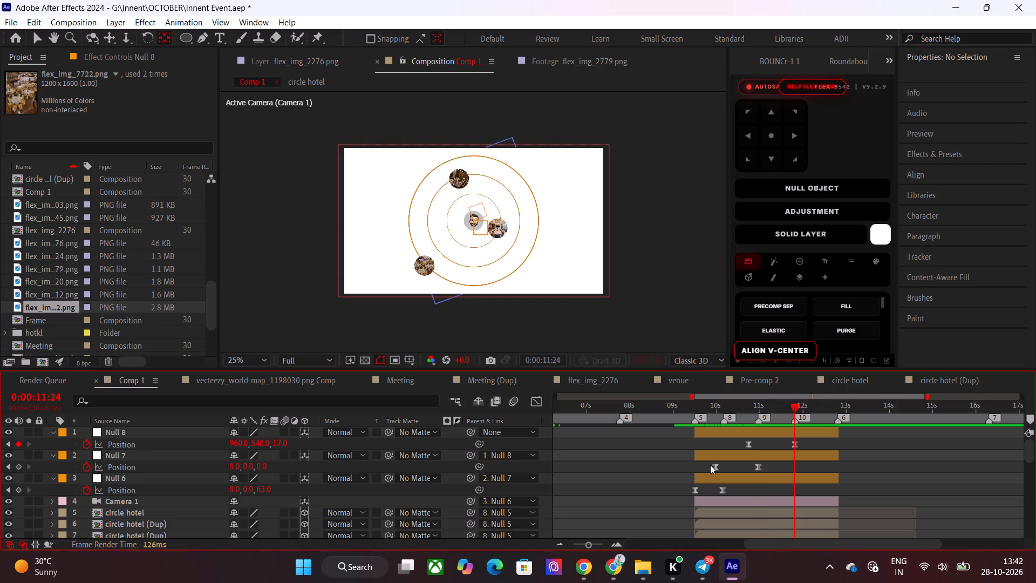
{"action": "left_click_drag", "start_coordinate": [275, 444], "coordinate": [263, 444]}
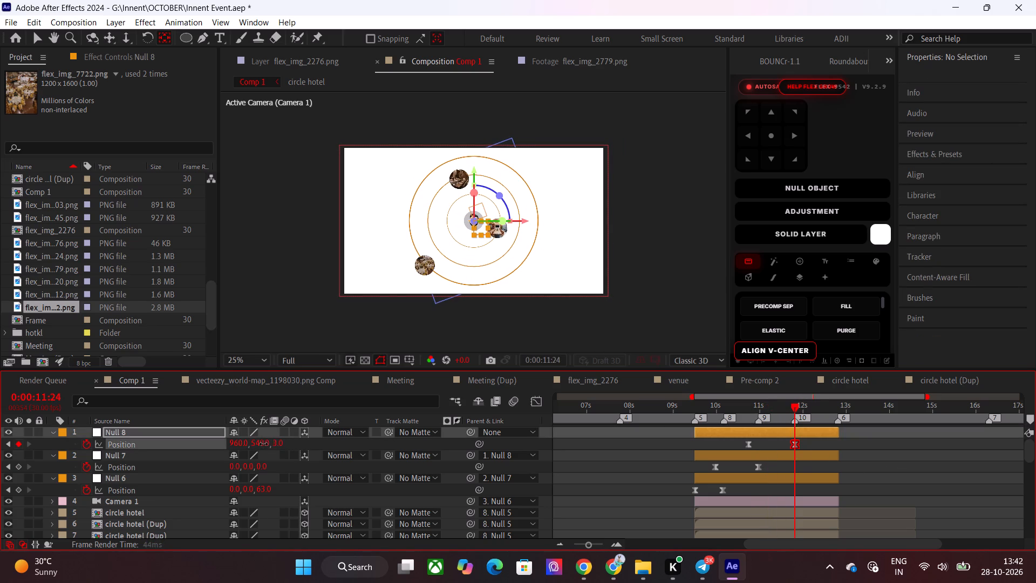
{"action": "left_click_drag", "start_coordinate": [263, 444], "coordinate": [256, 444]}
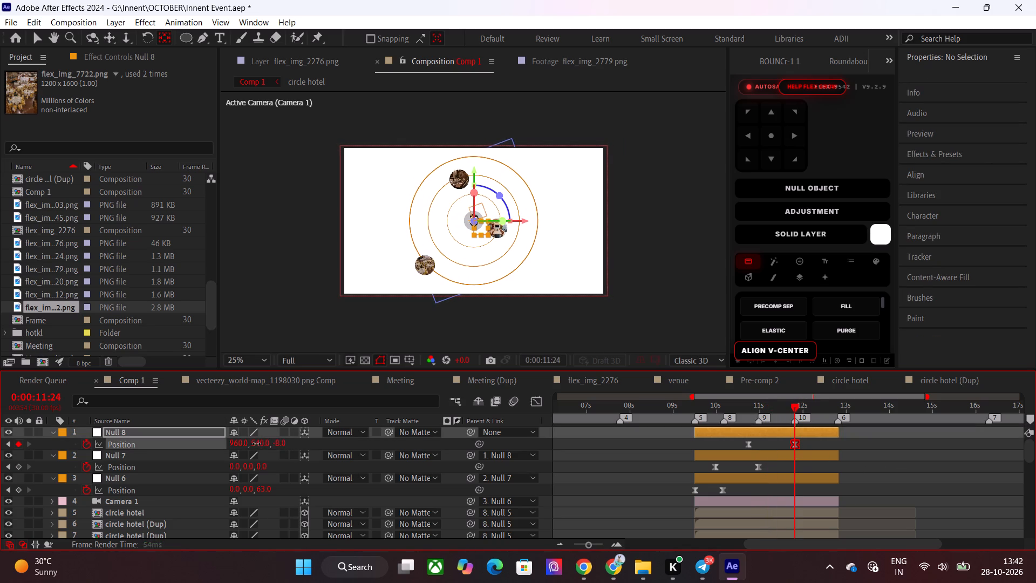
{"action": "left_click_drag", "start_coordinate": [256, 444], "coordinate": [238, 449]}
{"action": "left_click", "coordinate": [656, 464]}
{"action": "left_click_drag", "start_coordinate": [775, 405], "coordinate": [768, 409]}
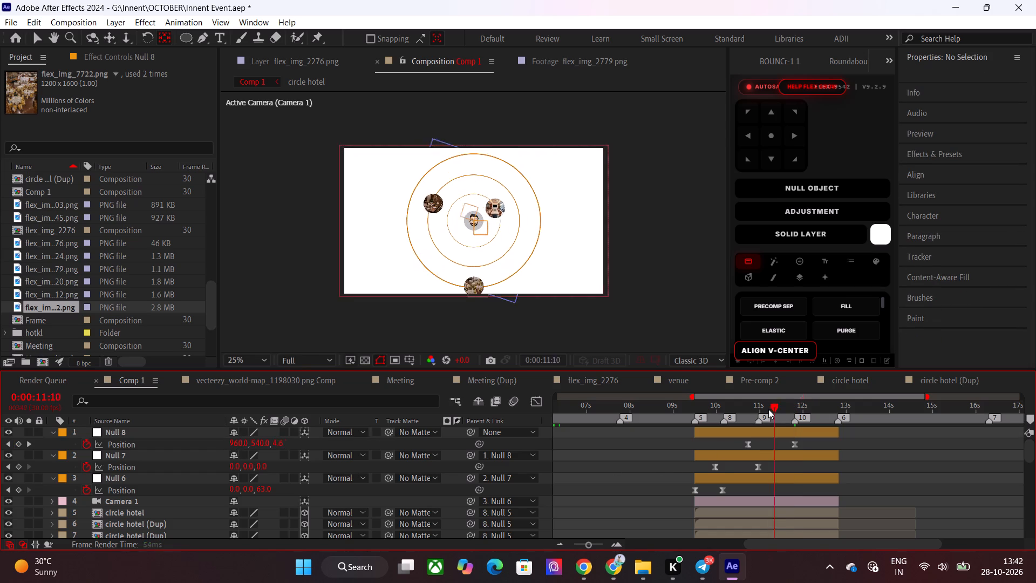
{"action": "left_click_drag", "start_coordinate": [768, 409], "coordinate": [788, 418]}
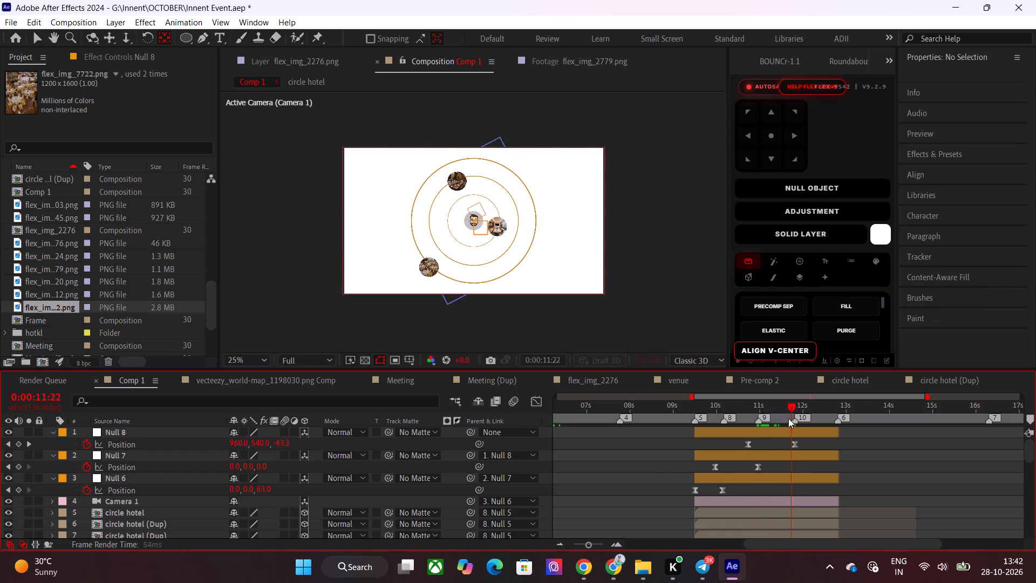
{"action": "left_click_drag", "start_coordinate": [788, 418], "coordinate": [712, 449]}
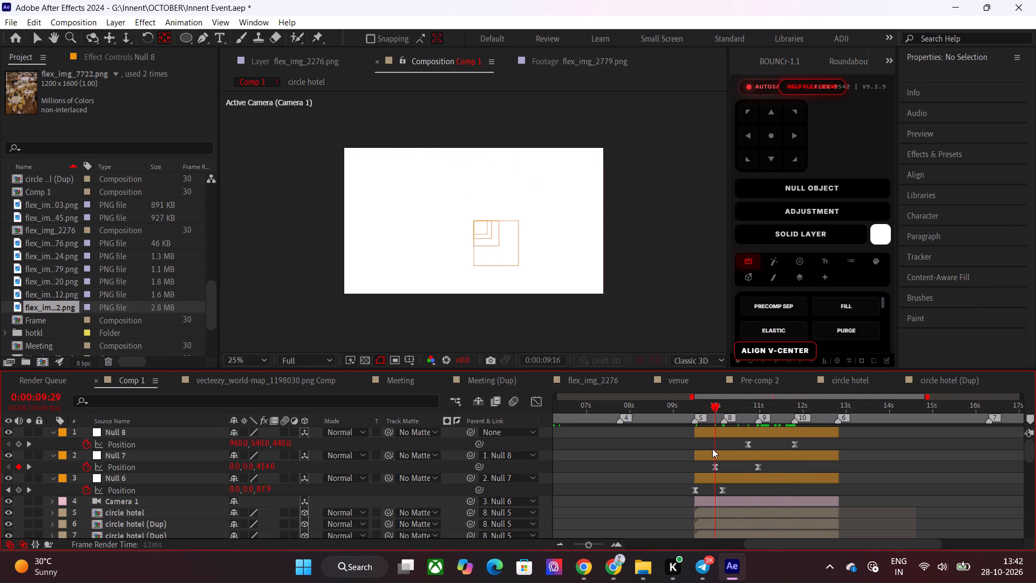
{"action": "left_click_drag", "start_coordinate": [712, 449], "coordinate": [787, 449]}
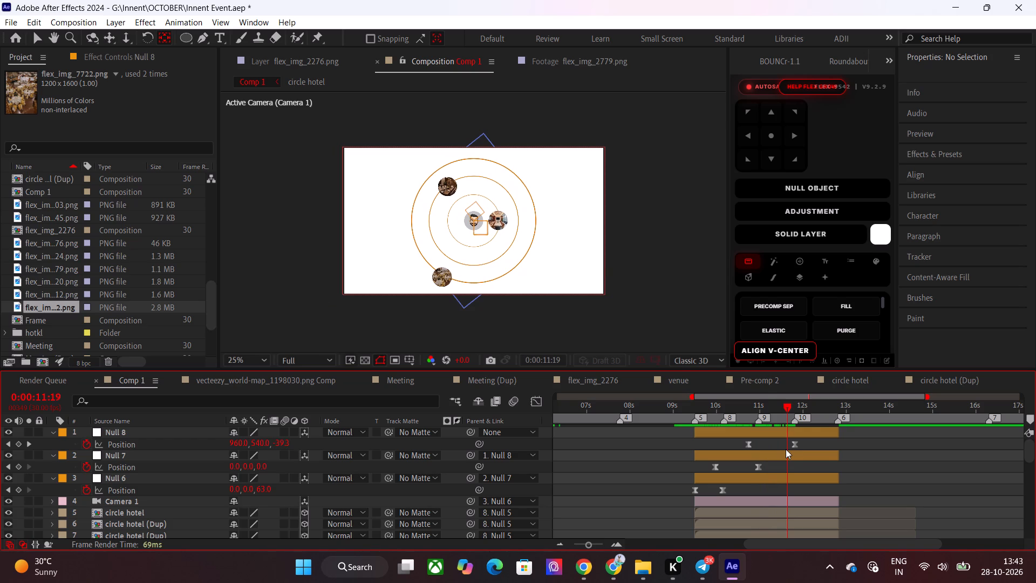
Pre-compose the layers from Null 8 through Shape Layer 1, moving all attributes and fitting the duration to the selected layers' time span.
{"action": "left_click", "coordinate": [727, 426]}
{"action": "left_click", "coordinate": [710, 430]}
{"action": "scroll", "coordinate": [711, 436], "scroll_direction": "down", "scroll_amount": 3}
{"action": "scroll", "coordinate": [738, 499], "scroll_direction": "down", "scroll_amount": 1}
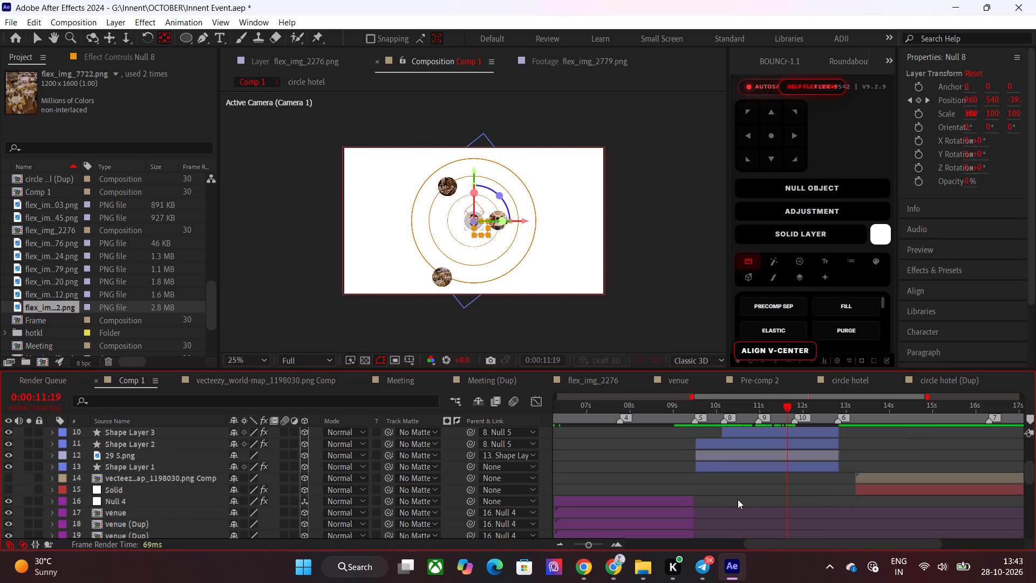
{"action": "left_click", "coordinate": [757, 472], "text": "shift"}
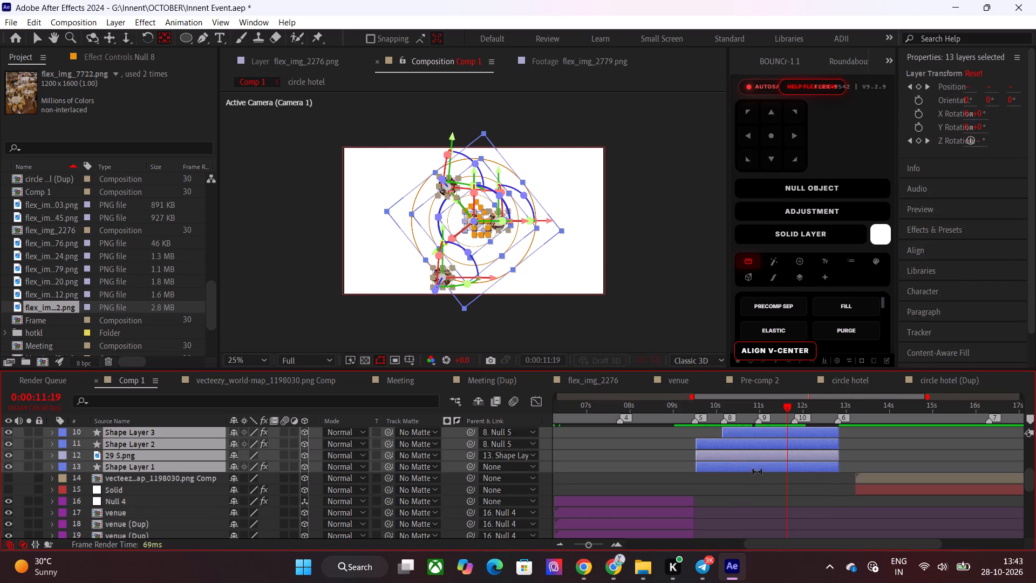
{"action": "key", "text": "ctrl+shift+c"}
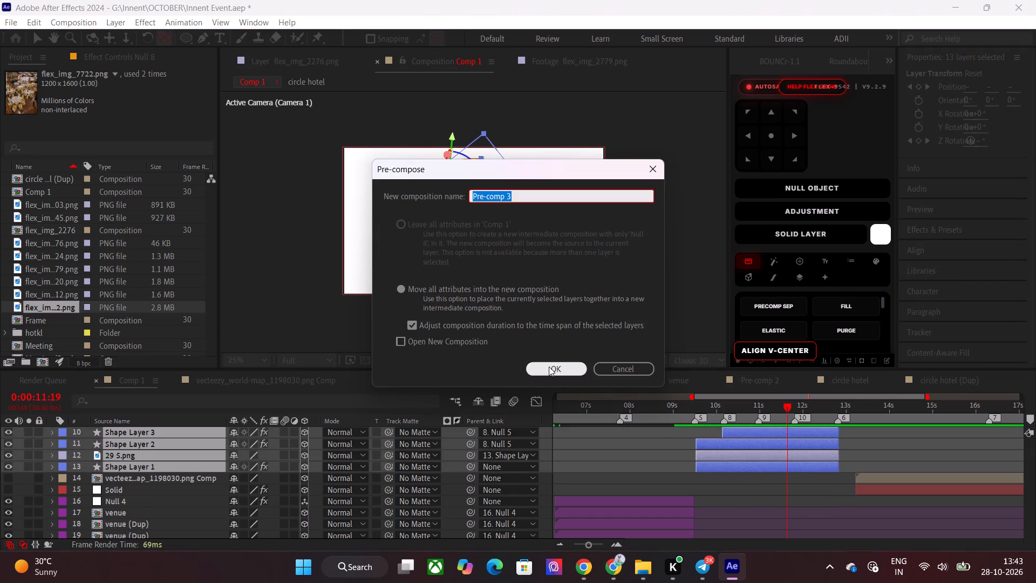
{"action": "left_click", "coordinate": [549, 367]}
Add a new null directly above Pre-comp 3 as its parent.
{"action": "scroll", "coordinate": [768, 492], "scroll_direction": "up", "scroll_amount": 4}
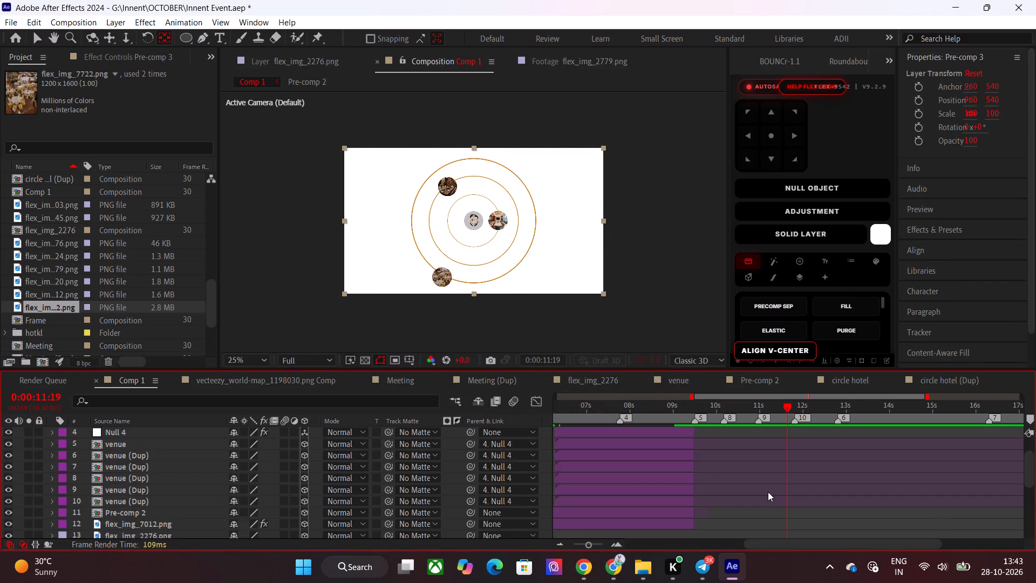
{"action": "scroll", "coordinate": [768, 492], "scroll_direction": "up", "scroll_amount": 7}
{"action": "left_click_drag", "start_coordinate": [790, 411], "coordinate": [823, 416]}
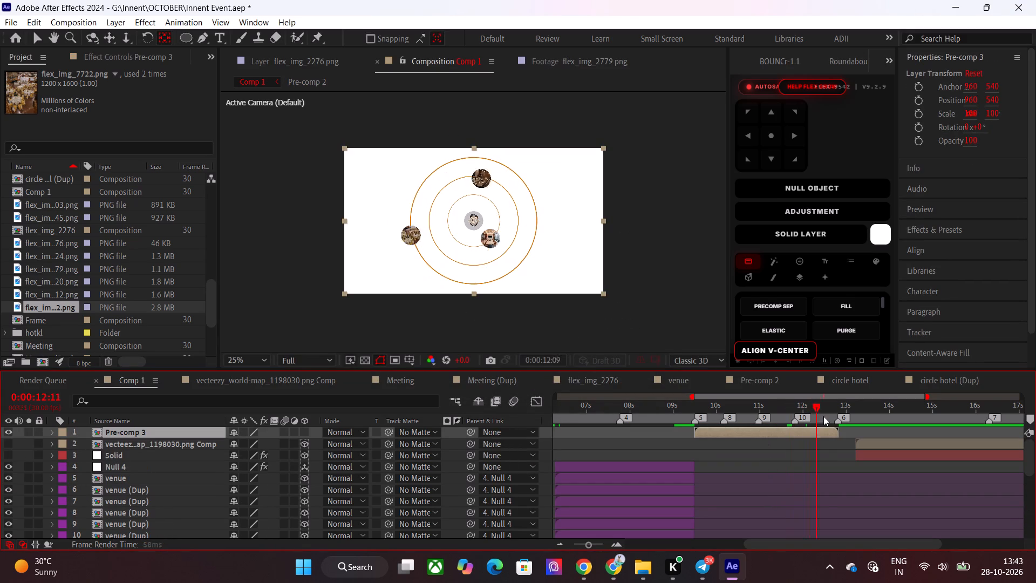
{"action": "left_click_drag", "start_coordinate": [823, 416], "coordinate": [830, 419]}
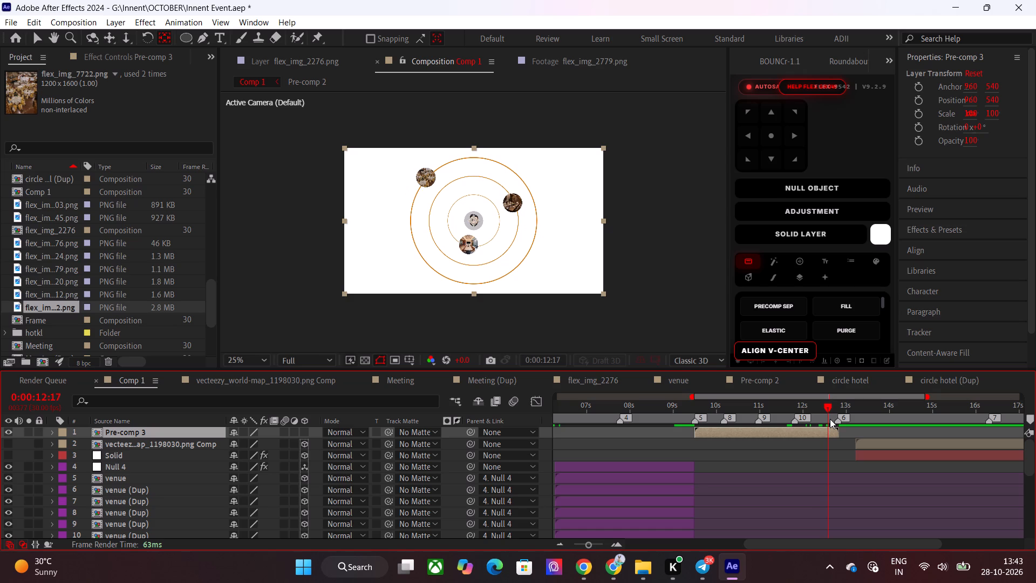
{"action": "left_click", "coordinate": [812, 189]}
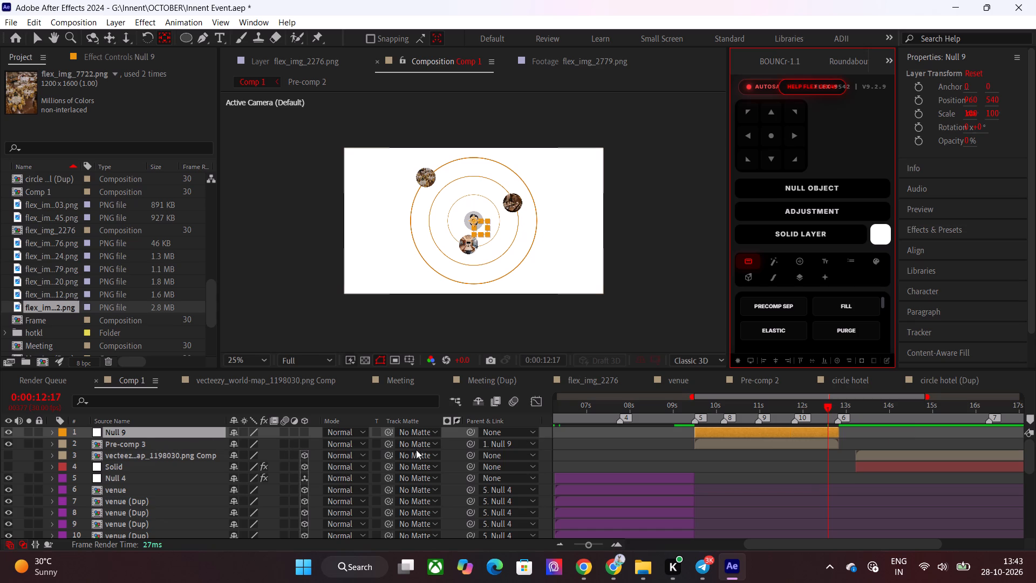
Keyframe Null 9's Position from 960, 540 at 0:00:12:15 to 2458, 540 at 0:00:12:24, sliding the rings out of frame.
{"action": "left_click", "coordinate": [830, 410]}
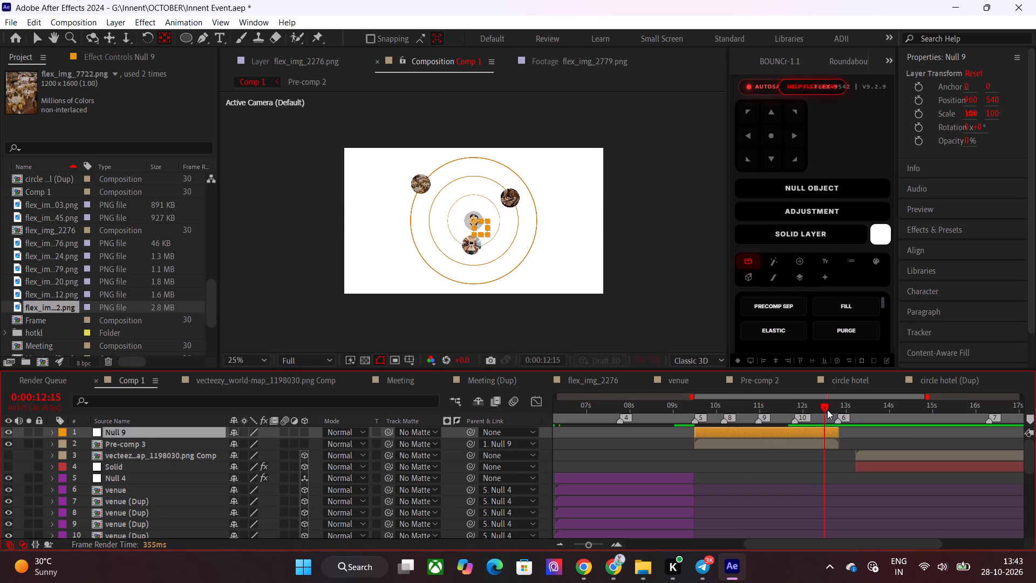
{"action": "key", "text": "p"}
{"action": "left_click", "coordinate": [84, 444]}
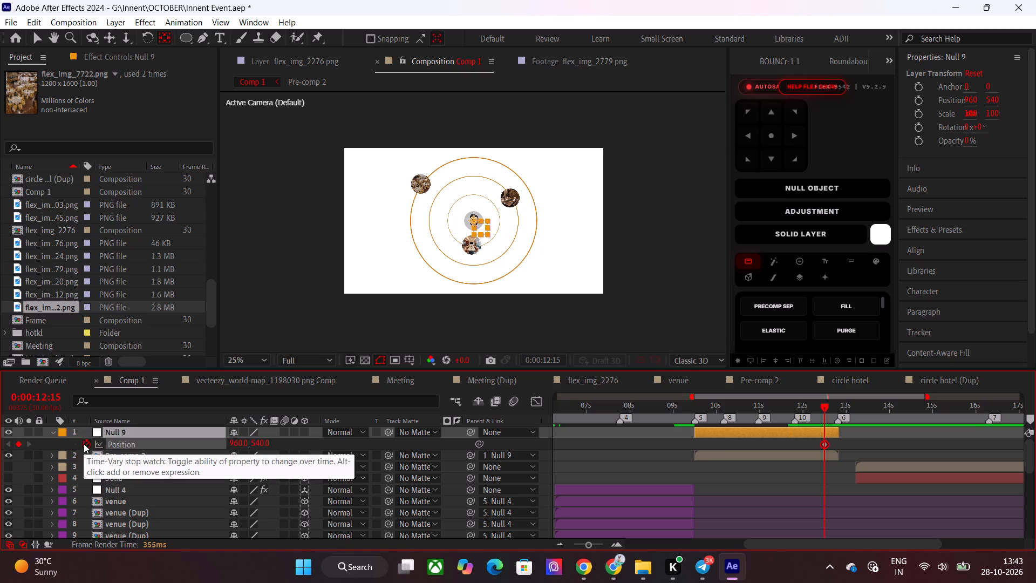
{"action": "left_click_drag", "start_coordinate": [824, 406], "coordinate": [837, 406]}
{"action": "left_click_drag", "start_coordinate": [238, 443], "coordinate": [353, 462]}
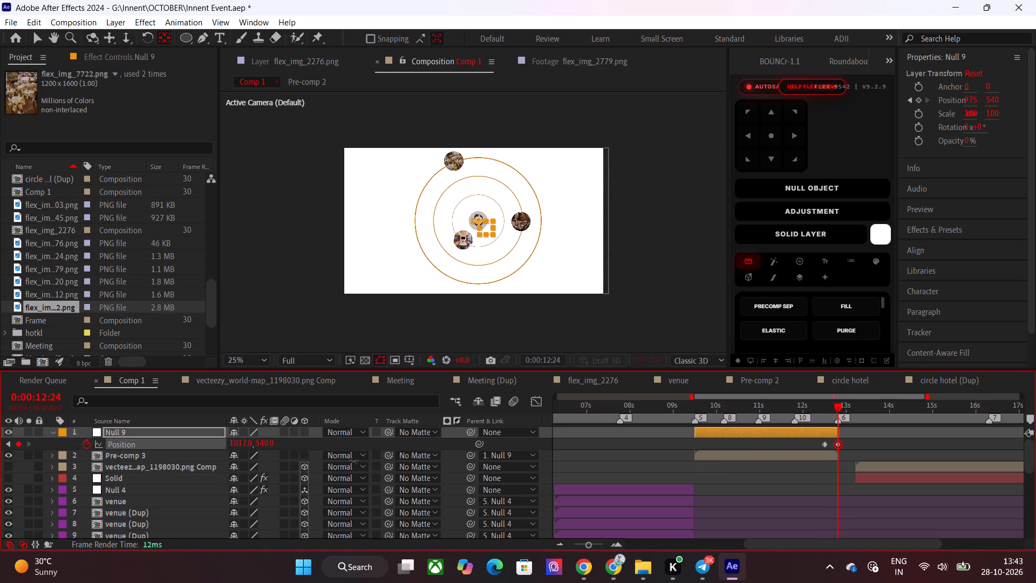
{"action": "left_click_drag", "start_coordinate": [353, 462], "coordinate": [1035, 462]}
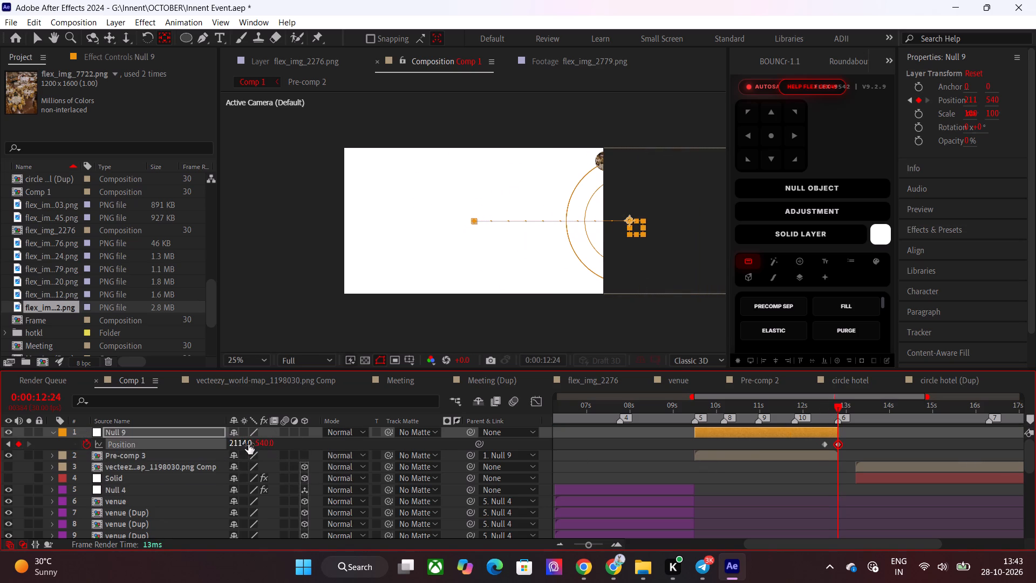
{"action": "left_click_drag", "start_coordinate": [248, 444], "coordinate": [485, 449]}
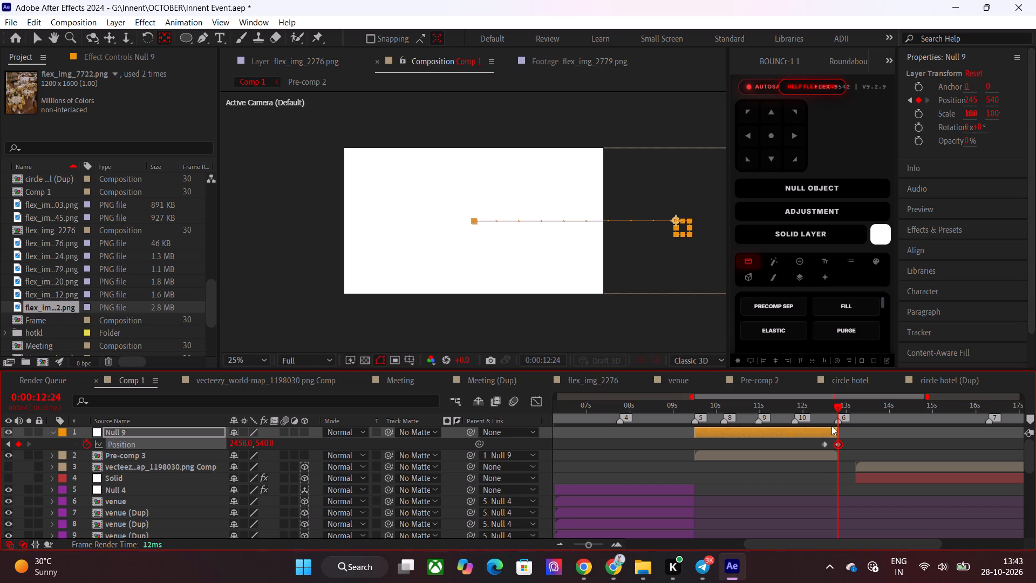
Preview the ring scene from 0:00:10:04 through its slide-out near 0:00:12:24.
{"action": "left_click_drag", "start_coordinate": [821, 415], "coordinate": [710, 415]}
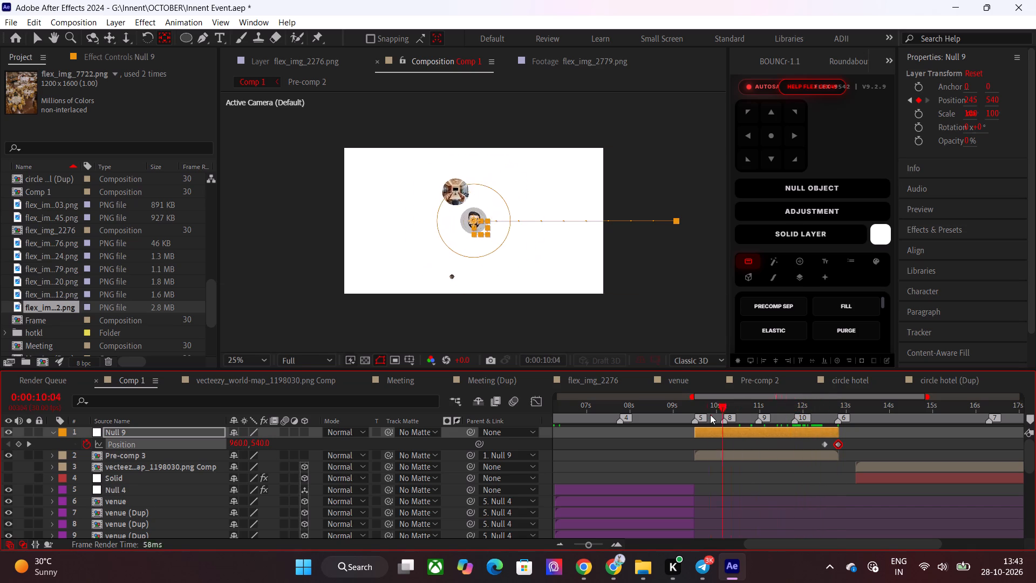
{"action": "left_click_drag", "start_coordinate": [710, 415], "coordinate": [732, 421]}
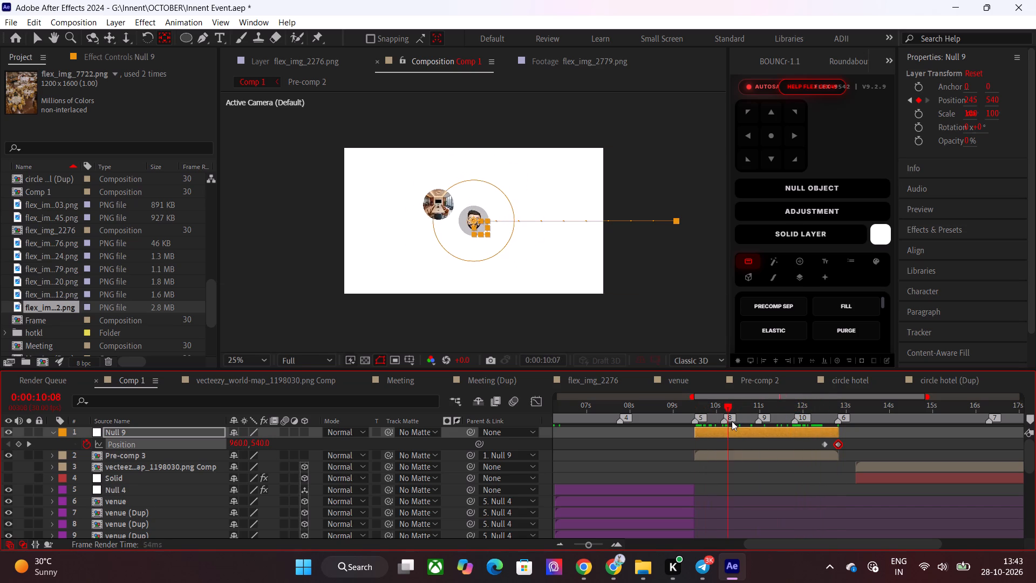
{"action": "left_click_drag", "start_coordinate": [732, 421], "coordinate": [844, 429]}
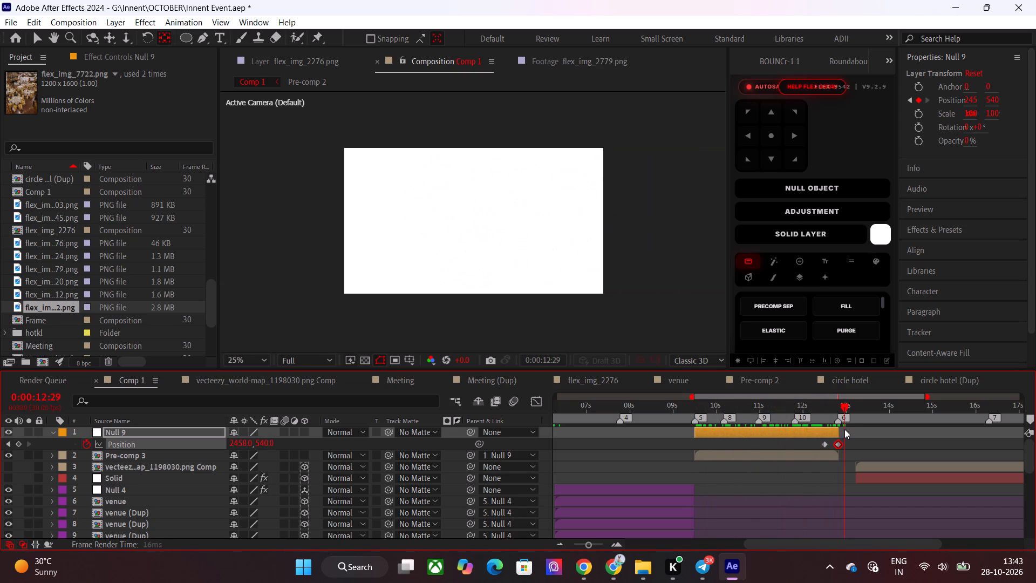
{"action": "left_click_drag", "start_coordinate": [844, 429], "coordinate": [807, 435]}
{"action": "key", "text": "space"}
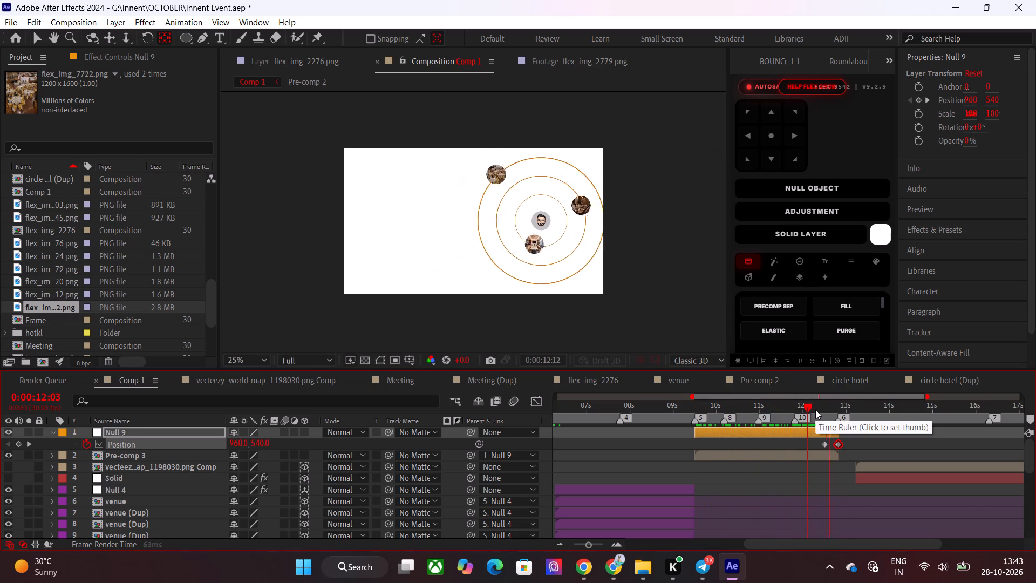
{"action": "left_click_drag", "start_coordinate": [815, 410], "coordinate": [816, 415]}
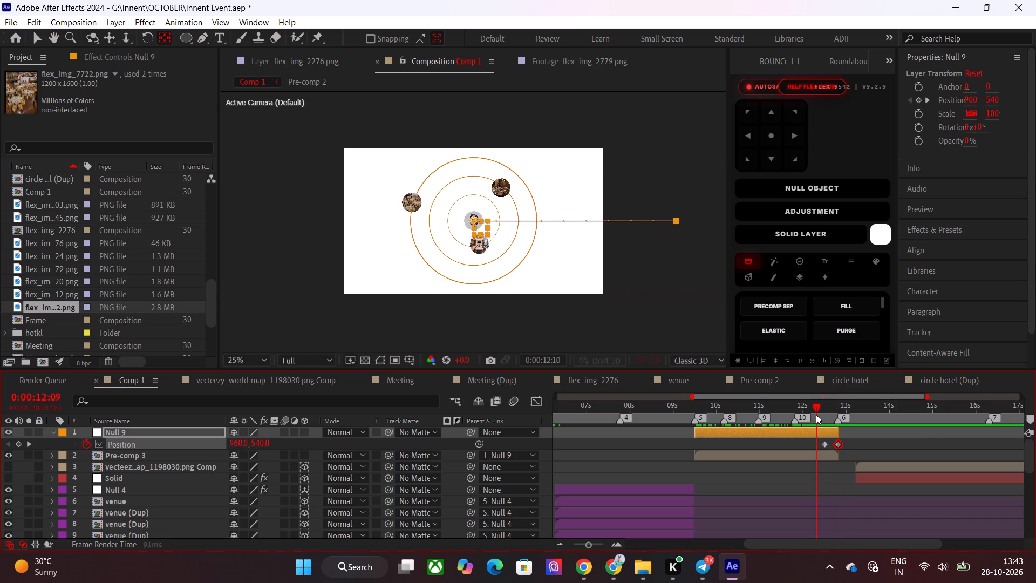
{"action": "left_click_drag", "start_coordinate": [816, 415], "coordinate": [834, 415]}
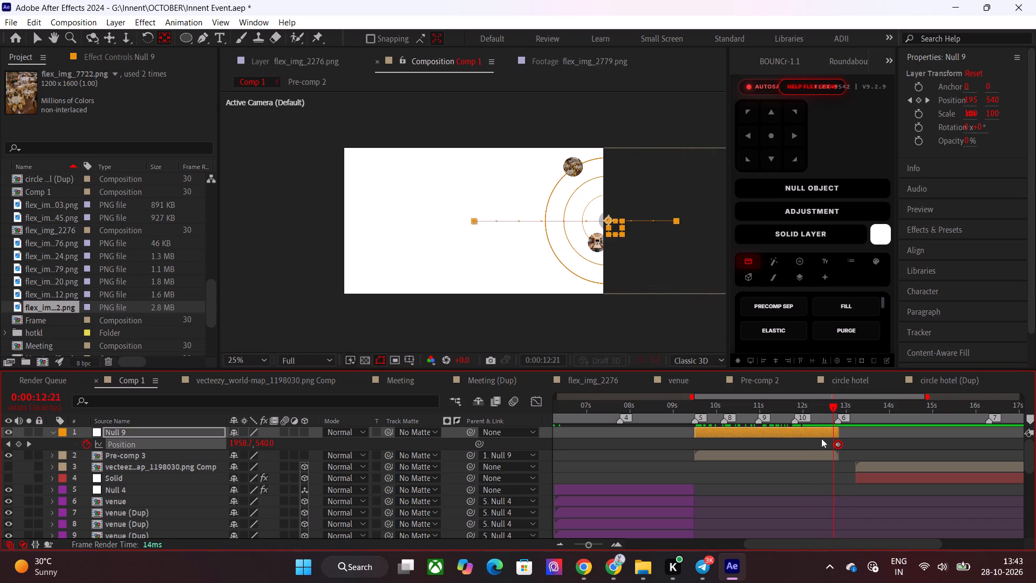
Shift Null 9's first Position keyframe slightly earlier so the slide-out starts sooner.
{"action": "left_click", "coordinate": [823, 443]}
Keyframe Pre-comp 3's Opacity from 100% at about 0:00:12:15 to 1% at 0:00:12:24 and check the fade.
{"action": "left_click", "coordinate": [823, 454]}
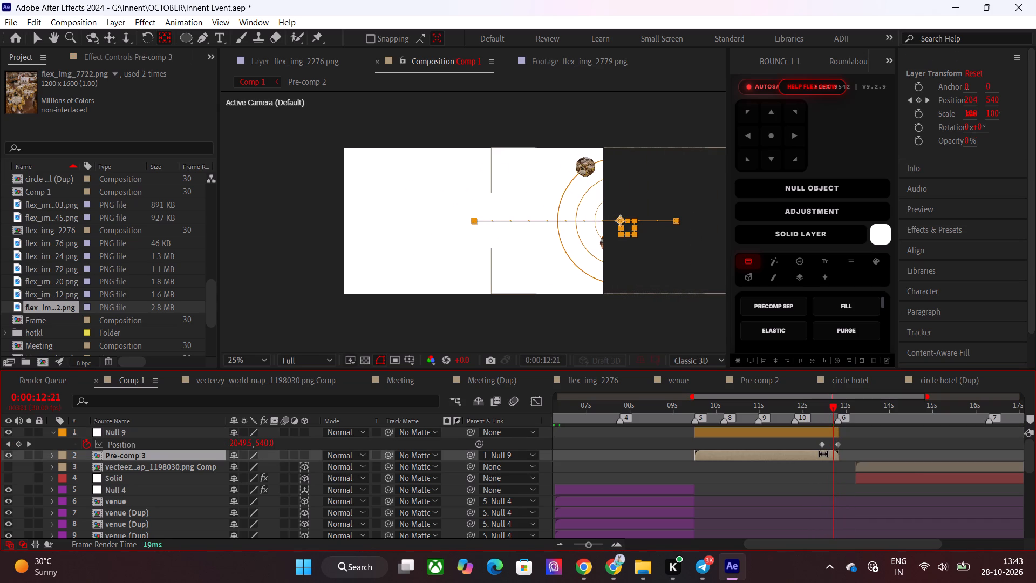
{"action": "key", "text": "t"}
{"action": "left_click", "coordinate": [834, 408]}
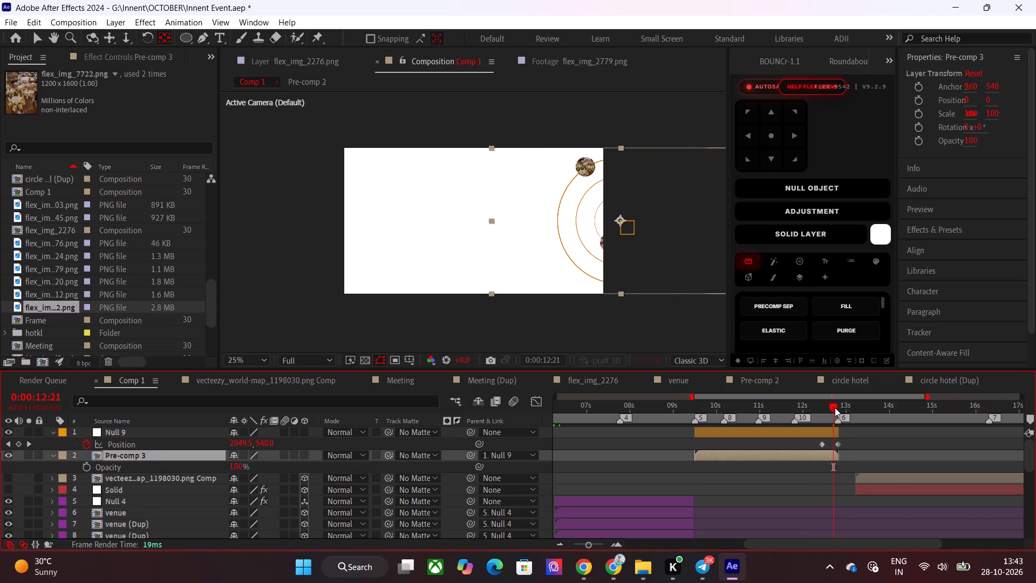
{"action": "left_click", "coordinate": [83, 465]}
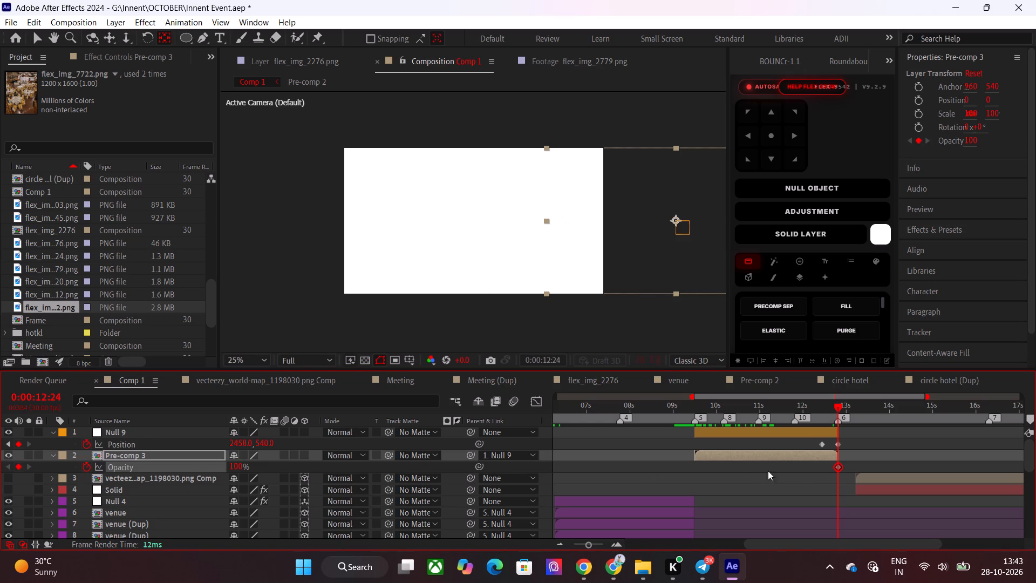
{"action": "left_click_drag", "start_coordinate": [835, 466], "coordinate": [821, 466]}
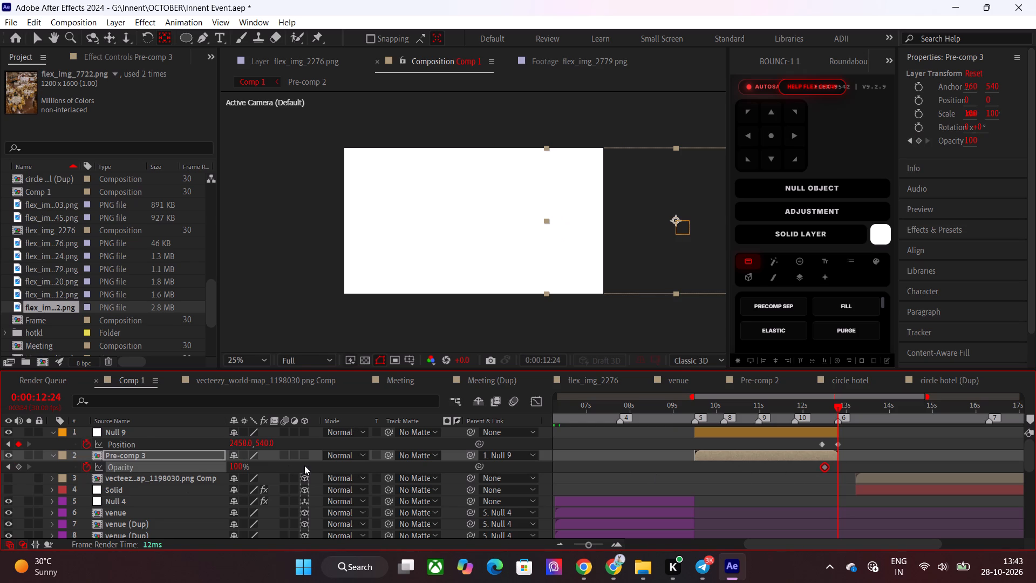
{"action": "left_click_drag", "start_coordinate": [235, 468], "coordinate": [42, 477]}
{"action": "left_click_drag", "start_coordinate": [817, 412], "coordinate": [836, 418]}
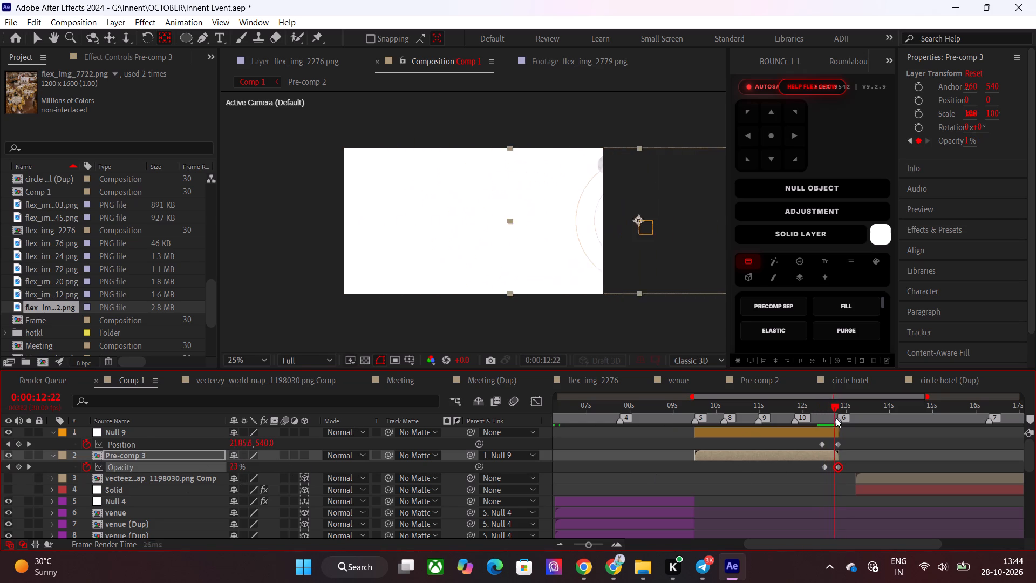
{"action": "left_click_drag", "start_coordinate": [836, 418], "coordinate": [832, 423]}
Shift Null 9's first Position keyframe slightly earlier, move Pre-comp 3's ending Opacity keyframe to 0:00:12:22, and preview from 0:00:06:28.
{"action": "left_click", "coordinate": [820, 445]}
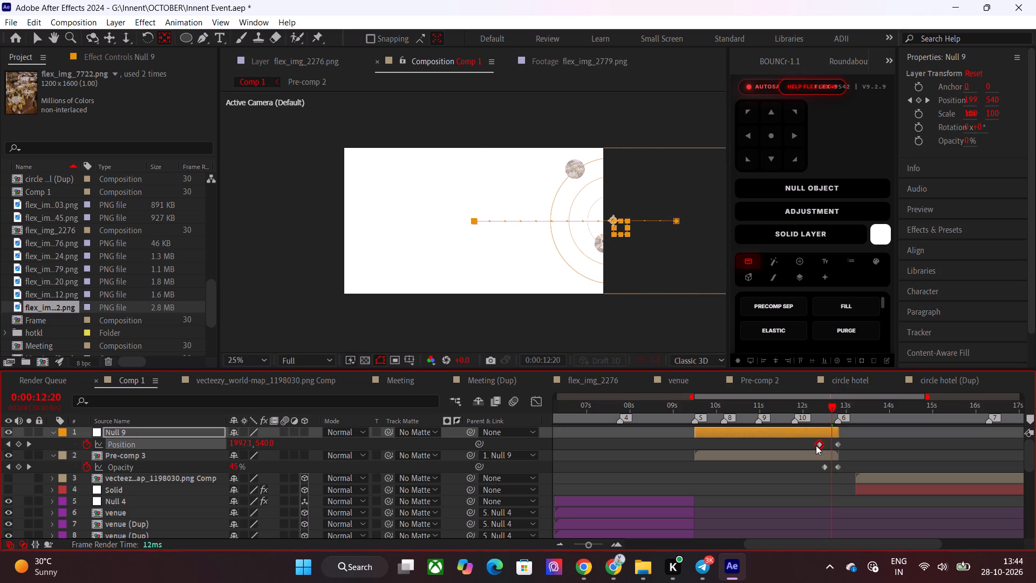
{"action": "left_click", "coordinate": [831, 410]}
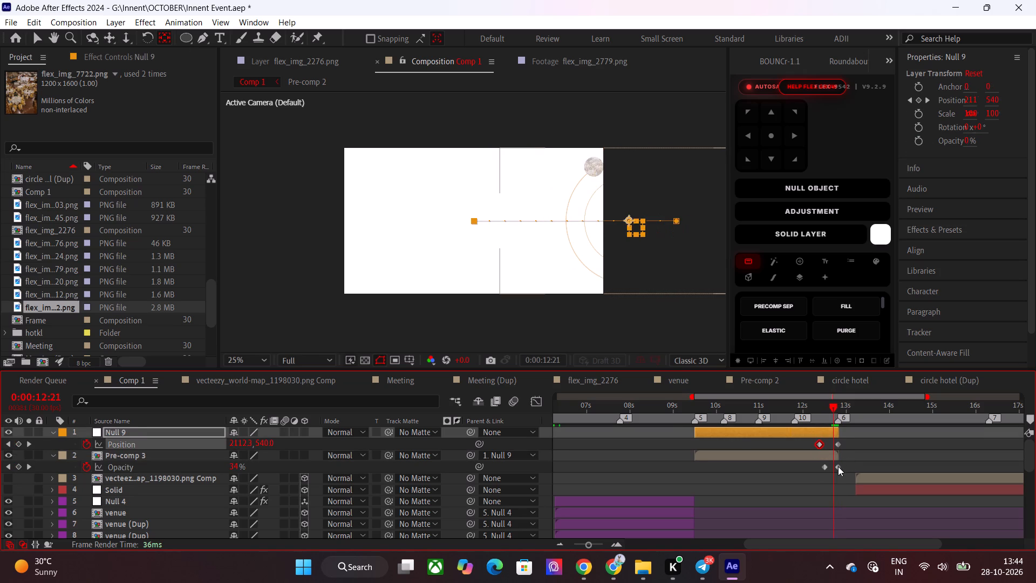
{"action": "left_click", "coordinate": [838, 466]}
{"action": "left_click_drag", "start_coordinate": [832, 406], "coordinate": [831, 417]}
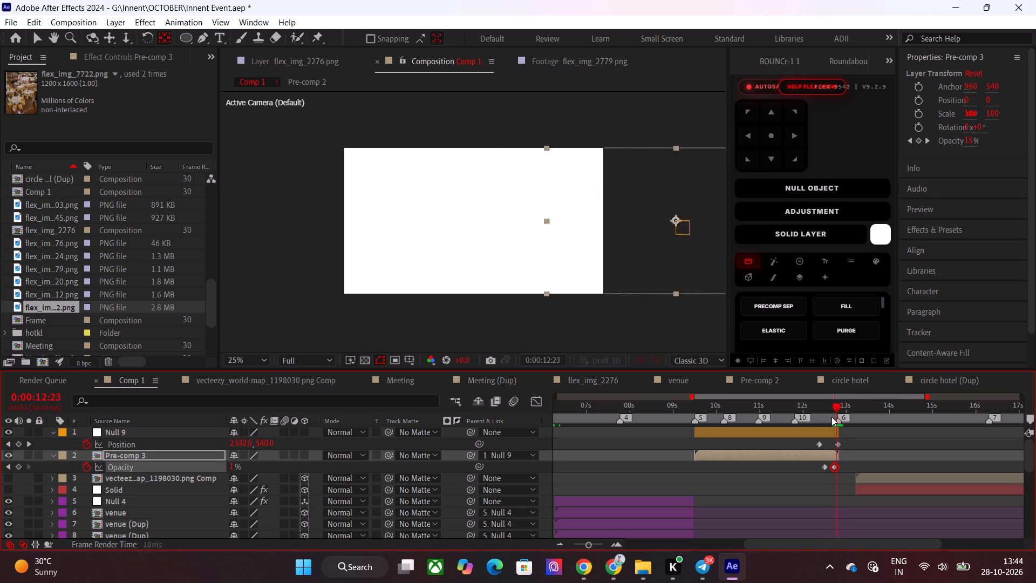
{"action": "left_click_drag", "start_coordinate": [831, 417], "coordinate": [583, 487]}
{"action": "key", "text": "space"}
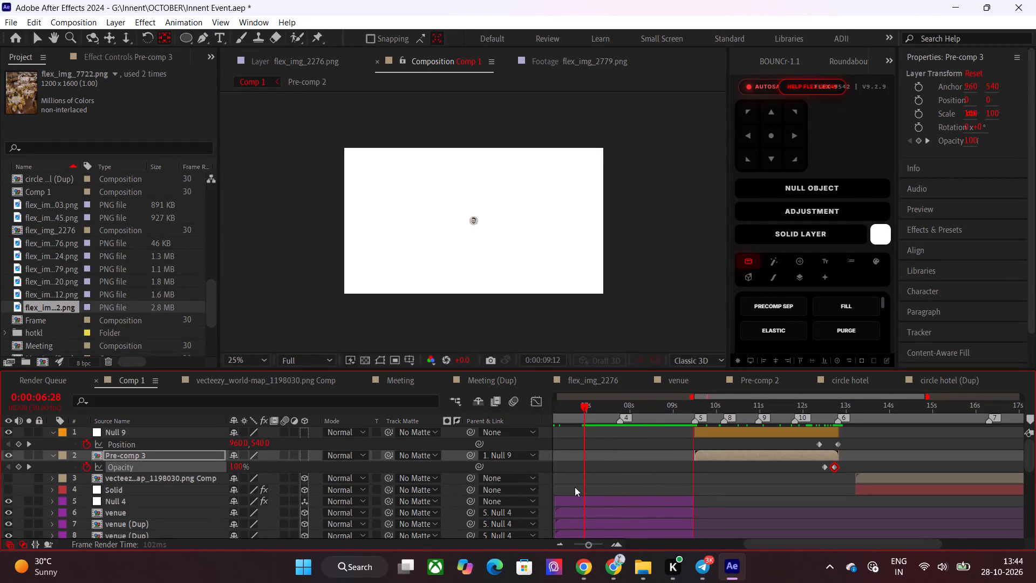
Turn off 3D for all Comp 1 layers from flex_img_2276.png down to White Solid 1.
{"action": "left_click", "coordinate": [659, 399]}
{"action": "left_click", "coordinate": [653, 408]}
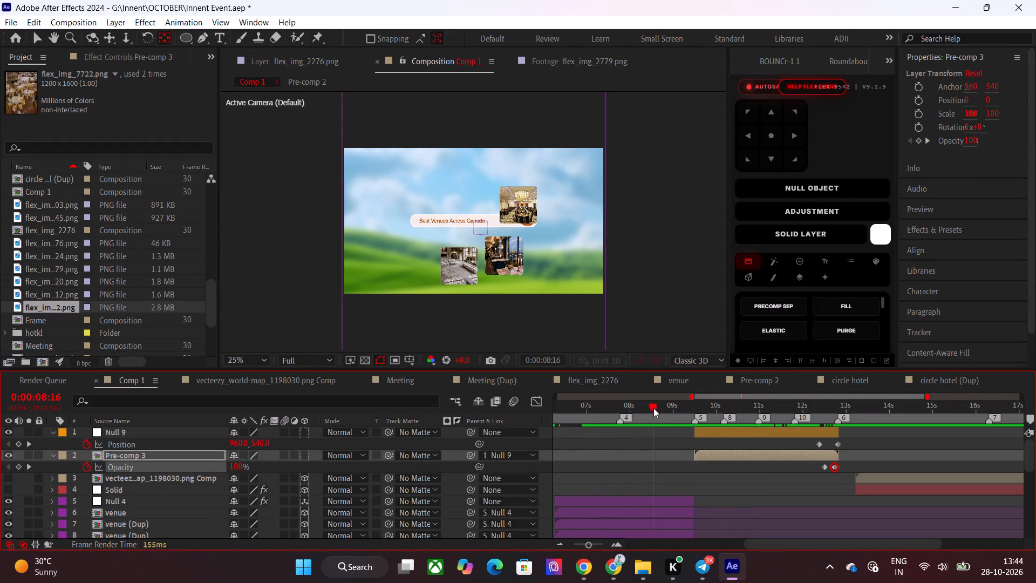
{"action": "scroll", "coordinate": [639, 453], "scroll_direction": "down", "scroll_amount": 4}
{"action": "left_click", "coordinate": [636, 454]}
{"action": "scroll", "coordinate": [618, 477], "scroll_direction": "up", "scroll_amount": 1}
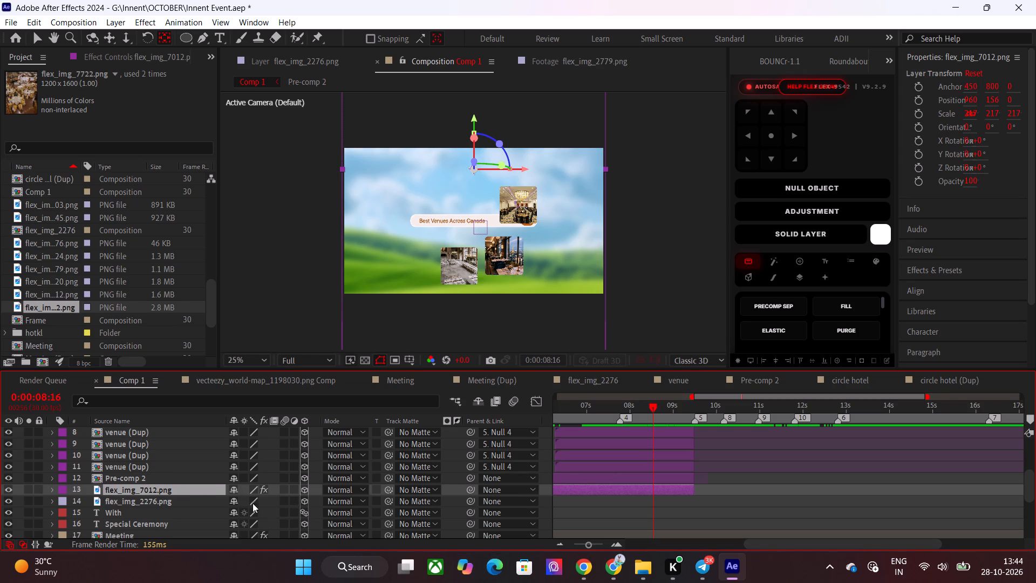
{"action": "scroll", "coordinate": [611, 511], "scroll_direction": "down", "scroll_amount": 2}
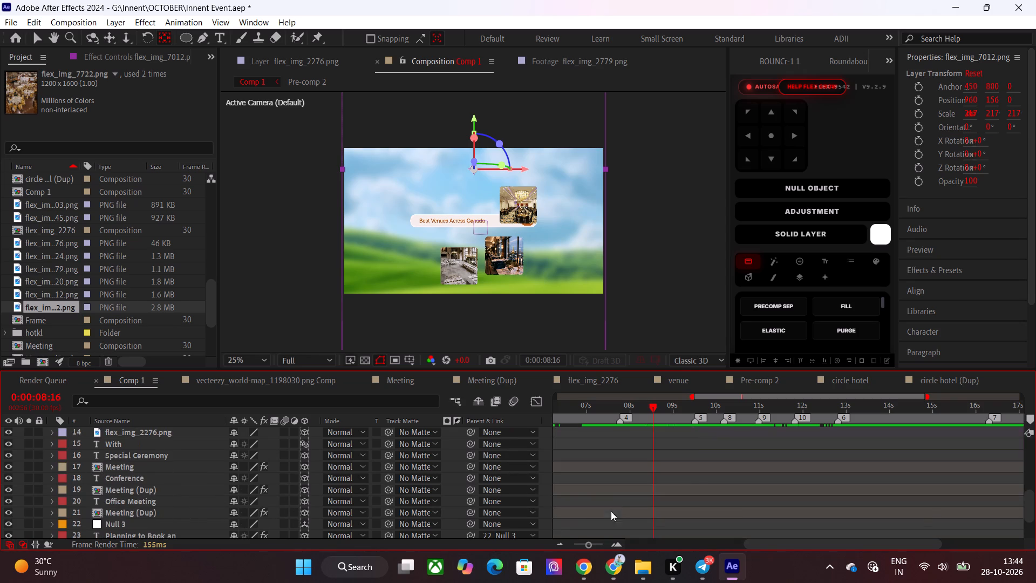
{"action": "scroll", "coordinate": [611, 511], "scroll_direction": "down", "scroll_amount": 2}
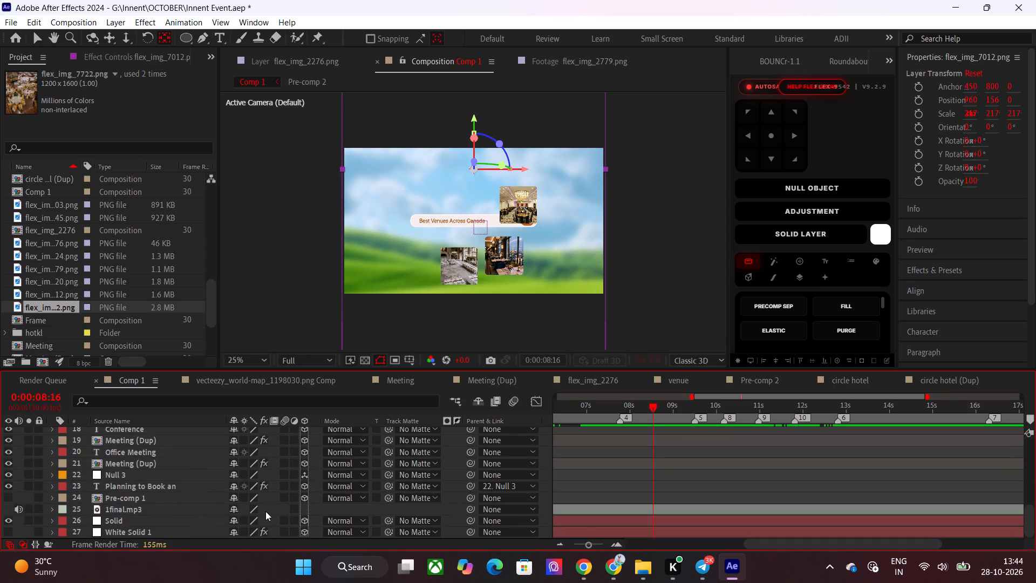
{"action": "scroll", "coordinate": [353, 510], "scroll_direction": "up", "scroll_amount": 6}
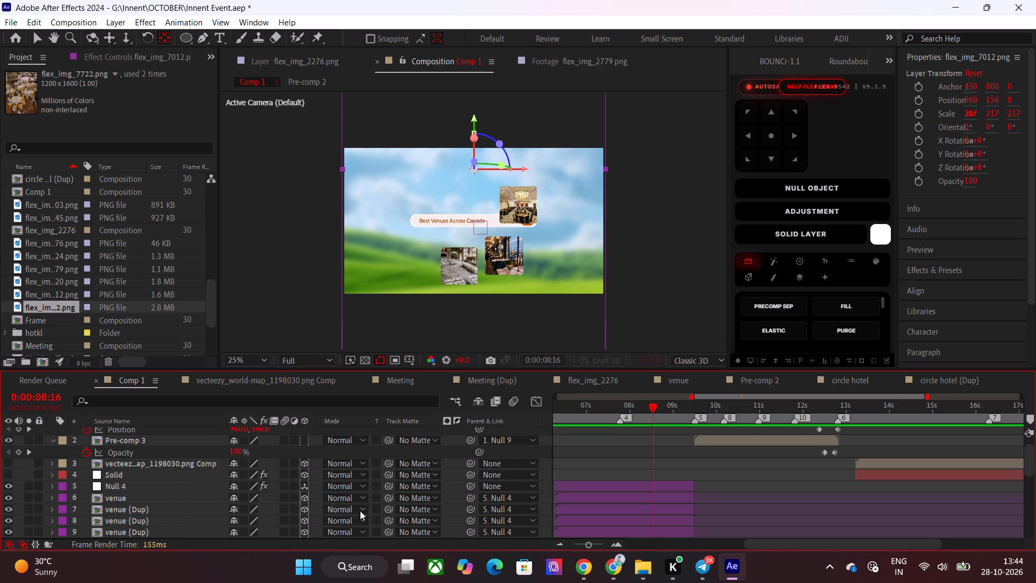
{"action": "scroll", "coordinate": [139, 478], "scroll_direction": "down", "scroll_amount": 3}
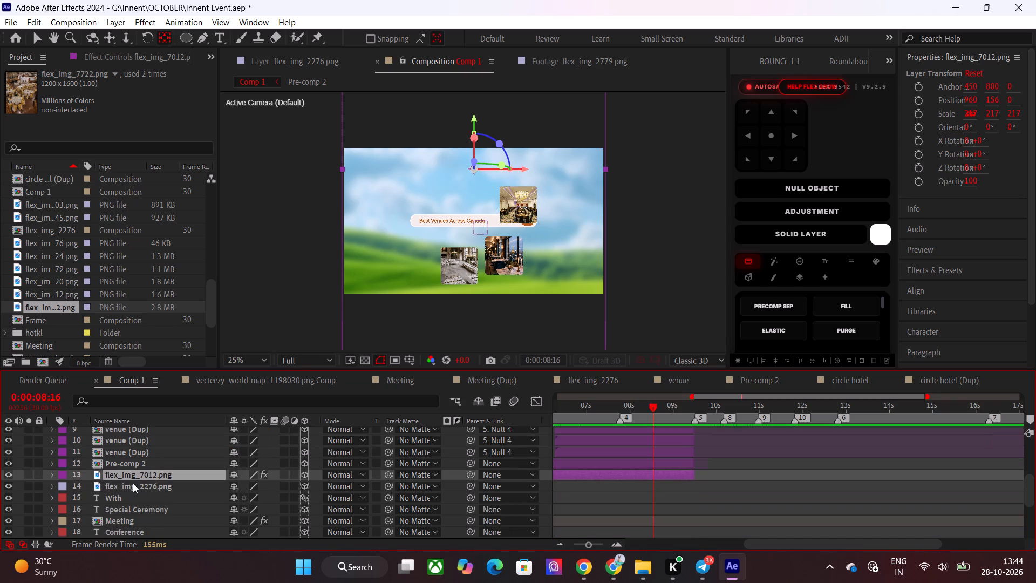
{"action": "left_click", "coordinate": [133, 483]}
{"action": "left_click_drag", "start_coordinate": [610, 413], "coordinate": [564, 424]}
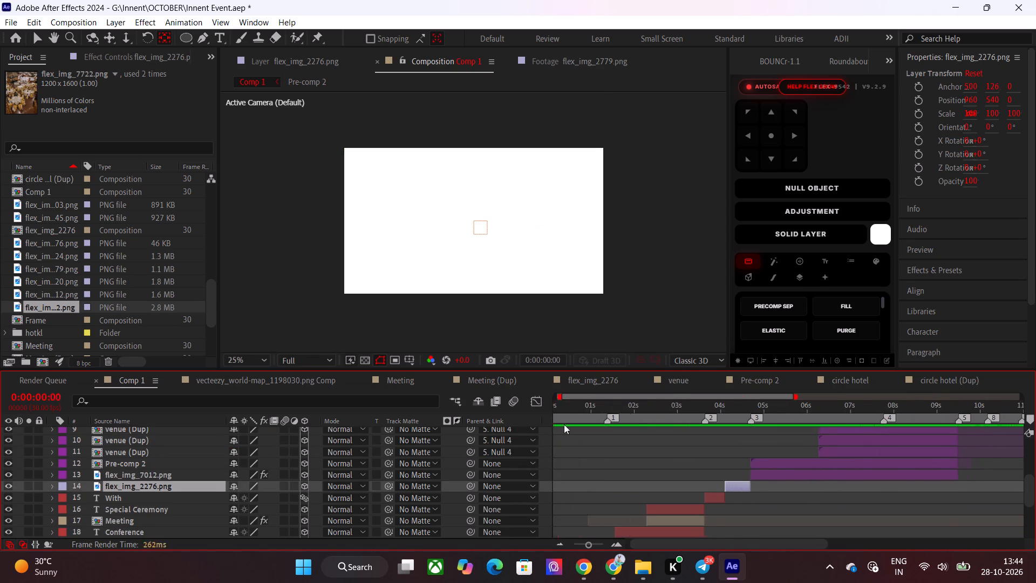
{"action": "left_click_drag", "start_coordinate": [564, 424], "coordinate": [688, 430]}
{"action": "scroll", "coordinate": [126, 501], "scroll_direction": "down", "scroll_amount": 3}
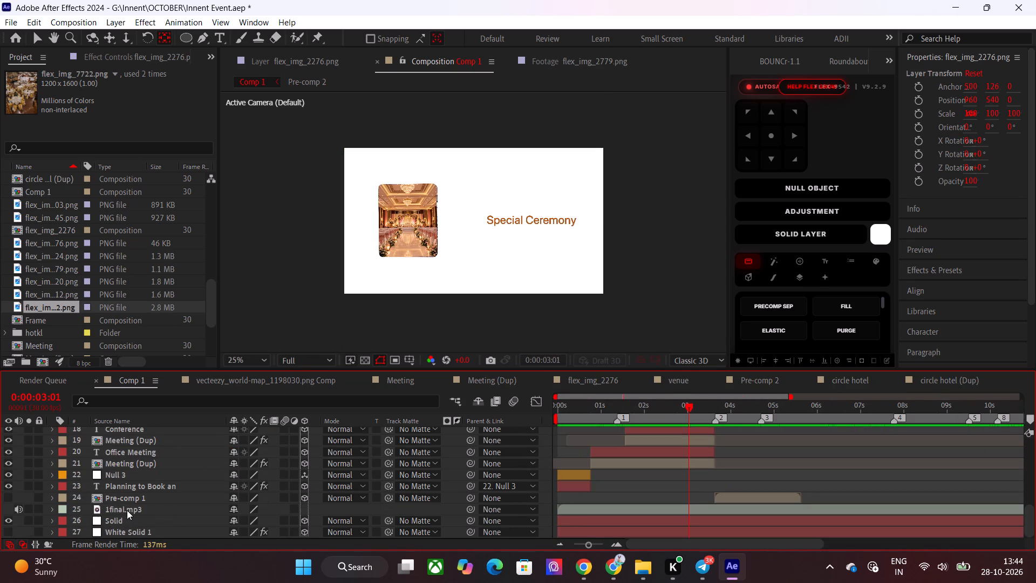
{"action": "left_click", "coordinate": [127, 510], "text": "shift"}
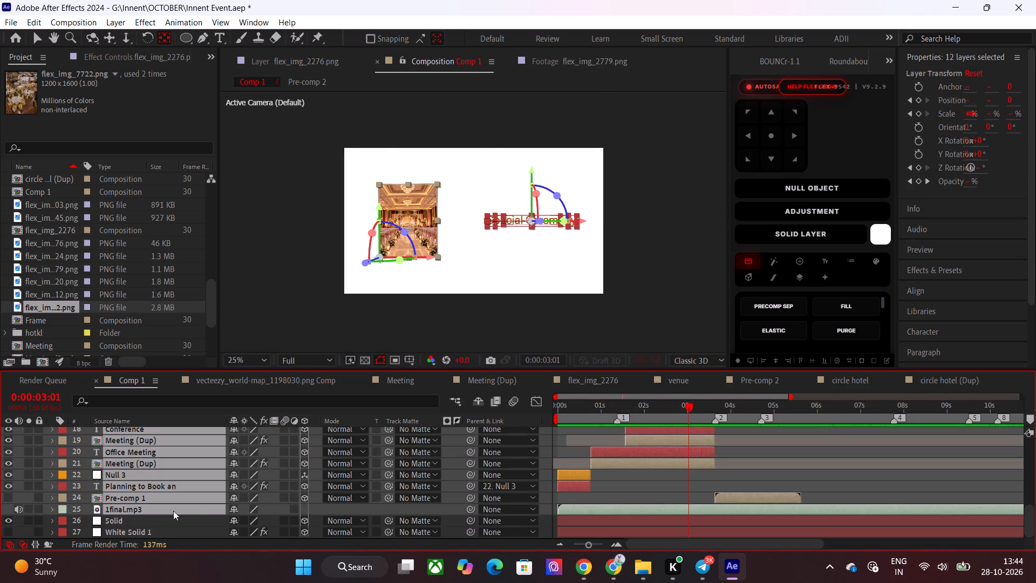
{"action": "left_click", "coordinate": [173, 534], "text": "shift"}
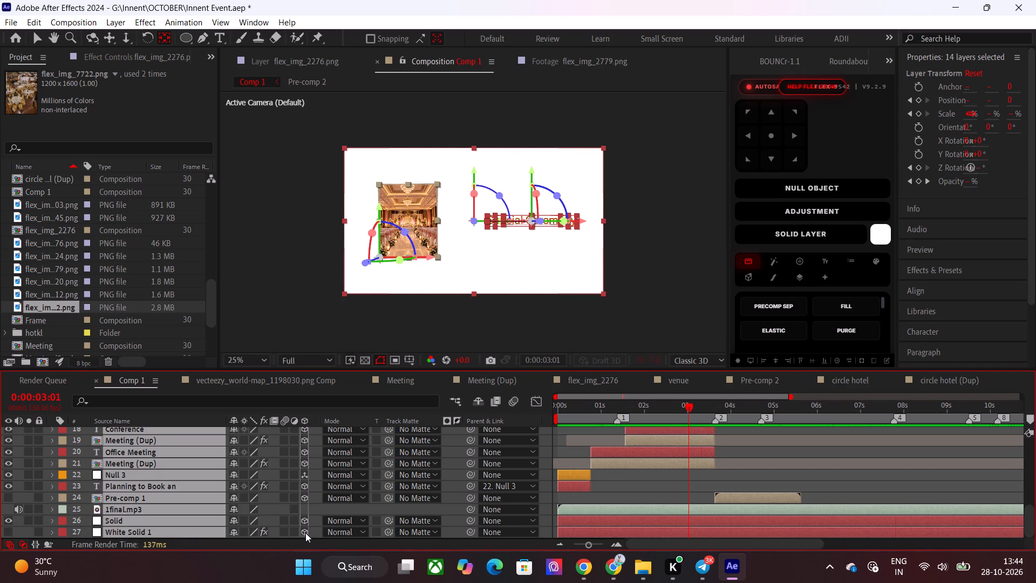
{"action": "left_click", "coordinate": [305, 533]}
{"action": "left_click", "coordinate": [790, 473]}
Turn off 3D for flex_img_7012.png and check the venue scene up to its end at 0:00:09:14.
{"action": "scroll", "coordinate": [790, 473], "scroll_direction": "up", "scroll_amount": 2}
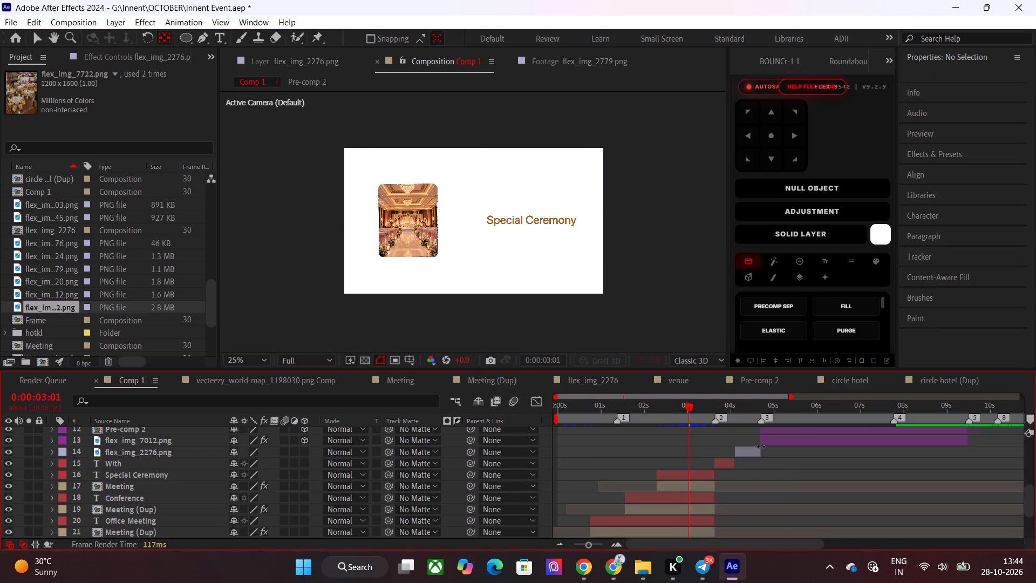
{"action": "left_click_drag", "start_coordinate": [738, 413], "coordinate": [822, 419]}
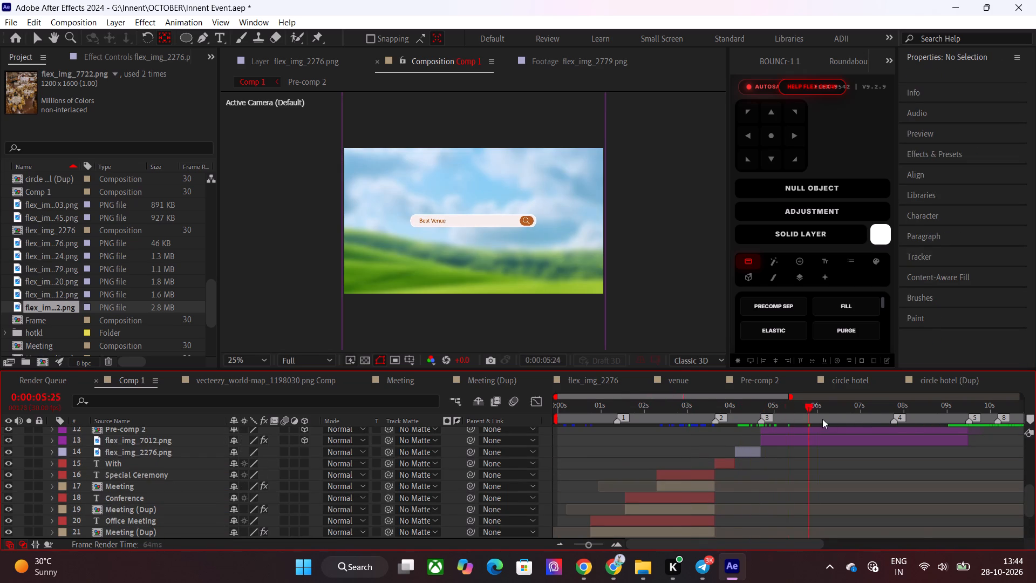
{"action": "left_click_drag", "start_coordinate": [822, 419], "coordinate": [866, 427]}
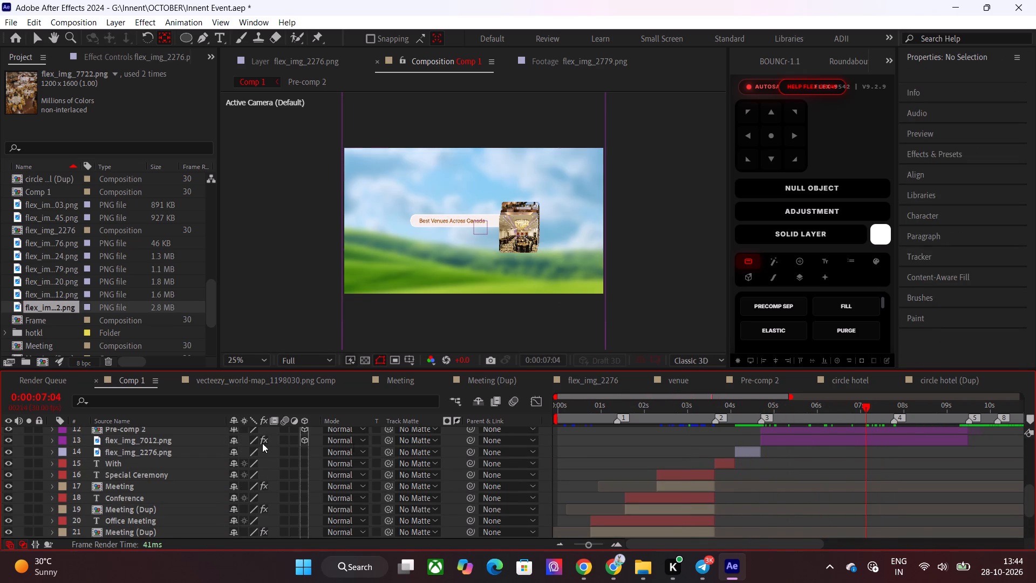
{"action": "left_click", "coordinate": [303, 436]}
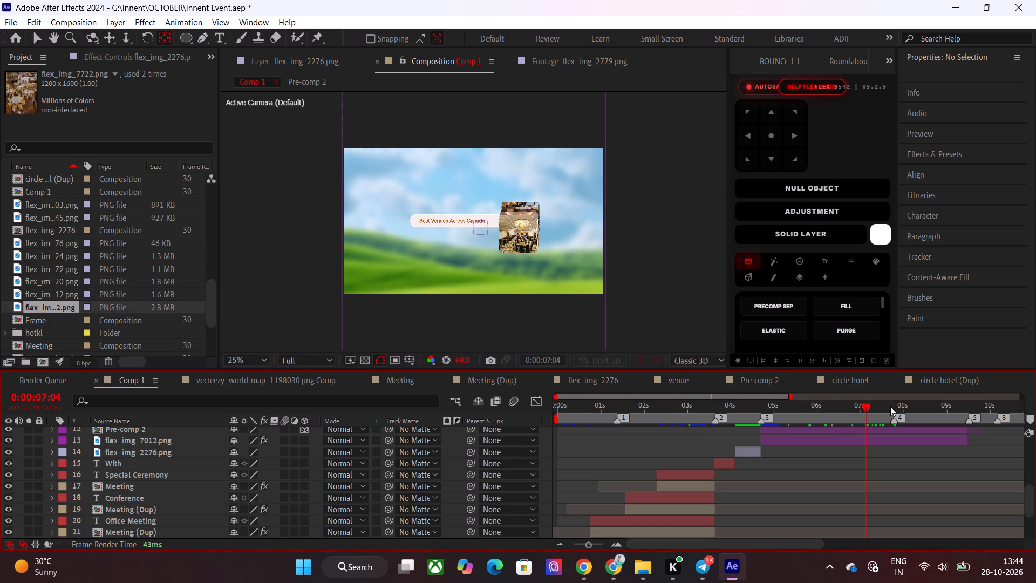
{"action": "left_click_drag", "start_coordinate": [870, 406], "coordinate": [1008, 406]}
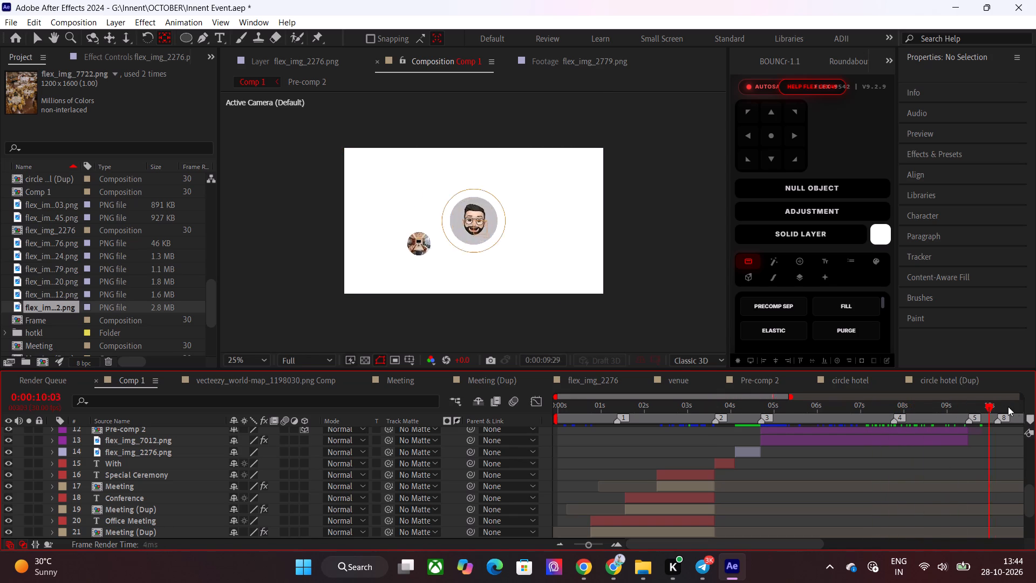
{"action": "left_click_drag", "start_coordinate": [1008, 406], "coordinate": [625, 447]}
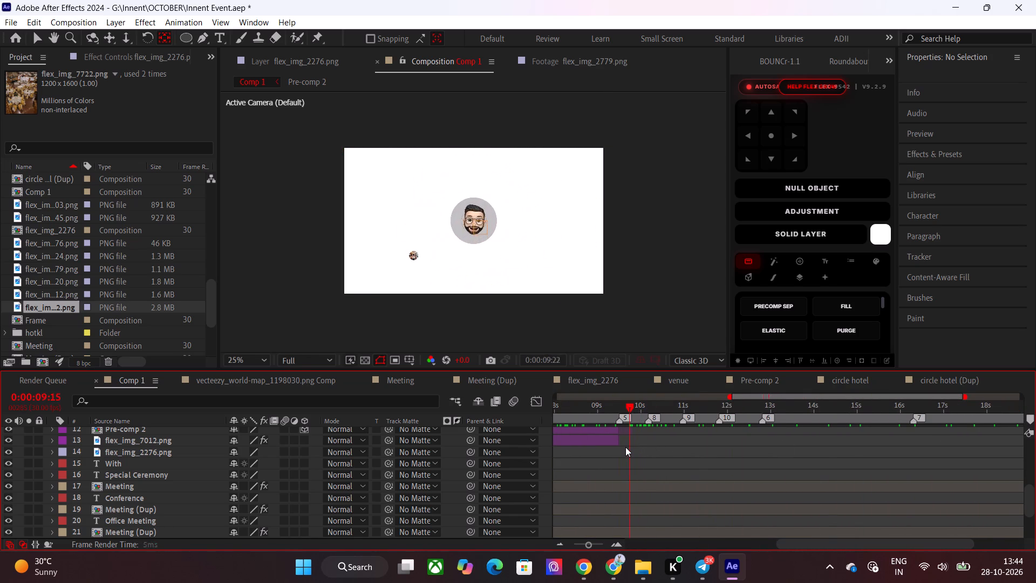
{"action": "left_click_drag", "start_coordinate": [625, 447], "coordinate": [618, 452]}
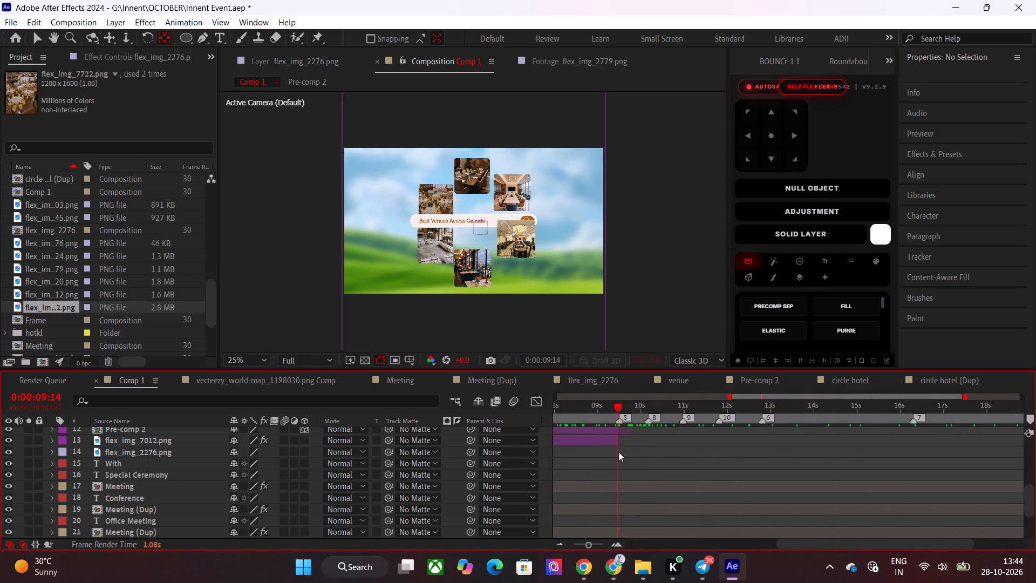
Add a text layer reading "We will help you to" at 0:00:12:24, where the ring scene ends.
{"action": "scroll", "coordinate": [642, 462], "scroll_direction": "up", "scroll_amount": 6}
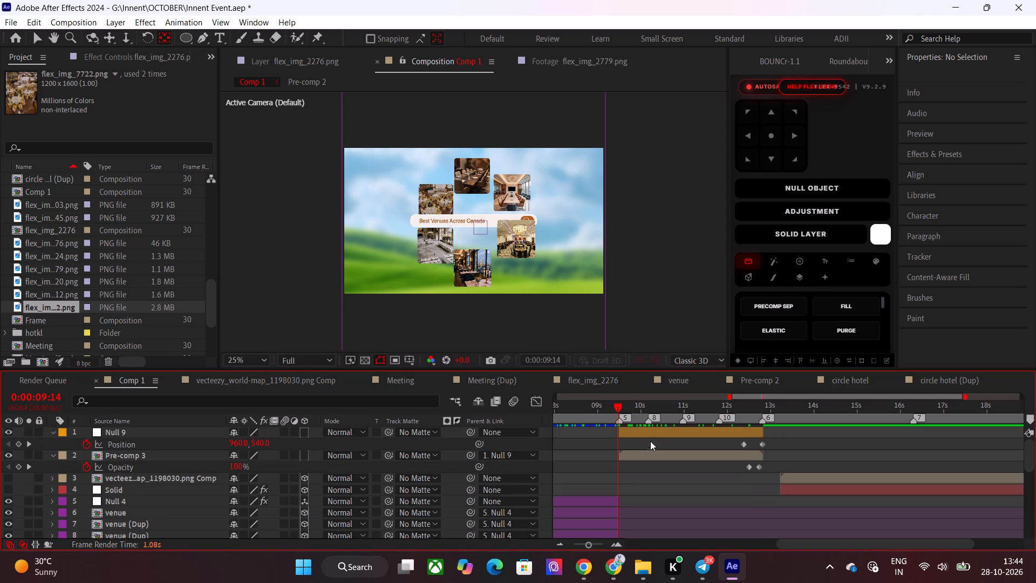
{"action": "left_click_drag", "start_coordinate": [636, 414], "coordinate": [760, 439]}
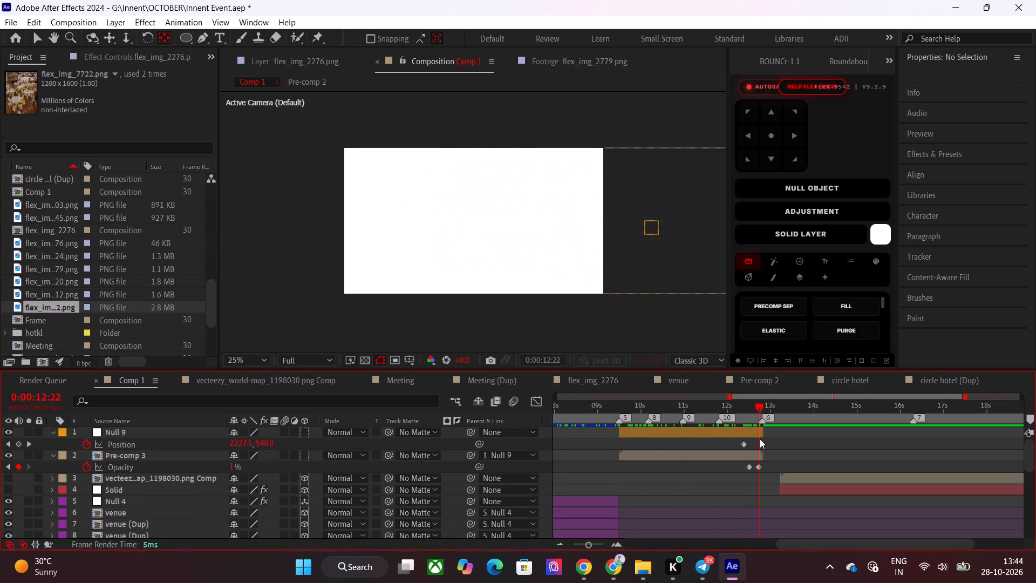
{"action": "left_click_drag", "start_coordinate": [760, 439], "coordinate": [764, 442]}
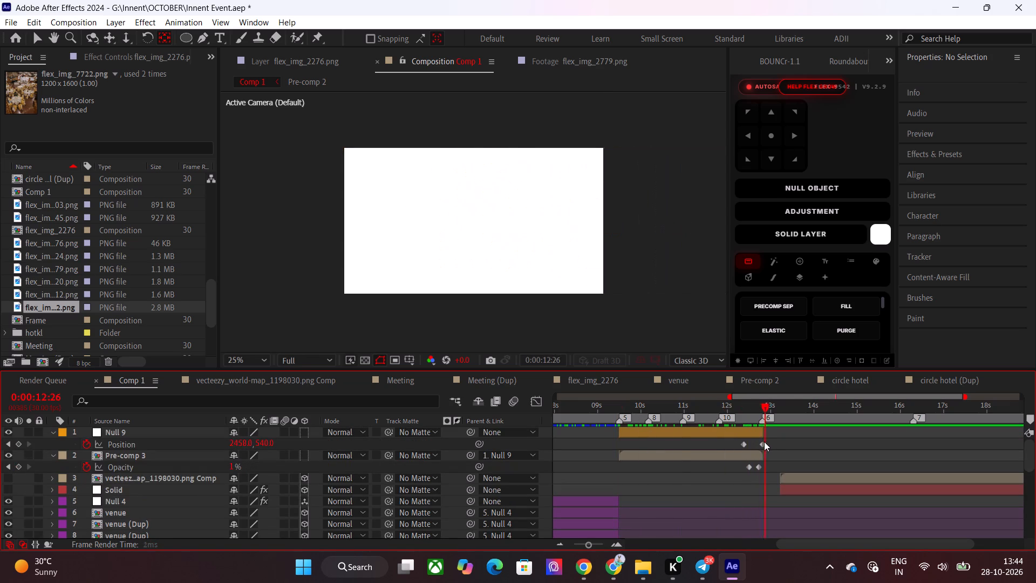
{"action": "left_click_drag", "start_coordinate": [764, 442], "coordinate": [761, 444]}
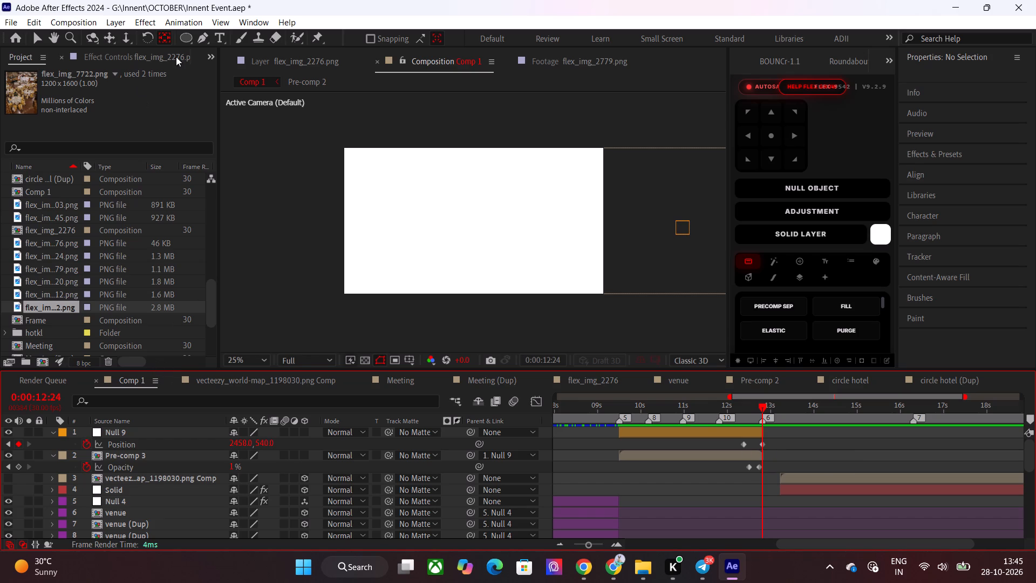
{"action": "left_click", "coordinate": [222, 34]}
{"action": "left_click", "coordinate": [419, 218]}
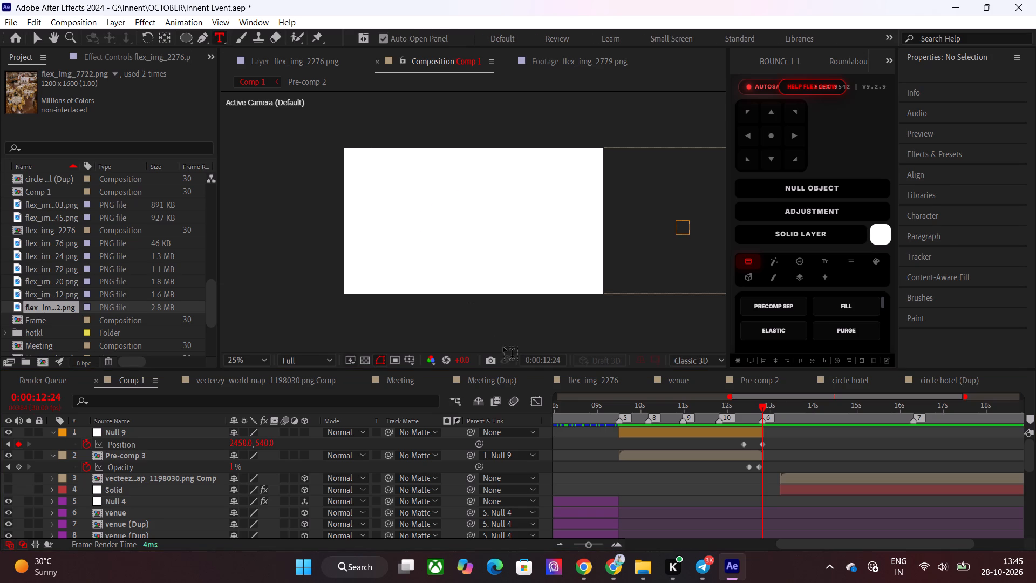
{"action": "type", "text": "We Will Hekp"}
{"action": "key", "text": "BackSpace"}
{"action": "key", "text": "BackSpace"}
{"action": "key", "text": "BackSpace"}
{"action": "key", "text": "BackSpace"}
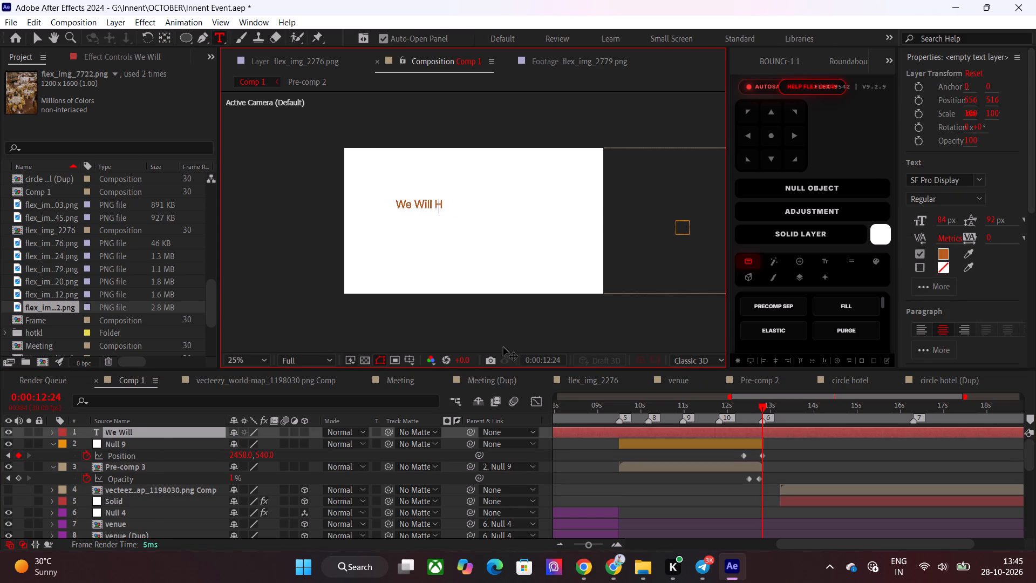
{"action": "key", "text": "BackSpace"}
{"action": "key", "text": "BackSpace"}
{"action": "key", "text": "BackSpace"}
{"action": "key", "text": "BackSpace"}
{"action": "key", "text": "BackSpace"}
{"action": "type", "text": "wi;l"}
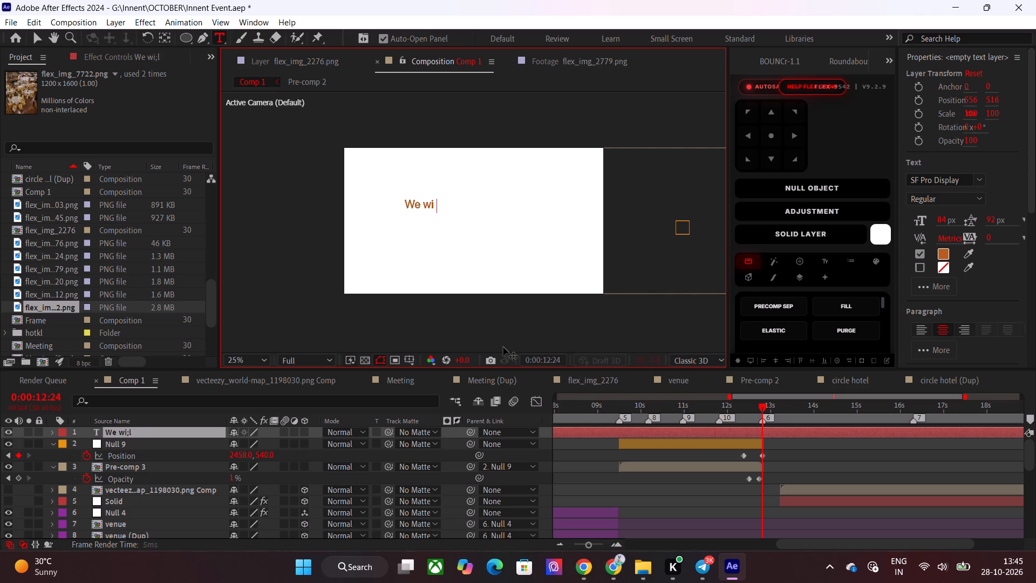
{"action": "key", "text": "BackSpace"}
{"action": "key", "text": "BackSpace"}
{"action": "key", "text": "BackSpace"}
{"action": "type", "text": "ill help you to"}
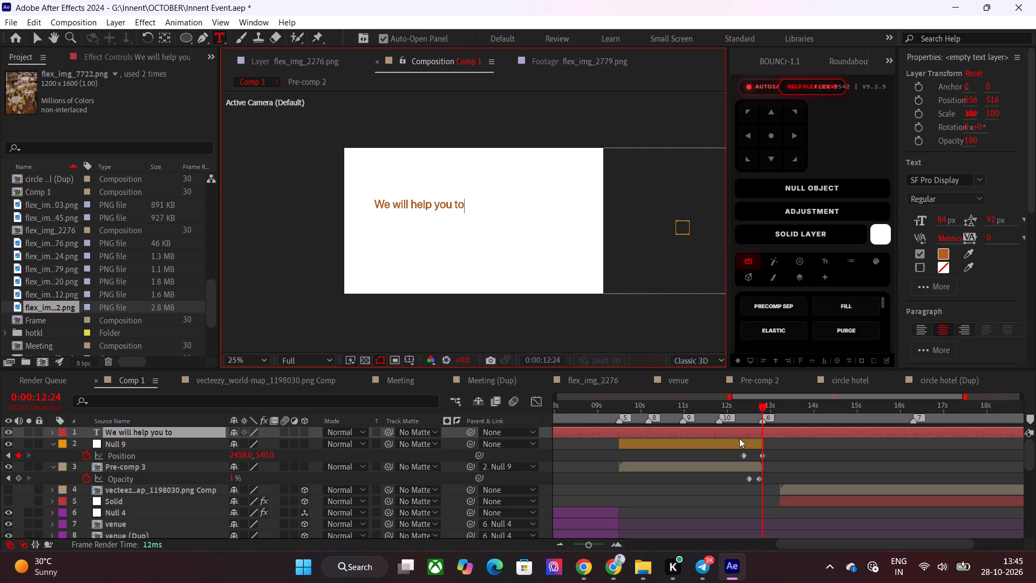
Trim the new text layer's start to 0:00:12:24, center its anchor point and align the text to the composition center.
{"action": "left_click", "coordinate": [805, 463]}
{"action": "left_click", "coordinate": [766, 429]}
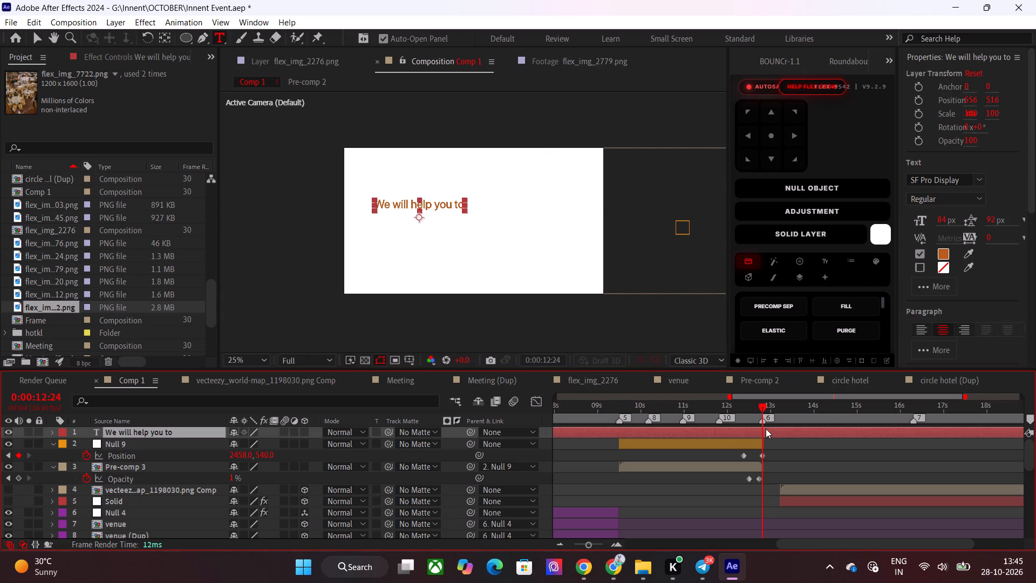
{"action": "key", "text": "alt+bracketleft"}
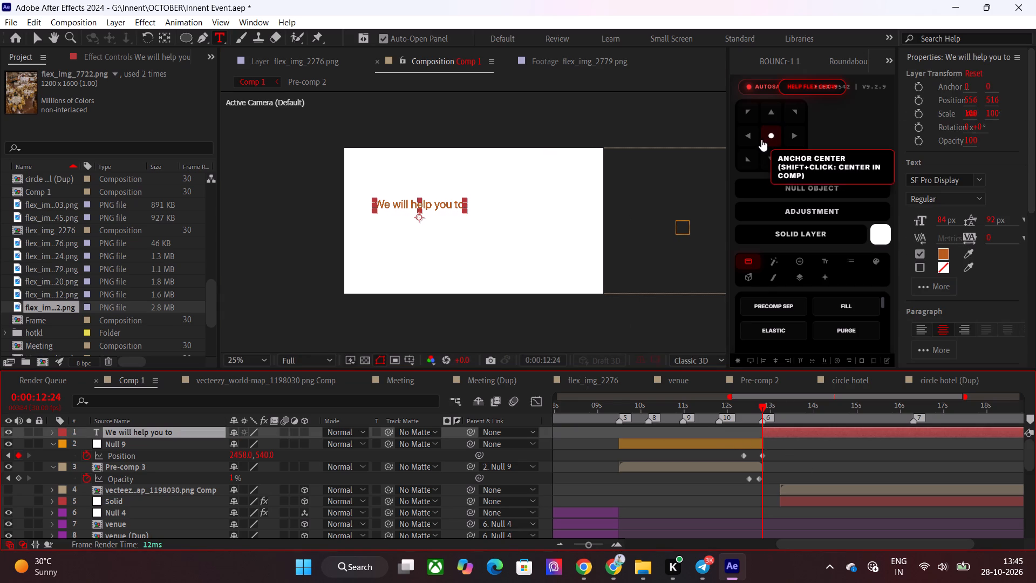
{"action": "left_click", "coordinate": [771, 133]}
{"action": "left_click", "coordinate": [778, 359]}
{"action": "left_click", "coordinate": [815, 364]}
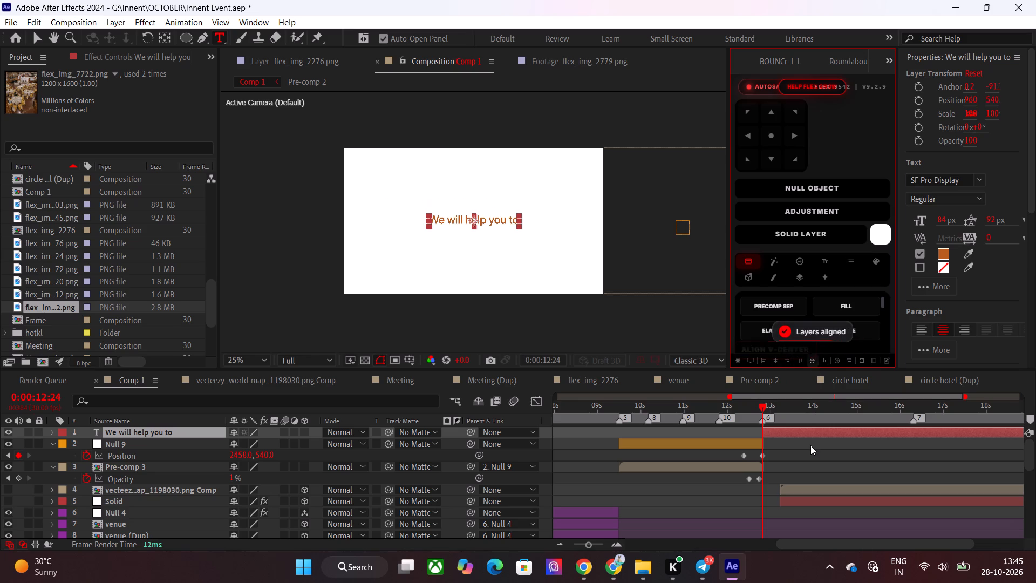
Preview the new text scene from about 0:00:12:24.
{"action": "left_click", "coordinate": [810, 448]}
{"action": "key", "text": "space"}
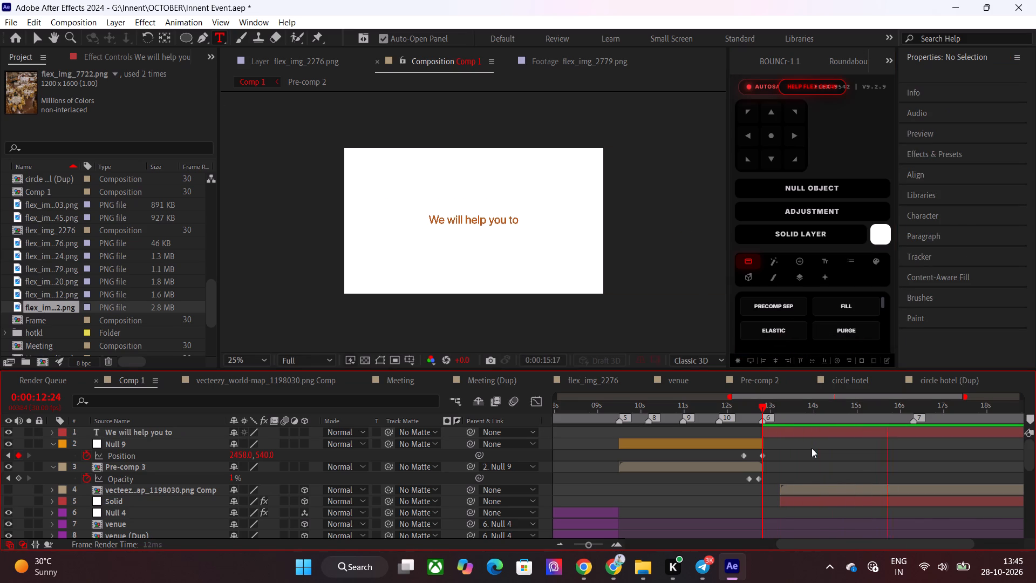
{"action": "left_click_drag", "start_coordinate": [807, 418], "coordinate": [766, 418]}
{"action": "left_click_drag", "start_coordinate": [766, 418], "coordinate": [765, 418]}
{"action": "key", "text": "space"}
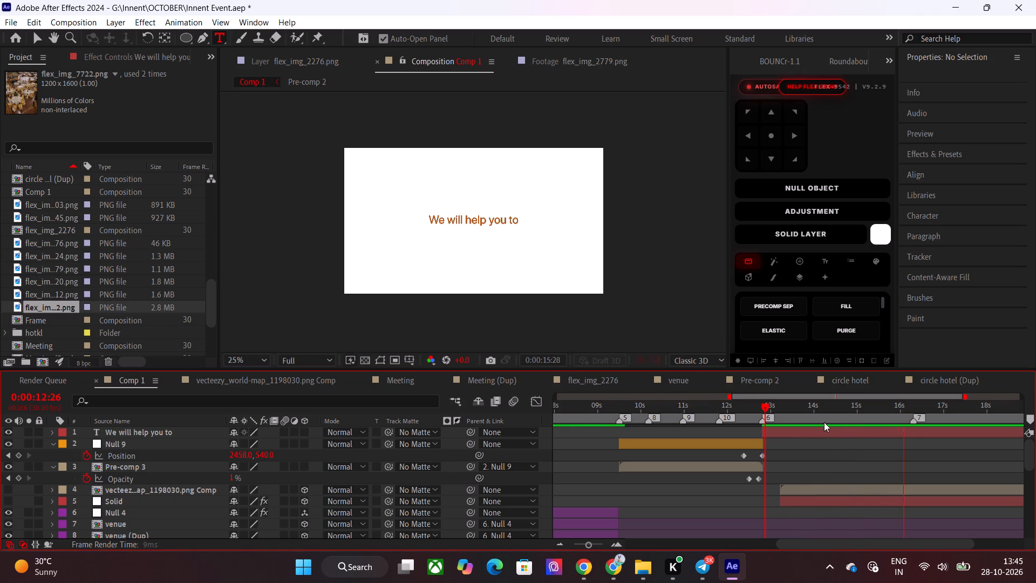
Scrub and play the text scene between about 0:00:12:22 and 0:00:14:07 to check its timing.
{"action": "left_click_drag", "start_coordinate": [830, 412], "coordinate": [798, 412]}
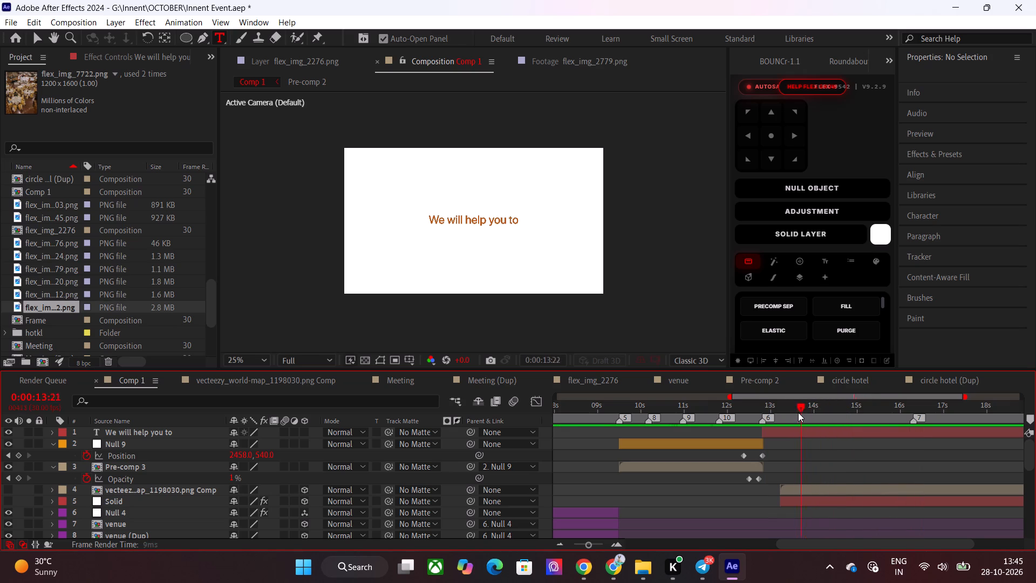
{"action": "left_click_drag", "start_coordinate": [798, 412], "coordinate": [794, 417]}
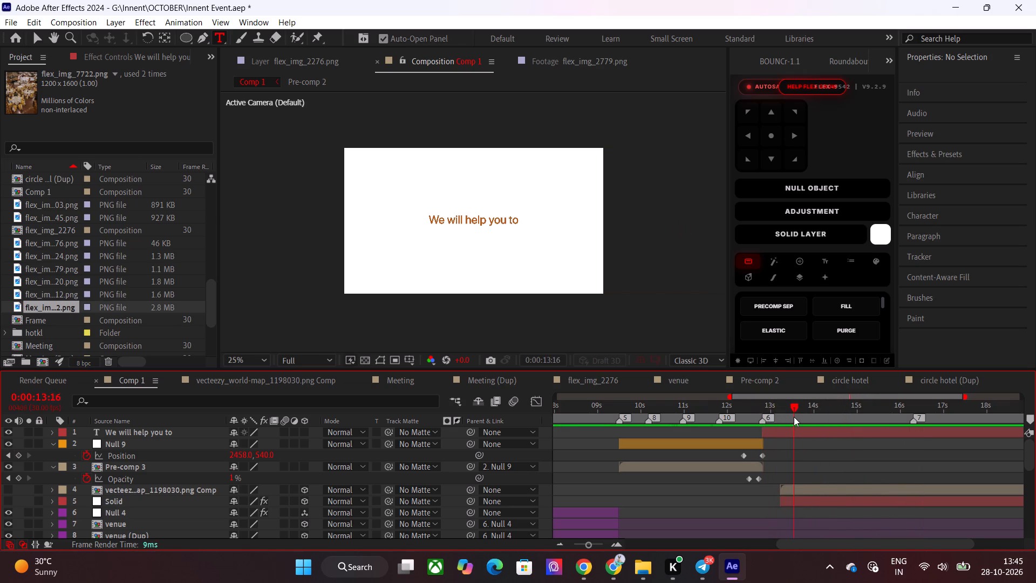
{"action": "left_click_drag", "start_coordinate": [794, 417], "coordinate": [796, 417]}
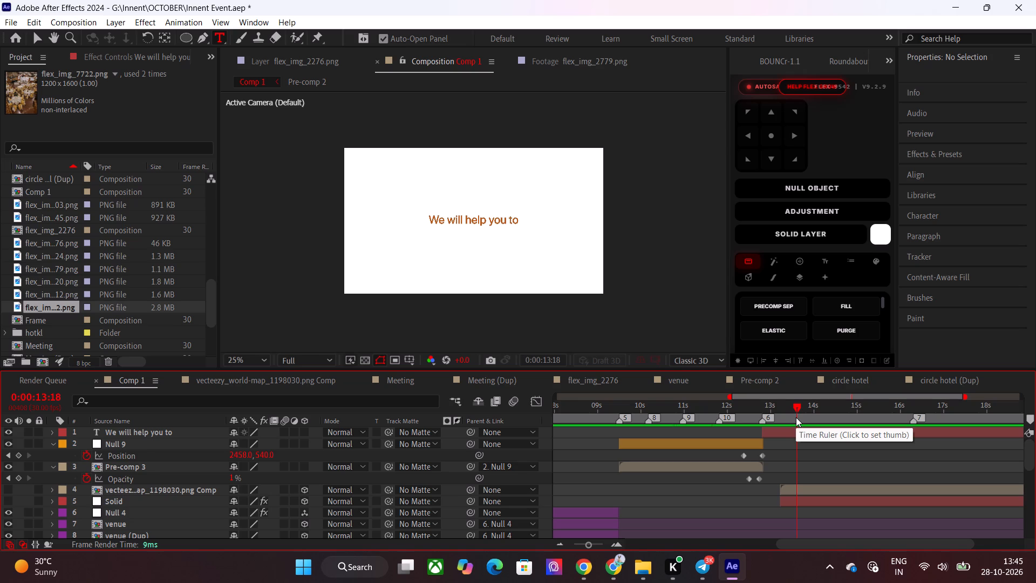
{"action": "left_click_drag", "start_coordinate": [796, 417], "coordinate": [760, 417]}
{"action": "key", "text": "space"}
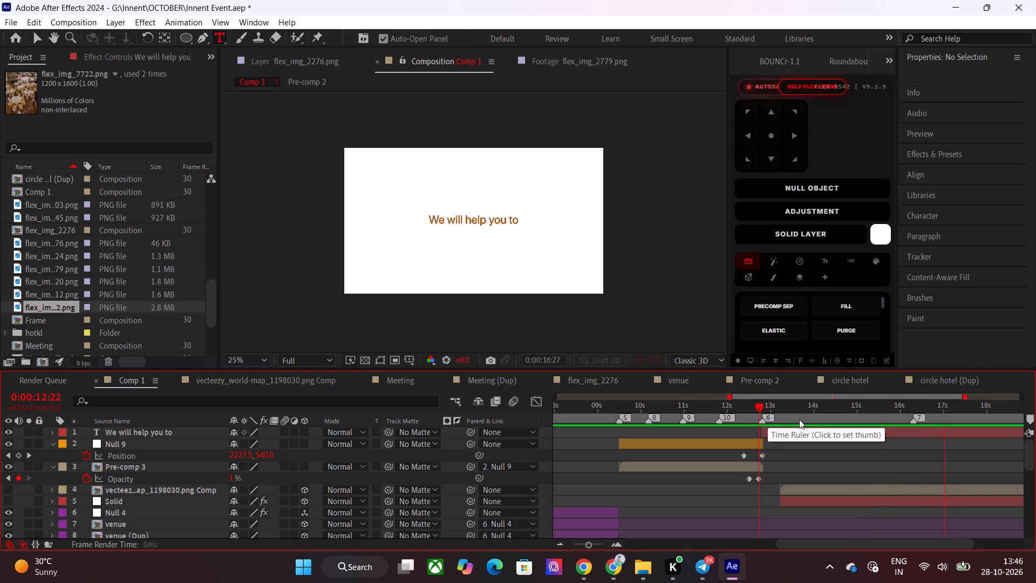
{"action": "left_click_drag", "start_coordinate": [799, 419], "coordinate": [812, 419]}
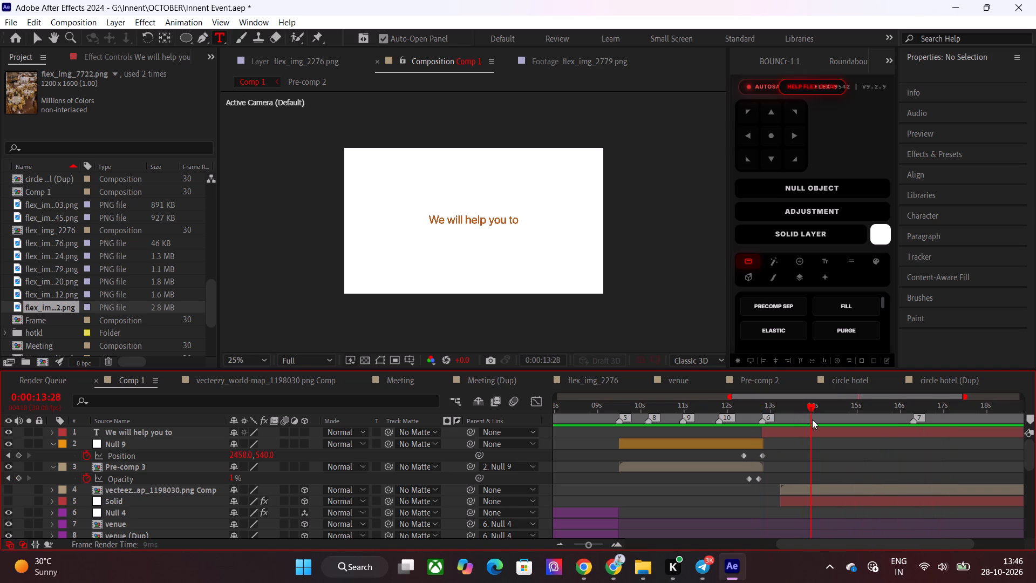
{"action": "left_click_drag", "start_coordinate": [812, 419], "coordinate": [820, 419]}
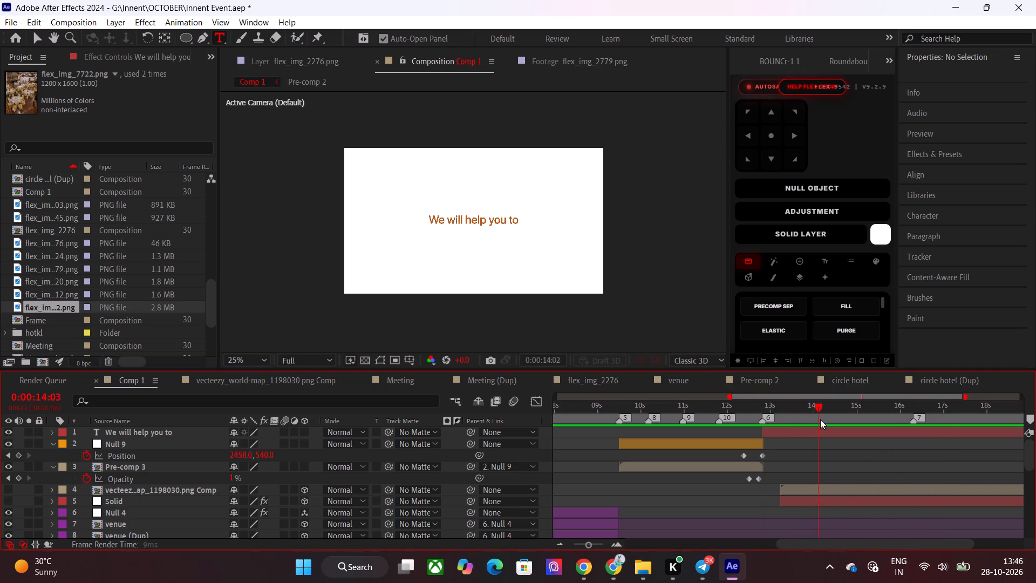
{"action": "left_click_drag", "start_coordinate": [820, 419], "coordinate": [824, 421]}
Extend the text layer's wording so it reads "We will help you to Find".
{"action": "double_click", "coordinate": [825, 430]}
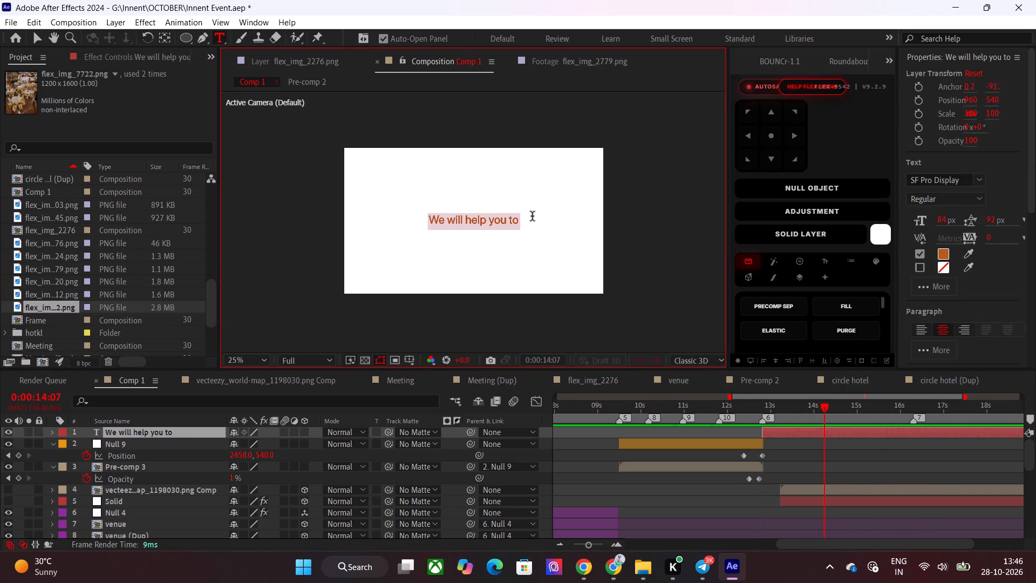
{"action": "left_click", "coordinate": [521, 217]}
{"action": "key", "text": "space"}
{"action": "type", "text": "Find"}
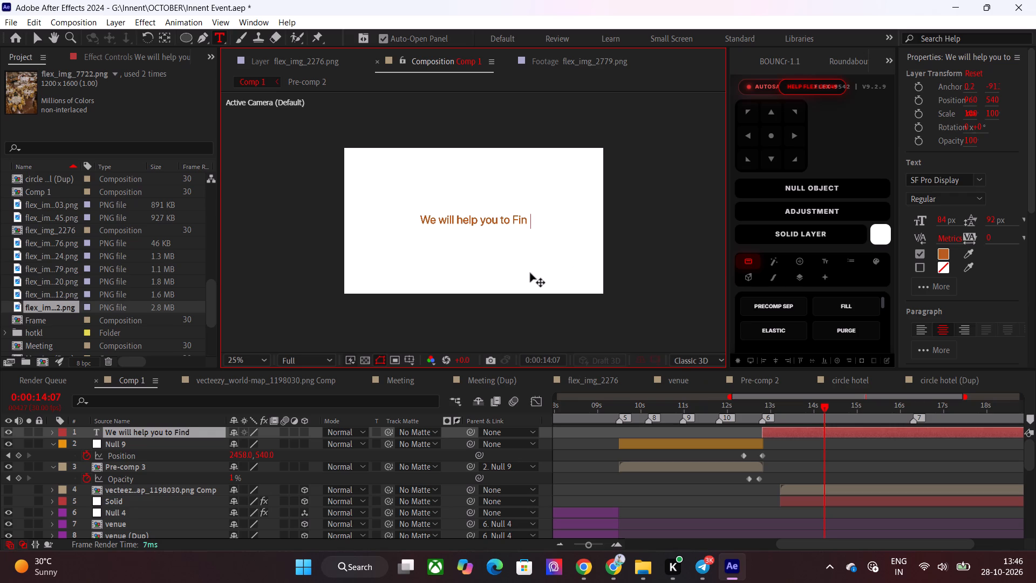
{"action": "left_click", "coordinate": [826, 472]}
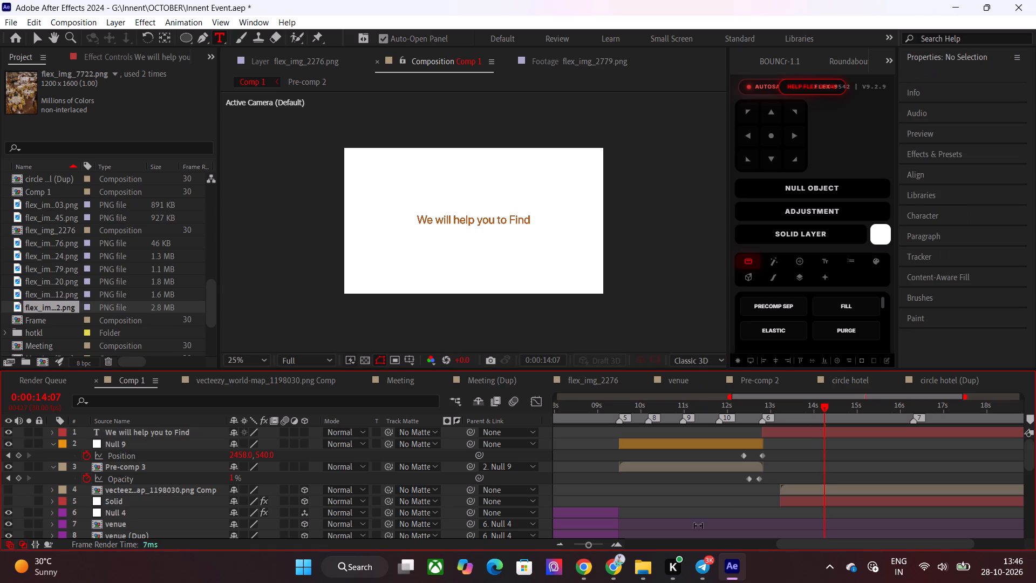
Replay the scene repeatedly between about 0:00:14:03 and 0:00:14:12 to locate the cut point for the text.
{"action": "key", "text": "space"}
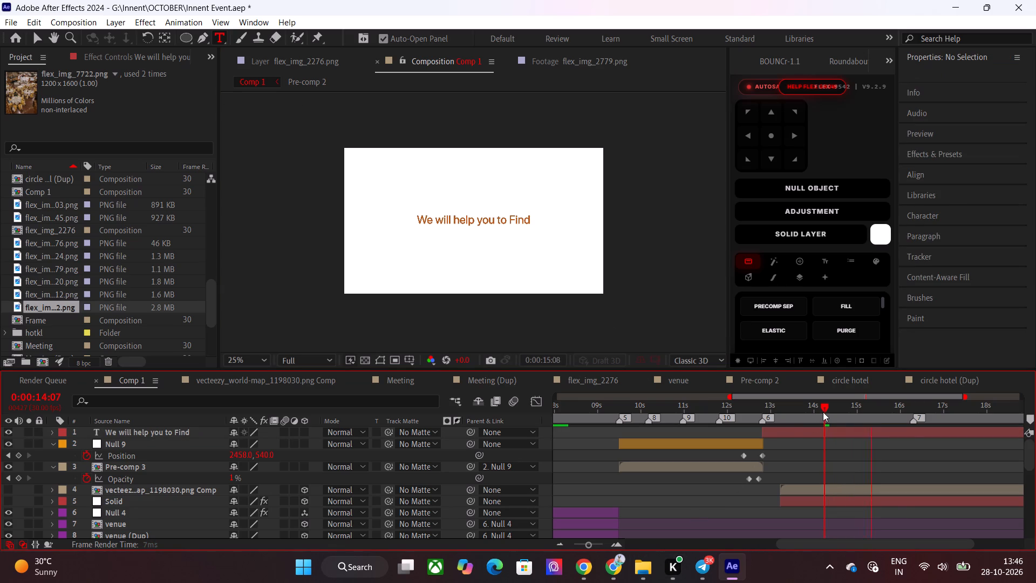
{"action": "left_click", "coordinate": [828, 411]}
{"action": "key", "text": "space"}
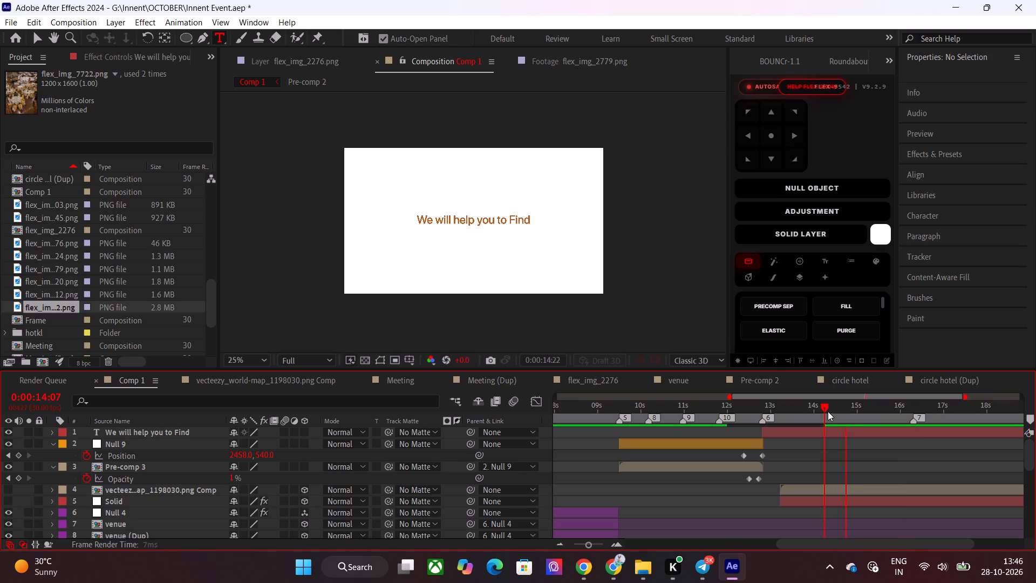
{"action": "left_click", "coordinate": [828, 411]}
{"action": "key", "text": "space"}
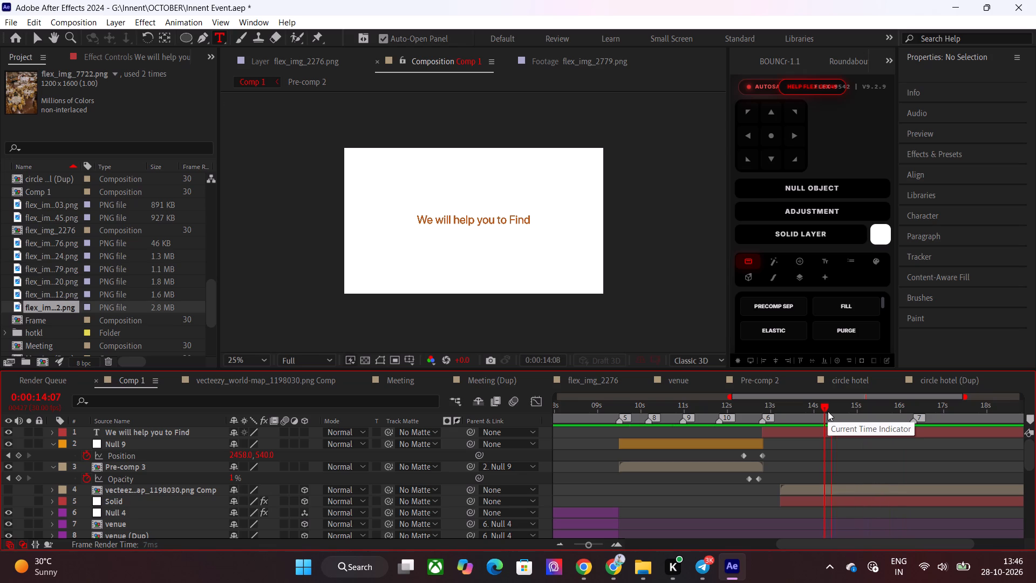
{"action": "left_click_drag", "start_coordinate": [828, 411], "coordinate": [822, 411]}
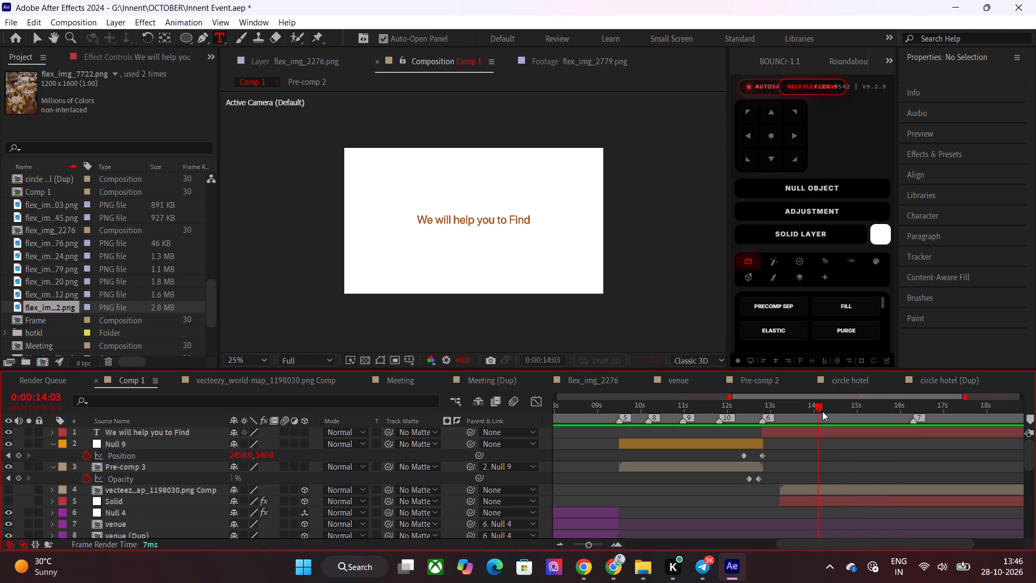
{"action": "left_click_drag", "start_coordinate": [822, 411], "coordinate": [835, 411]}
{"action": "key", "text": "space"}
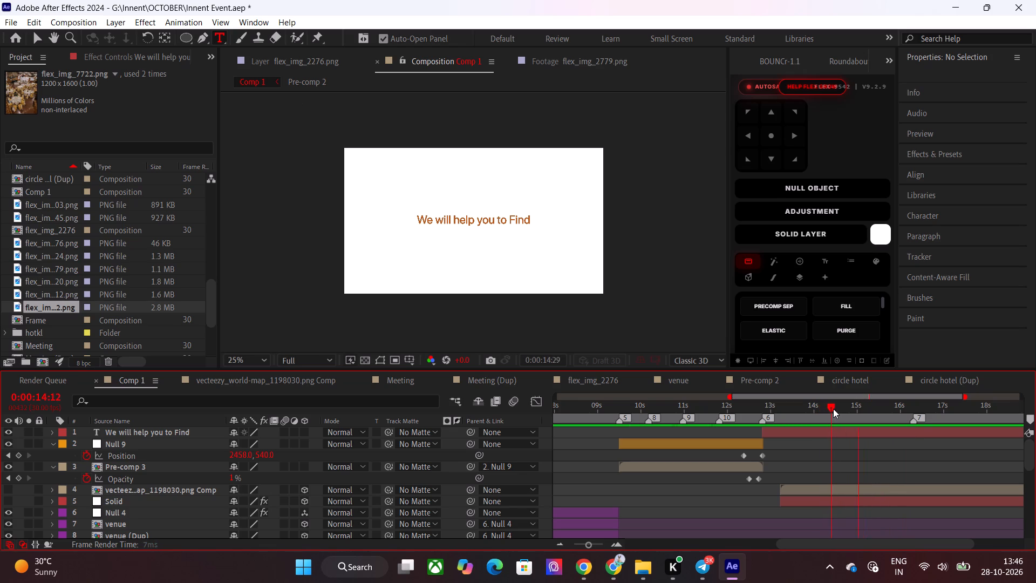
{"action": "left_click", "coordinate": [833, 409]}
{"action": "left_click_drag", "start_coordinate": [833, 409], "coordinate": [826, 409]}
{"action": "key", "text": "space"}
{"action": "left_click_drag", "start_coordinate": [826, 409], "coordinate": [822, 409]}
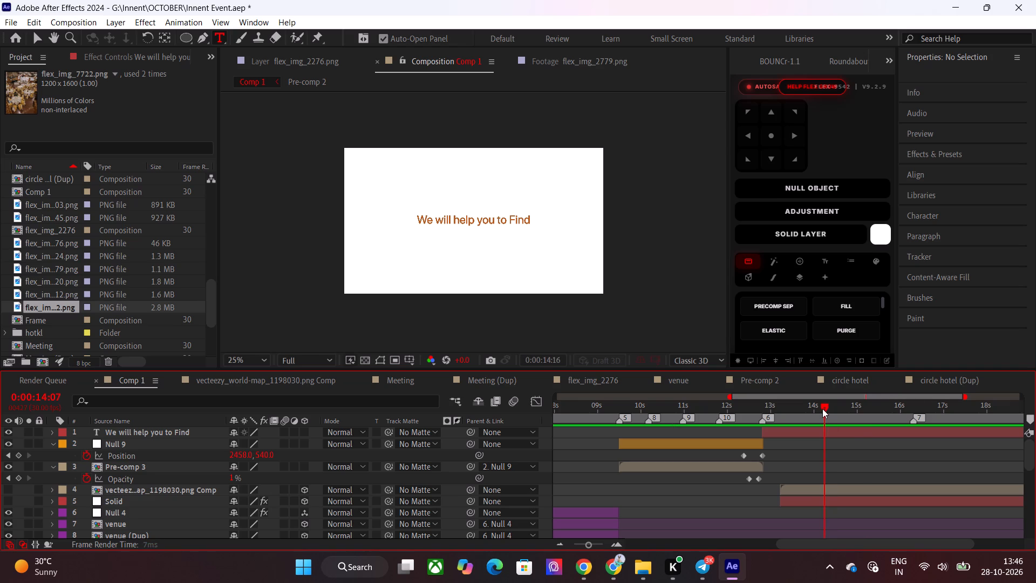
{"action": "left_click_drag", "start_coordinate": [822, 409], "coordinate": [821, 409]}
{"action": "key", "text": "space"}
{"action": "left_click", "coordinate": [821, 409]}
{"action": "key", "text": "space"}
{"action": "key", "text": "space"}
{"action": "left_click", "coordinate": [835, 403]}
{"action": "key", "text": "space"}
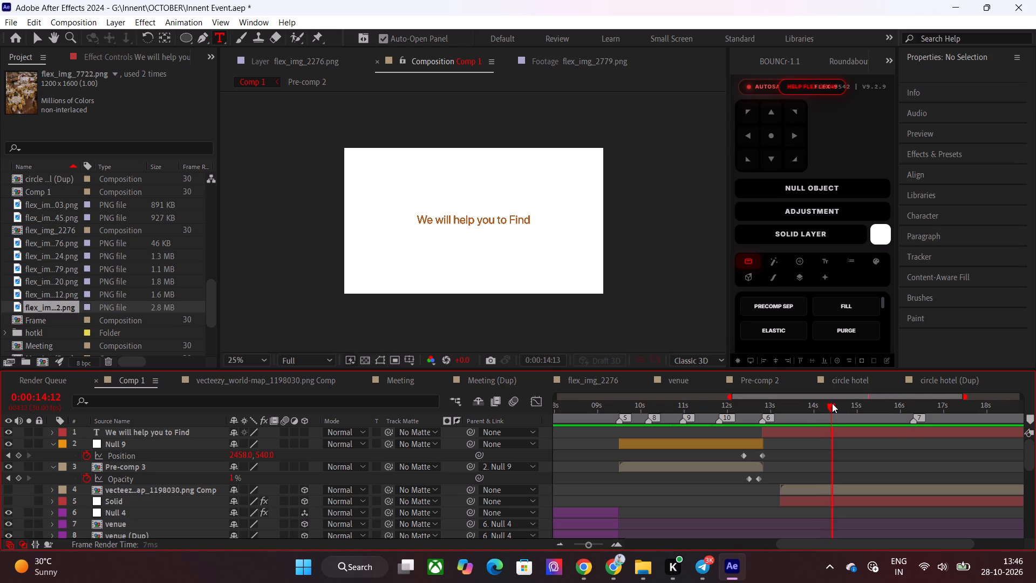
{"action": "left_click", "coordinate": [832, 403]}
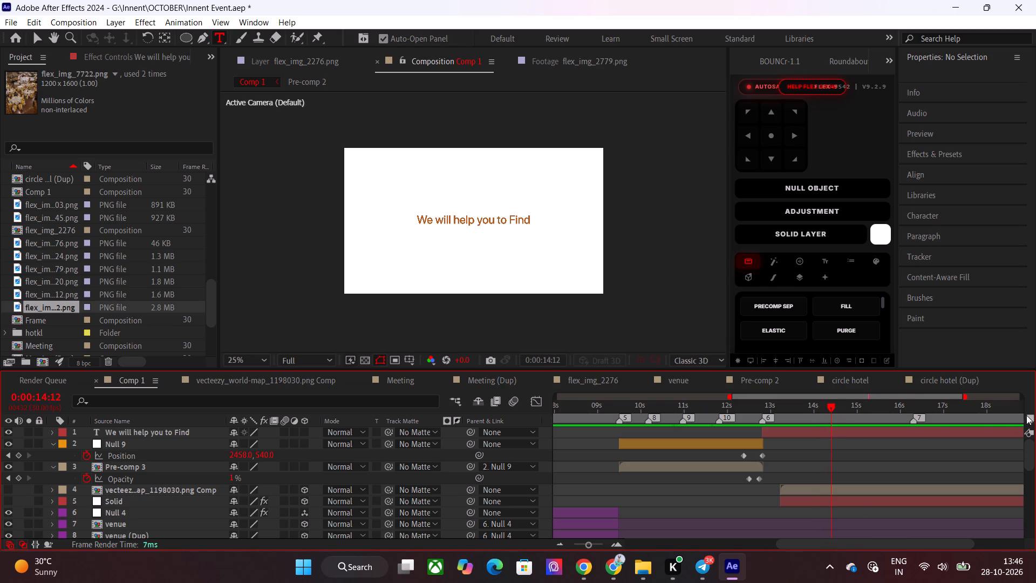
Add a composition marker at 0:00:14:12 and split the "We will help you to Find" layer there.
{"action": "left_click", "coordinate": [1031, 415]}
{"action": "left_click", "coordinate": [845, 427]}
{"action": "key", "text": "ctrl+shift+d"}
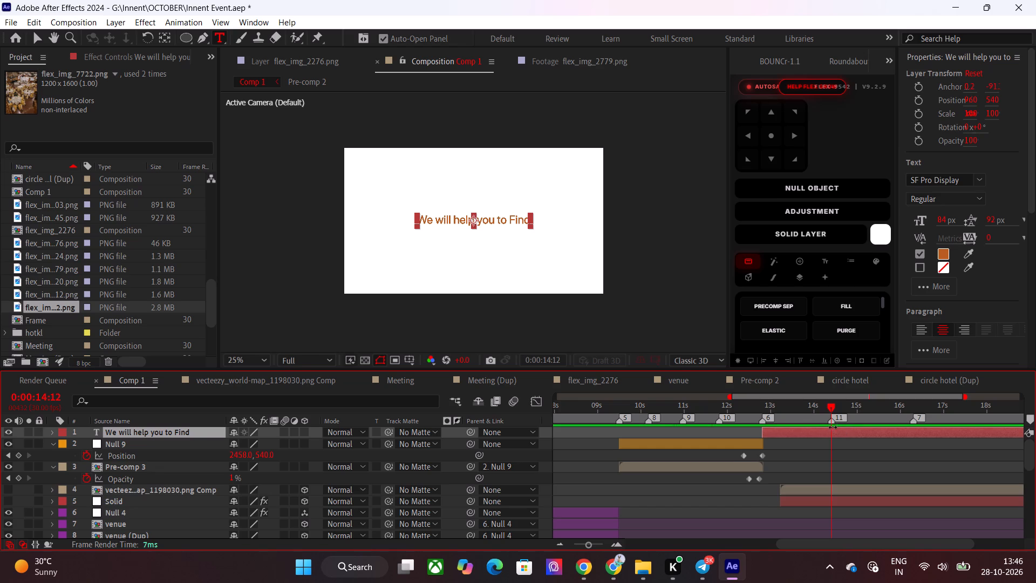
Split the earlier "We will help you to Find" segment into words with TextExploder, deleting the original and ordering layers Bottom to Top.
{"action": "left_click_drag", "start_coordinate": [800, 410], "coordinate": [792, 410]}
{"action": "left_click", "coordinate": [806, 443]}
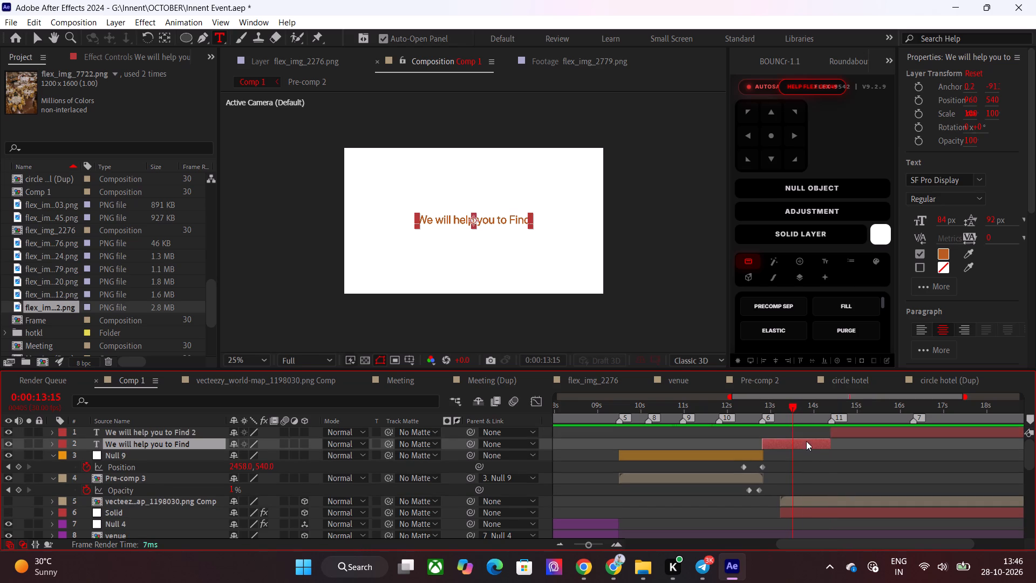
{"action": "left_click", "coordinate": [882, 66]}
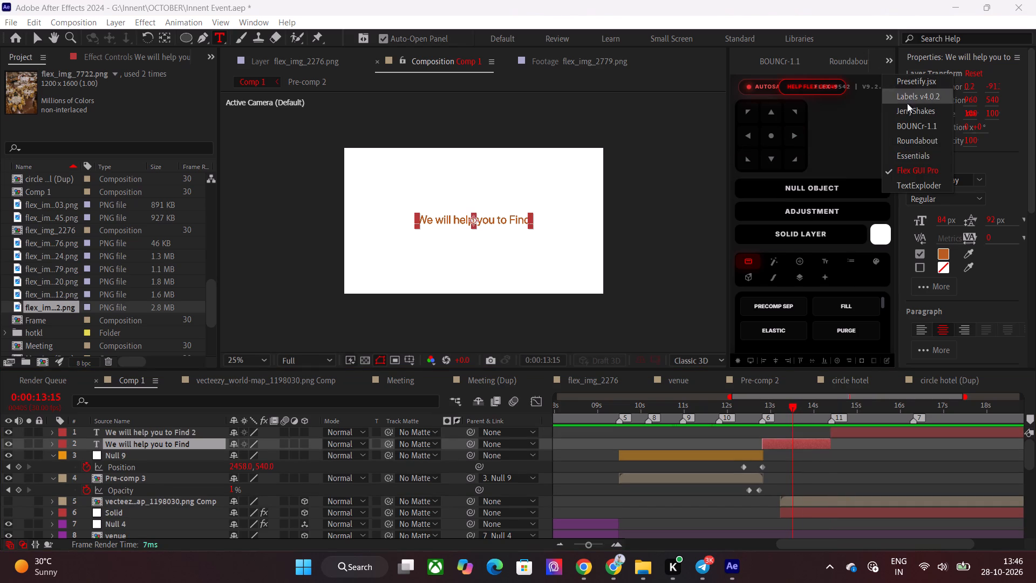
{"action": "left_click", "coordinate": [911, 186]}
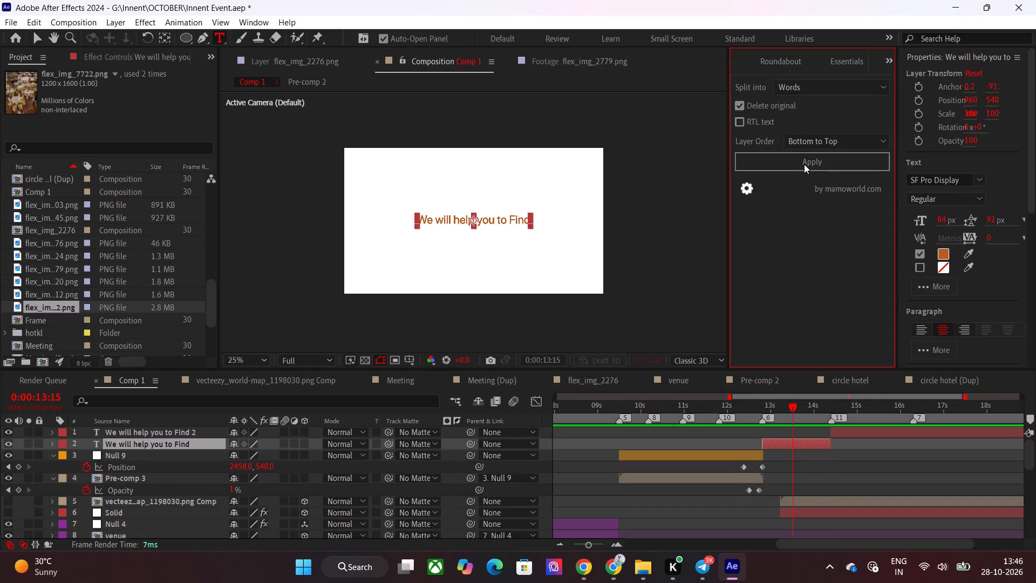
{"action": "left_click", "coordinate": [804, 164]}
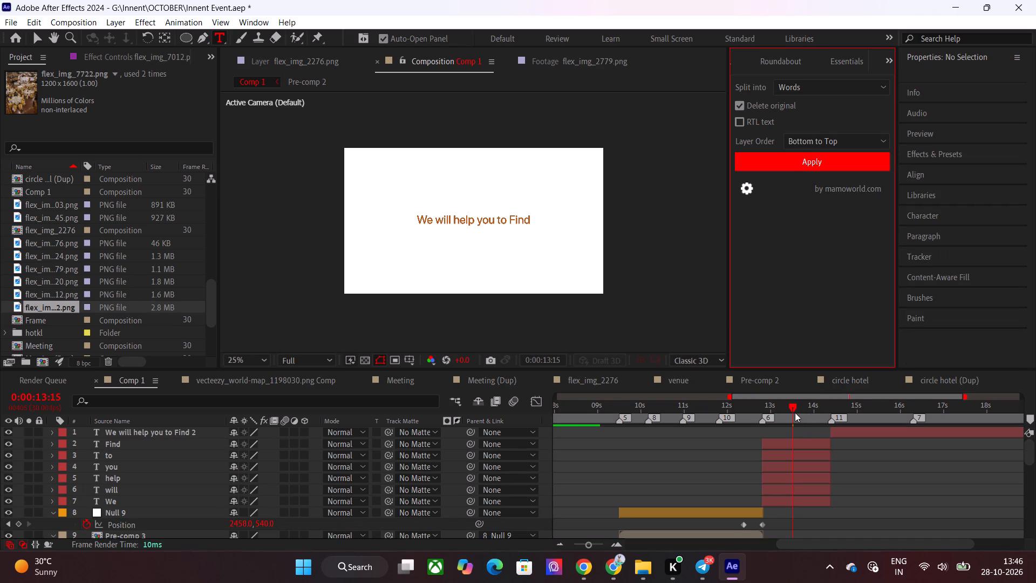
Play the split text briefly and select the six word layers from "We" to "Find" at 0:00:12:24, ready for layer operations.
{"action": "left_click_drag", "start_coordinate": [795, 412], "coordinate": [773, 419]}
{"action": "key", "text": "space"}
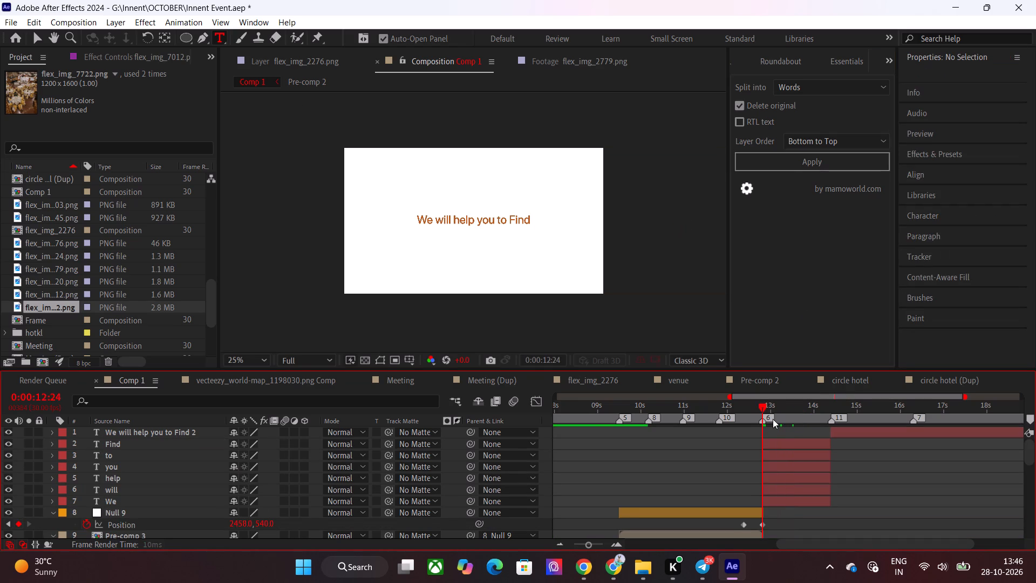
{"action": "left_click", "coordinate": [760, 403]}
{"action": "left_click", "coordinate": [109, 502]}
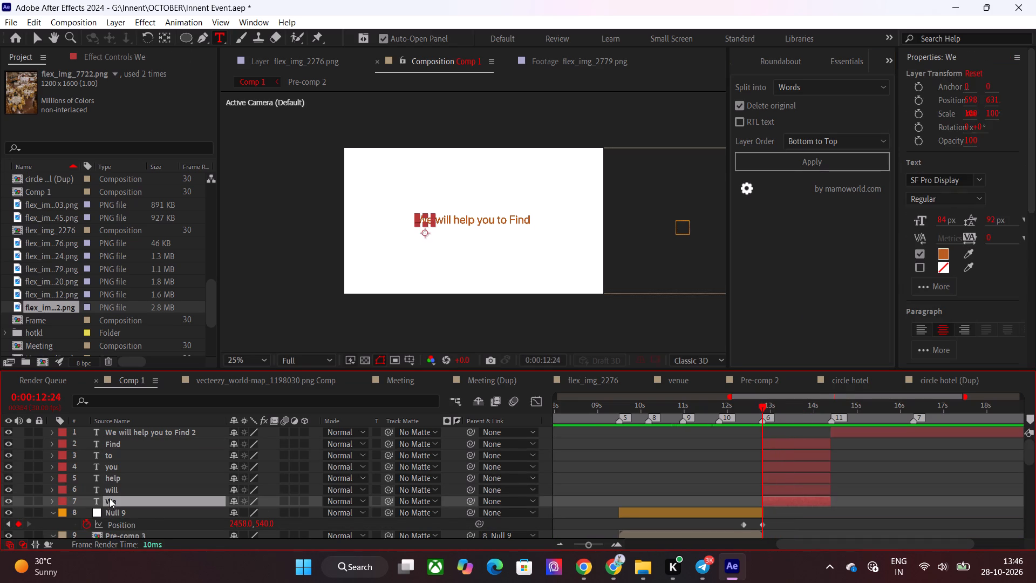
{"action": "left_click", "coordinate": [137, 447], "text": "shift"}
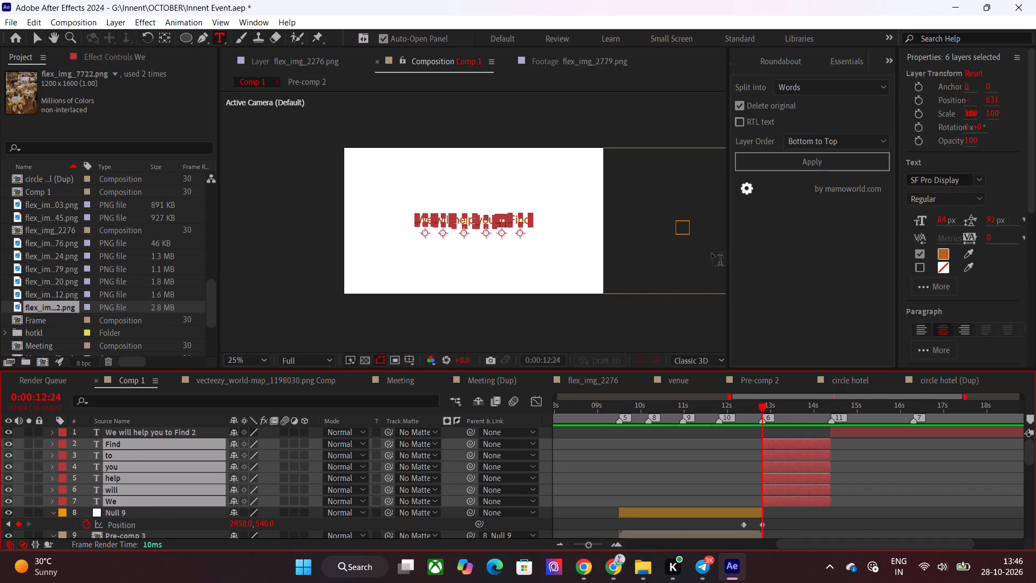
{"action": "left_click", "coordinate": [848, 55]}
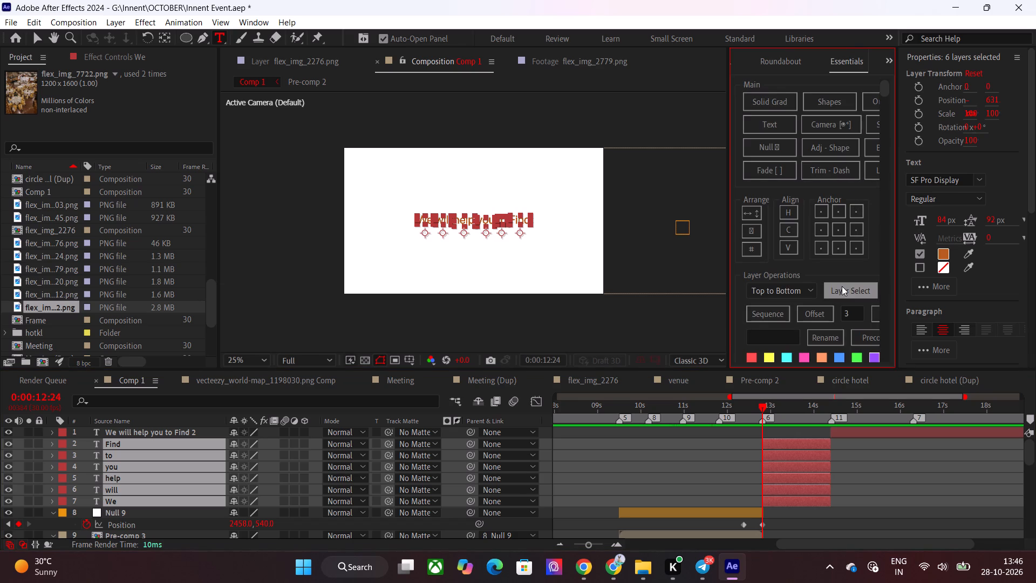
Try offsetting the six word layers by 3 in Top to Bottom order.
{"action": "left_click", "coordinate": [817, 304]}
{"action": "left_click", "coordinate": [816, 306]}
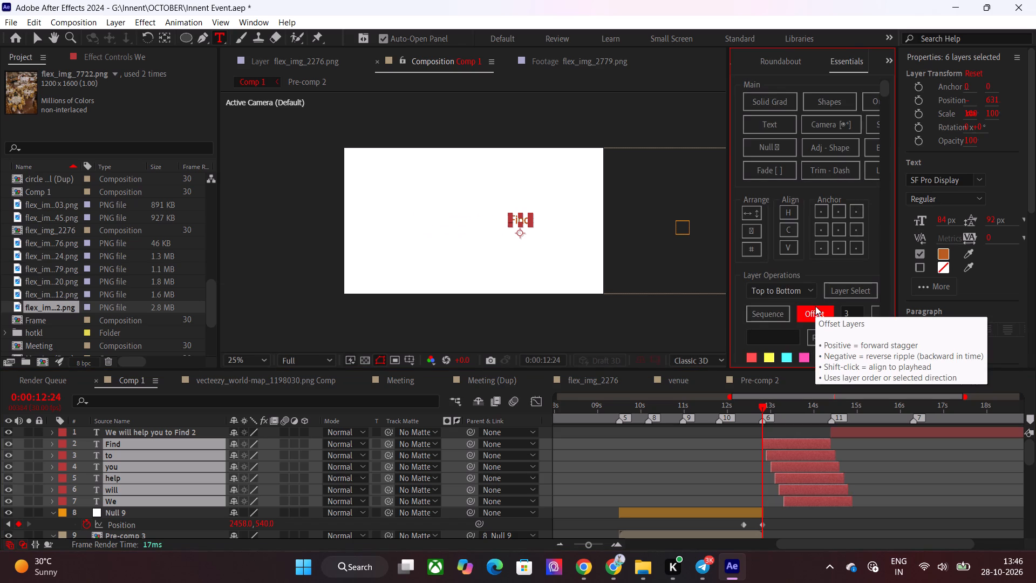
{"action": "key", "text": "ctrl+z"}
Offset the six word layers by 3 in Bottom to Top order.
{"action": "left_click", "coordinate": [794, 286]}
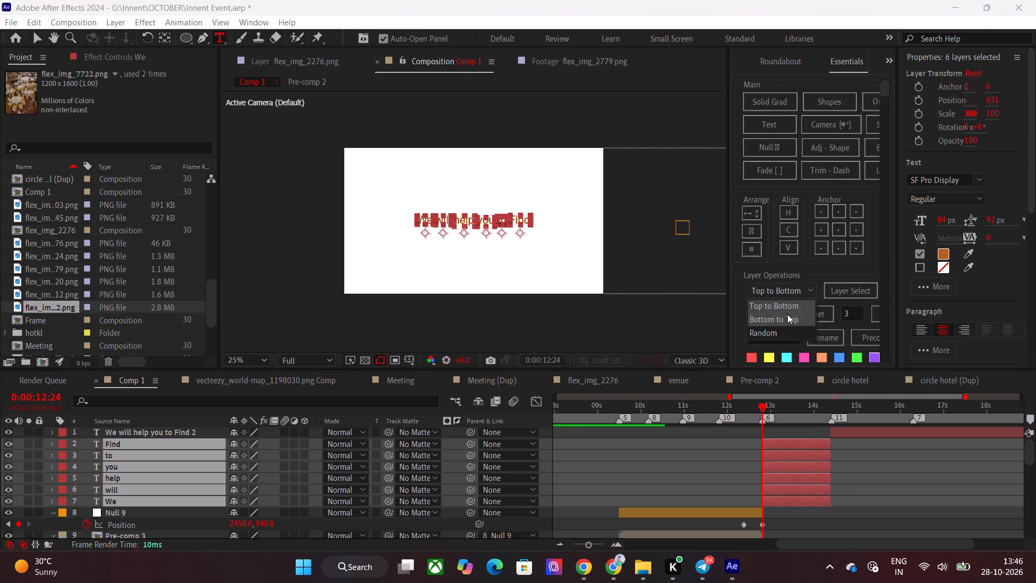
{"action": "left_click", "coordinate": [787, 314]}
{"action": "left_click", "coordinate": [823, 311]}
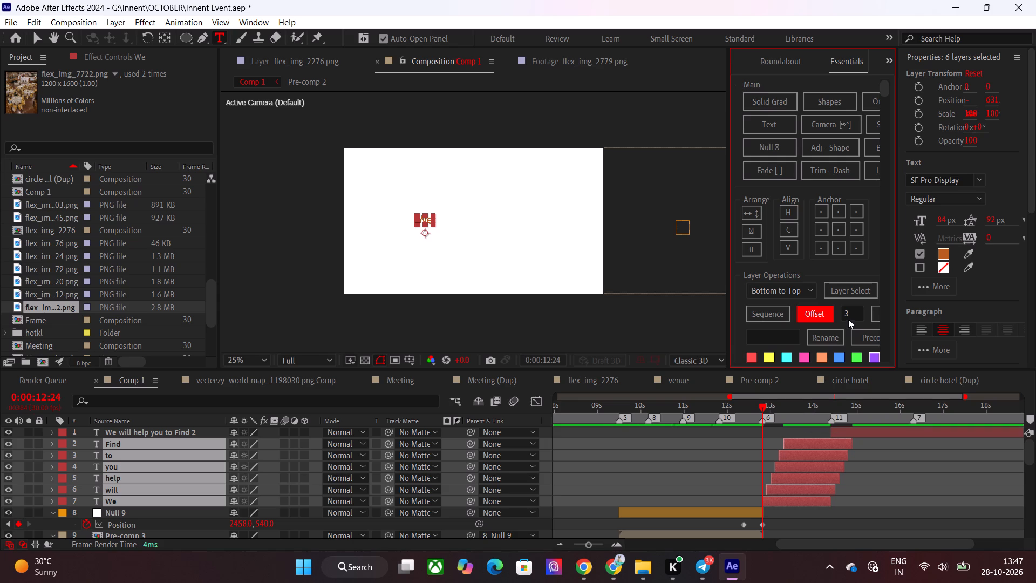
Set the layer offset to 5 and apply it to the six already staggered word layers.
{"action": "left_click_drag", "start_coordinate": [855, 314], "coordinate": [821, 317]}
{"action": "key", "text": "5"}
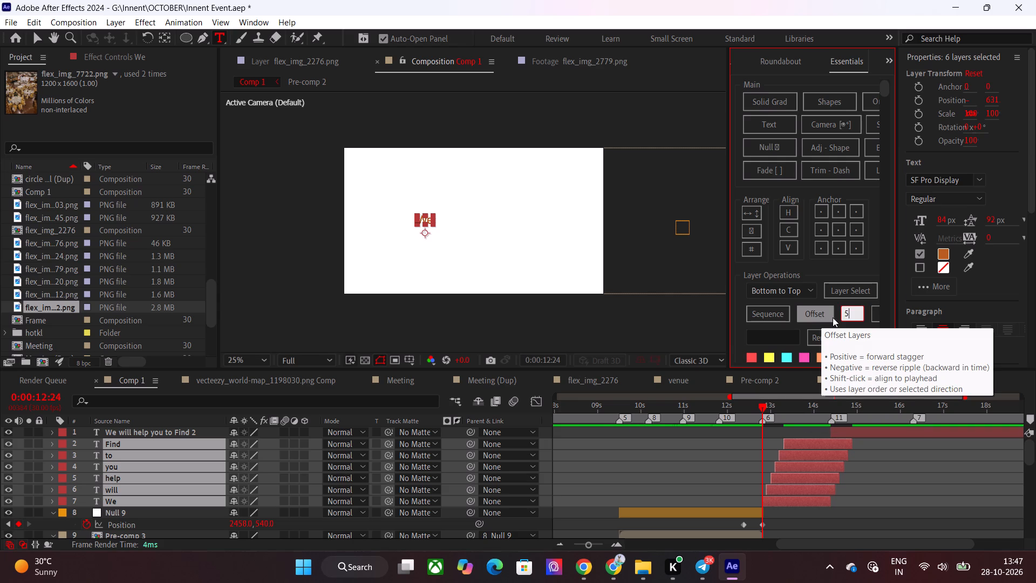
{"action": "left_click", "coordinate": [819, 315]}
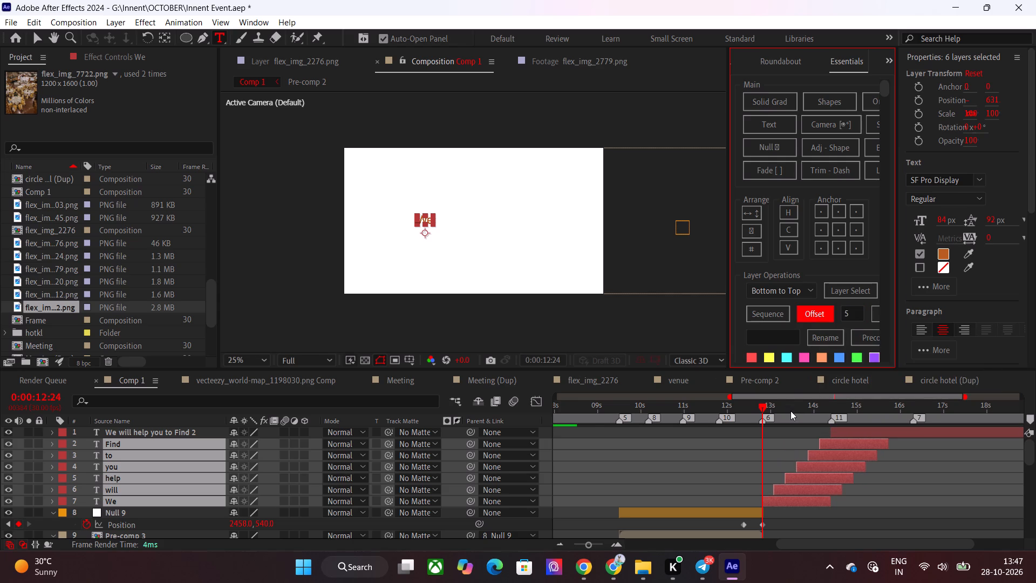
Preview the staggered word-by-word text from about 0:00:12:23.
{"action": "left_click", "coordinate": [790, 411]}
{"action": "left_click_drag", "start_coordinate": [787, 411], "coordinate": [758, 421]}
{"action": "key", "text": "space"}
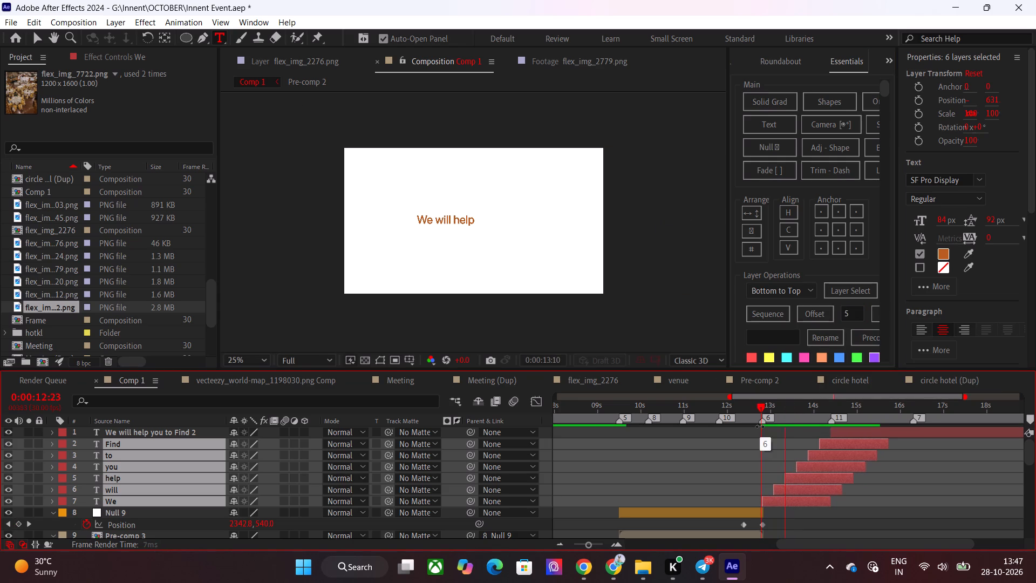
{"action": "left_click", "coordinate": [760, 403]}
{"action": "key", "text": "space"}
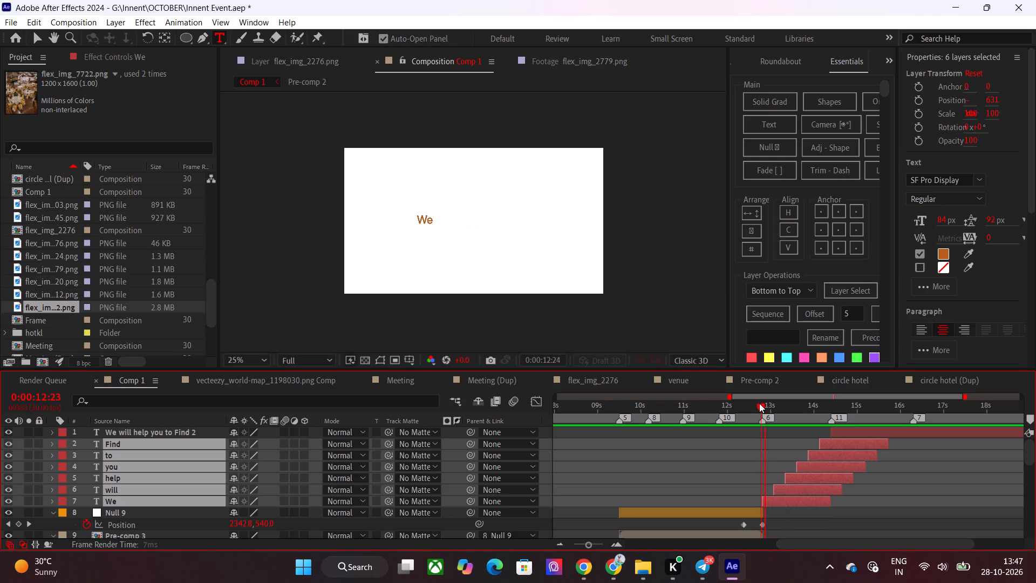
{"action": "left_click_drag", "start_coordinate": [759, 403], "coordinate": [787, 404]}
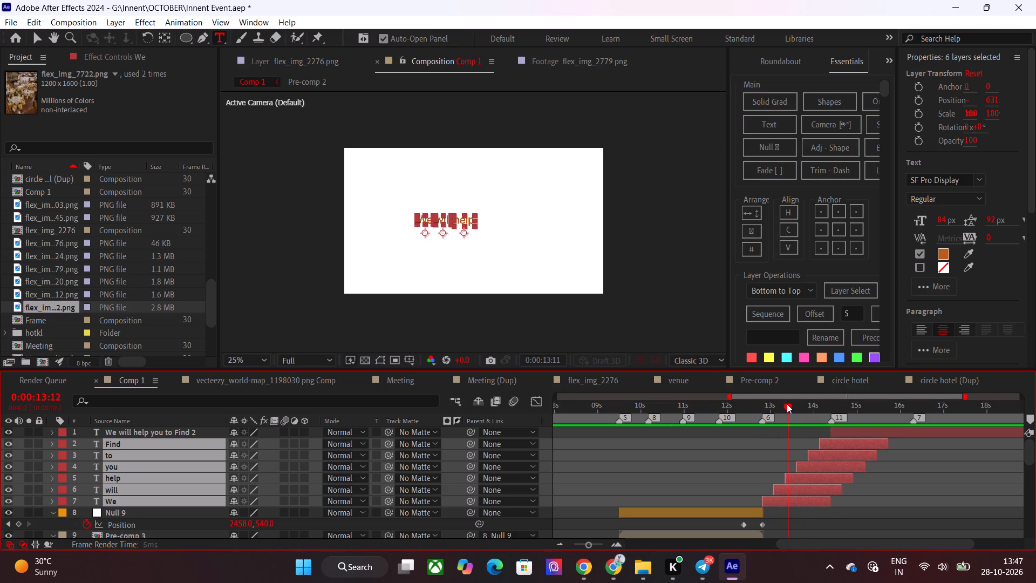
Preview the staggered "We will help you to Find" words, ending back at 0:00:12:25.
{"action": "left_click_drag", "start_coordinate": [787, 404], "coordinate": [803, 404]}
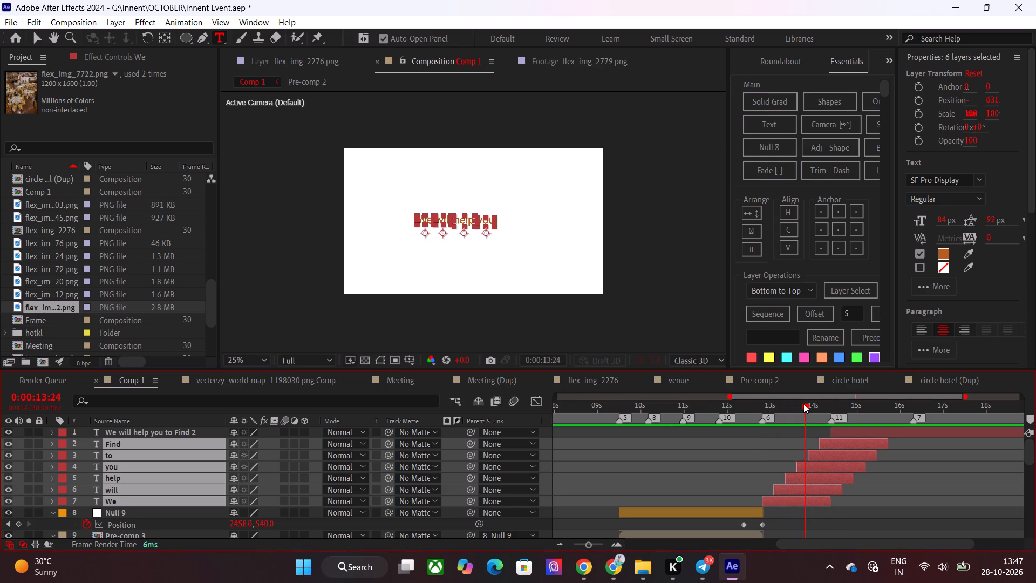
{"action": "left_click_drag", "start_coordinate": [803, 404], "coordinate": [762, 417]}
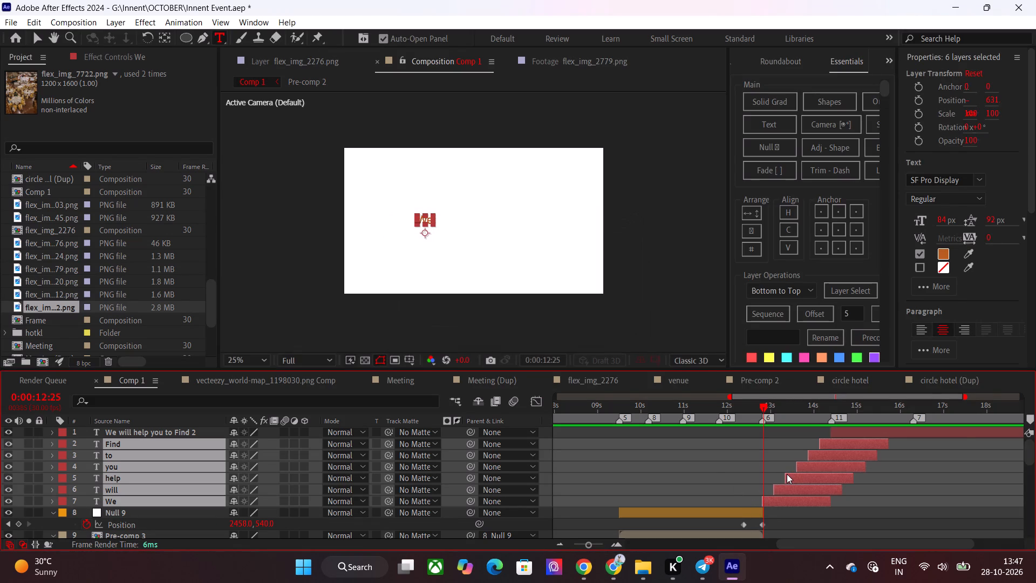
{"action": "key", "text": "ctrl+z"}
{"action": "key", "text": "ctrl+z"}
{"action": "key", "text": "ctrl+z"}
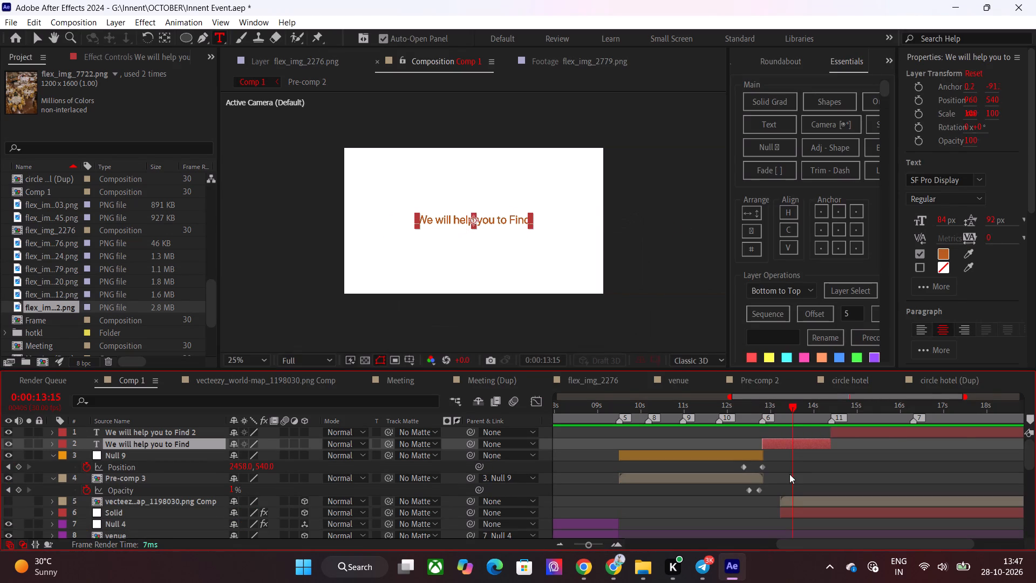
Replace the first "We will help you to Find" text layer's wording with the copied phrase, capitalised as "We'll help you find the".
{"action": "double_click", "coordinate": [792, 445]}
{"action": "key", "text": "ctrl+v"}
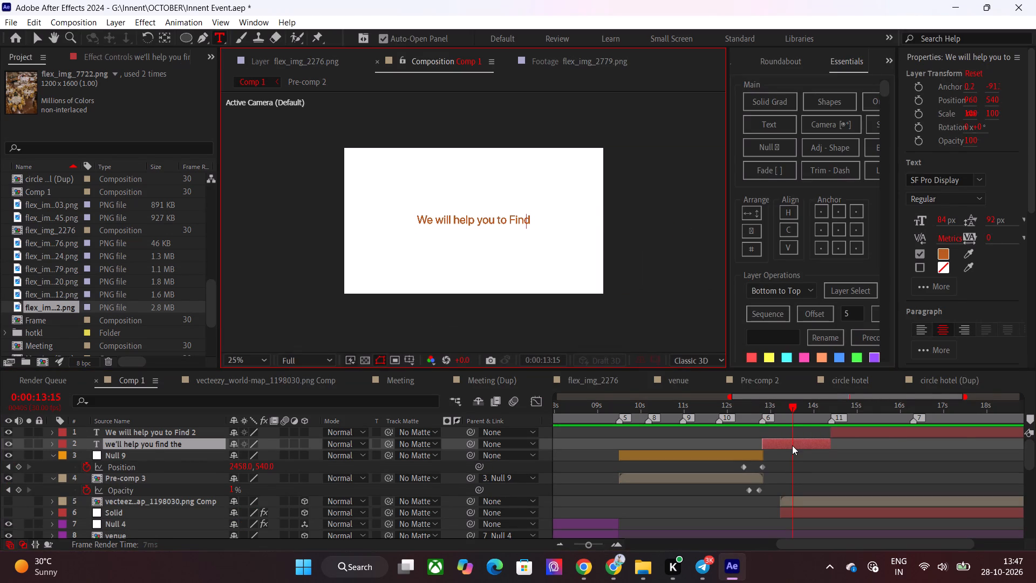
{"action": "left_click_drag", "start_coordinate": [430, 219], "coordinate": [417, 219]}
{"action": "key", "text": "shift+w"}
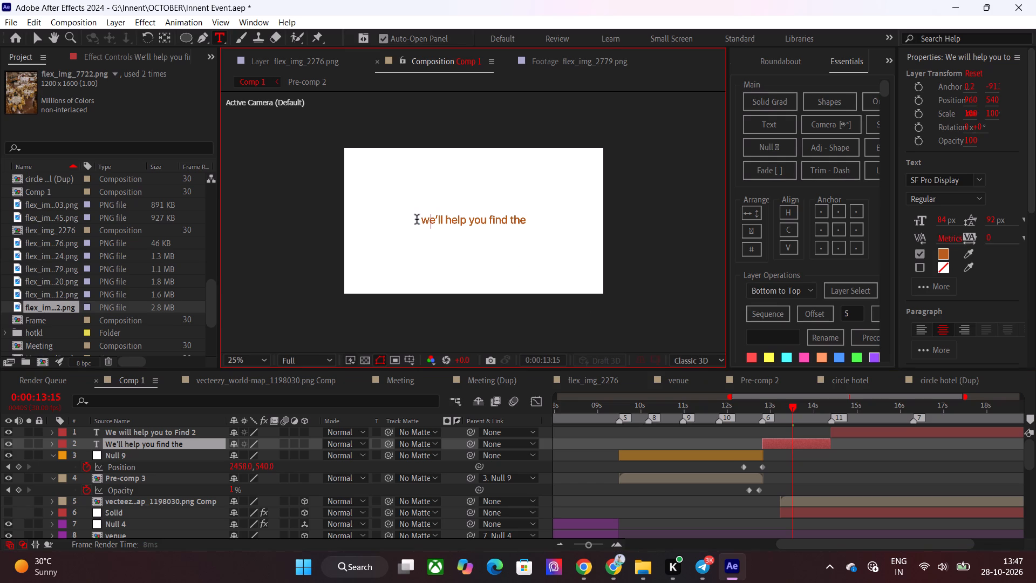
{"action": "left_click", "coordinate": [795, 470]}
Split the "We'll help you find the" layer into separate word layers with TextExploder in Bottom to Top order.
{"action": "left_click", "coordinate": [788, 448]}
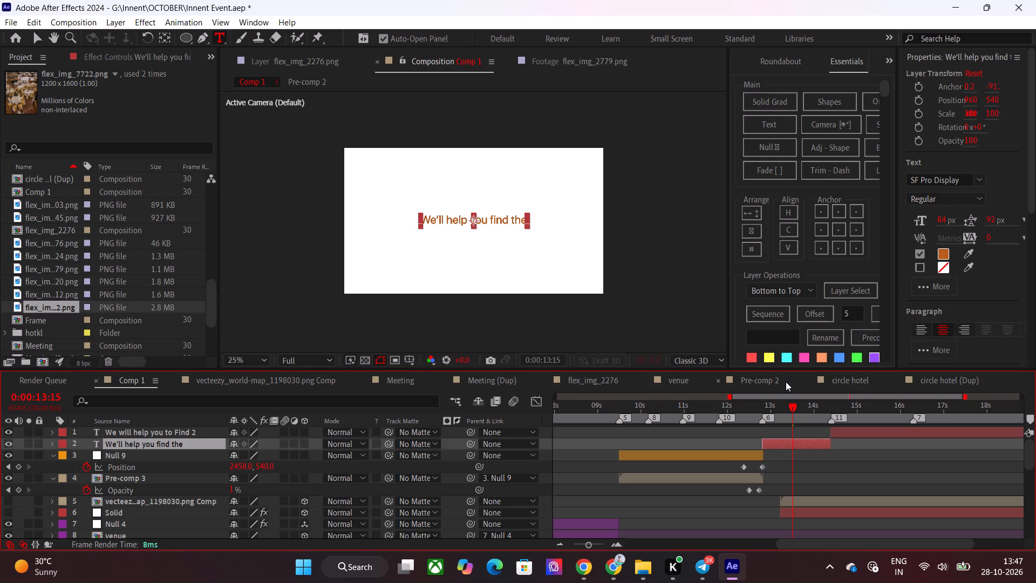
{"action": "left_click", "coordinate": [886, 63]}
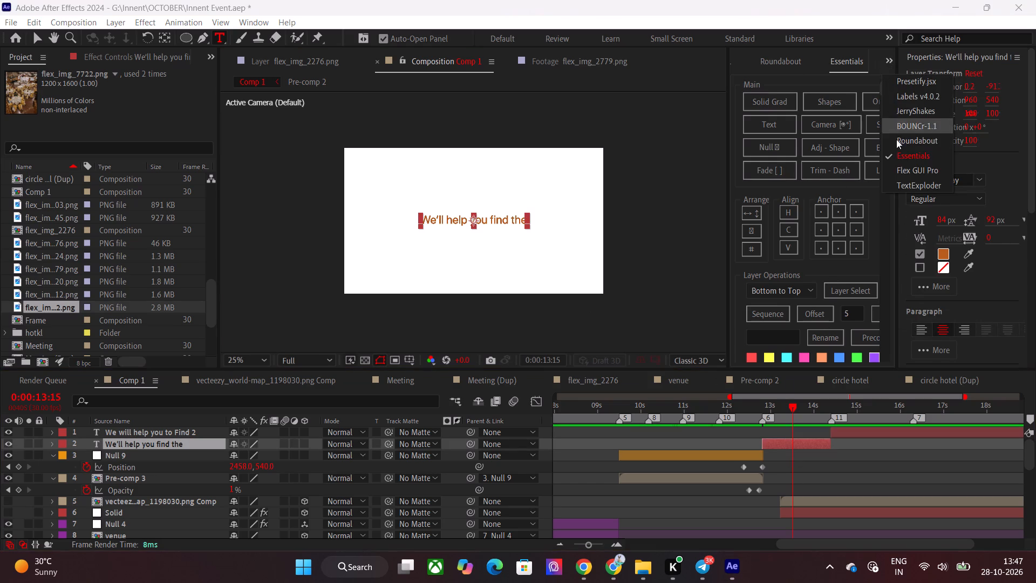
{"action": "left_click", "coordinate": [905, 183]}
{"action": "left_click", "coordinate": [826, 166]}
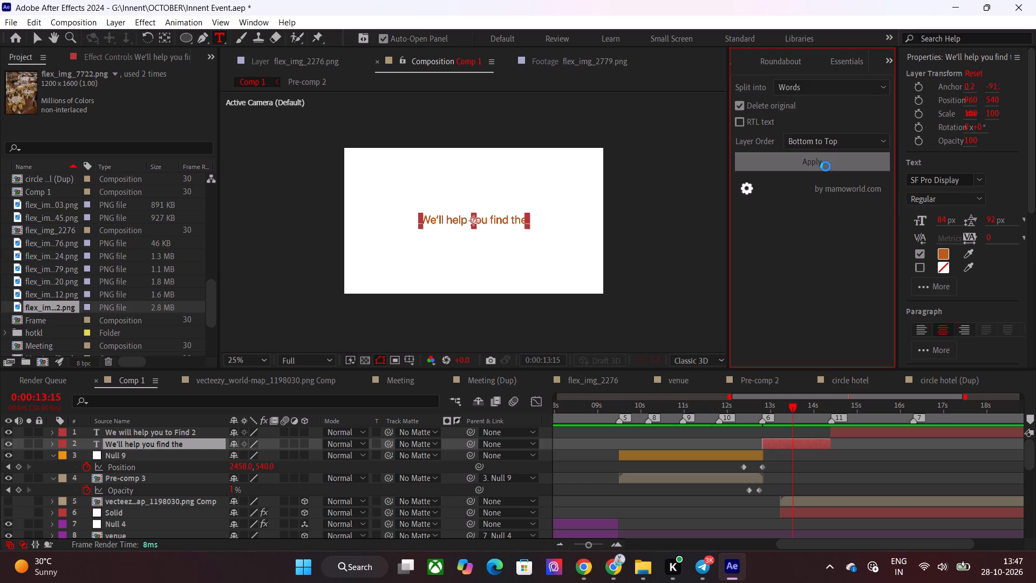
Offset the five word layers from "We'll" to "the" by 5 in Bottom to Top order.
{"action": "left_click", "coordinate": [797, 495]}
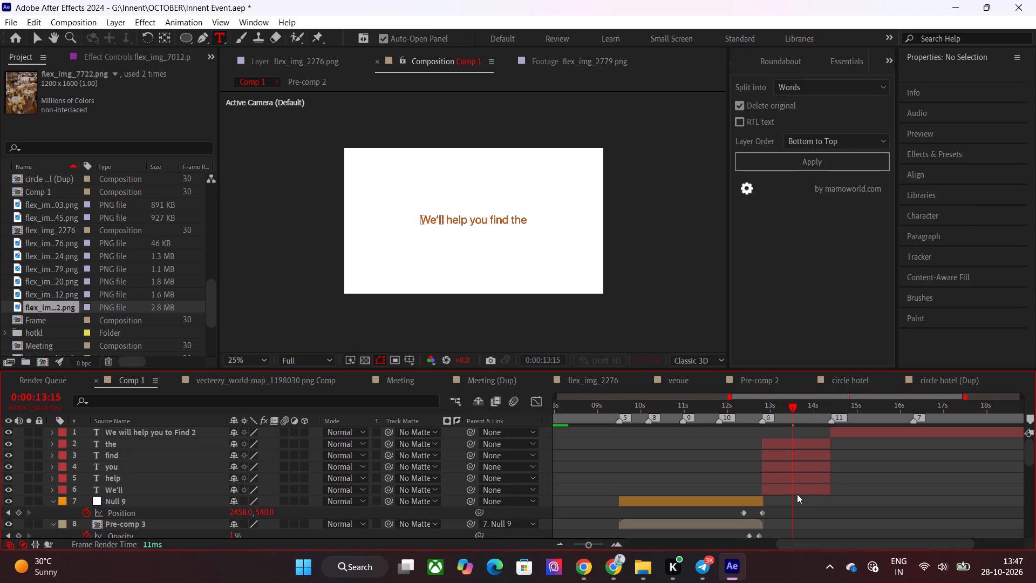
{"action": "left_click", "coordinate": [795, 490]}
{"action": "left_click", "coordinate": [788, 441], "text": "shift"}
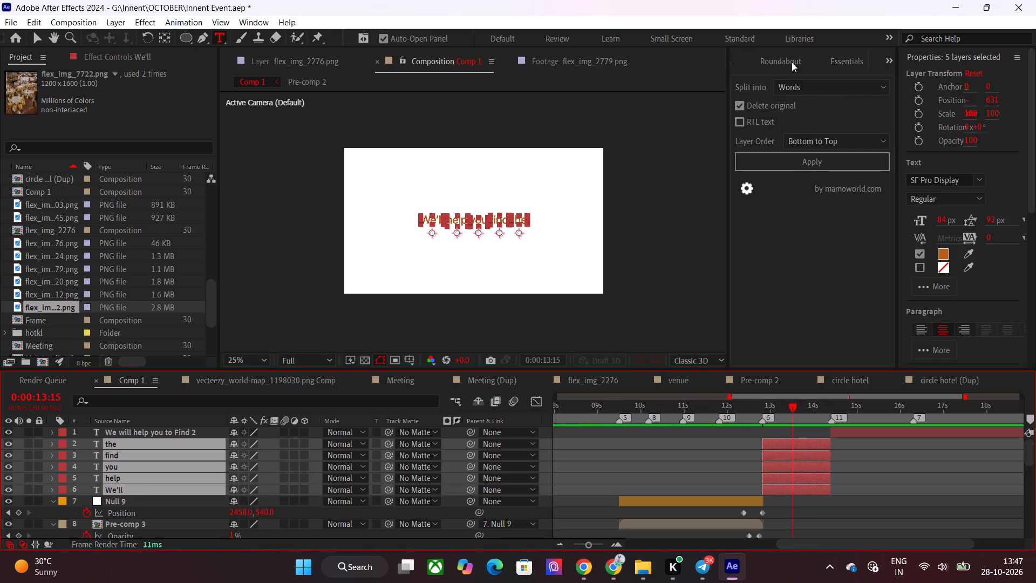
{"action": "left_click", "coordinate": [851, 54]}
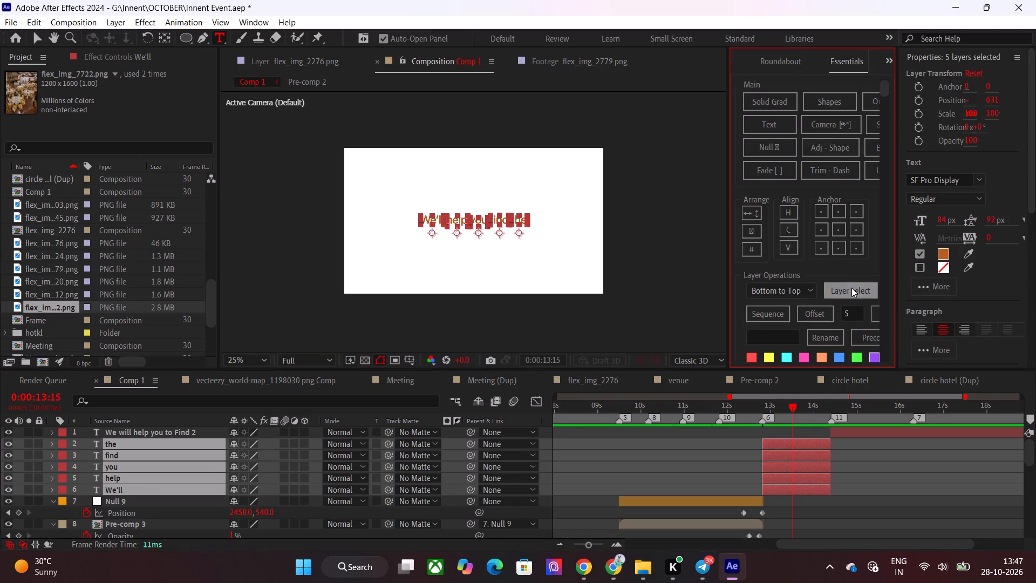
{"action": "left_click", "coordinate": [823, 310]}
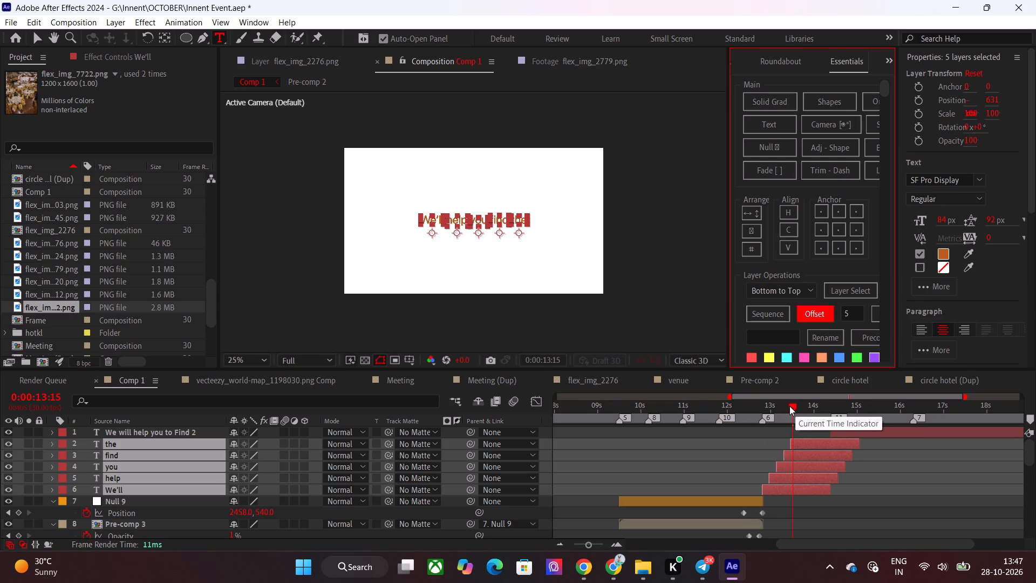
Preview the staggered "We'll help you find the" words up to about 0:00:14:02.
{"action": "left_click_drag", "start_coordinate": [789, 406], "coordinate": [761, 412]}
{"action": "left_click", "coordinate": [728, 452]}
{"action": "key", "text": "space"}
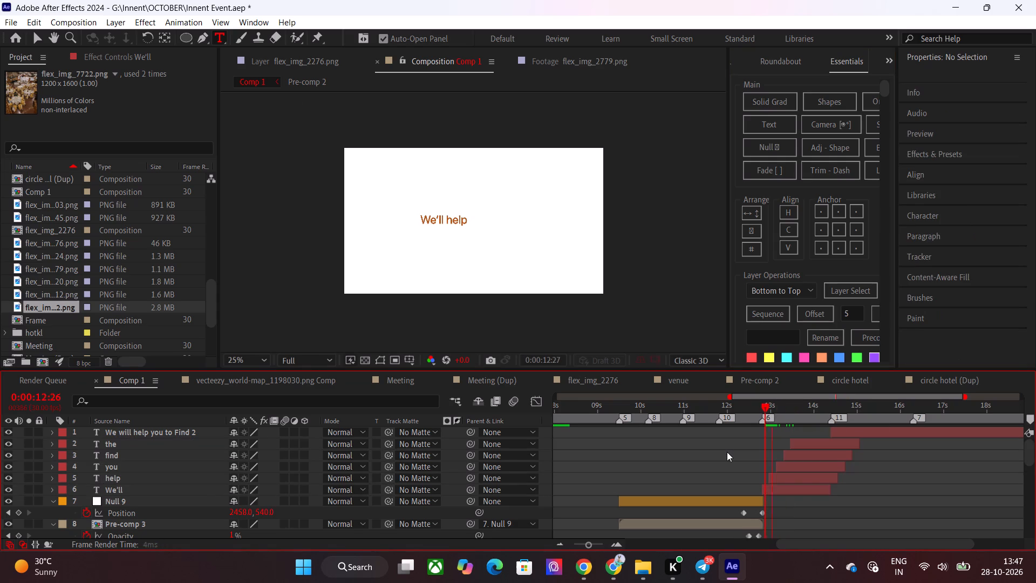
{"action": "left_click_drag", "start_coordinate": [785, 413], "coordinate": [805, 413]}
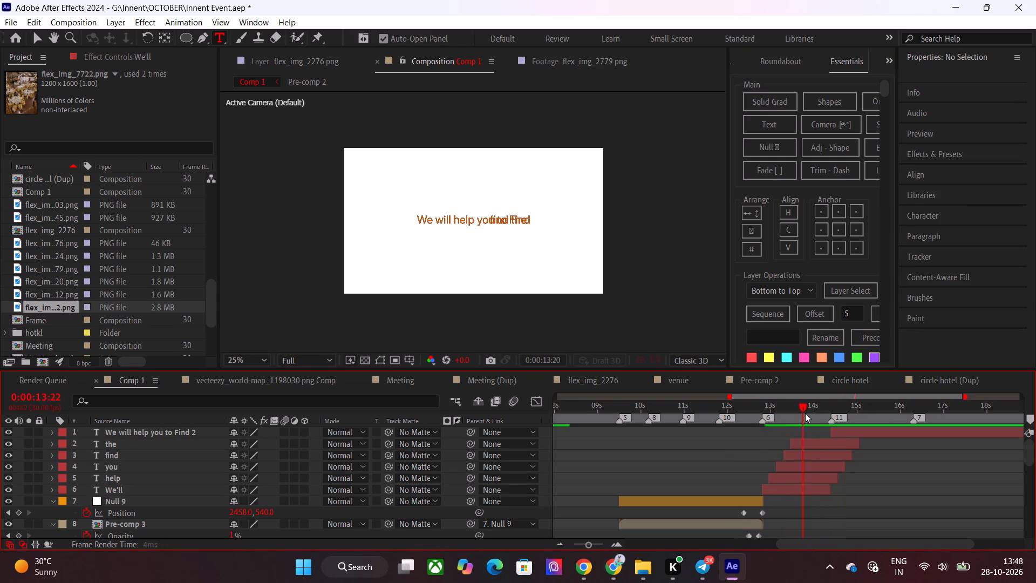
{"action": "left_click_drag", "start_coordinate": [805, 413], "coordinate": [817, 413]}
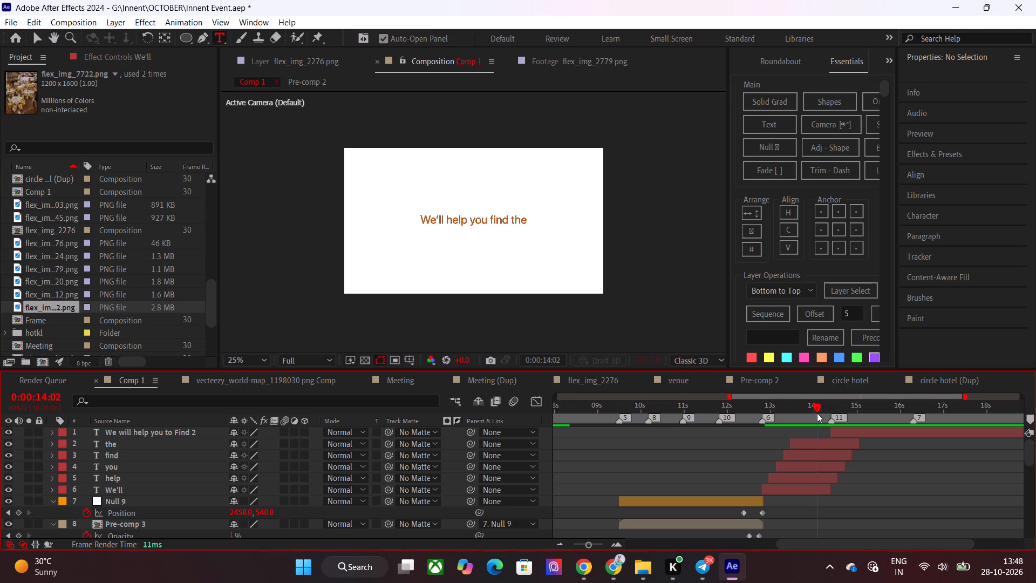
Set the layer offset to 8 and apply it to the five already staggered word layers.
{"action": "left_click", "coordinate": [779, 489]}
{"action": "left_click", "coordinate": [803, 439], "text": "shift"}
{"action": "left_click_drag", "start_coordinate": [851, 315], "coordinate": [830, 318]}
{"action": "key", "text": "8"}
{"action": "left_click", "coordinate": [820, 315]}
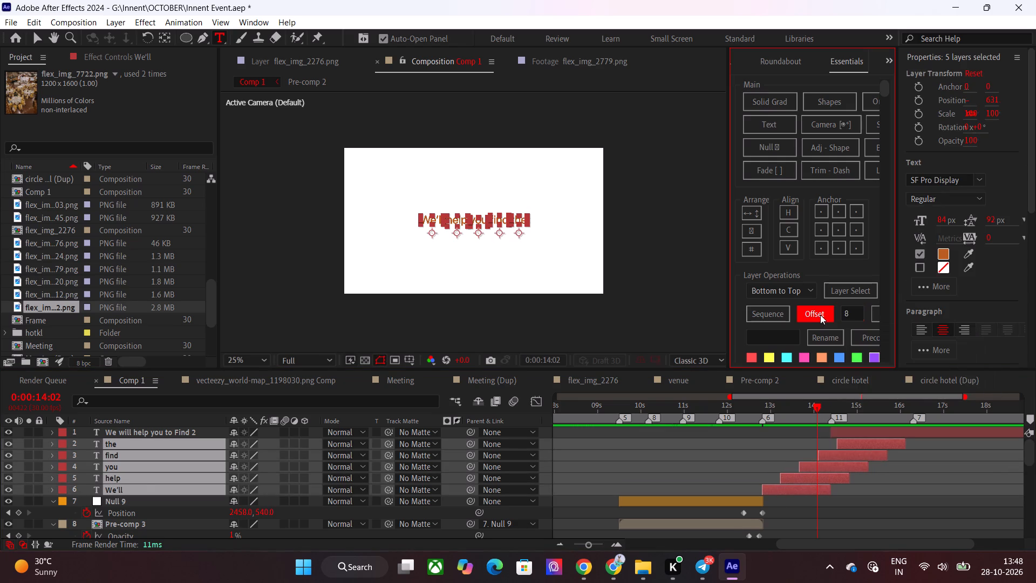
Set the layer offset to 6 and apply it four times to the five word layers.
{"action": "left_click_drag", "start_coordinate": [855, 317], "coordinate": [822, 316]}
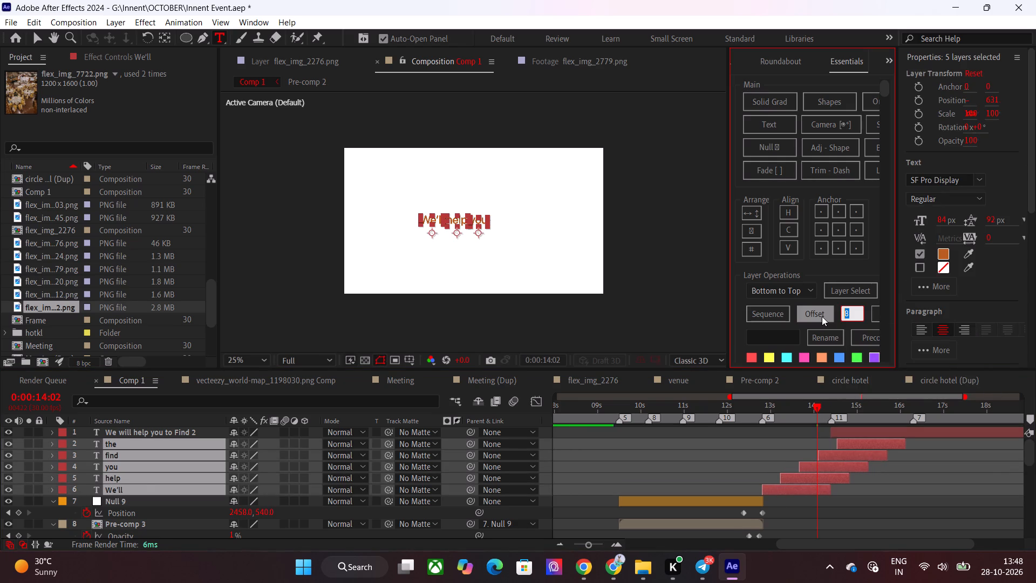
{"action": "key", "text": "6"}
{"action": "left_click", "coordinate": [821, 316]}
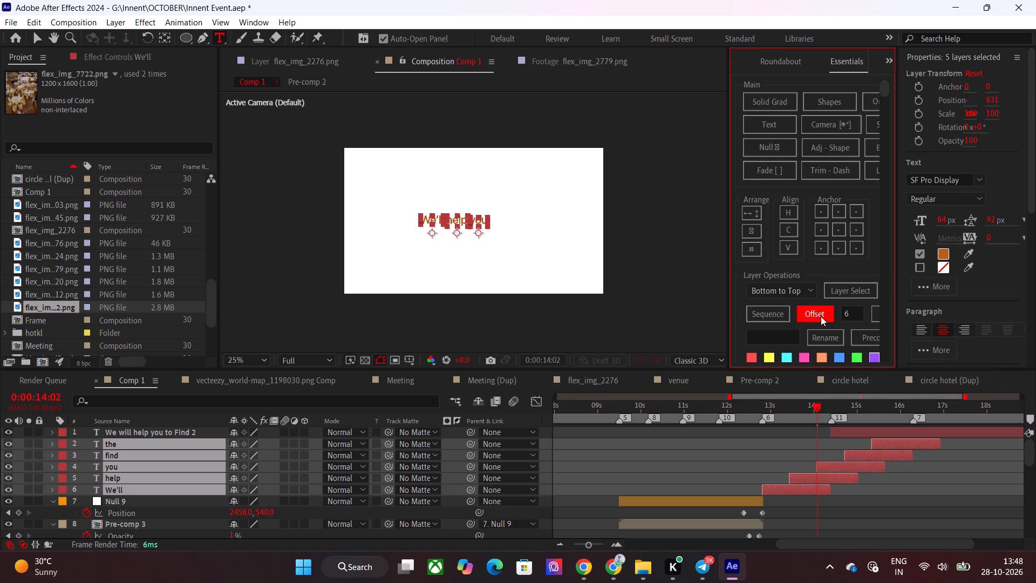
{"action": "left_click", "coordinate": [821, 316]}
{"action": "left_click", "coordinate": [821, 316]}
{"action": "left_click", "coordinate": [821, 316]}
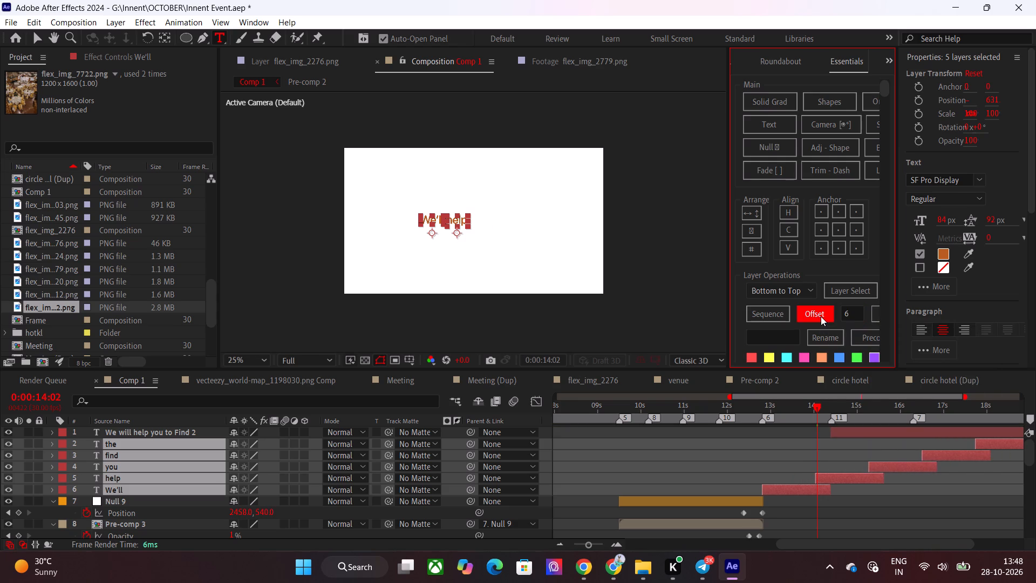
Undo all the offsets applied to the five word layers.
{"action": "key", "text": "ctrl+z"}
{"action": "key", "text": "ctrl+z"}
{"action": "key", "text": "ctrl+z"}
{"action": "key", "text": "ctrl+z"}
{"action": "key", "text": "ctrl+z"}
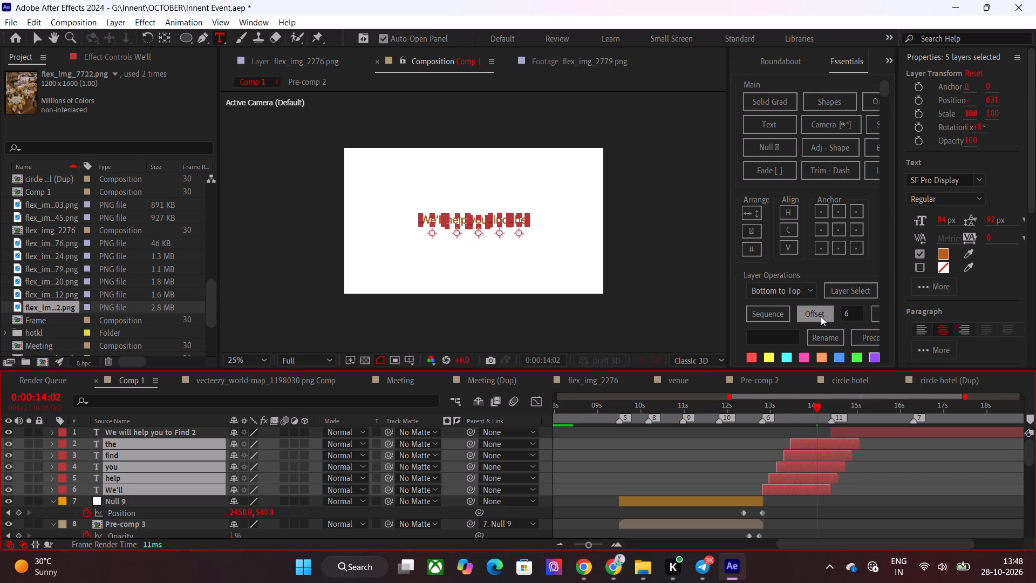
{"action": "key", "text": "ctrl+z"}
Set the layer offset to 3 and apply it three times to the five word layers in Bottom to Top order.
{"action": "left_click_drag", "start_coordinate": [850, 316], "coordinate": [819, 318]}
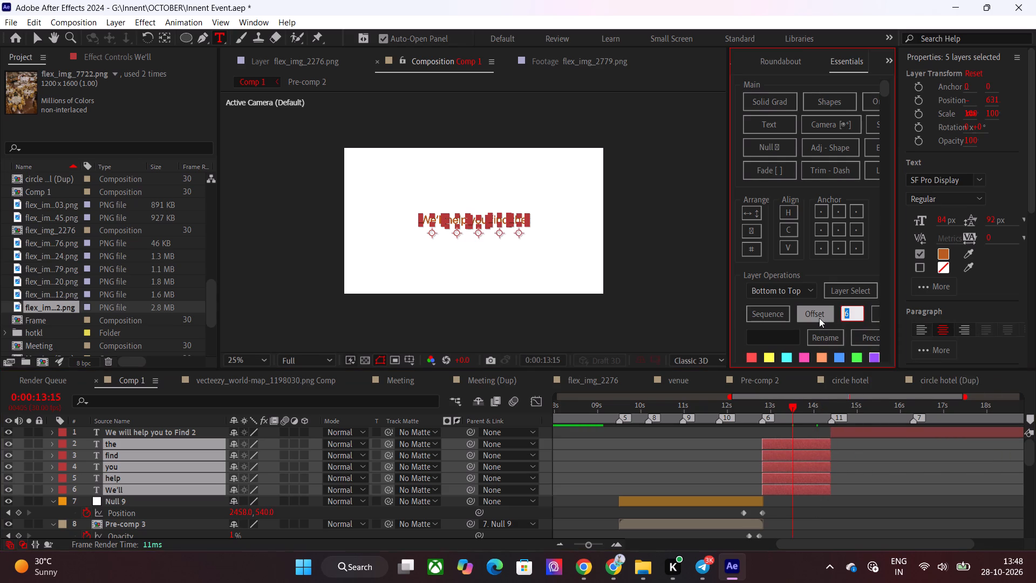
{"action": "key", "text": "3"}
{"action": "left_click", "coordinate": [810, 317]}
{"action": "double_click", "coordinate": [810, 317]}
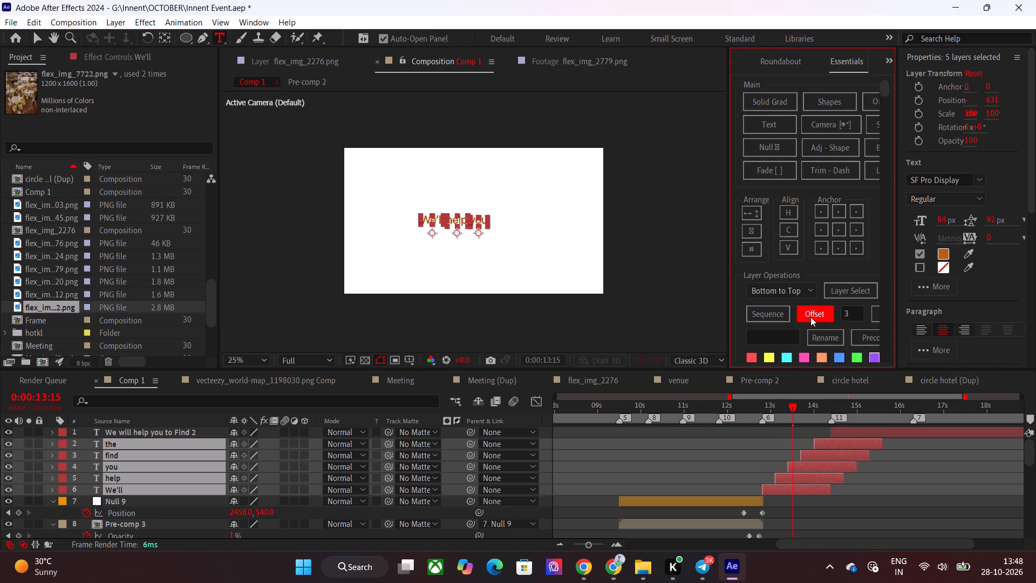
Play a preview of the word-by-word text from 0:00:12:22.
{"action": "left_click_drag", "start_coordinate": [789, 405], "coordinate": [759, 409]}
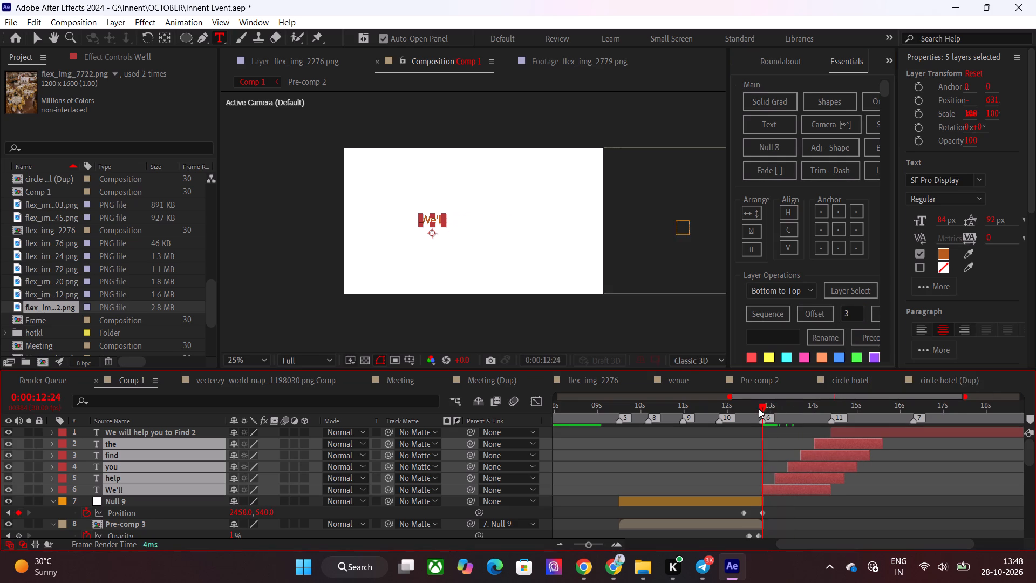
{"action": "left_click_drag", "start_coordinate": [759, 409], "coordinate": [756, 409]}
{"action": "key", "text": "space"}
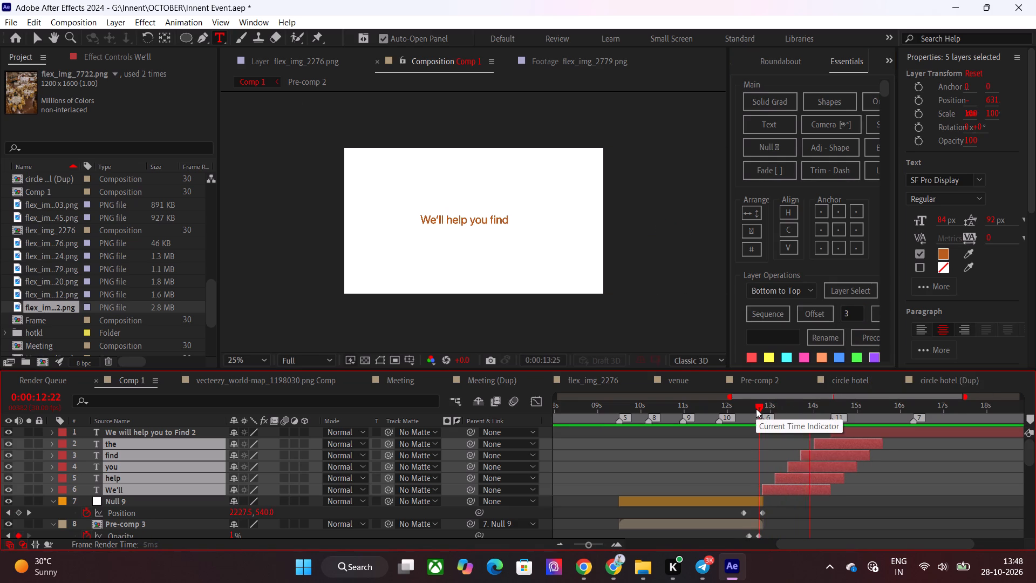
{"action": "left_click", "coordinate": [756, 409]}
{"action": "key", "text": "space"}
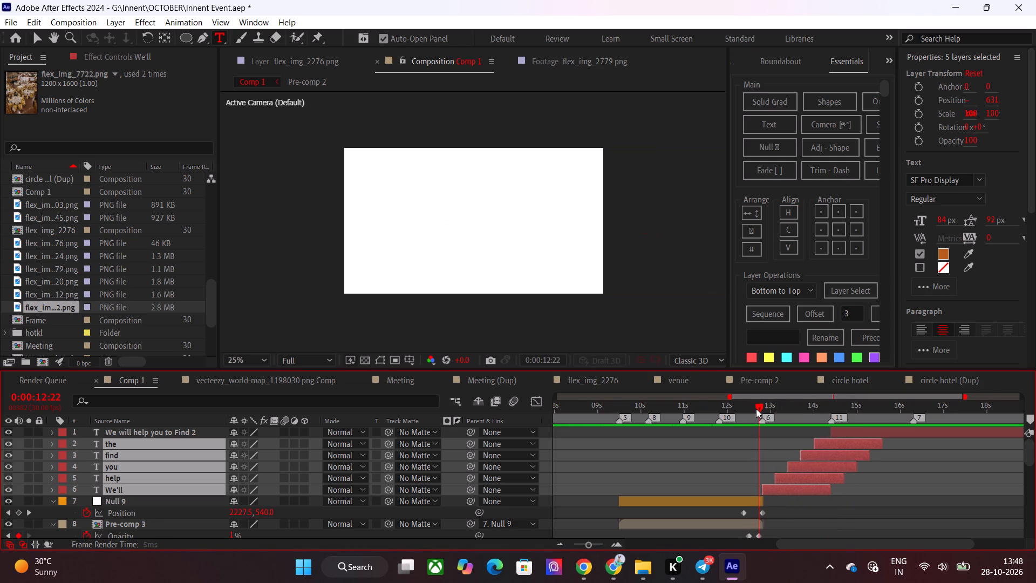
Trim the ends of the five word layers to 0:00:14:11, where the second text layer starts.
{"action": "left_click_drag", "start_coordinate": [776, 413], "coordinate": [823, 422]}
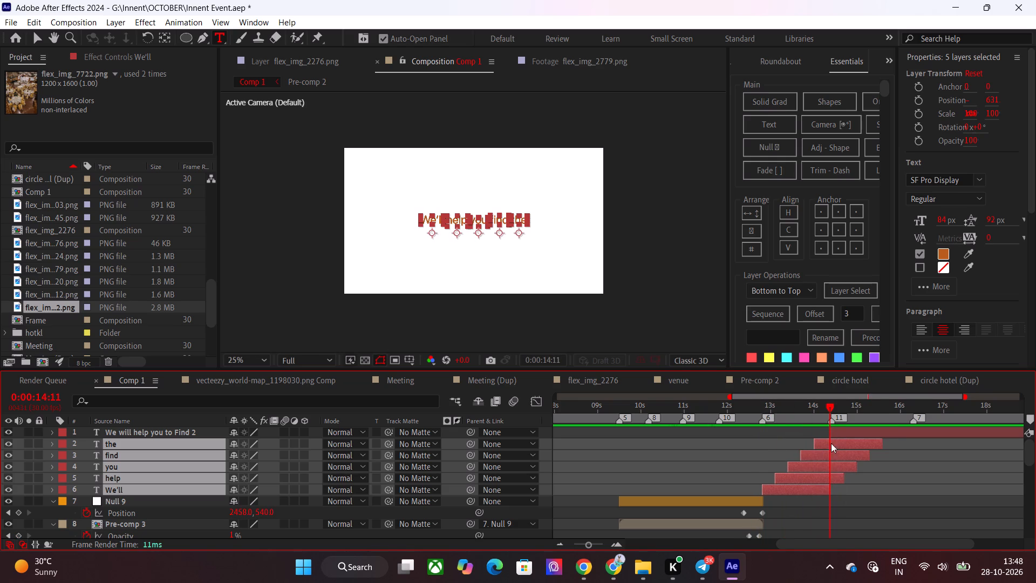
{"action": "key", "text": "alt+bracketright"}
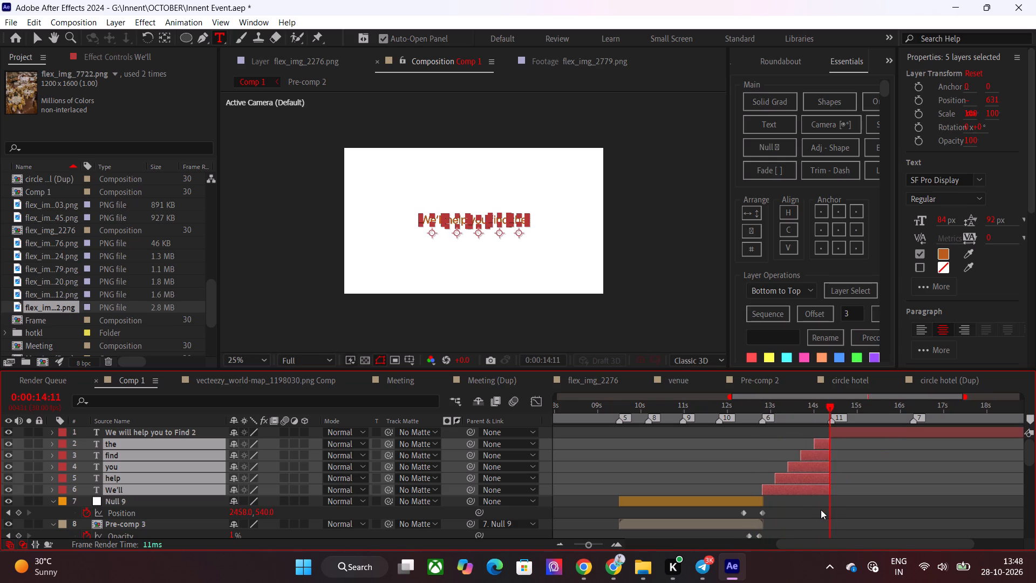
{"action": "left_click", "coordinate": [821, 516]}
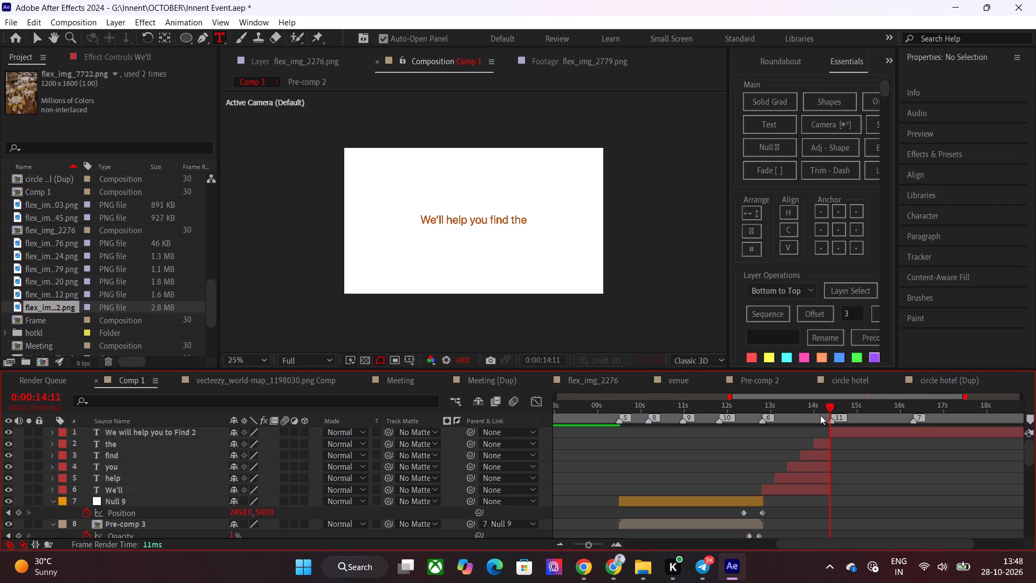
Check the transition into the first word between about 0:00:12:21 and 0:00:12:27 and the layers beneath it.
{"action": "left_click_drag", "start_coordinate": [816, 415], "coordinate": [756, 423]}
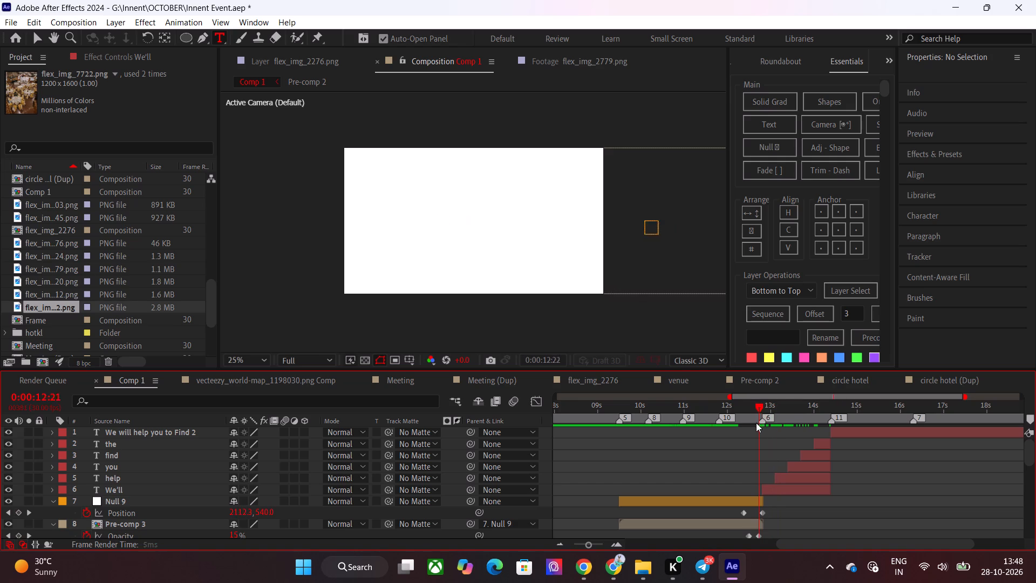
{"action": "left_click_drag", "start_coordinate": [756, 423], "coordinate": [767, 429]}
{"action": "scroll", "coordinate": [705, 472], "scroll_direction": "down", "scroll_amount": 2}
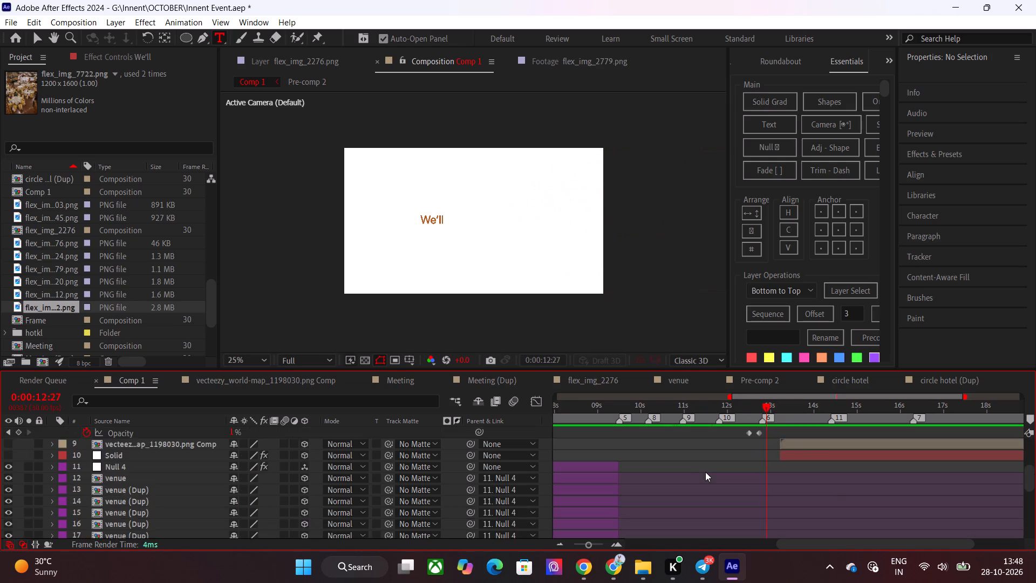
Reorder Pre-comp 1 in Comp 1 to sit directly beneath the "We will help you to Find 2" layer, above the word layers.
{"action": "scroll", "coordinate": [705, 472], "scroll_direction": "down", "scroll_amount": 11}
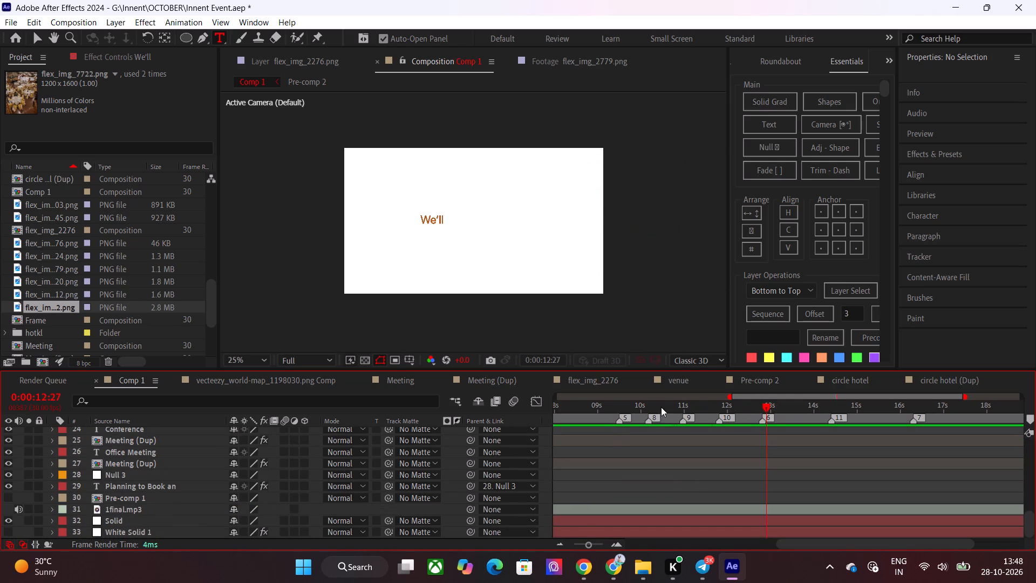
{"action": "left_click_drag", "start_coordinate": [661, 407], "coordinate": [723, 499]}
{"action": "left_click", "coordinate": [731, 497]}
{"action": "left_click_drag", "start_coordinate": [166, 494], "coordinate": [168, 436]}
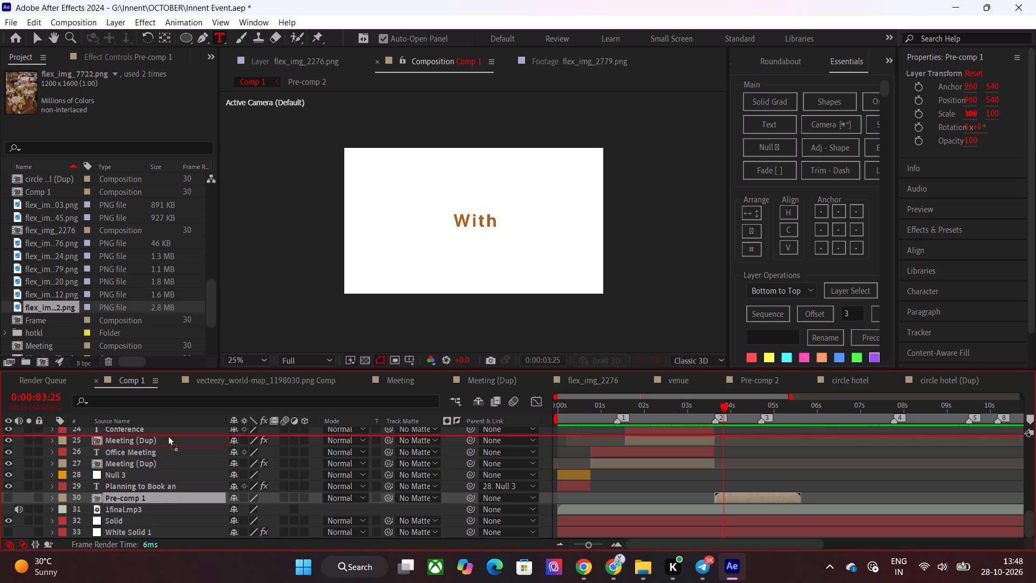
{"action": "left_click_drag", "start_coordinate": [168, 436], "coordinate": [163, 436]}
Shift Pre-comp 1 in time so that it starts at 0:00:12:24, level with the start of the "We'll" layer.
{"action": "left_click_drag", "start_coordinate": [853, 409], "coordinate": [1033, 416]}
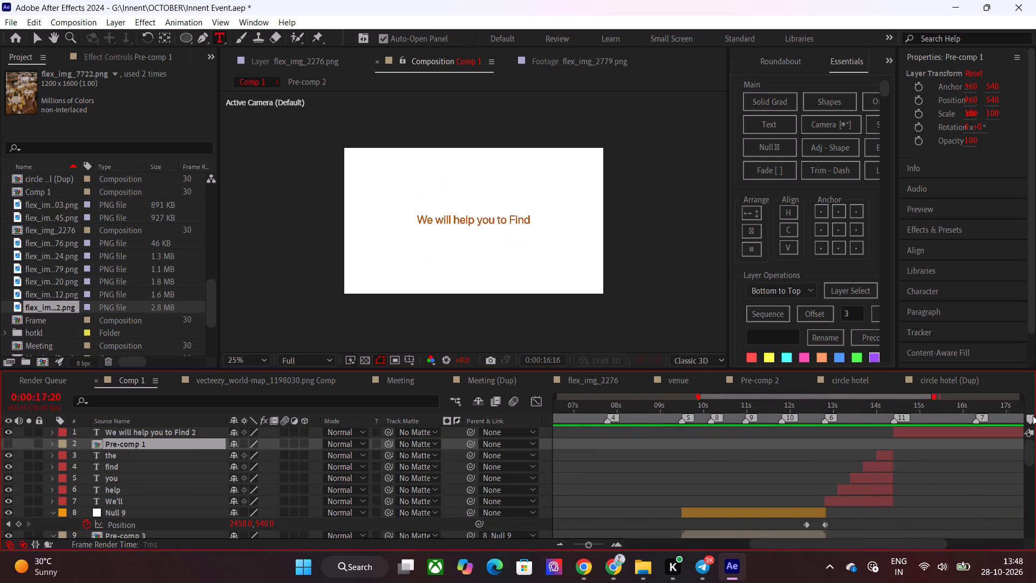
{"action": "left_click_drag", "start_coordinate": [1033, 416], "coordinate": [719, 451]}
{"action": "key", "text": "bracketright"}
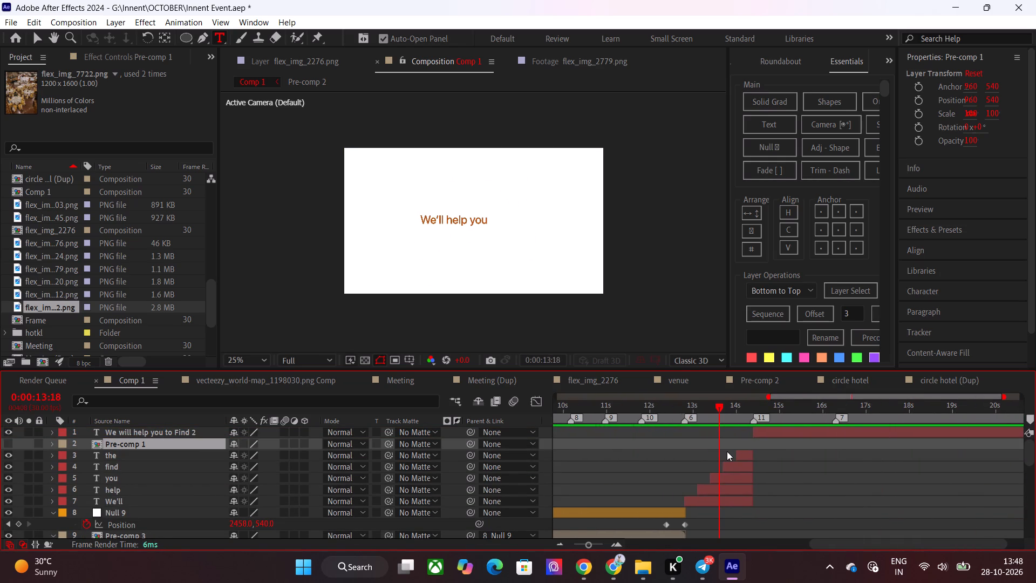
{"action": "left_click_drag", "start_coordinate": [694, 450], "coordinate": [724, 450]}
{"action": "left_click", "coordinate": [703, 445]}
{"action": "left_click_drag", "start_coordinate": [690, 442], "coordinate": [697, 441]}
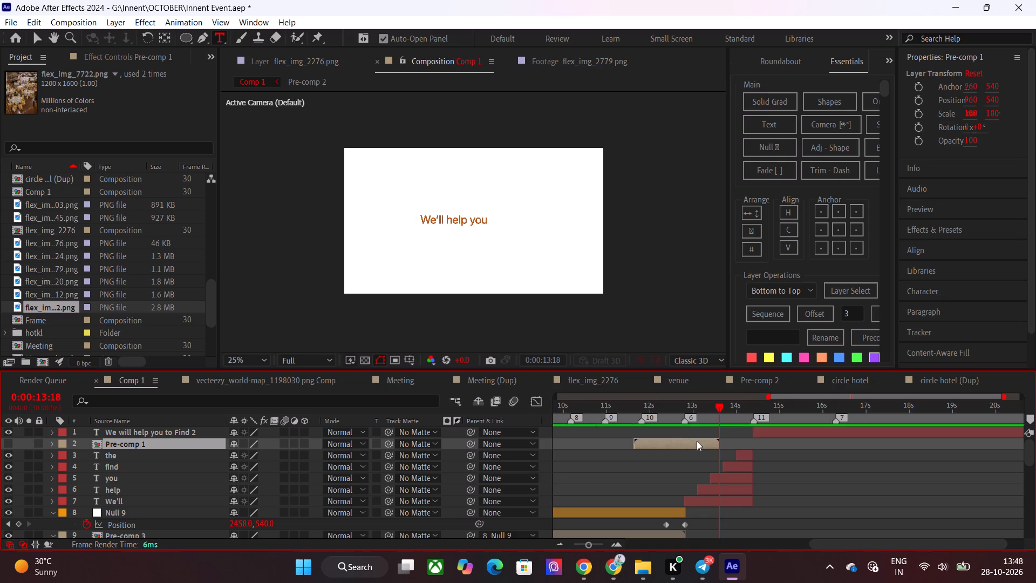
{"action": "left_click_drag", "start_coordinate": [697, 441], "coordinate": [736, 441]}
{"action": "left_click_drag", "start_coordinate": [701, 414], "coordinate": [689, 425]}
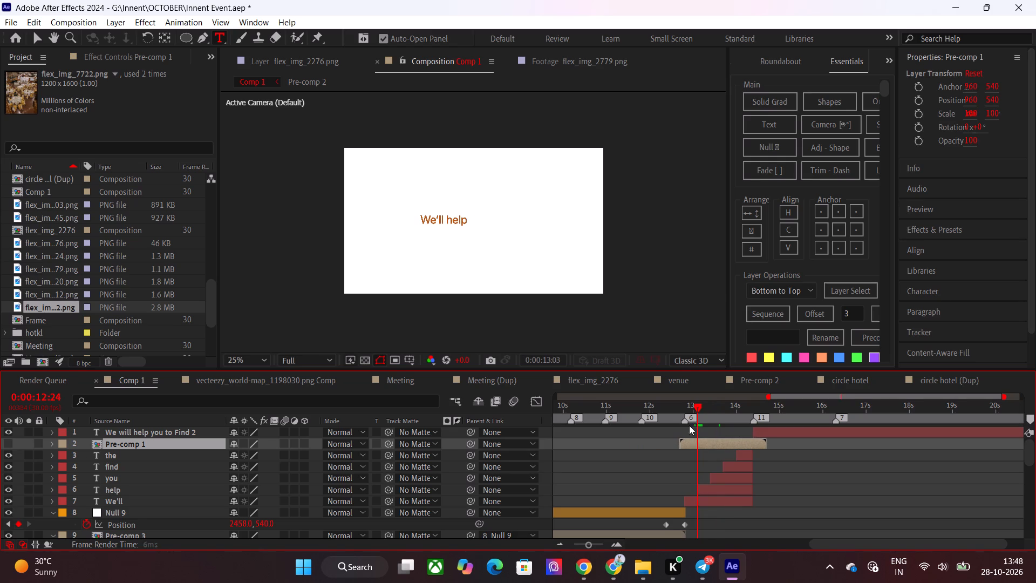
{"action": "left_click_drag", "start_coordinate": [689, 425], "coordinate": [684, 429]}
{"action": "key", "text": "bracketleft"}
Open Pre-comp 1 from 0:00:14:11, end its work area at 0:00:01:18 and trim the composition to it.
{"action": "left_click_drag", "start_coordinate": [737, 416], "coordinate": [747, 416]}
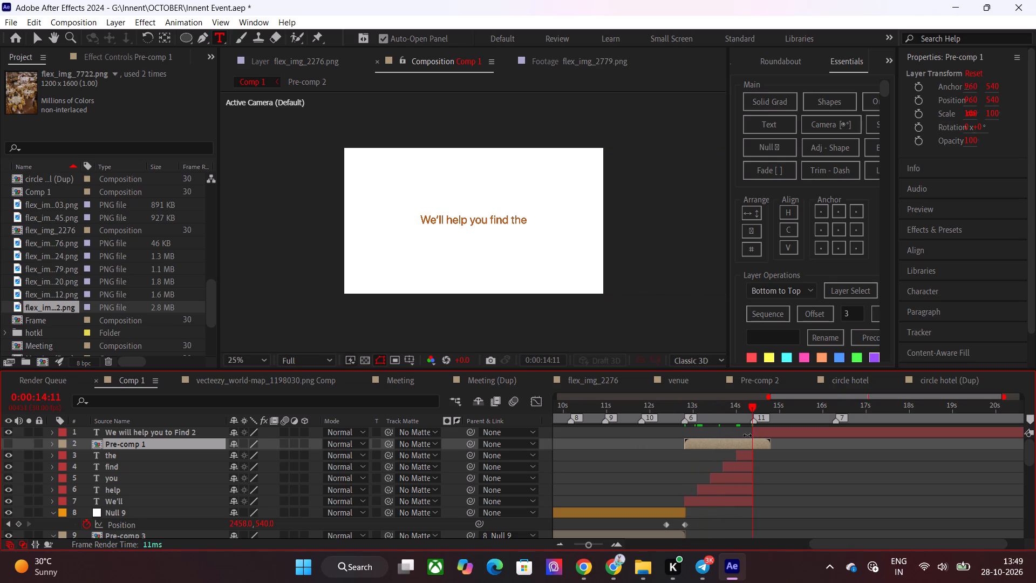
{"action": "double_click", "coordinate": [749, 448]}
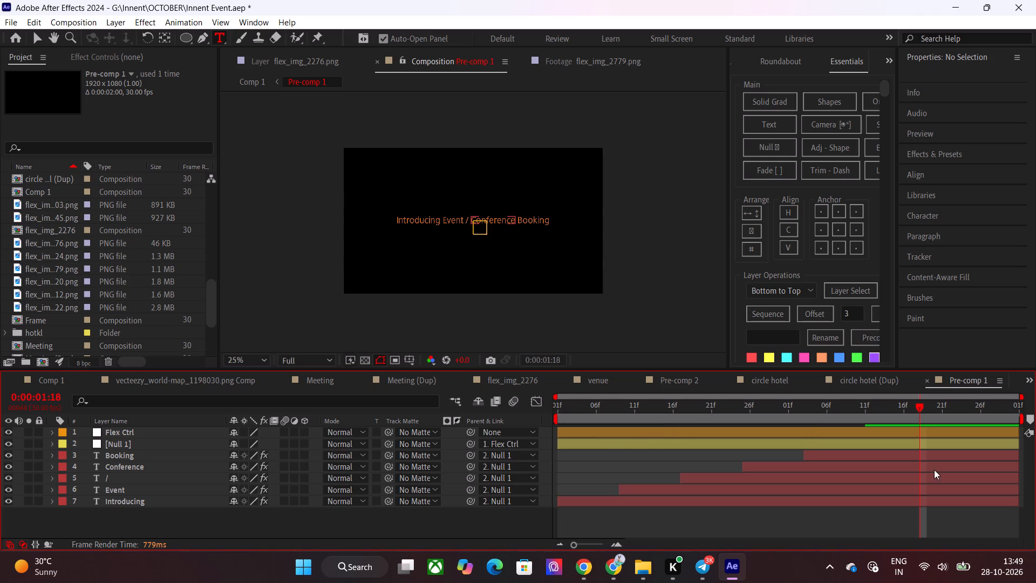
{"action": "left_click_drag", "start_coordinate": [1021, 423], "coordinate": [965, 443]}
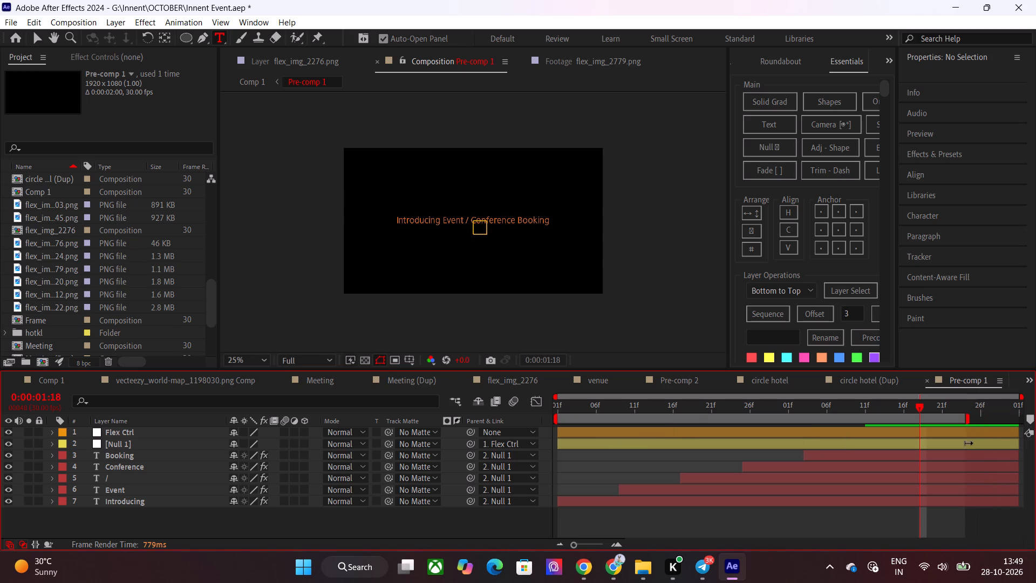
{"action": "left_click_drag", "start_coordinate": [965, 443], "coordinate": [929, 453]}
{"action": "key", "text": "ctrl+shift+x"}
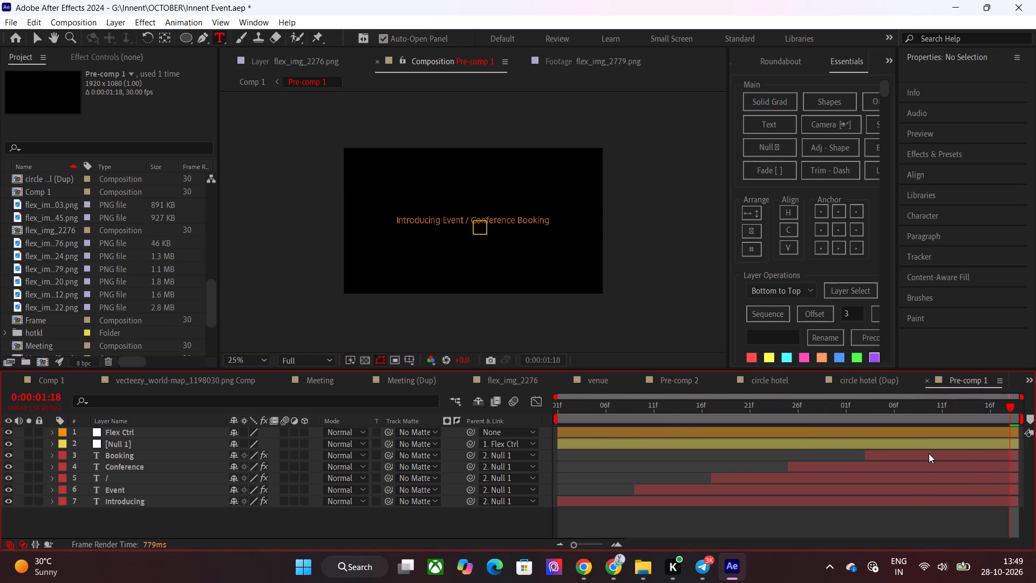
Scrub through Pre-comp 1 to examine how its words animate in, especially the first word "Introducing".
{"action": "left_click_drag", "start_coordinate": [970, 419], "coordinate": [562, 461]}
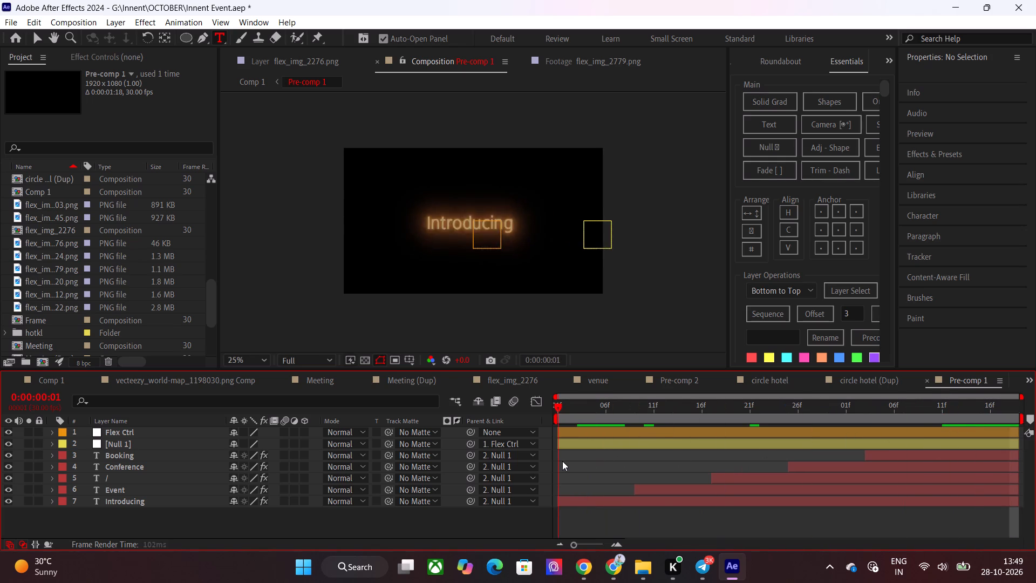
{"action": "left_click_drag", "start_coordinate": [562, 461], "coordinate": [605, 478]}
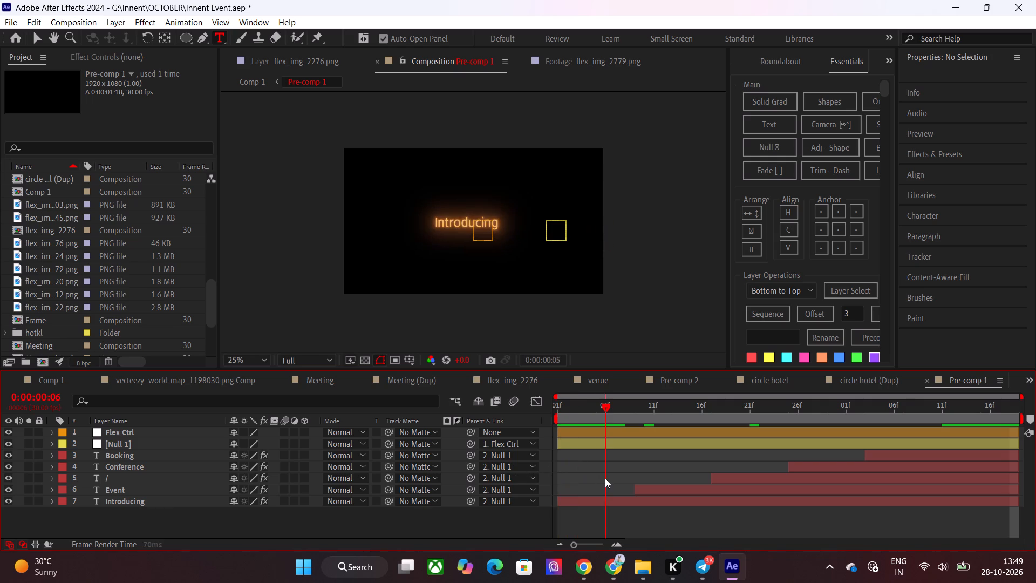
{"action": "left_click_drag", "start_coordinate": [605, 478], "coordinate": [732, 489]}
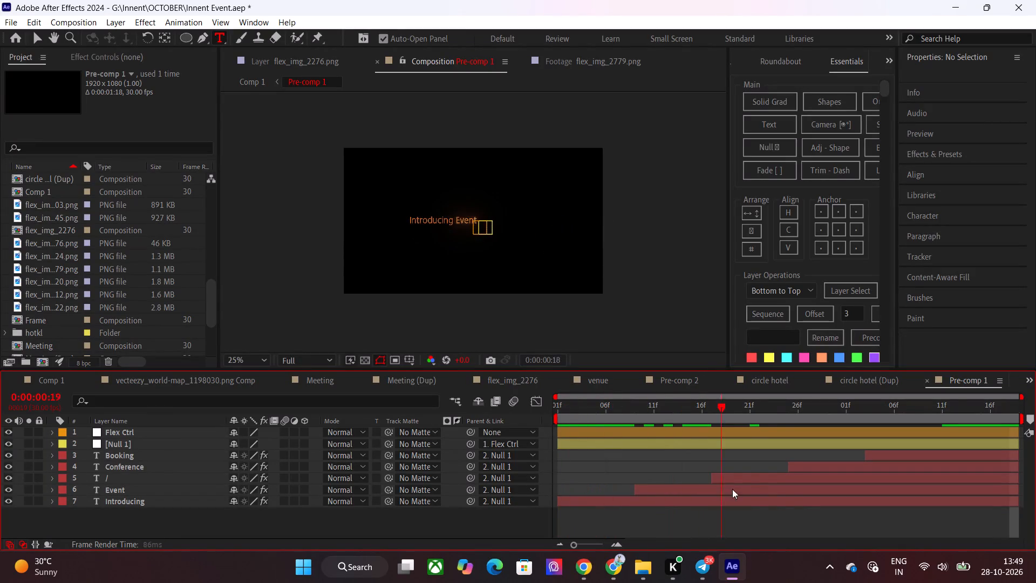
{"action": "left_click_drag", "start_coordinate": [732, 489], "coordinate": [594, 500]}
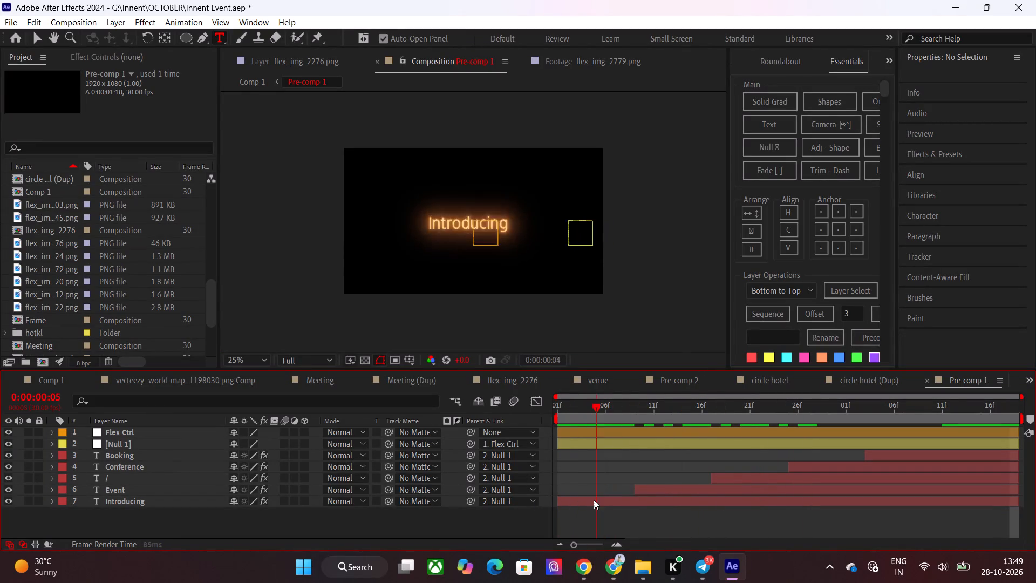
{"action": "left_click_drag", "start_coordinate": [594, 500], "coordinate": [572, 501]}
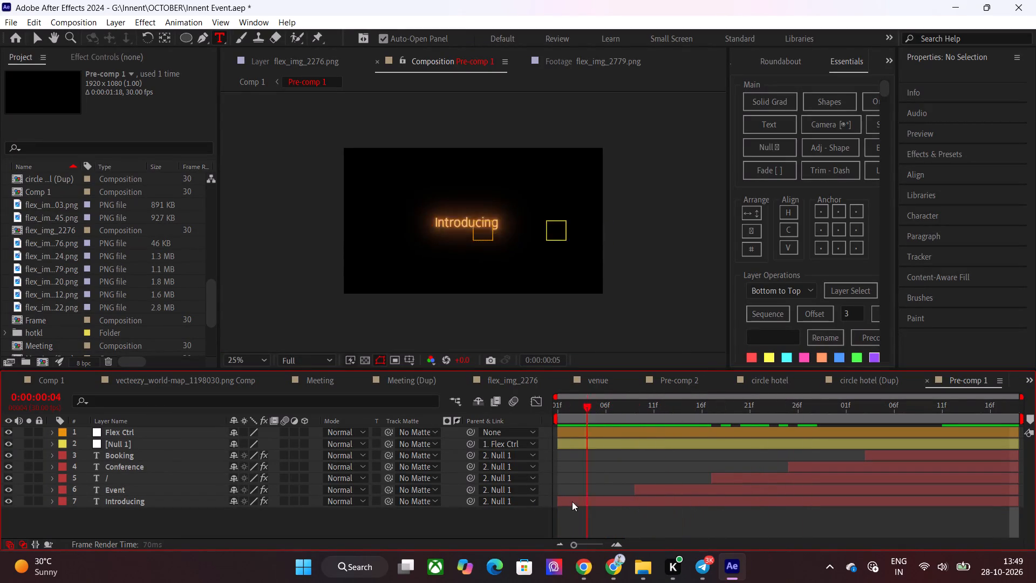
{"action": "left_click_drag", "start_coordinate": [572, 501], "coordinate": [612, 503]}
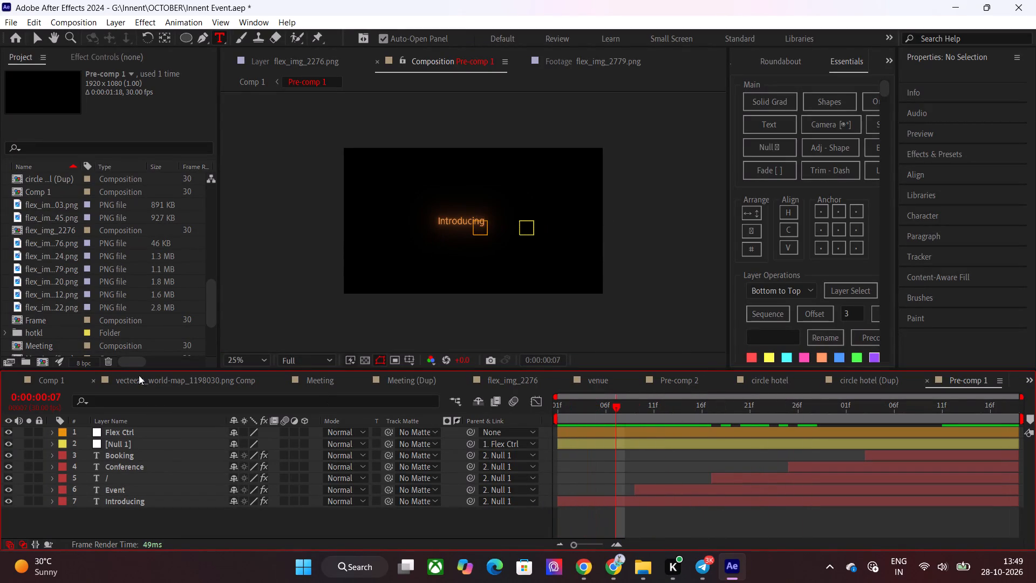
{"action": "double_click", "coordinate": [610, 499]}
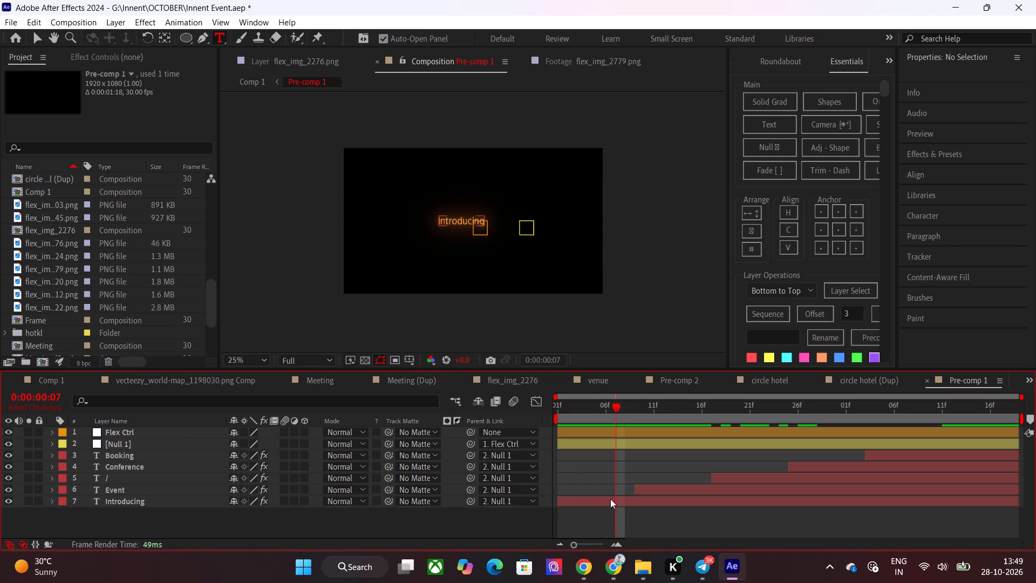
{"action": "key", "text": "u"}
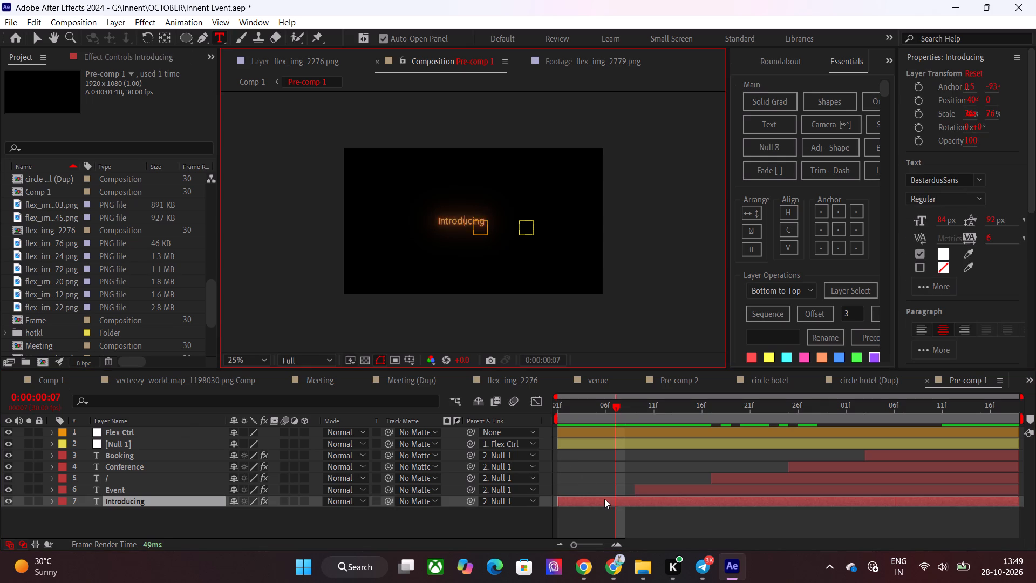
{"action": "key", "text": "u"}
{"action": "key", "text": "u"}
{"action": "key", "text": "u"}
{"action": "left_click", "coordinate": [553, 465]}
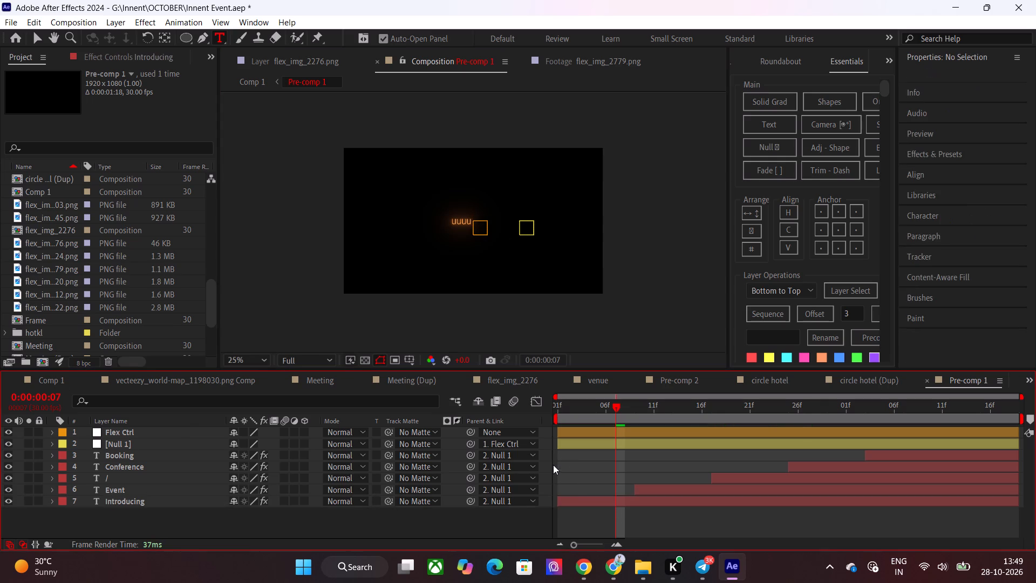
Reveal the Introducing layer's keyframes and copy its animated Fill, Deep Glow and Transform effects.
{"action": "left_click", "coordinate": [585, 498]}
{"action": "key", "text": "u"}
{"action": "scroll", "coordinate": [590, 486], "scroll_direction": "down", "scroll_amount": 1}
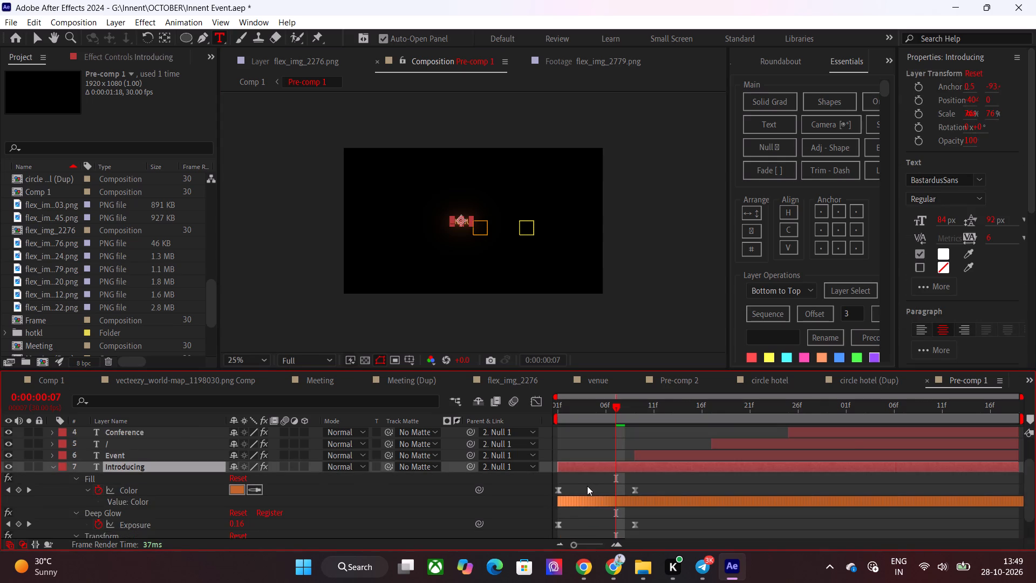
{"action": "scroll", "coordinate": [586, 486], "scroll_direction": "down", "scroll_amount": 1}
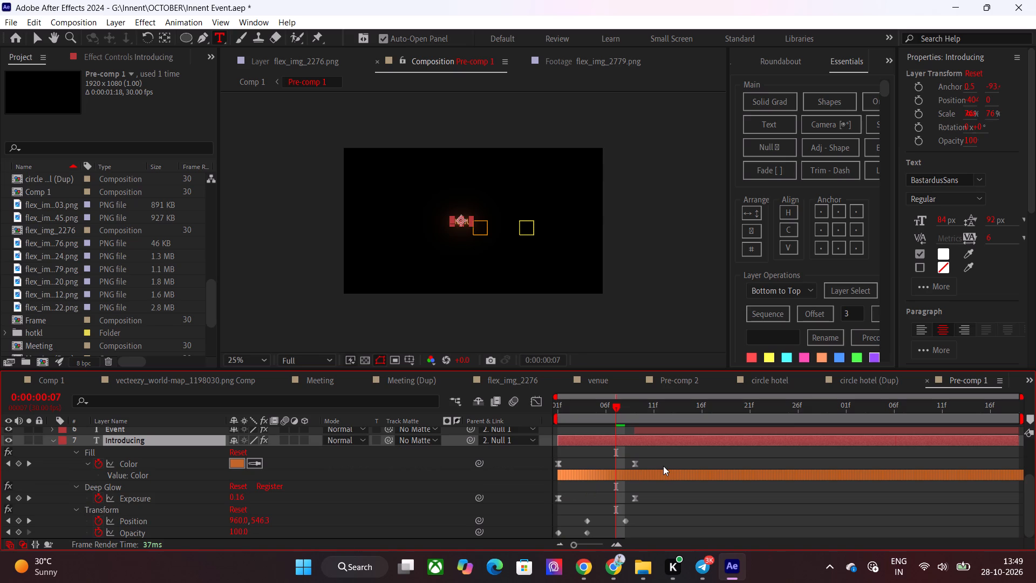
{"action": "scroll", "coordinate": [665, 458], "scroll_direction": "down", "scroll_amount": 1}
{"action": "left_click_drag", "start_coordinate": [665, 458], "coordinate": [492, 536]}
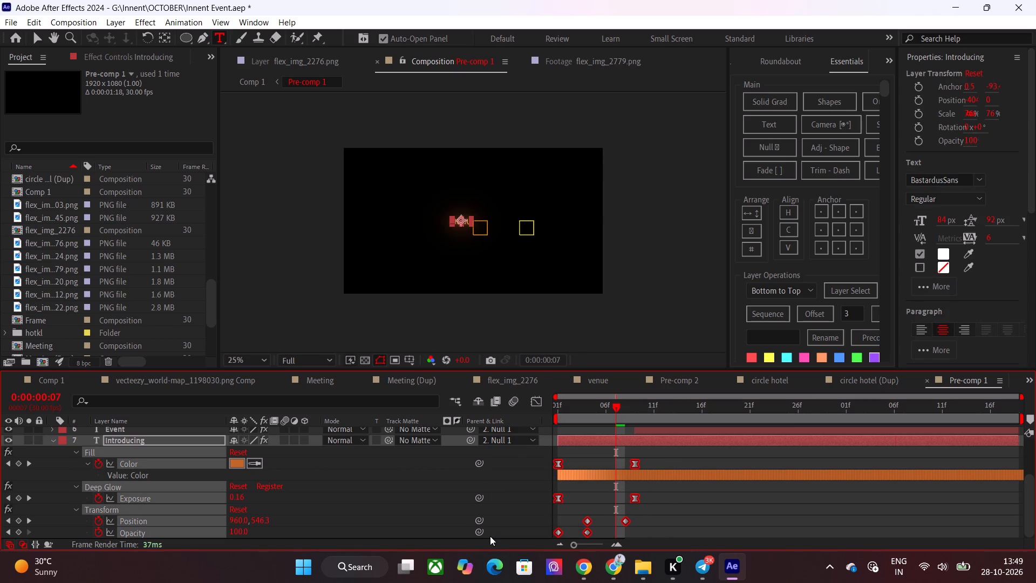
{"action": "key", "text": "ctrl+c"}
{"action": "key", "text": "ctrl+c"}
{"action": "left_click", "coordinate": [91, 63]}
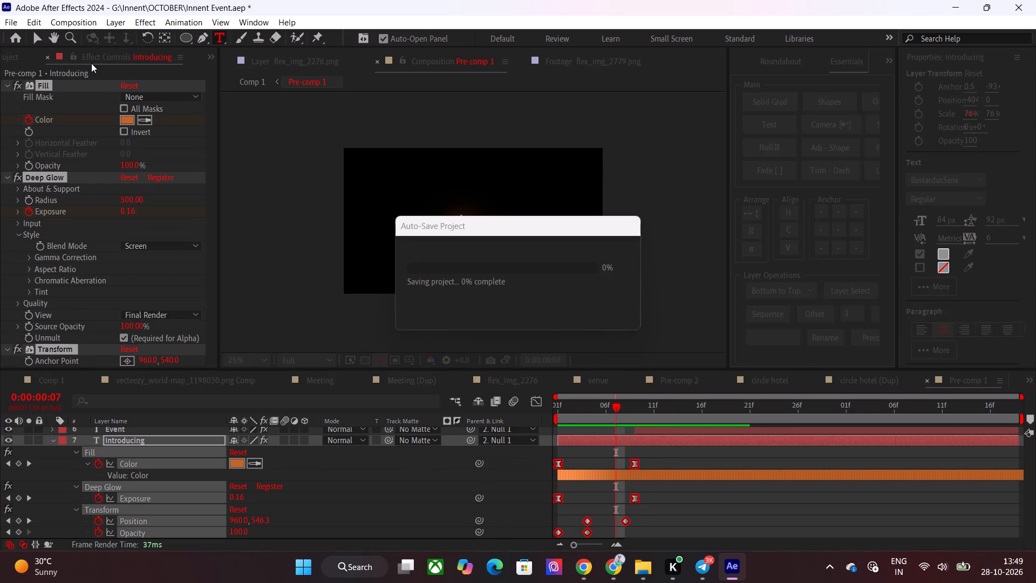
{"action": "key", "text": "ctrl+c"}
{"action": "key", "text": "ctrl+c"}
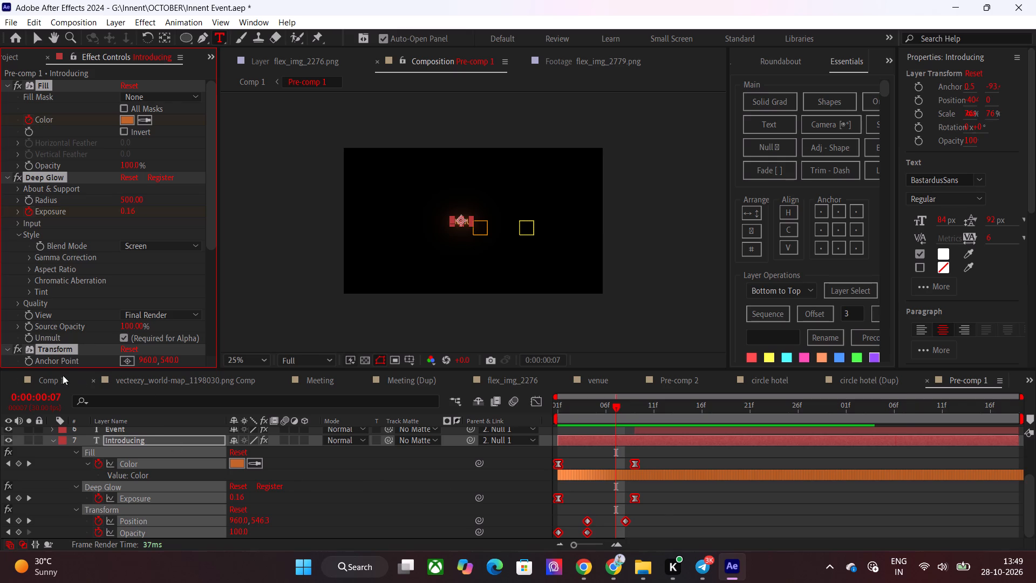
Paste the copied effects onto the "We'll" layer in Comp 1 at 0:00:12:24 and check its keyframed animation.
{"action": "left_click", "coordinate": [55, 376]}
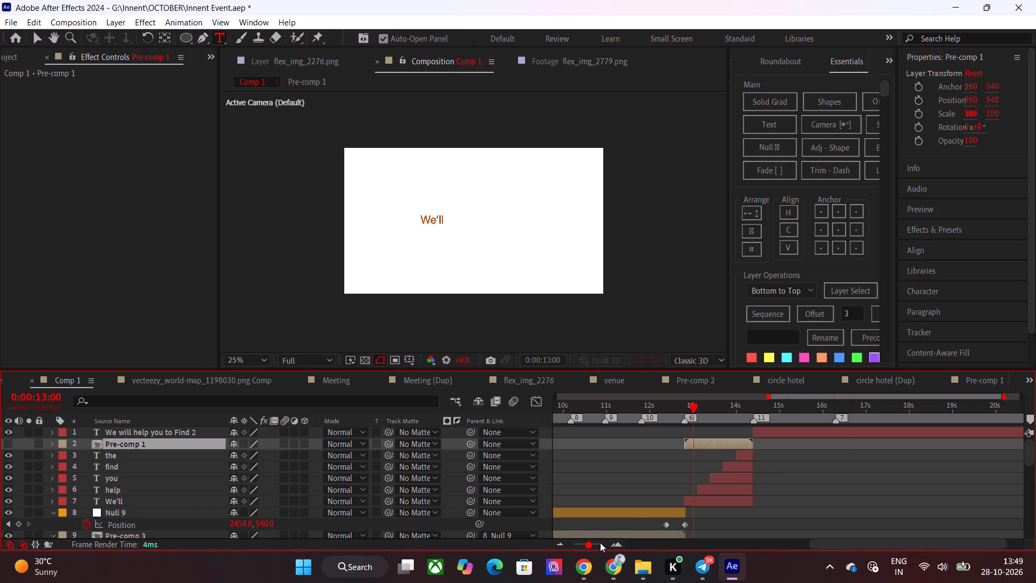
{"action": "left_click", "coordinate": [600, 543]}
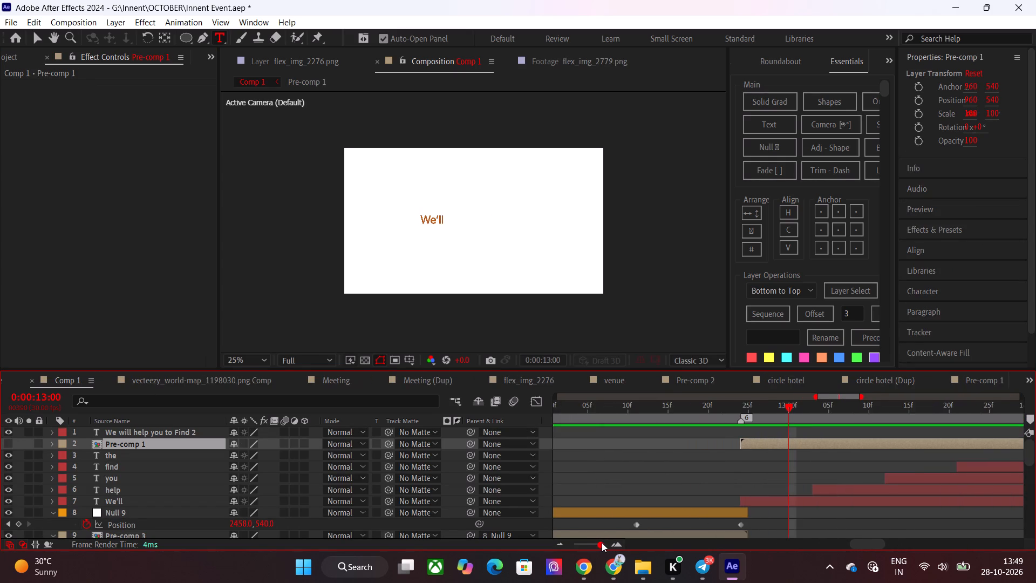
{"action": "left_click_drag", "start_coordinate": [775, 412], "coordinate": [730, 429]}
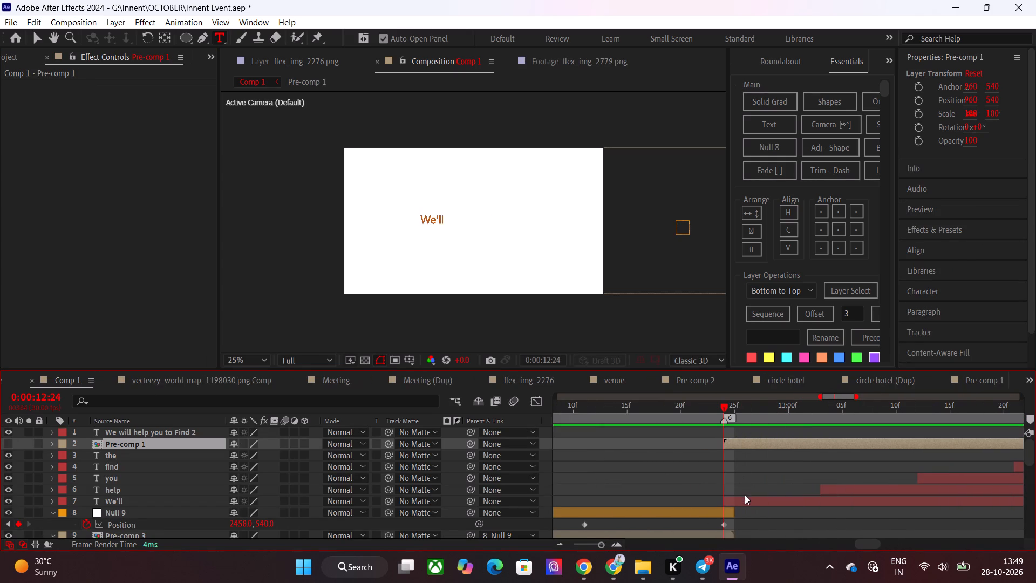
{"action": "left_click", "coordinate": [745, 495]}
{"action": "left_click", "coordinate": [741, 505]}
{"action": "key", "text": "ctrl+v"}
{"action": "key", "text": "u"}
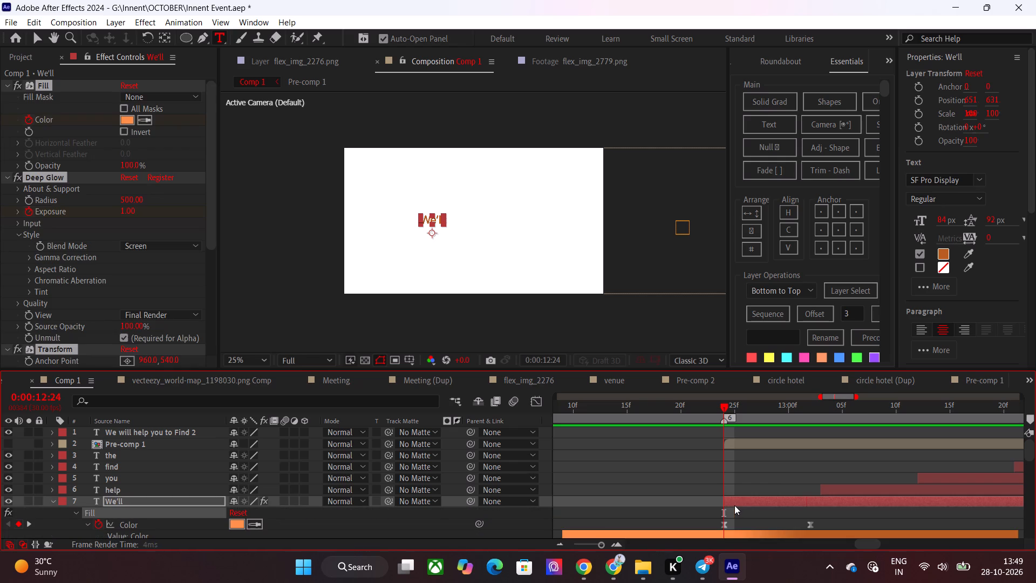
{"action": "scroll", "coordinate": [759, 465], "scroll_direction": "down", "scroll_amount": 1}
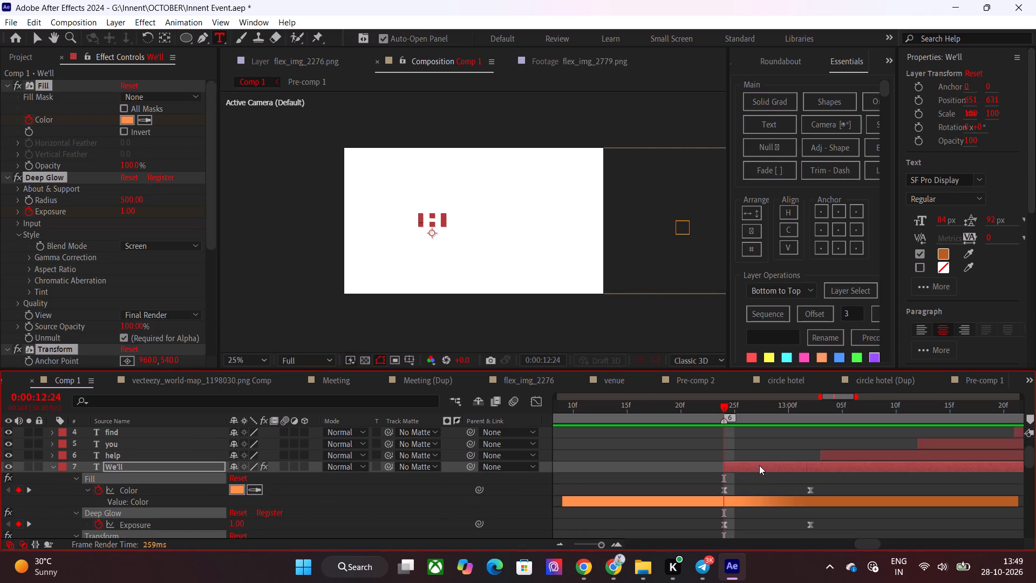
{"action": "scroll", "coordinate": [759, 465], "scroll_direction": "down", "scroll_amount": 1}
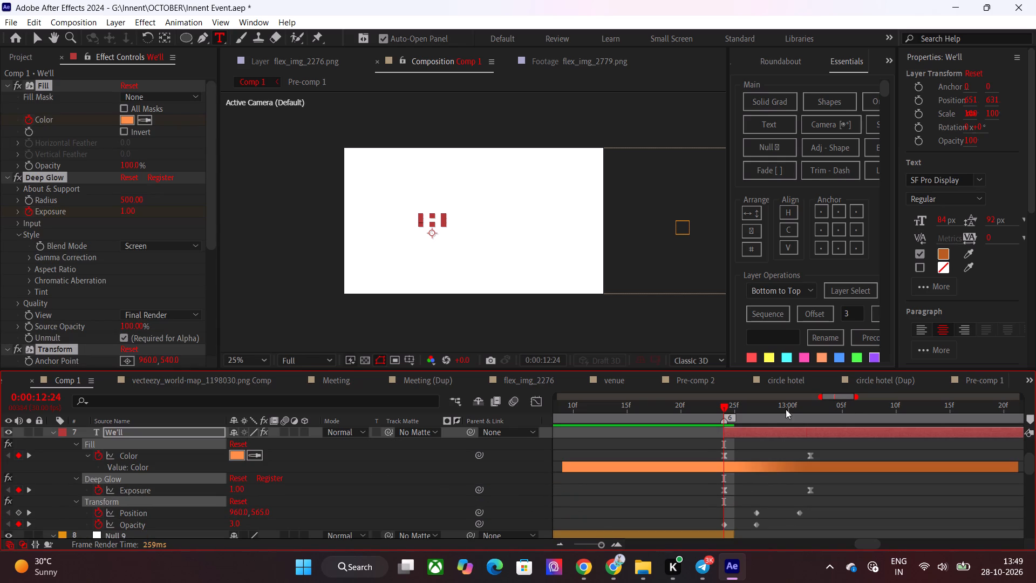
{"action": "left_click_drag", "start_coordinate": [774, 409], "coordinate": [756, 433]}
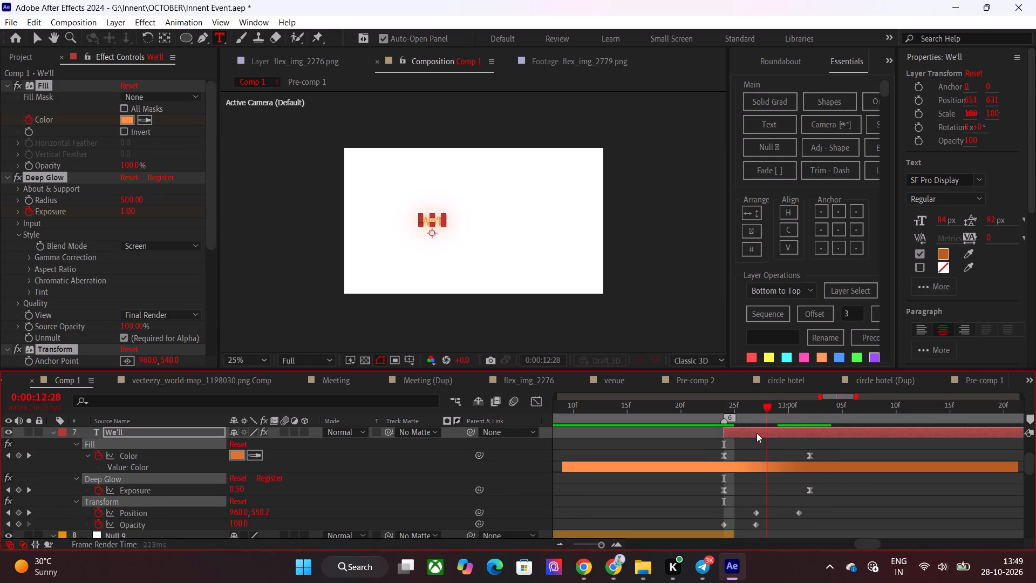
{"action": "left_click_drag", "start_coordinate": [756, 433], "coordinate": [821, 457]}
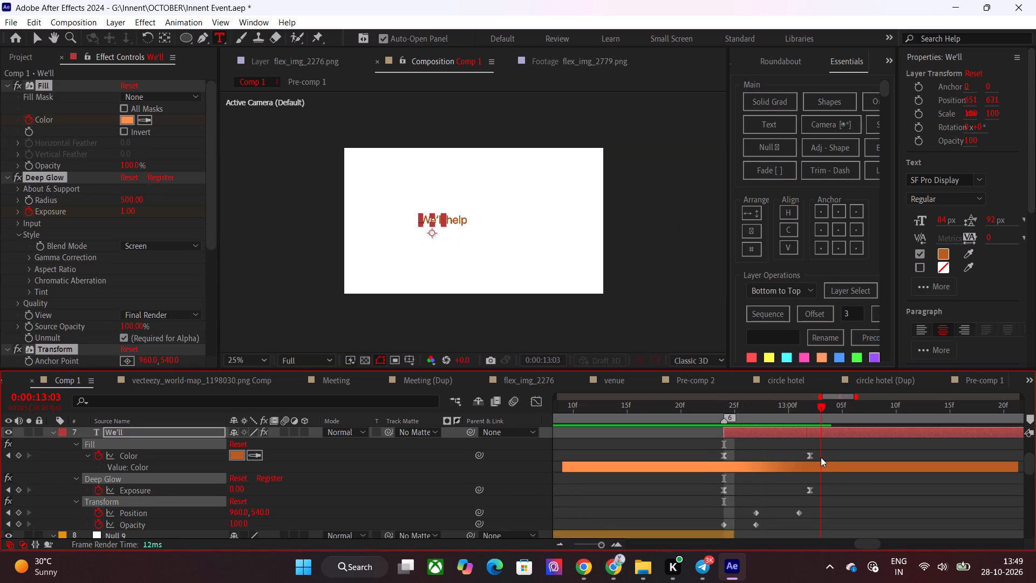
{"action": "left_click_drag", "start_coordinate": [821, 457], "coordinate": [808, 462]}
Paste the copied Fill, Deep Glow and Transform effects onto the "help" layer at 0:00:13:03 and the "you" layer at its start, revealing their keyframes.
{"action": "scroll", "coordinate": [820, 483], "scroll_direction": "up", "scroll_amount": 1}
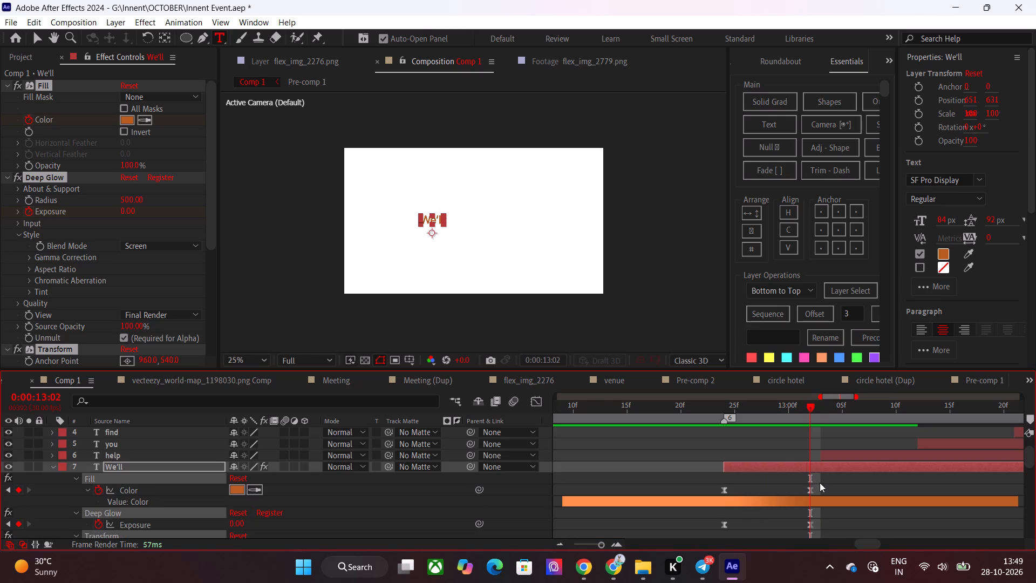
{"action": "left_click", "coordinate": [829, 457]}
{"action": "left_click", "coordinate": [816, 415]}
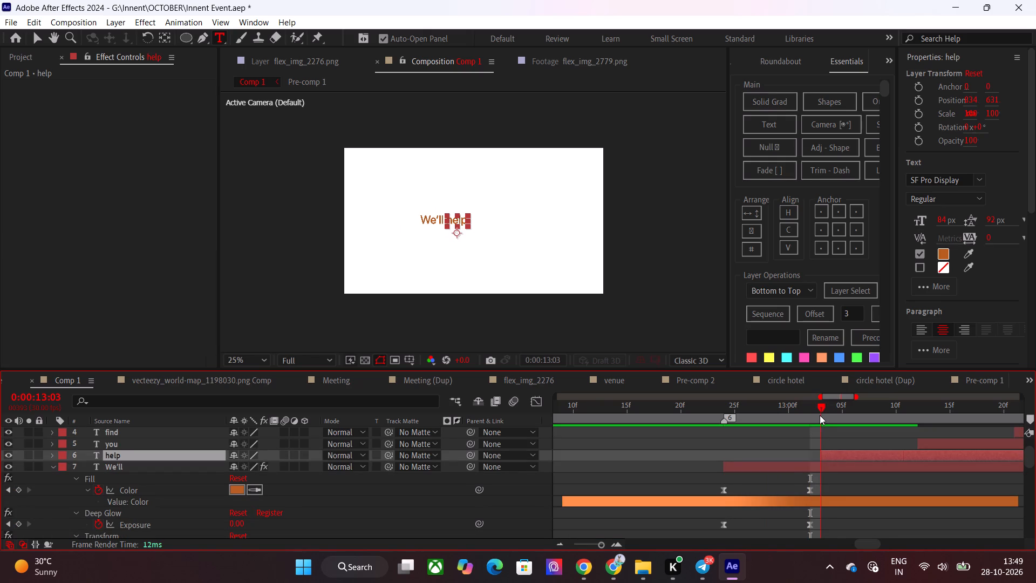
{"action": "key", "text": "ctrl+v"}
{"action": "key", "text": "u"}
{"action": "left_click_drag", "start_coordinate": [833, 415], "coordinate": [920, 441]}
{"action": "left_click", "coordinate": [920, 441]}
{"action": "key", "text": "ctrl+v"}
{"action": "key", "text": "u"}
Paste the same animated effects onto the "find" layer at 0:00:13:21 and the "the" layer at 0:00:14:00.
{"action": "left_click_drag", "start_coordinate": [922, 420], "coordinate": [874, 448]}
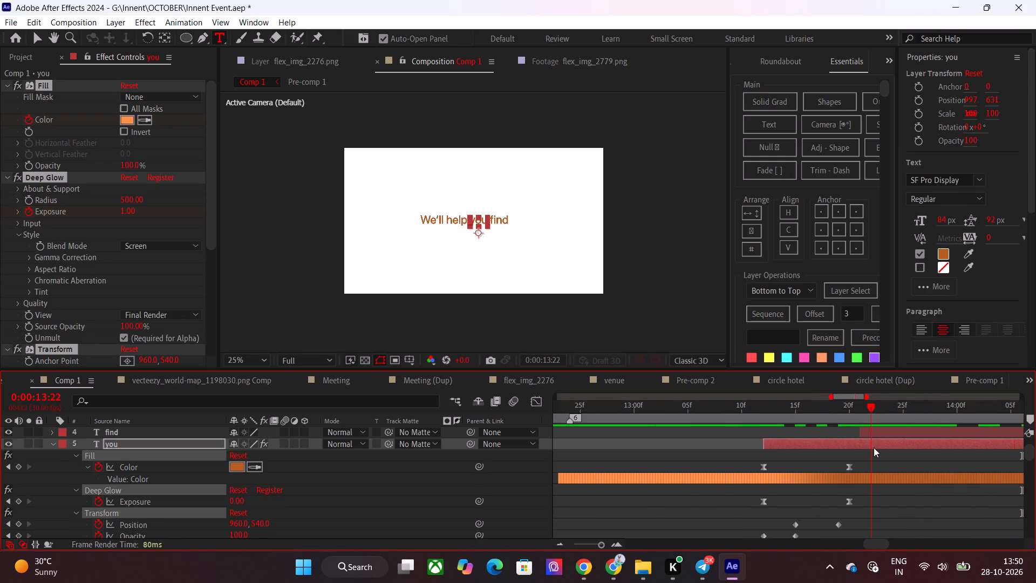
{"action": "left_click_drag", "start_coordinate": [874, 448], "coordinate": [867, 450]}
{"action": "left_click", "coordinate": [873, 437]}
{"action": "key", "text": "ctrl+v"}
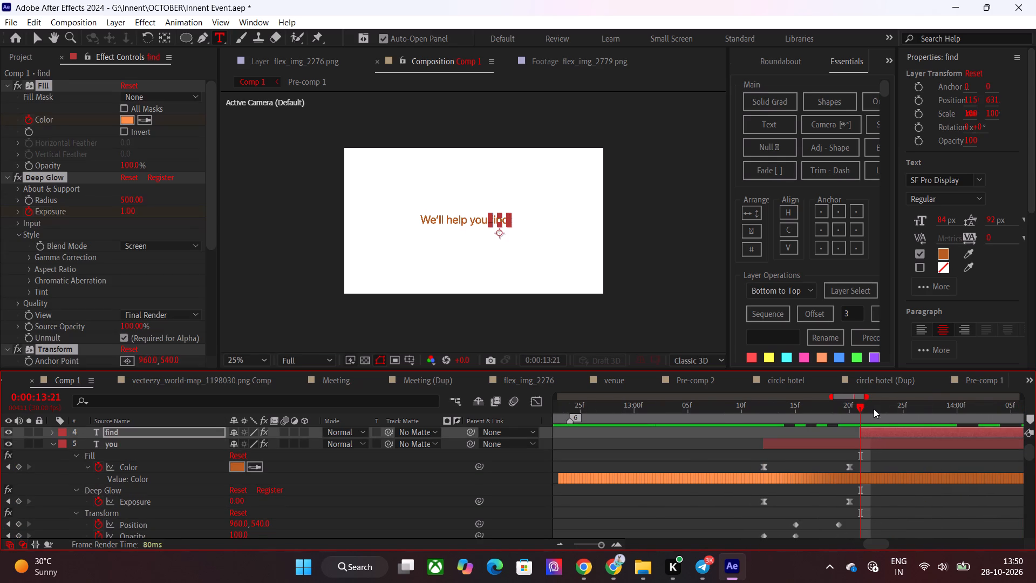
{"action": "left_click_drag", "start_coordinate": [873, 409], "coordinate": [961, 431]}
{"action": "scroll", "coordinate": [971, 471], "scroll_direction": "up", "scroll_amount": 1}
{"action": "left_click", "coordinate": [960, 449]}
{"action": "left_click", "coordinate": [963, 460]}
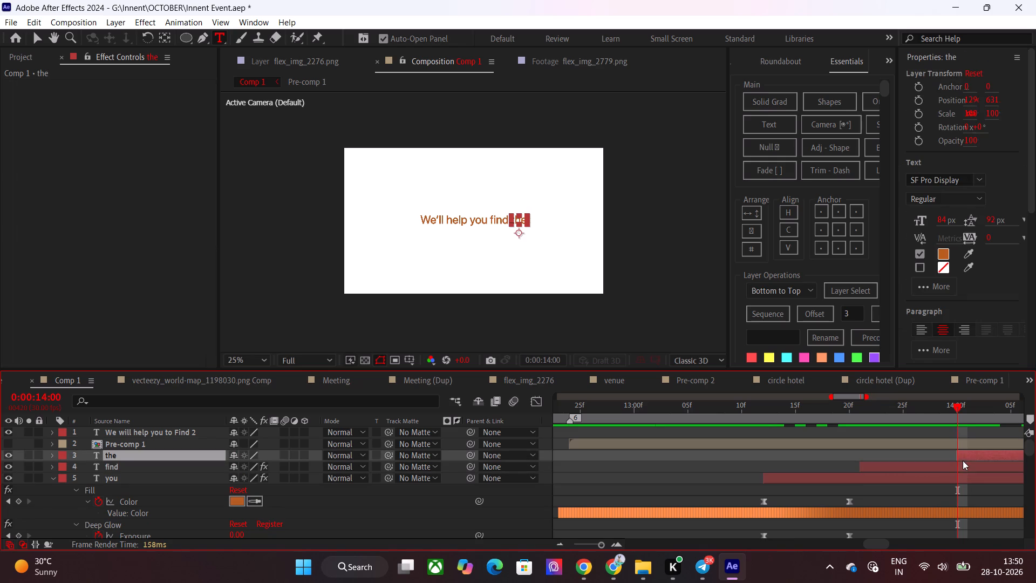
{"action": "key", "text": "ctrl+v"}
{"action": "key", "text": "u"}
Scrub past the word "the" and play Comp 1 from about 0:00:10:22 to review the word-by-word animation.
{"action": "left_click_drag", "start_coordinate": [962, 416], "coordinate": [1029, 416]}
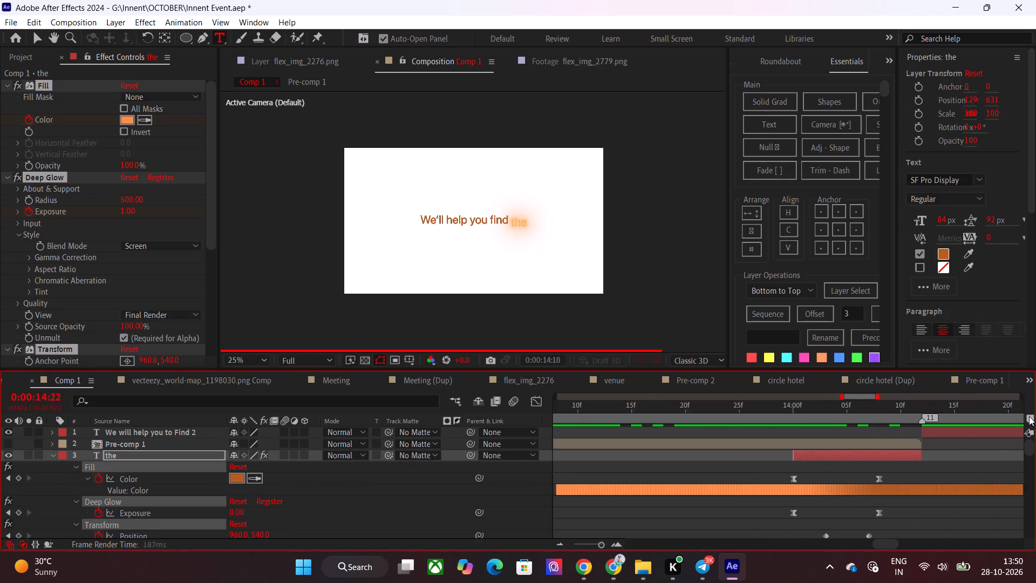
{"action": "left_click_drag", "start_coordinate": [1029, 416], "coordinate": [821, 457]}
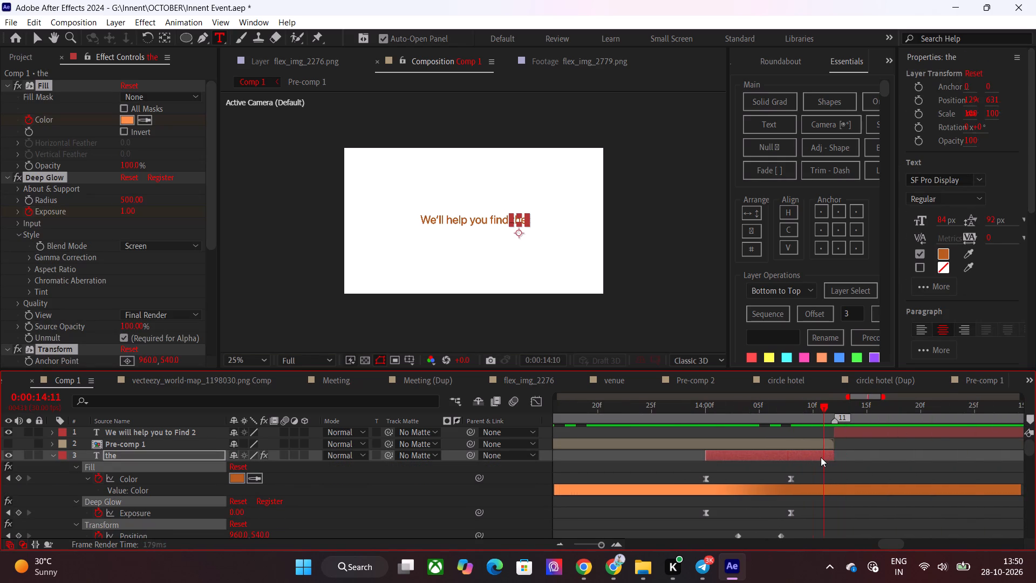
{"action": "left_click_drag", "start_coordinate": [821, 457], "coordinate": [696, 470]}
{"action": "left_click", "coordinate": [590, 544]}
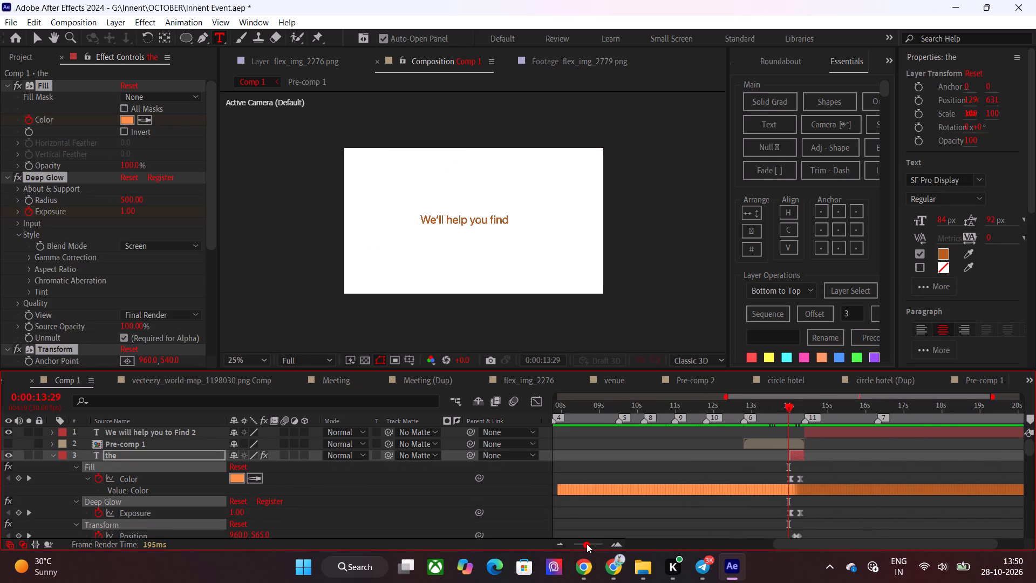
{"action": "left_click_drag", "start_coordinate": [679, 413], "coordinate": [665, 414]}
{"action": "key", "text": "space"}
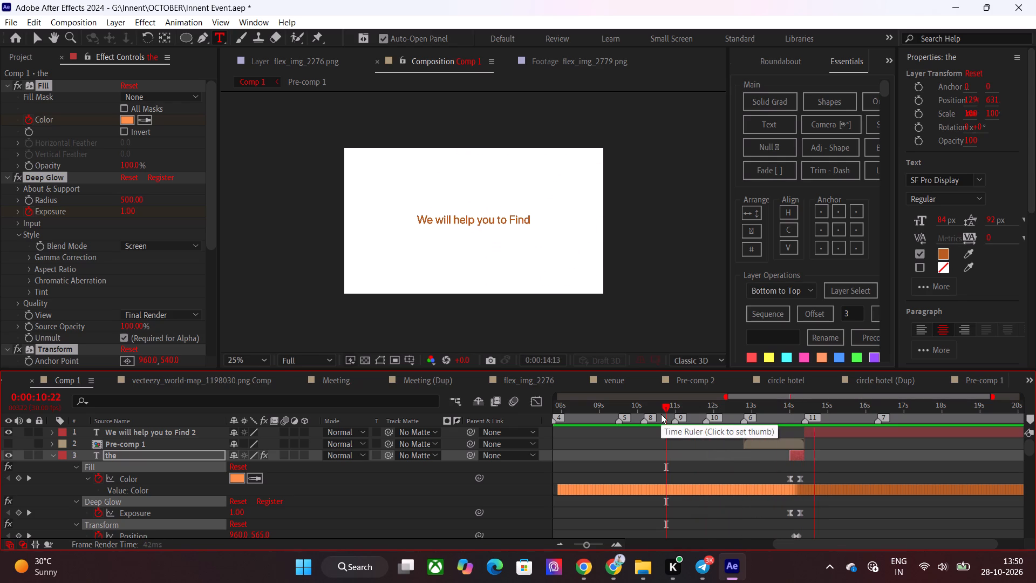
{"action": "left_click_drag", "start_coordinate": [786, 413], "coordinate": [808, 413]}
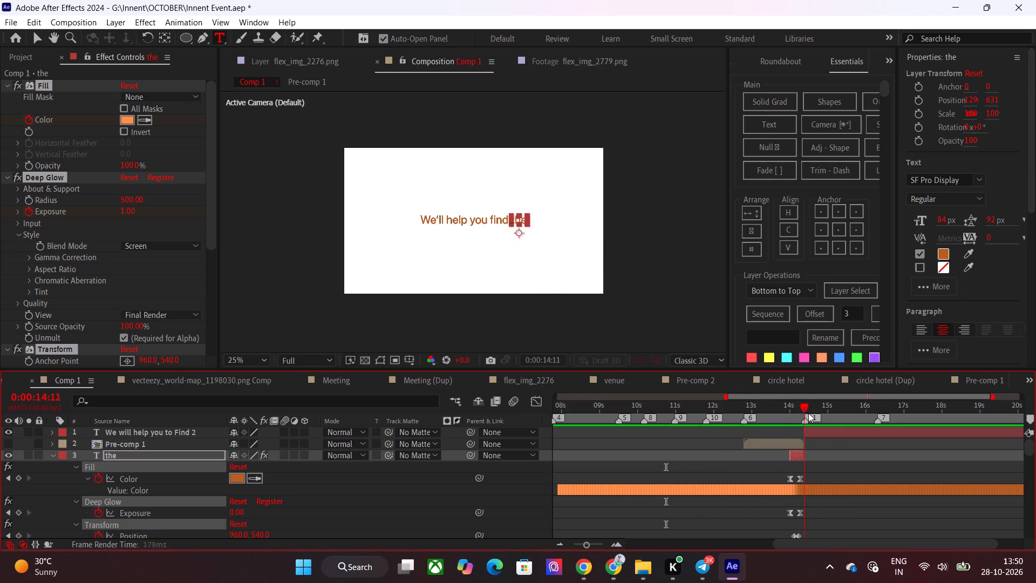
{"action": "left_click_drag", "start_coordinate": [808, 413], "coordinate": [809, 413]}
{"action": "left_click", "coordinate": [816, 430]}
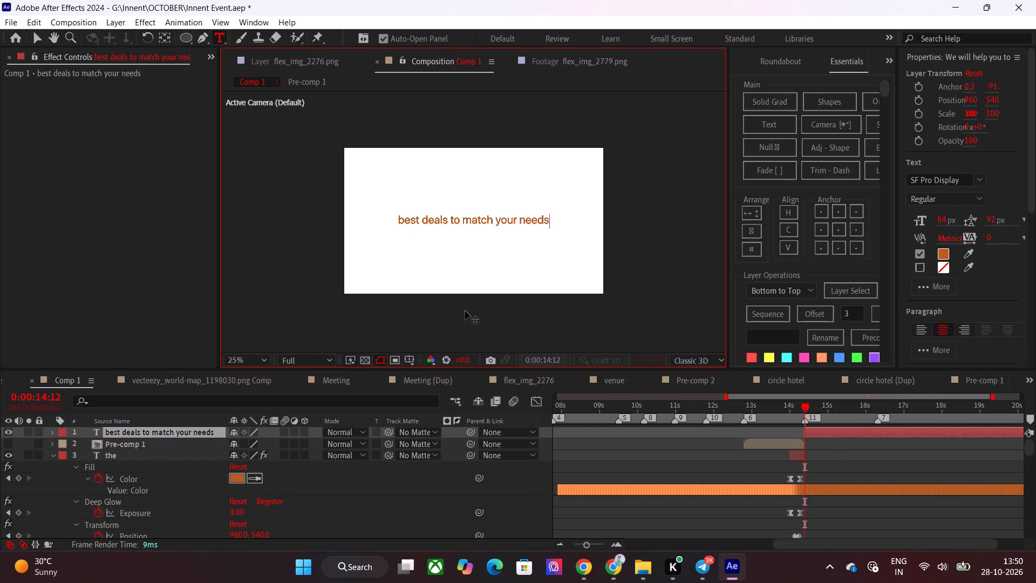
Capitalise the first two words so the text reads "Best Deals to match your needs".
{"action": "left_click_drag", "start_coordinate": [406, 224], "coordinate": [399, 223]}
{"action": "key", "text": "shift+b"}
{"action": "left_click", "coordinate": [426, 223]}
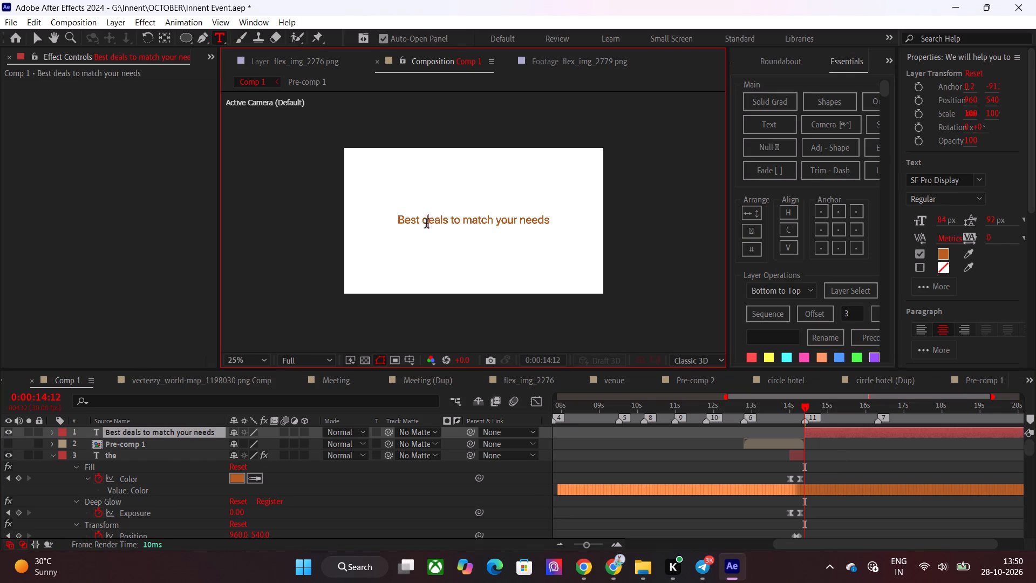
{"action": "key", "text": "BackSpace"}
{"action": "type", "text": "\\D"}
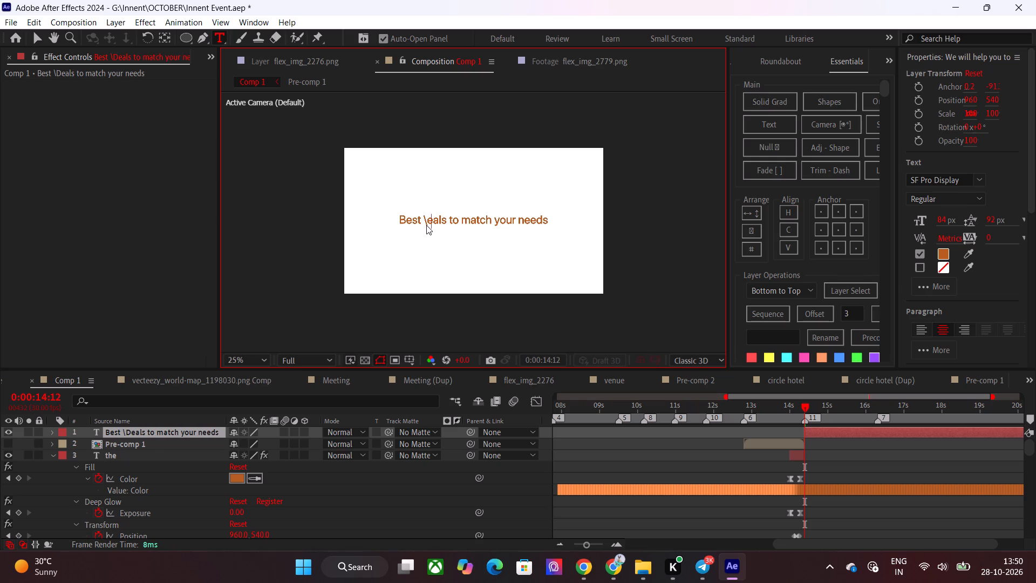
{"action": "key", "text": "BackSpace"}
{"action": "key", "text": "BackSpace"}
{"action": "key", "text": "shift+d"}
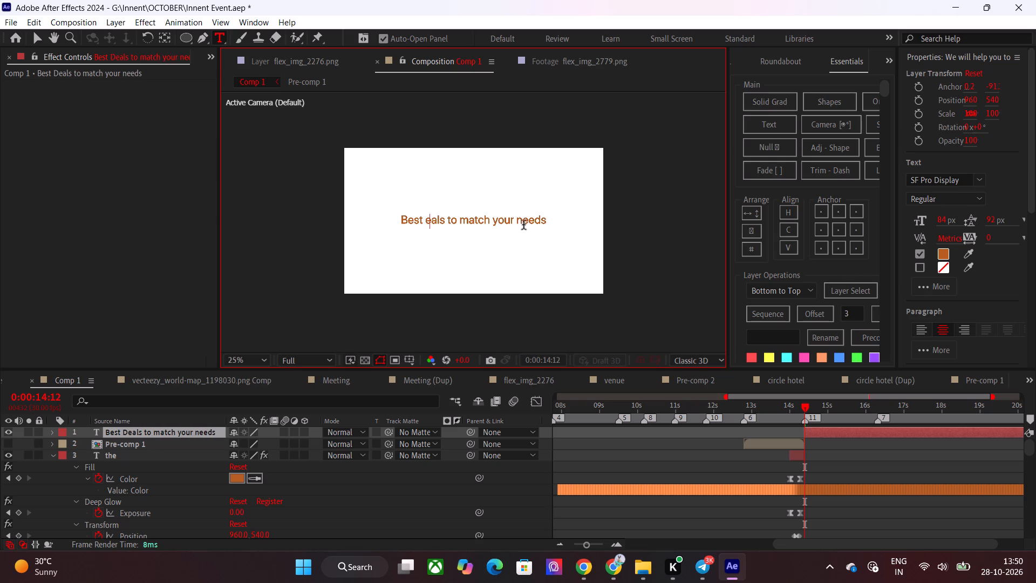
{"action": "left_click", "coordinate": [672, 448]}
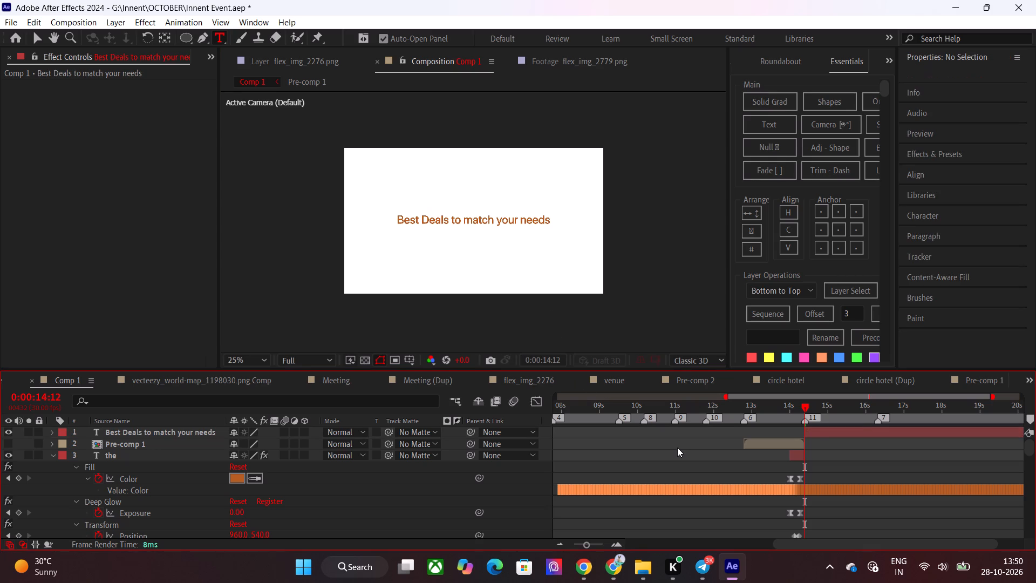
Trim the end of the "Best Deals to match your needs" layer to 0:00:16:09.
{"action": "left_click_drag", "start_coordinate": [859, 419], "coordinate": [875, 419], "text": "shift"}
{"action": "left_click", "coordinate": [886, 430]}
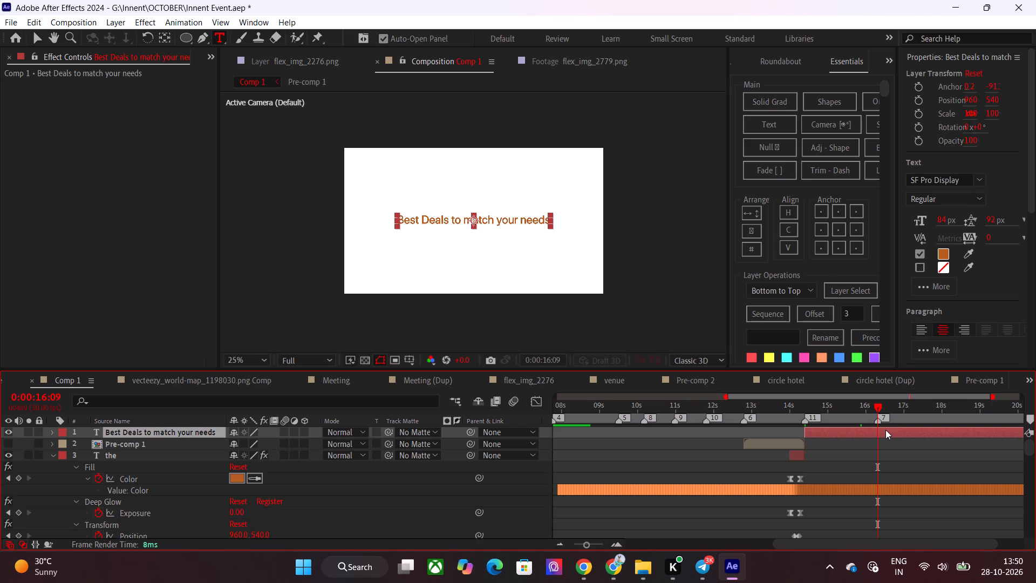
{"action": "key", "text": "alt+bracketright"}
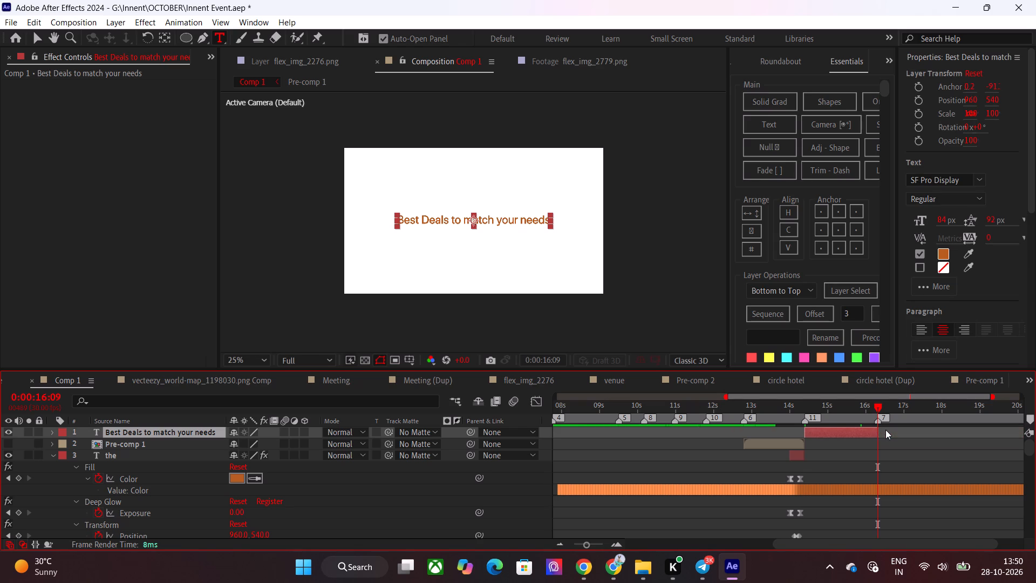
Play the text scenes from 0:00:12:25, and scrub back to the opening "Planning to Book an" and "Office Meeting" scenes to examine their animation.
{"action": "left_click_drag", "start_coordinate": [768, 416], "coordinate": [745, 418]}
{"action": "key", "text": "space"}
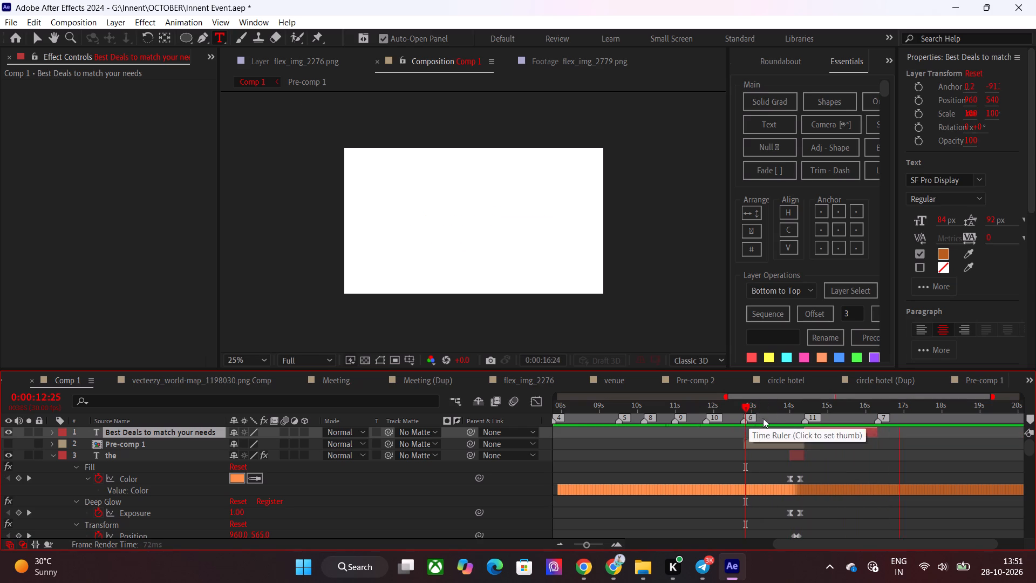
{"action": "left_click_drag", "start_coordinate": [836, 415], "coordinate": [806, 422]}
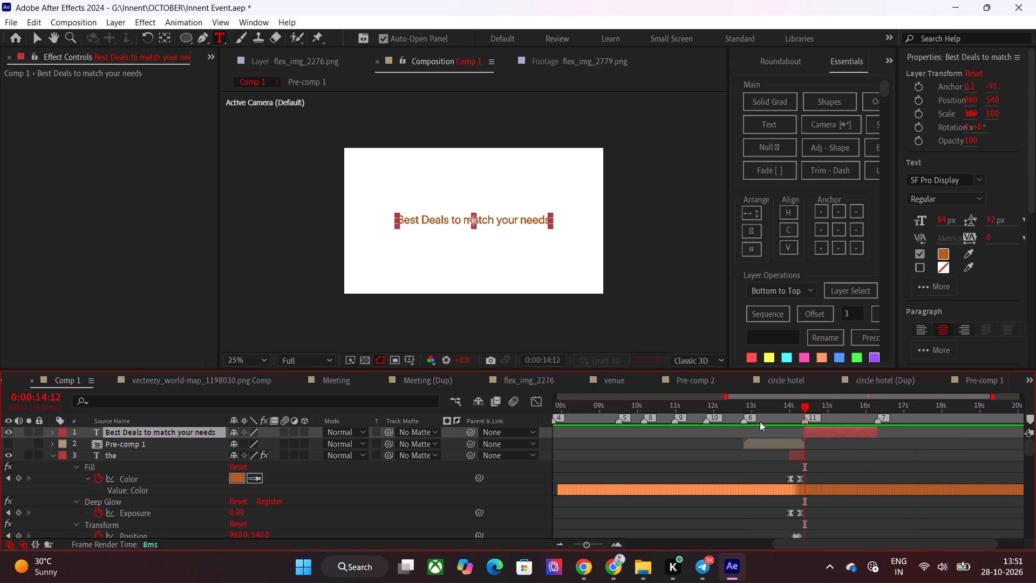
{"action": "left_click_drag", "start_coordinate": [780, 405], "coordinate": [526, 445]}
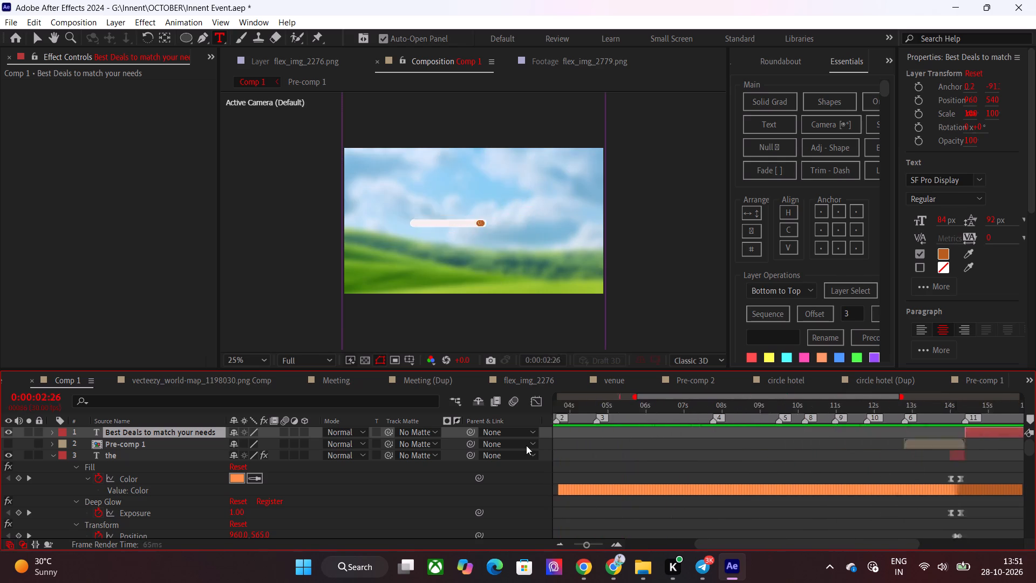
{"action": "left_click_drag", "start_coordinate": [526, 445], "coordinate": [577, 462]}
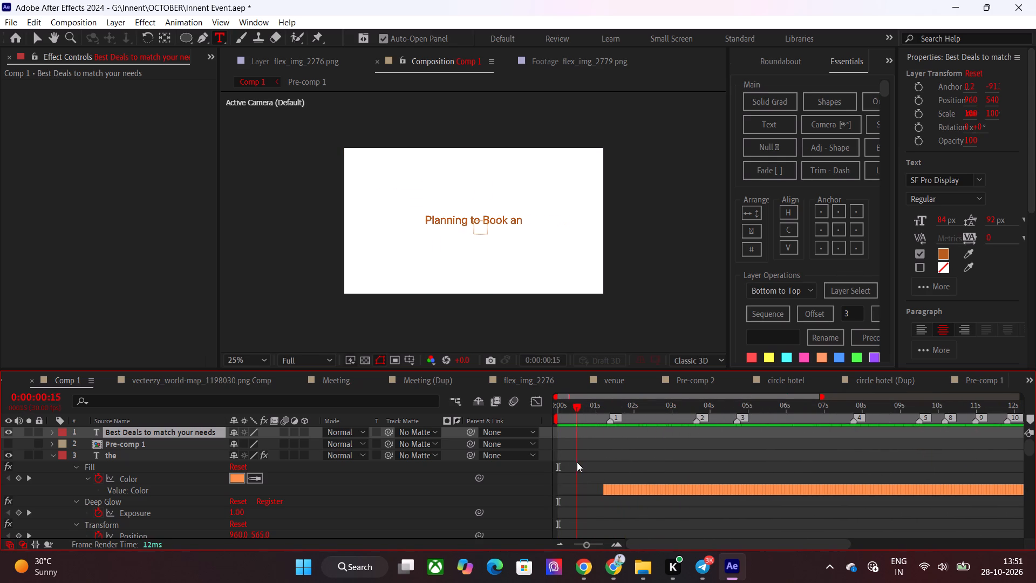
{"action": "left_click_drag", "start_coordinate": [577, 462], "coordinate": [592, 467]}
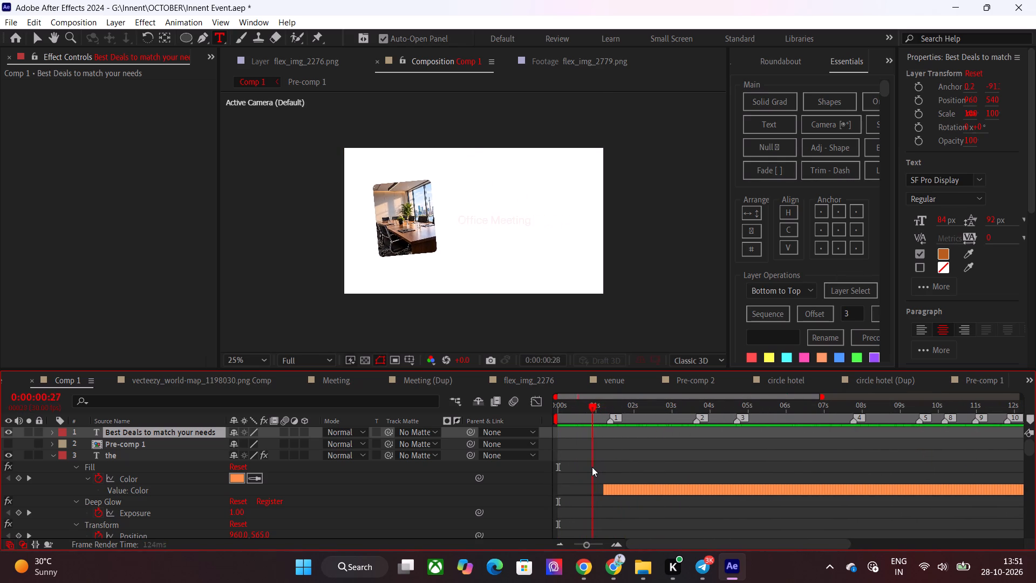
{"action": "left_click_drag", "start_coordinate": [592, 467], "coordinate": [598, 468]}
Collapse the revealed properties of all layers in Comp 1.
{"action": "scroll", "coordinate": [609, 472], "scroll_direction": "up", "scroll_amount": 3}
{"action": "scroll", "coordinate": [630, 478], "scroll_direction": "down", "scroll_amount": 3}
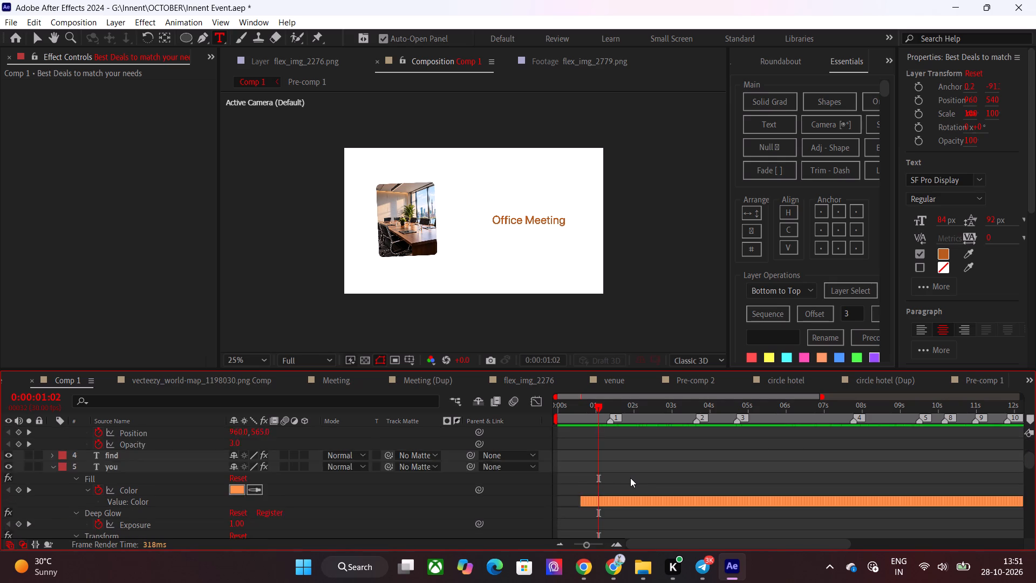
{"action": "scroll", "coordinate": [630, 478], "scroll_direction": "down", "scroll_amount": 5}
{"action": "key", "text": "ctrl+a"}
{"action": "key", "text": "u"}
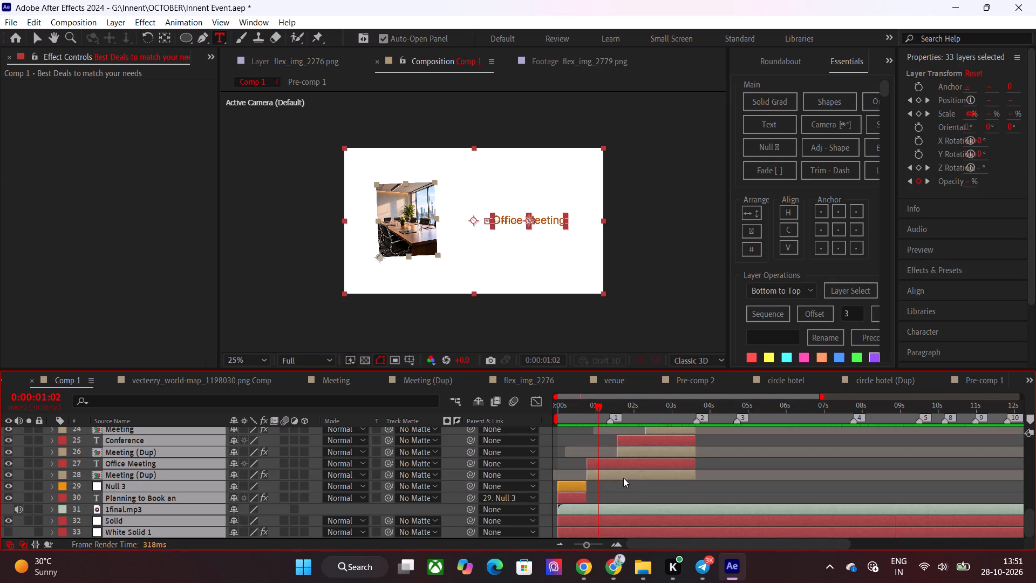
Reveal the Office Meeting layer's keyframes and scrub between 0:00:00:23 and 0:00:01:07 to examine its entrance animation.
{"action": "left_click", "coordinate": [649, 497]}
{"action": "left_click", "coordinate": [618, 465]}
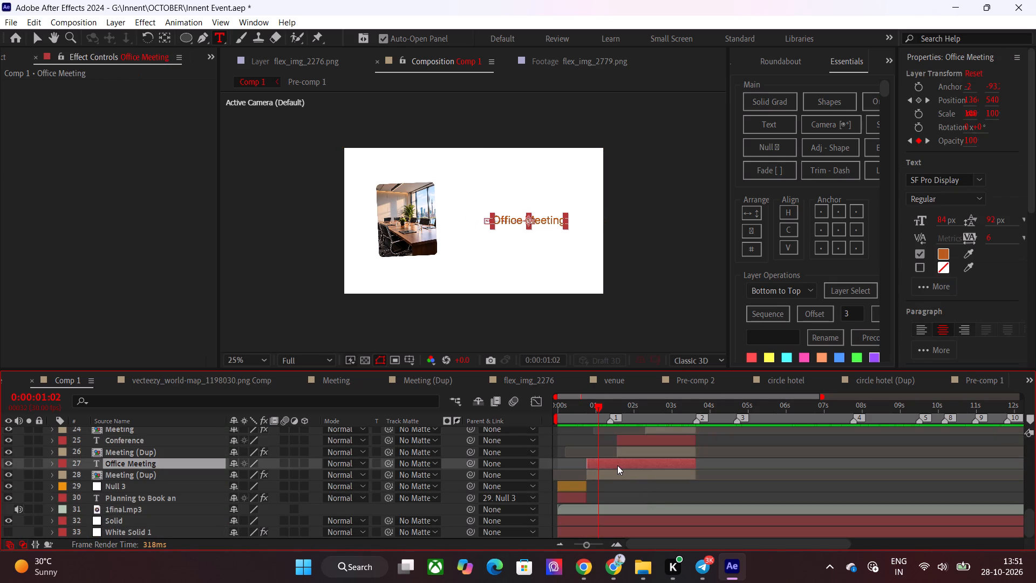
{"action": "left_click_drag", "start_coordinate": [597, 411], "coordinate": [593, 416]}
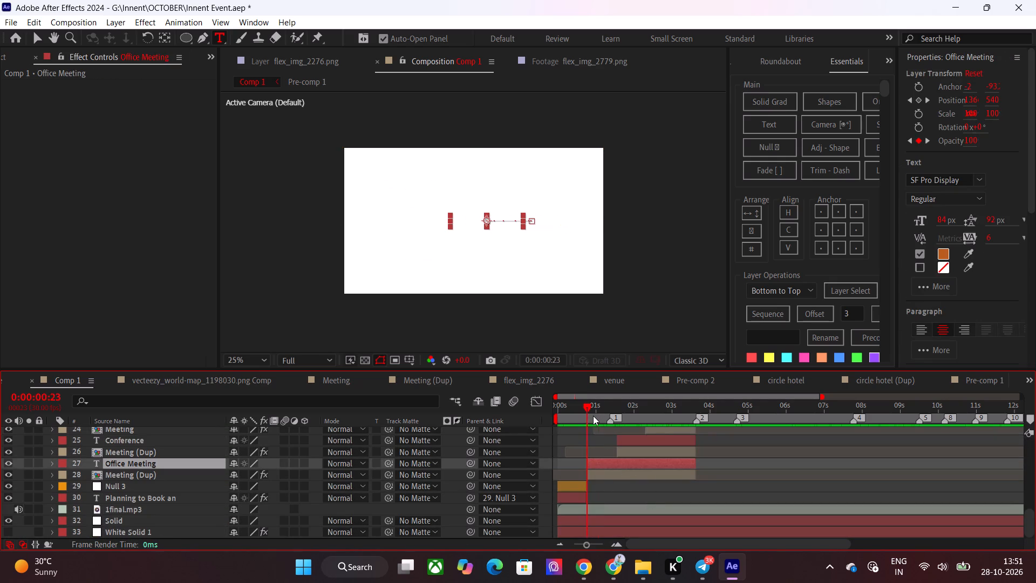
{"action": "left_click_drag", "start_coordinate": [593, 416], "coordinate": [589, 417]}
{"action": "key", "text": "ctrl+v"}
{"action": "key", "text": "u"}
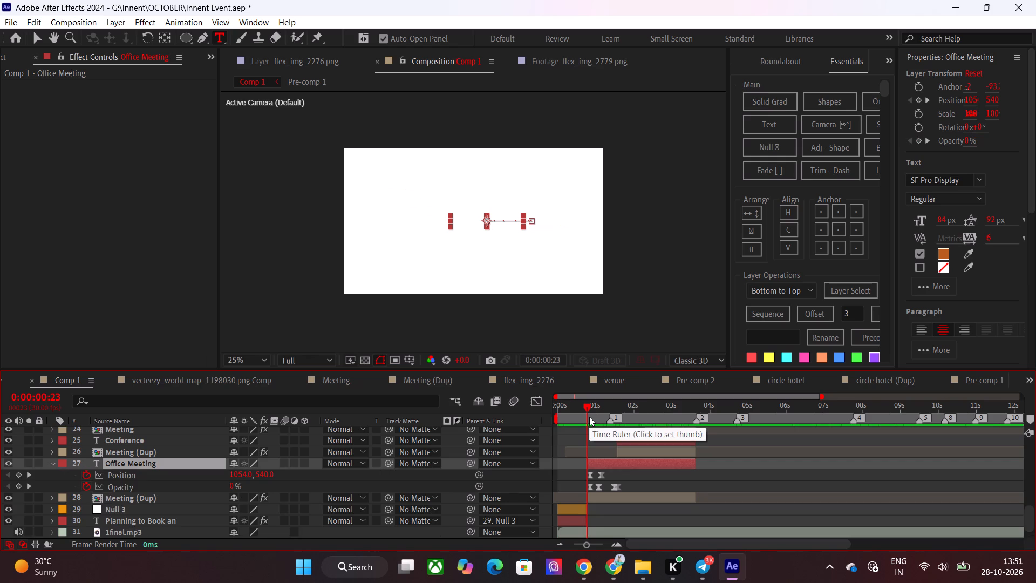
{"action": "left_click_drag", "start_coordinate": [585, 402], "coordinate": [601, 405]}
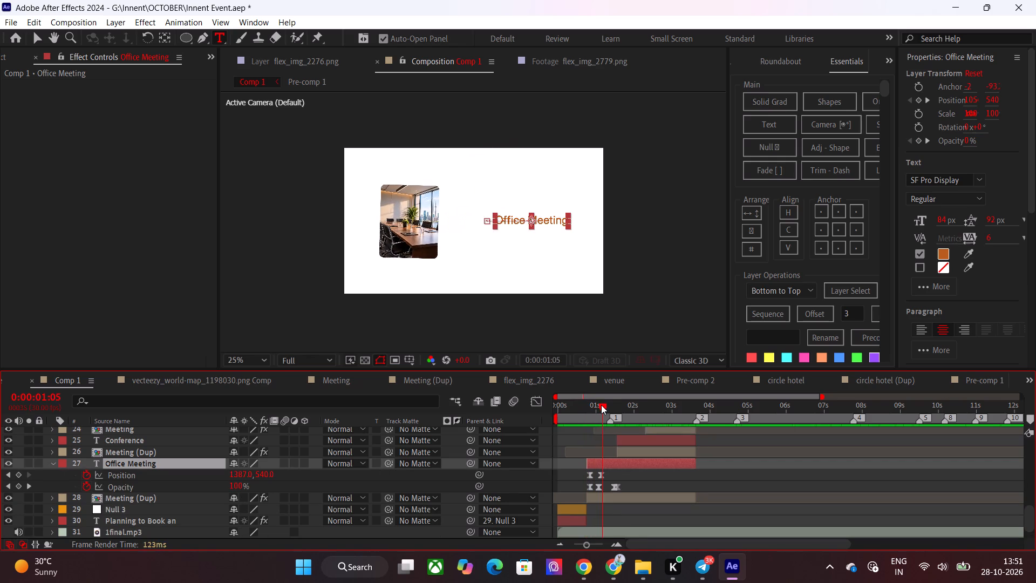
{"action": "left_click_drag", "start_coordinate": [601, 405], "coordinate": [596, 408]}
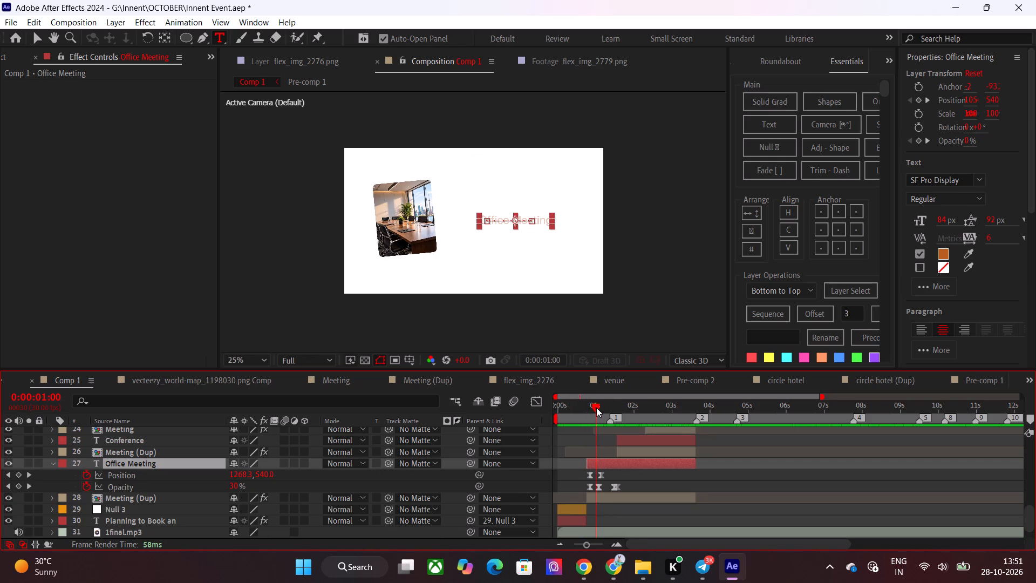
{"action": "left_click_drag", "start_coordinate": [596, 408], "coordinate": [605, 410]}
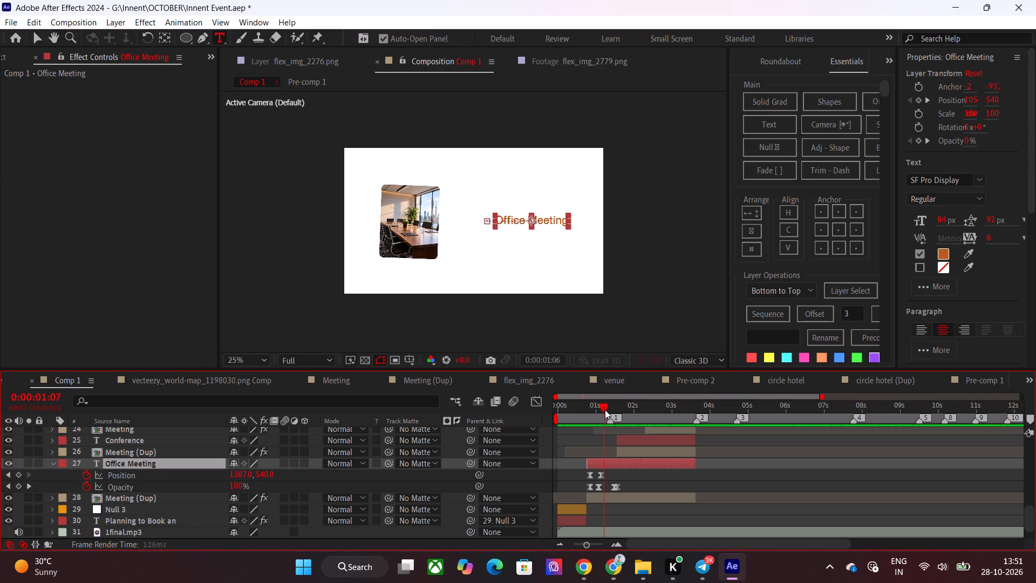
{"action": "left_click_drag", "start_coordinate": [605, 410], "coordinate": [603, 412]}
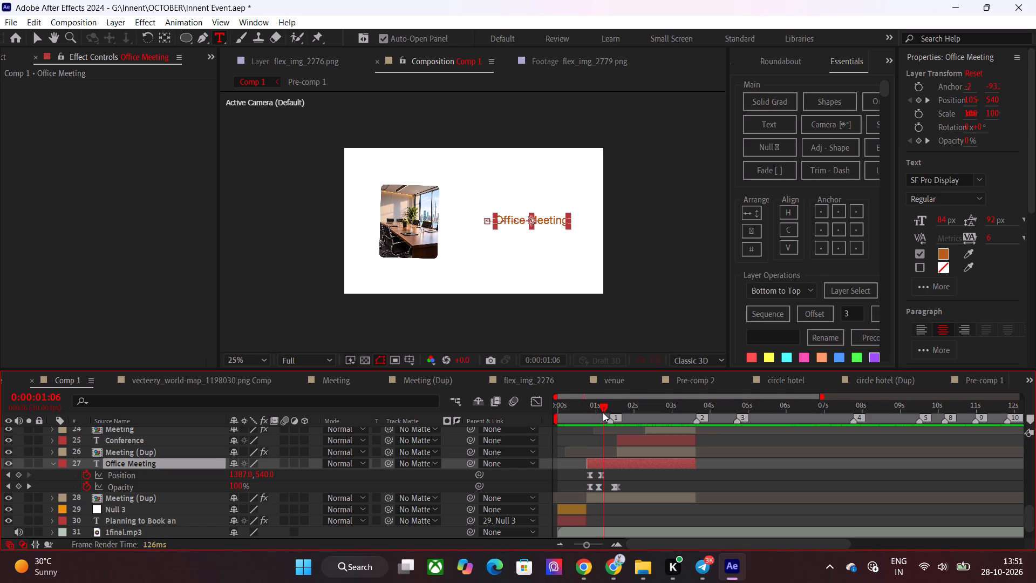
{"action": "left_click_drag", "start_coordinate": [603, 412], "coordinate": [605, 422]}
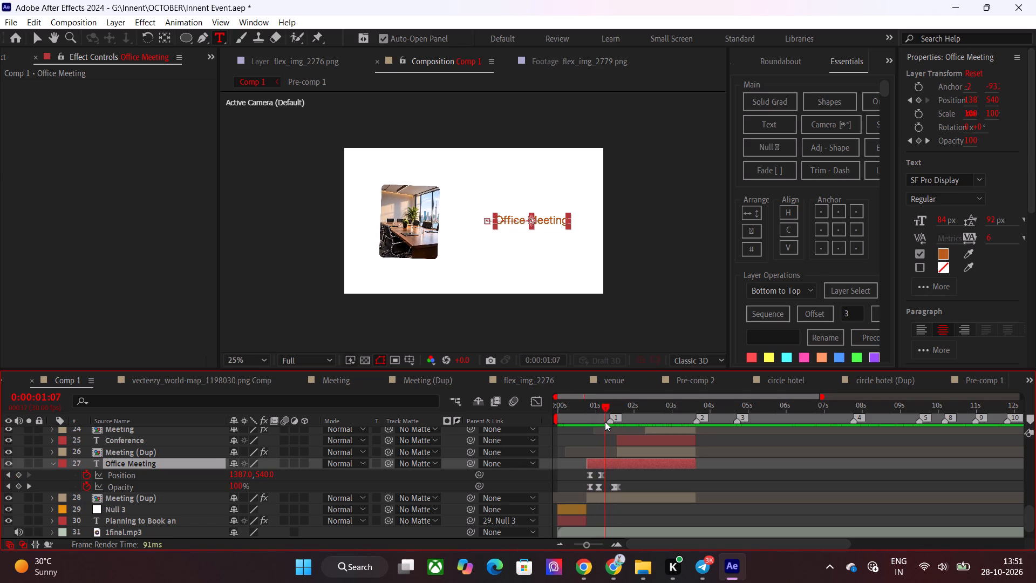
{"action": "key", "text": "u"}
{"action": "key", "text": "u"}
{"action": "scroll", "coordinate": [599, 454], "scroll_direction": "down", "scroll_amount": 2}
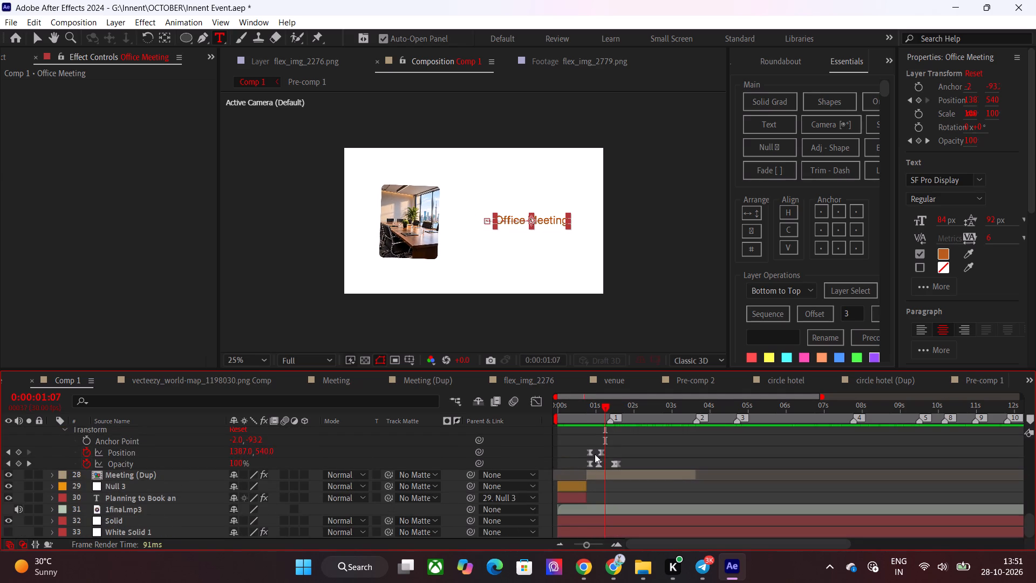
{"action": "scroll", "coordinate": [623, 444], "scroll_direction": "up", "scroll_amount": 2}
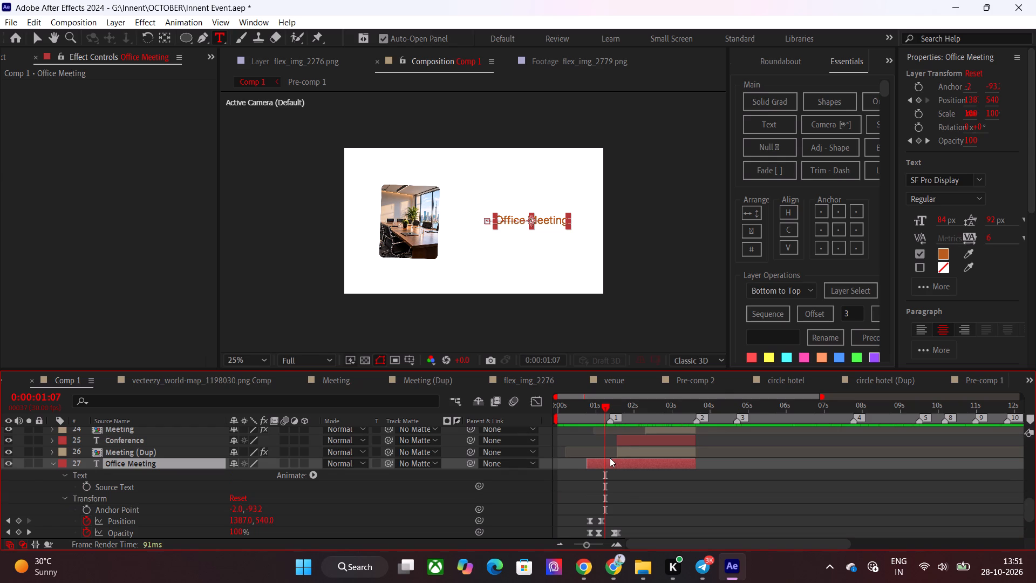
{"action": "scroll", "coordinate": [820, 467], "scroll_direction": "up", "scroll_amount": 1}
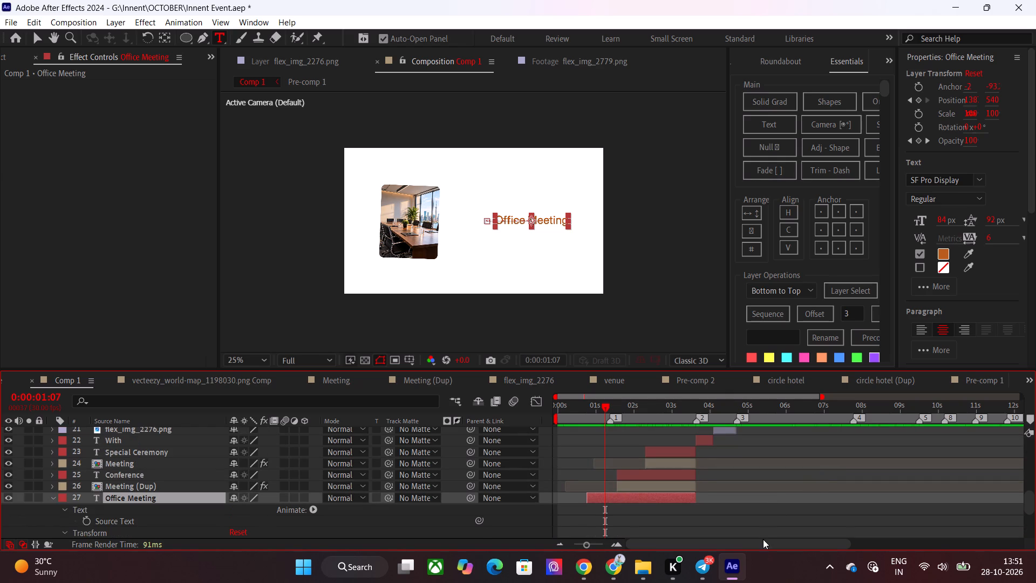
Copy the Fill Color and Deep Glow Exposure keyframes from the "We'll" text layer.
{"action": "left_click_drag", "start_coordinate": [762, 541], "coordinate": [904, 541]}
{"action": "scroll", "coordinate": [855, 505], "scroll_direction": "up", "scroll_amount": 6}
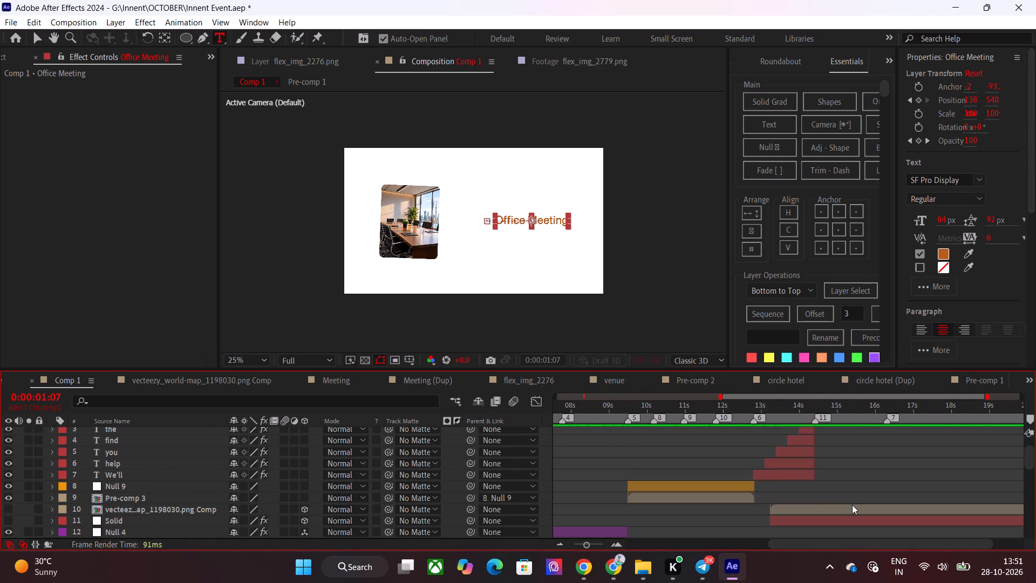
{"action": "left_click_drag", "start_coordinate": [775, 418], "coordinate": [761, 418]}
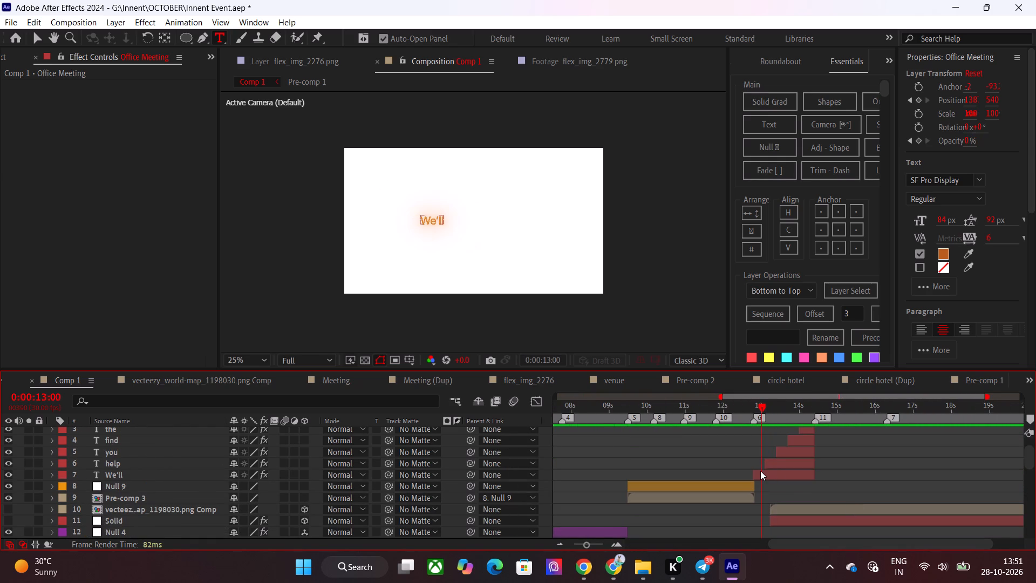
{"action": "left_click", "coordinate": [760, 471]}
{"action": "key", "text": "u"}
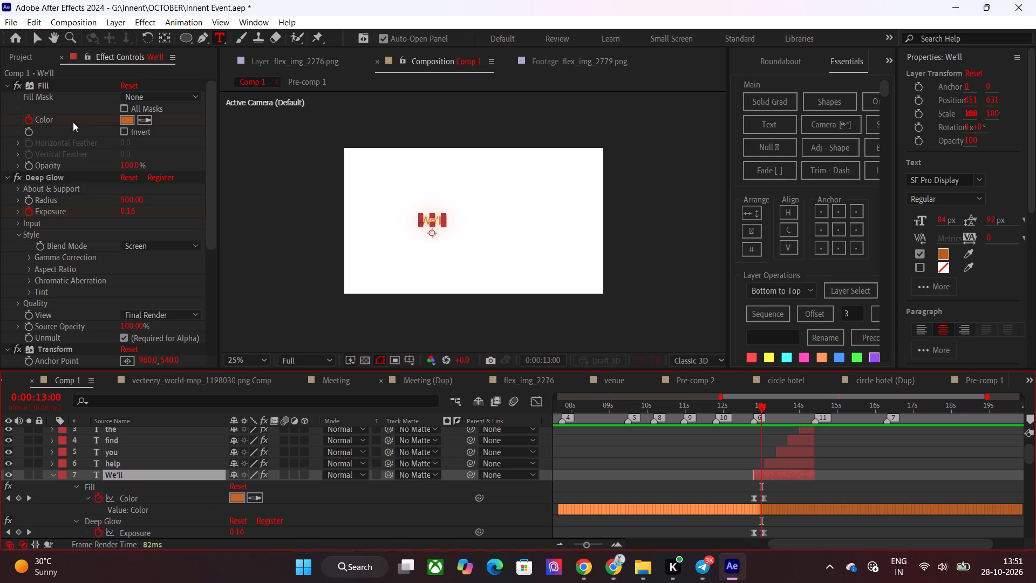
{"action": "left_click", "coordinate": [5, 84]}
{"action": "left_click", "coordinate": [2, 98]}
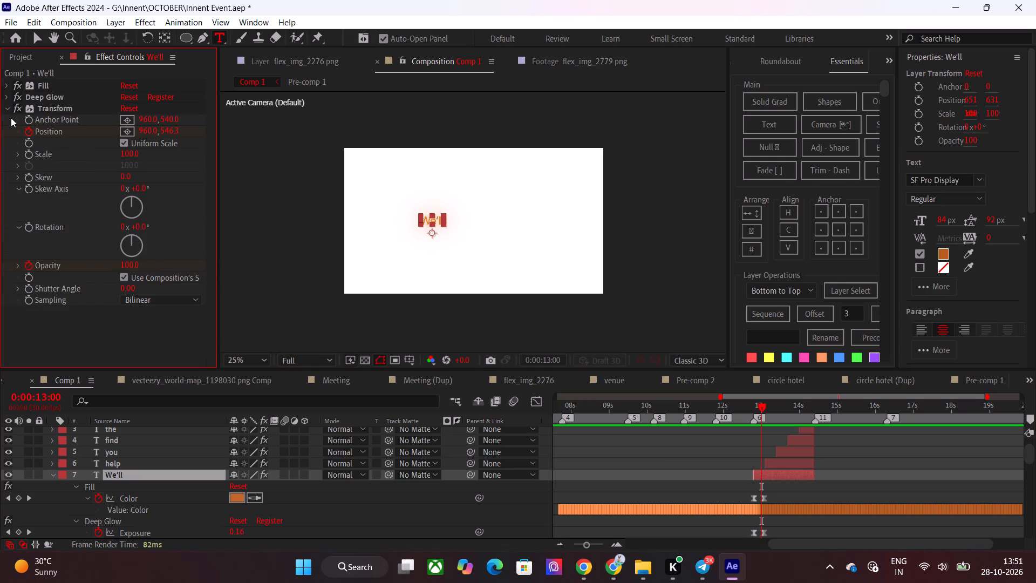
{"action": "left_click", "coordinate": [10, 107]}
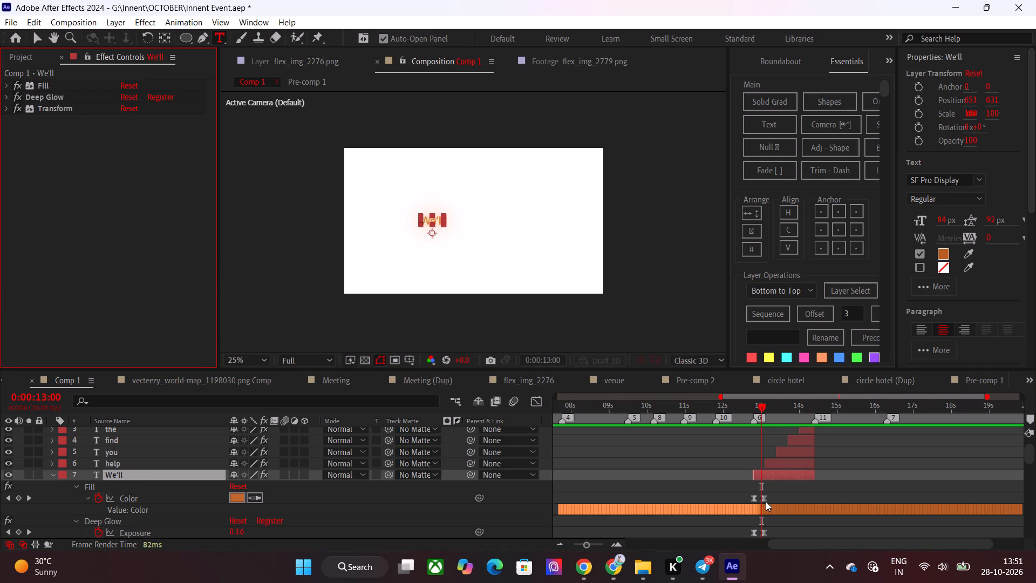
{"action": "scroll", "coordinate": [766, 501], "scroll_direction": "down", "scroll_amount": 1}
{"action": "left_click_drag", "start_coordinate": [792, 485], "coordinate": [745, 534]}
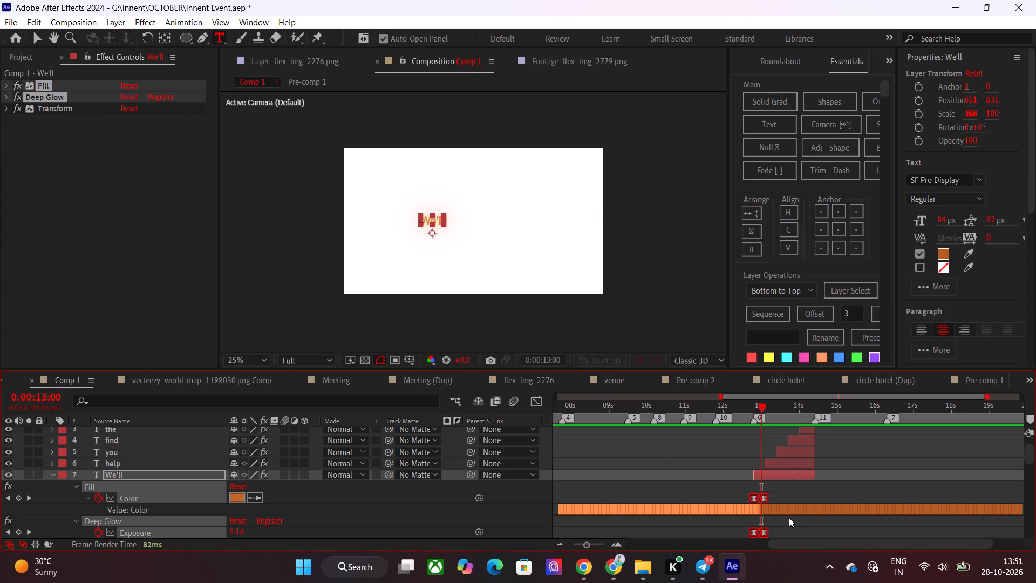
{"action": "scroll", "coordinate": [789, 518], "scroll_direction": "down", "scroll_amount": 1}
{"action": "key", "text": "ctrl+c"}
{"action": "key", "text": "ctrl+c"}
{"action": "key", "text": "ctrl+c"}
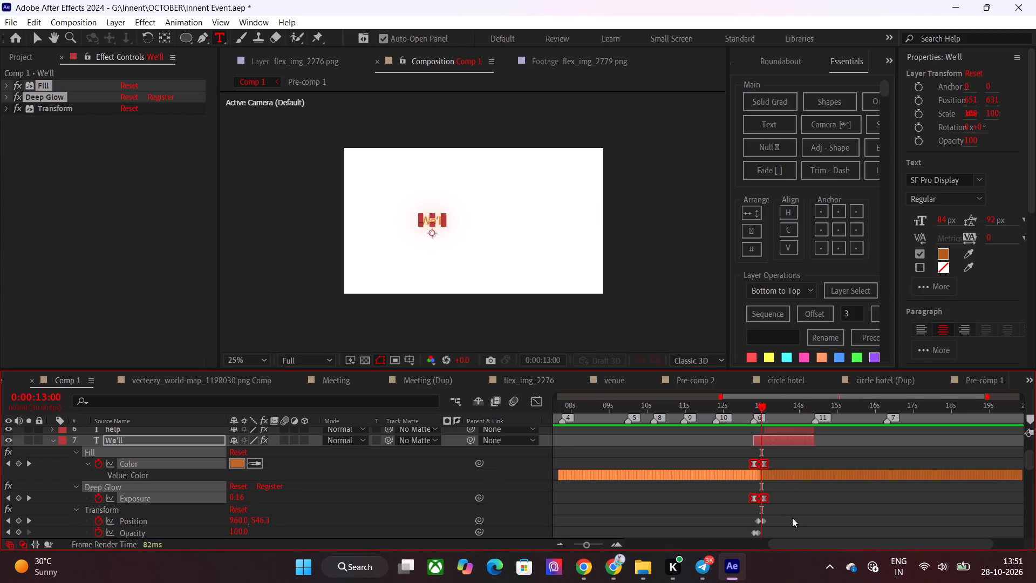
{"action": "key", "text": "ctrl+c"}
{"action": "key", "text": "ctrl+c"}
{"action": "key", "text": "ctrl+c"}
Paste the copied Fill and Deep Glow keyframes onto the Office Meeting layer at 0:00:00:27 and preview the glow.
{"action": "left_click_drag", "start_coordinate": [640, 402], "coordinate": [440, 443]}
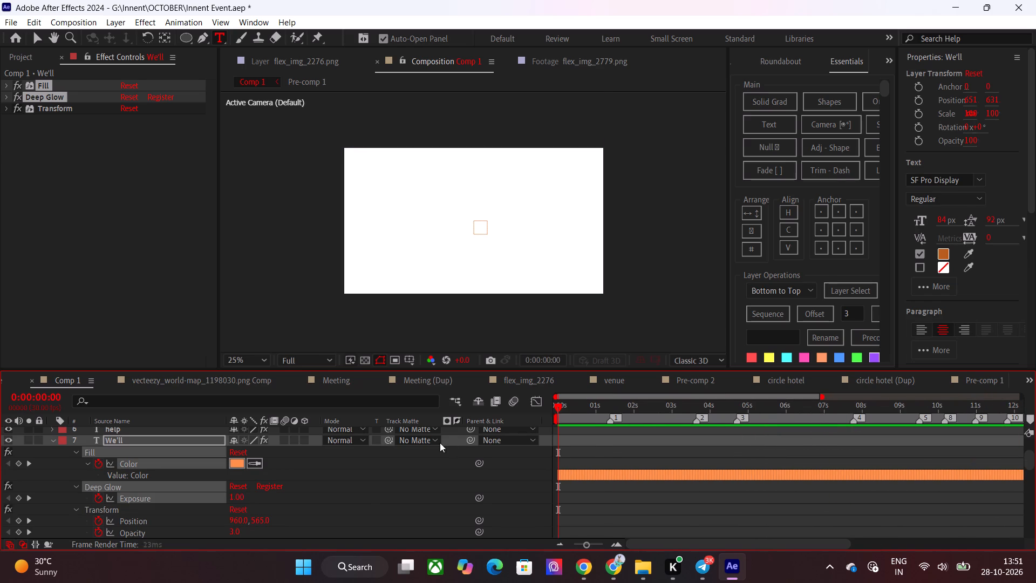
{"action": "left_click_drag", "start_coordinate": [440, 443], "coordinate": [445, 443]}
{"action": "scroll", "coordinate": [609, 466], "scroll_direction": "down", "scroll_amount": 6}
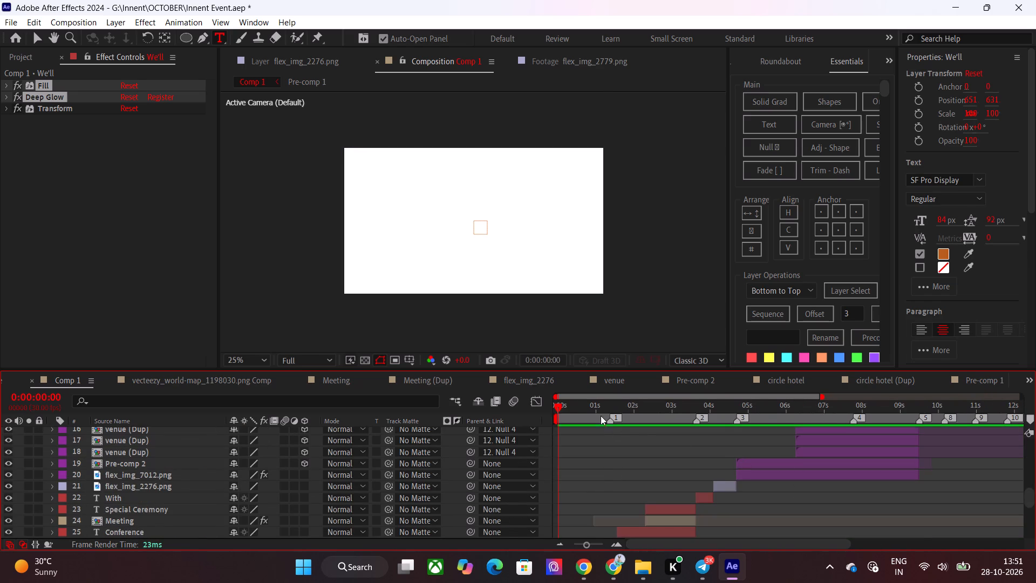
{"action": "left_click_drag", "start_coordinate": [575, 412], "coordinate": [581, 425]}
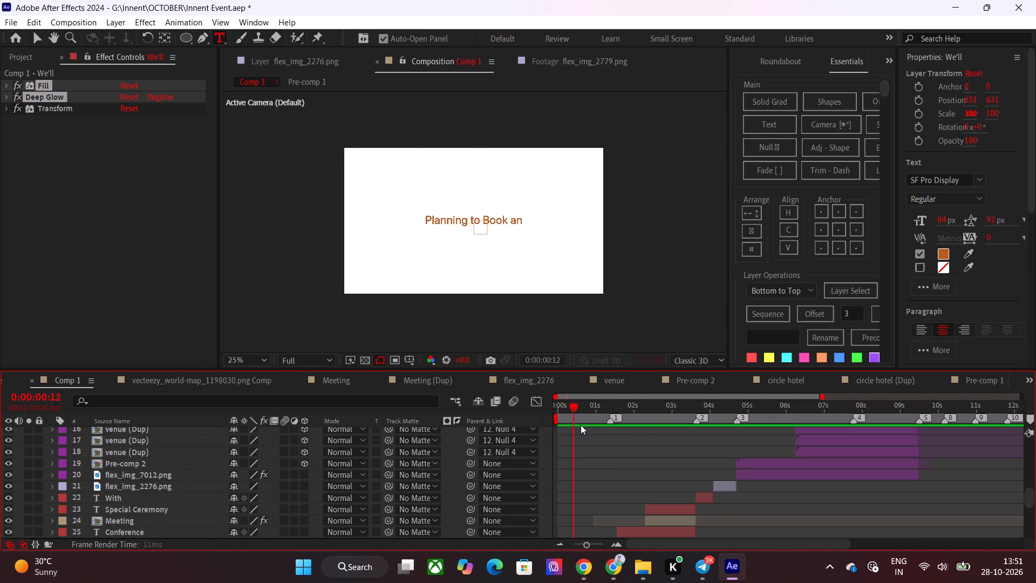
{"action": "left_click_drag", "start_coordinate": [581, 425], "coordinate": [603, 446]}
{"action": "scroll", "coordinate": [598, 480], "scroll_direction": "down", "scroll_amount": 2}
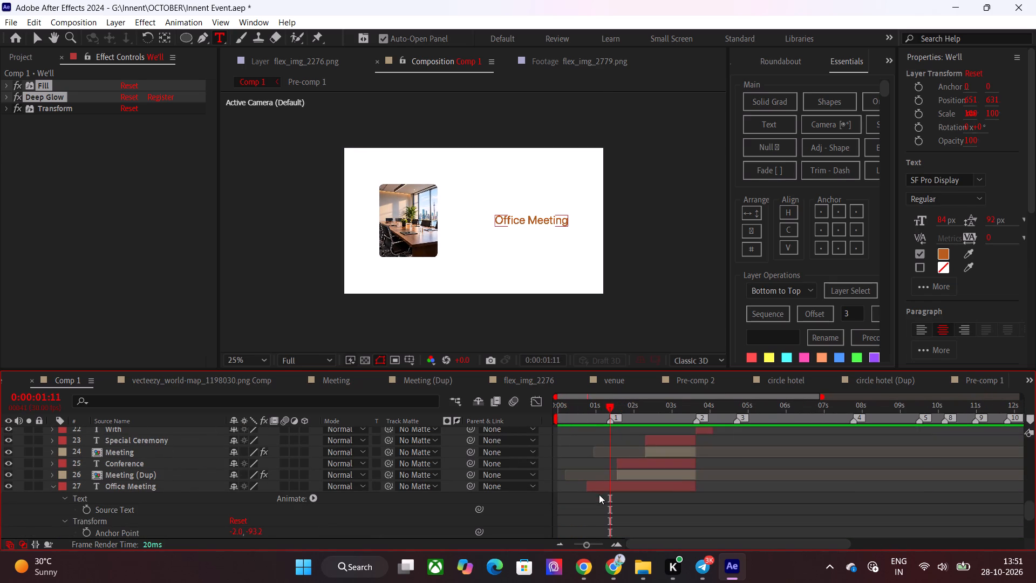
{"action": "left_click_drag", "start_coordinate": [610, 412], "coordinate": [588, 418]}
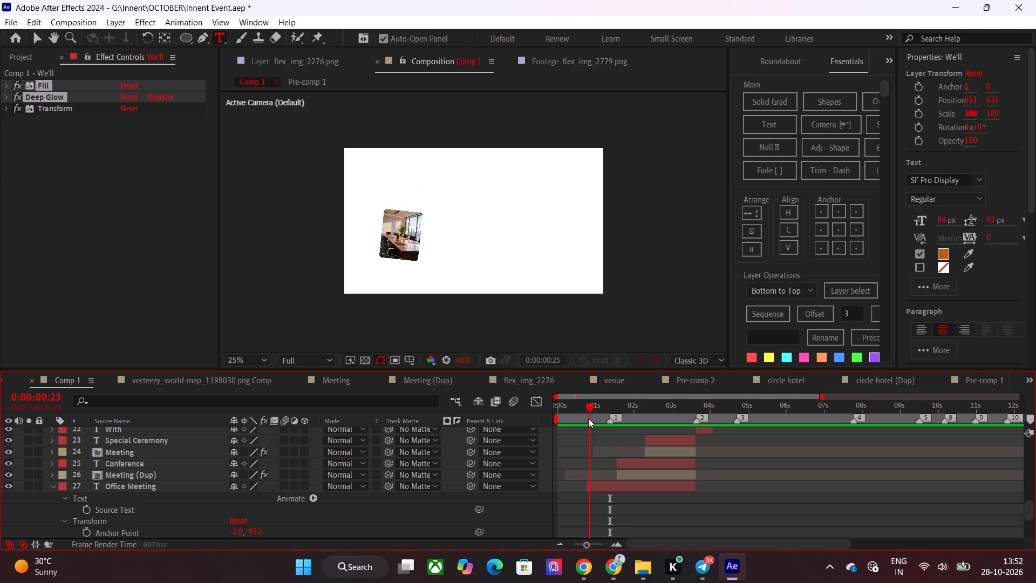
{"action": "left_click_drag", "start_coordinate": [588, 418], "coordinate": [593, 421]}
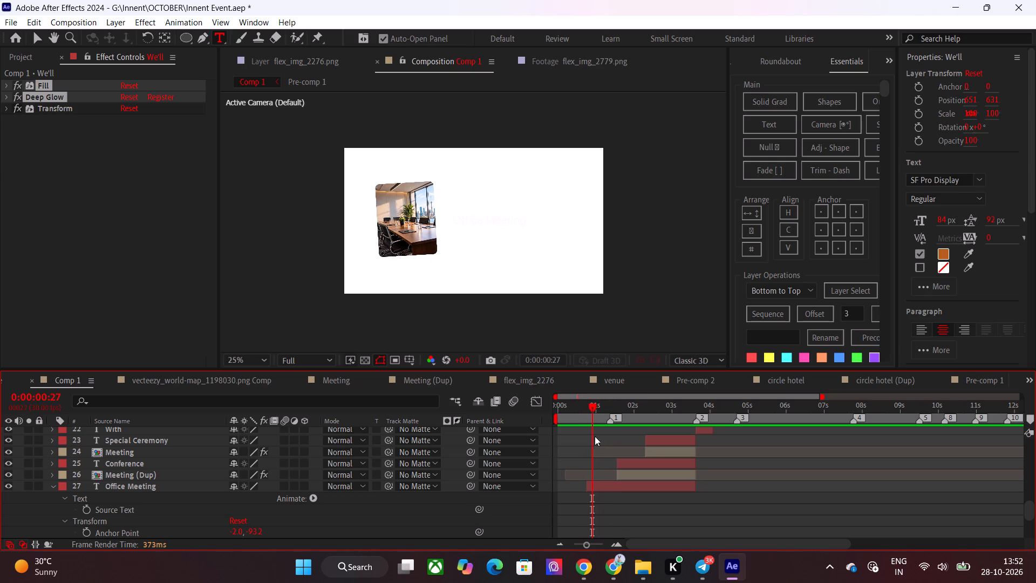
{"action": "left_click", "coordinate": [597, 490]}
{"action": "key", "text": "ctrl+v"}
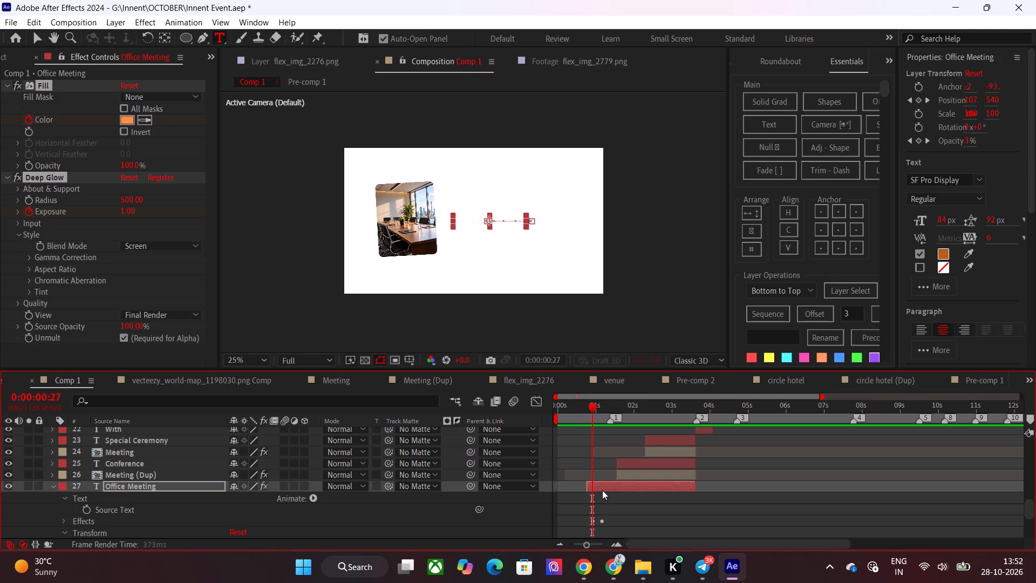
{"action": "key", "text": "u"}
{"action": "left_click_drag", "start_coordinate": [596, 408], "coordinate": [600, 408]}
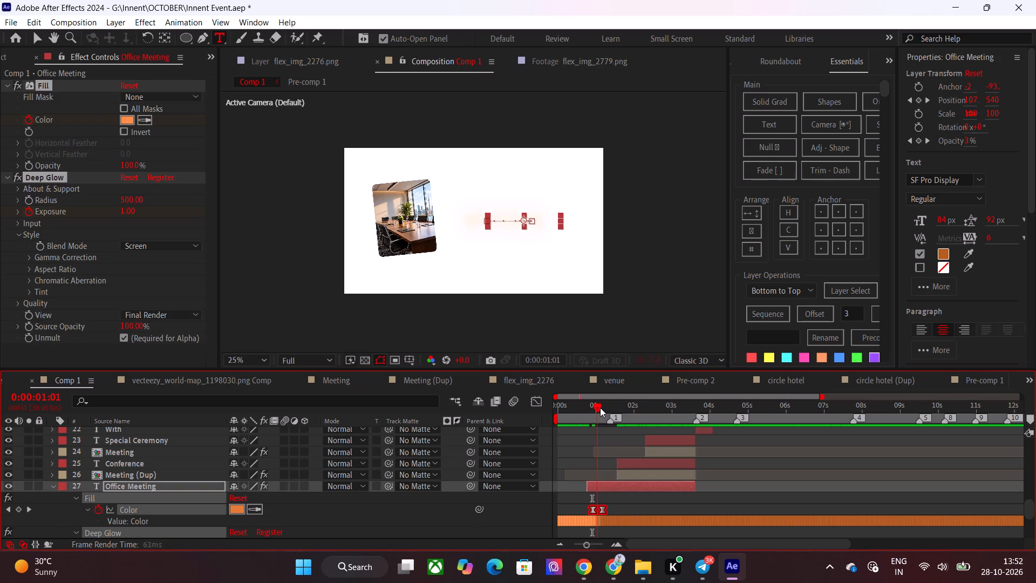
{"action": "left_click_drag", "start_coordinate": [600, 408], "coordinate": [608, 408]}
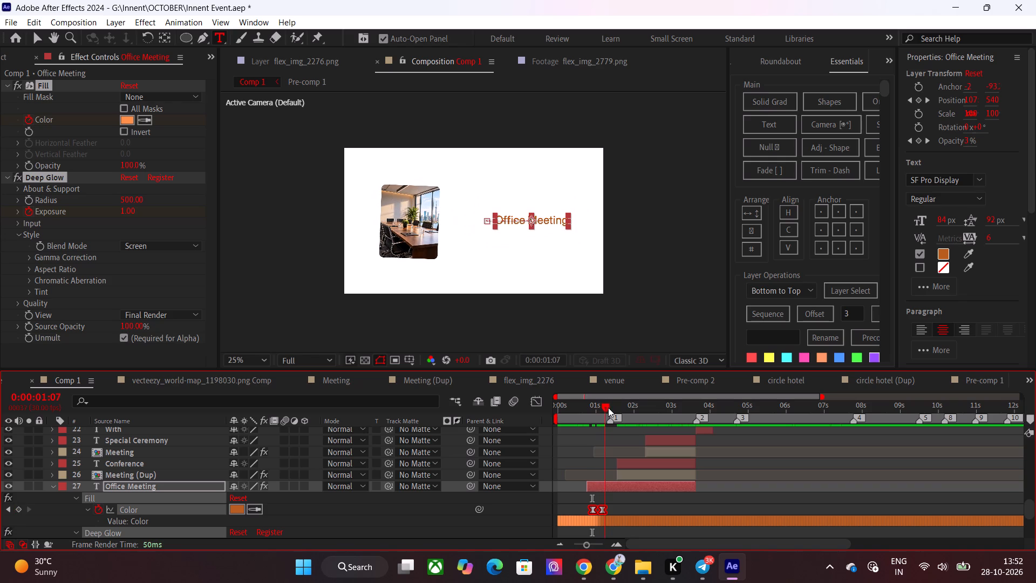
Paste the Fill and Deep Glow keyframes onto the Conference layer at 0:00:01:17 and delay them to start at about 0:00:01:25.
{"action": "left_click_drag", "start_coordinate": [608, 408], "coordinate": [618, 410]}
{"action": "left_click", "coordinate": [624, 461]}
{"action": "key", "text": "ctrl+v"}
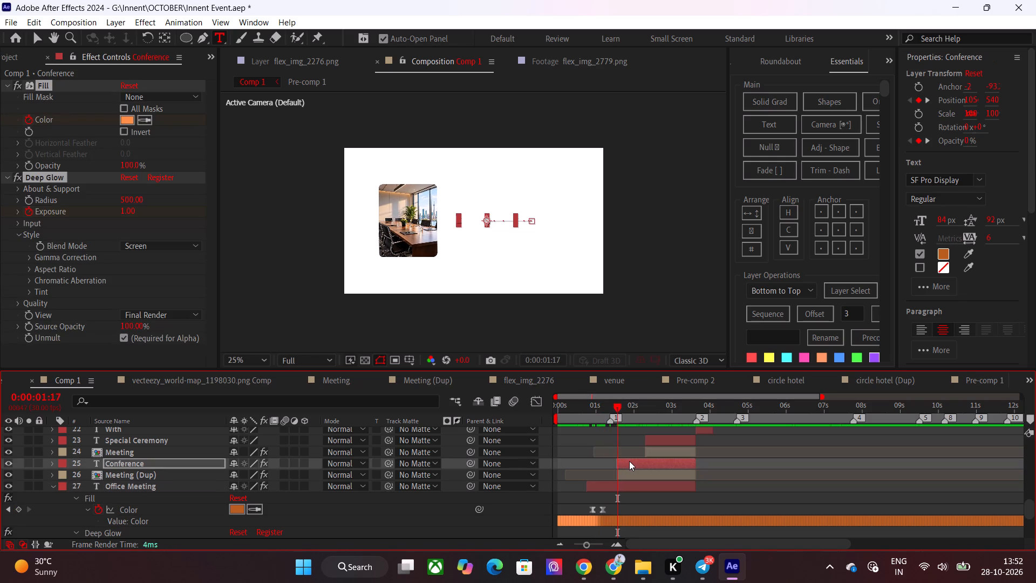
{"action": "key", "text": "u"}
{"action": "left_click_drag", "start_coordinate": [620, 409], "coordinate": [631, 411]}
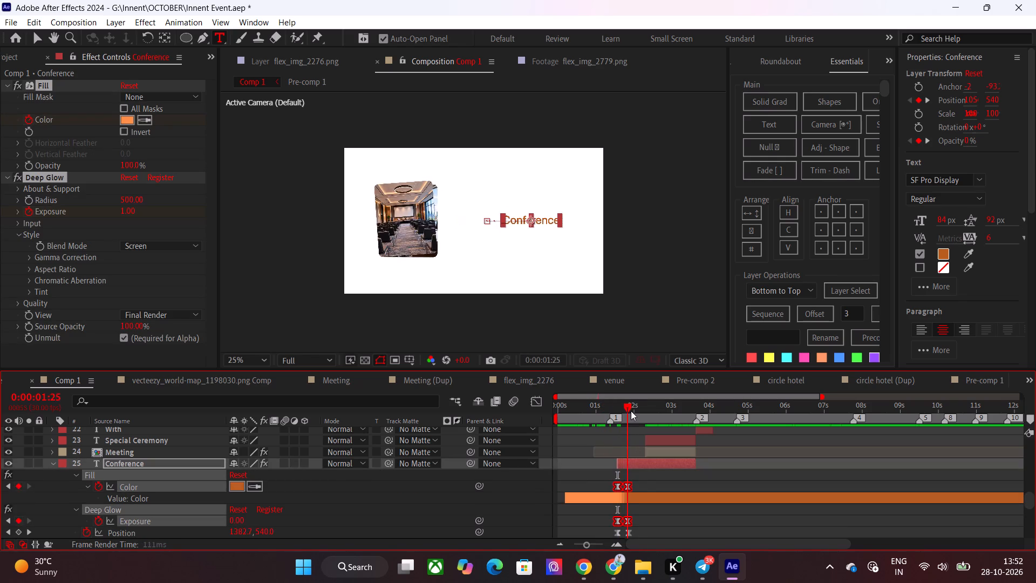
{"action": "left_click_drag", "start_coordinate": [631, 411], "coordinate": [630, 411]}
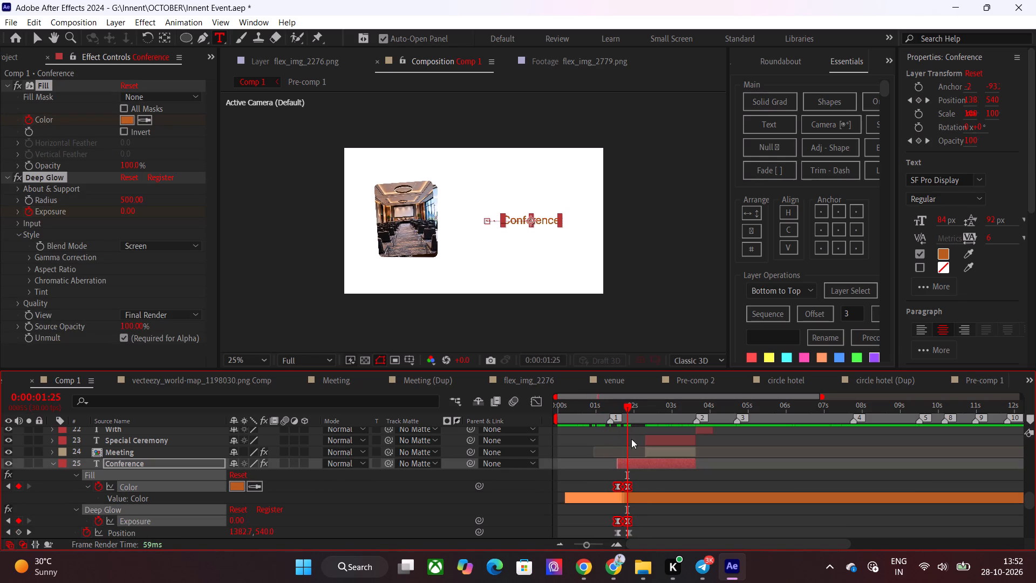
{"action": "left_click_drag", "start_coordinate": [628, 486], "coordinate": [636, 486]}
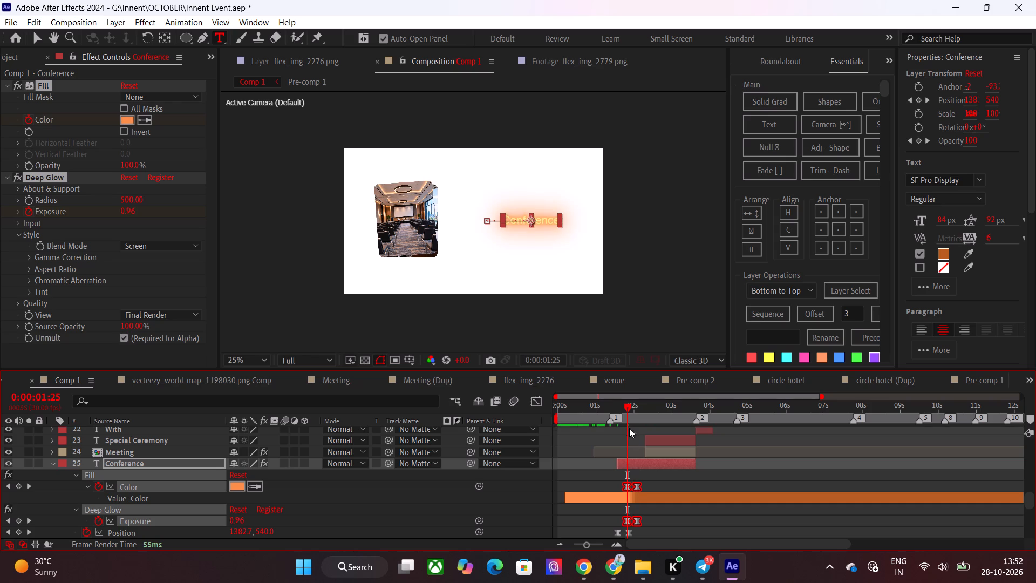
{"action": "left_click_drag", "start_coordinate": [627, 411], "coordinate": [646, 413]}
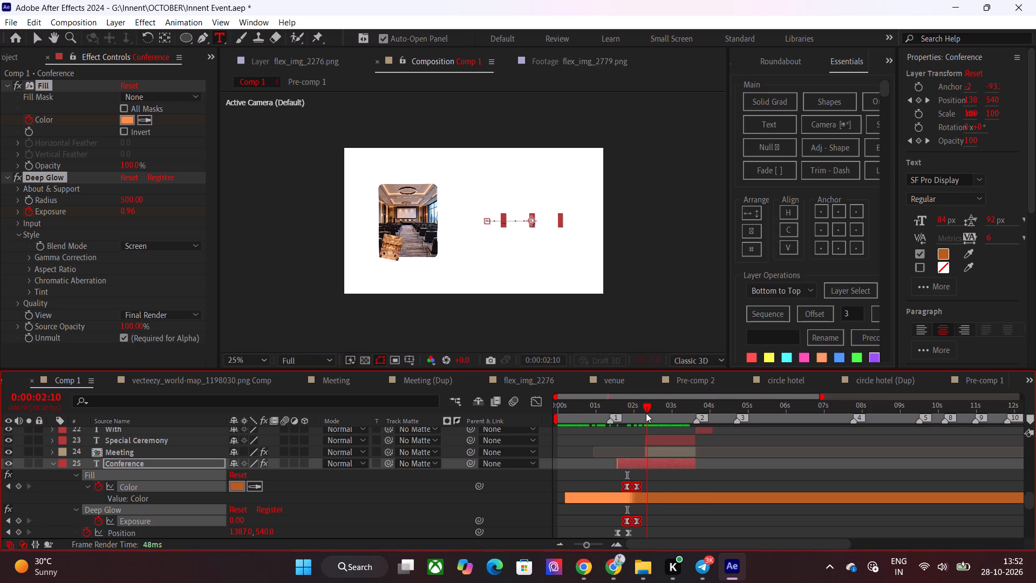
{"action": "left_click_drag", "start_coordinate": [646, 413], "coordinate": [643, 415]}
Paste the Fill and Deep Glow keyframes onto the Special Ceremony layer at 0:00:02:09 and delay them by about nine frames.
{"action": "left_click_drag", "start_coordinate": [639, 411], "coordinate": [646, 410], "text": "shift"}
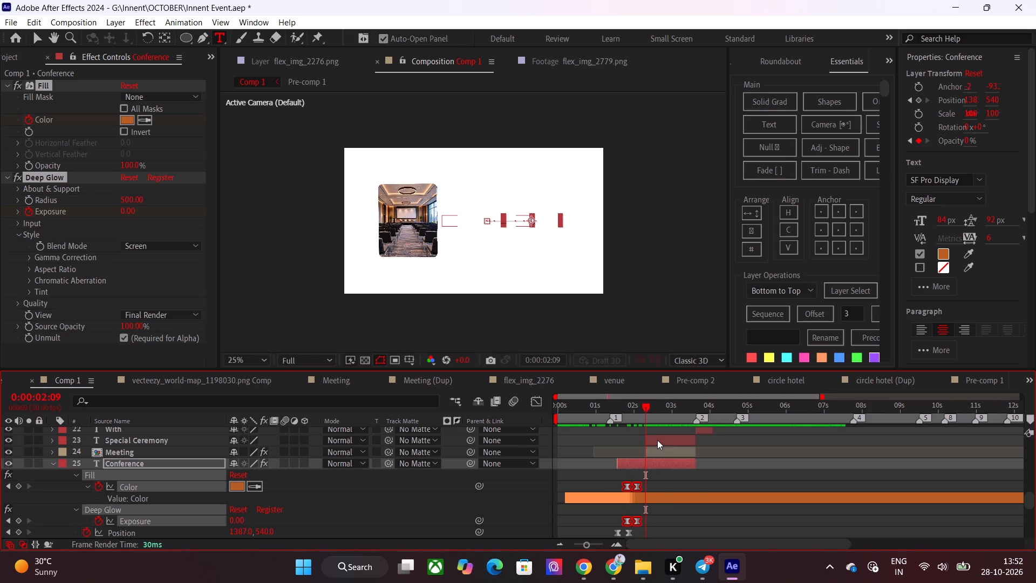
{"action": "left_click", "coordinate": [657, 440]}
{"action": "key", "text": "ctrl+v"}
{"action": "key", "text": "u"}
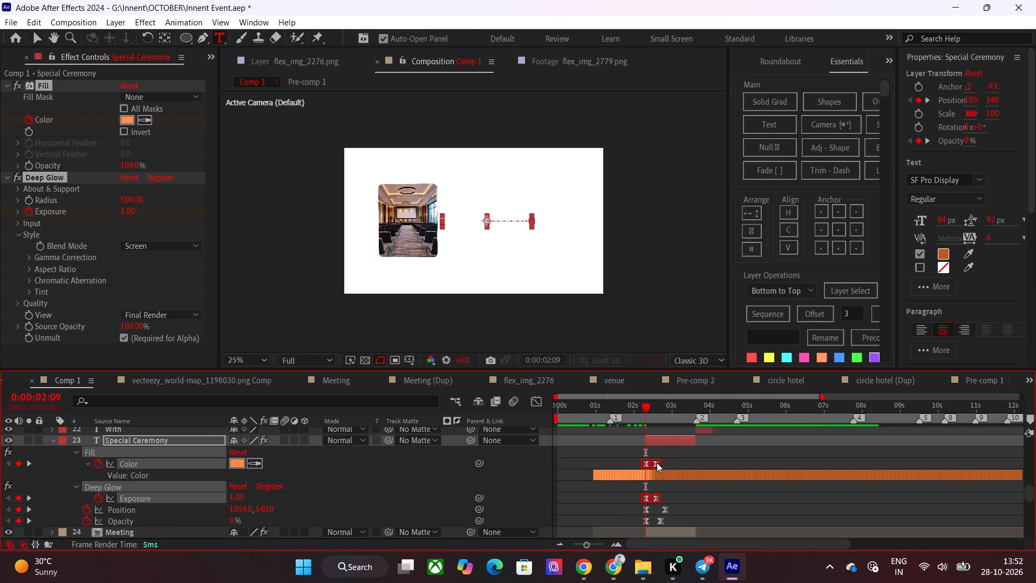
{"action": "left_click_drag", "start_coordinate": [657, 463], "coordinate": [667, 464]}
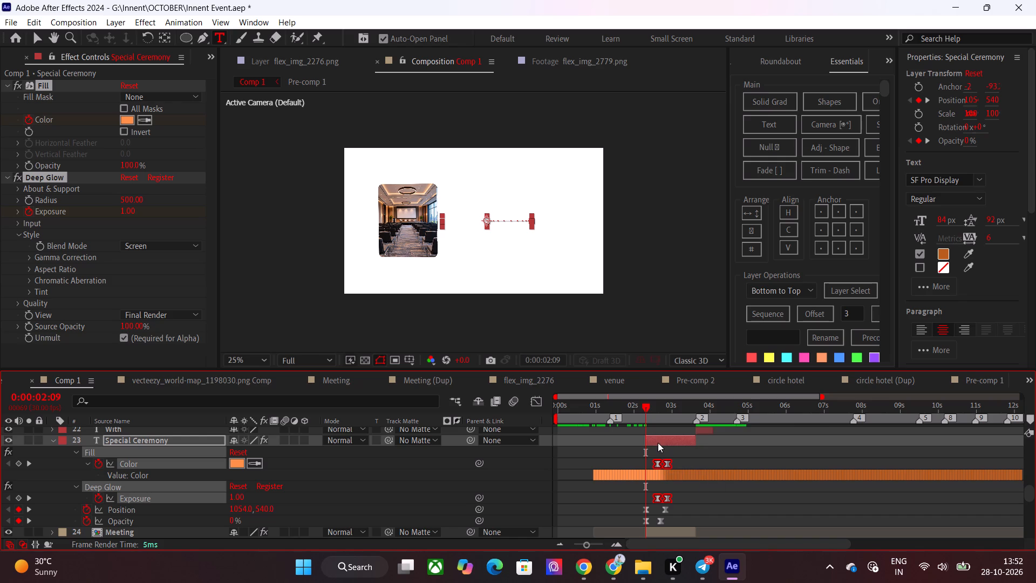
Preview the glow texts from about 0:00:00:28 and inspect the search bar scene around 0:00:06:25.
{"action": "key", "text": "space"}
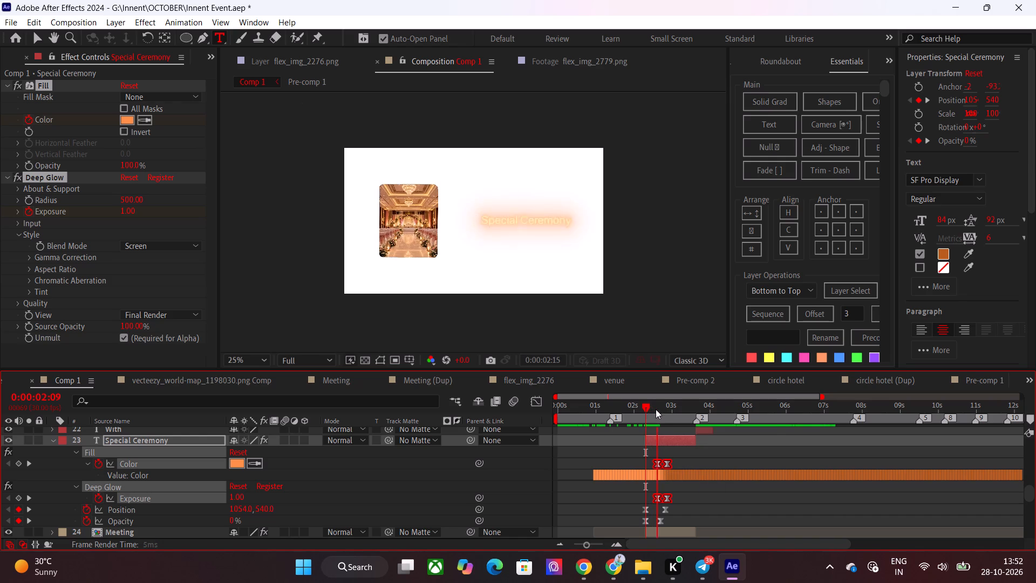
{"action": "left_click_drag", "start_coordinate": [670, 414], "coordinate": [602, 416]}
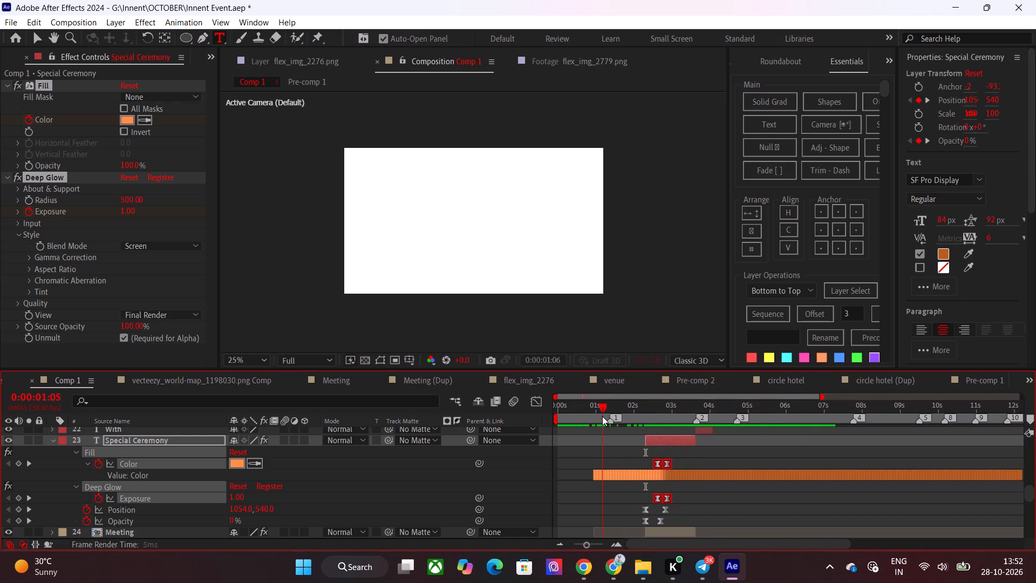
{"action": "left_click_drag", "start_coordinate": [602, 416], "coordinate": [593, 418]}
{"action": "key", "text": "space"}
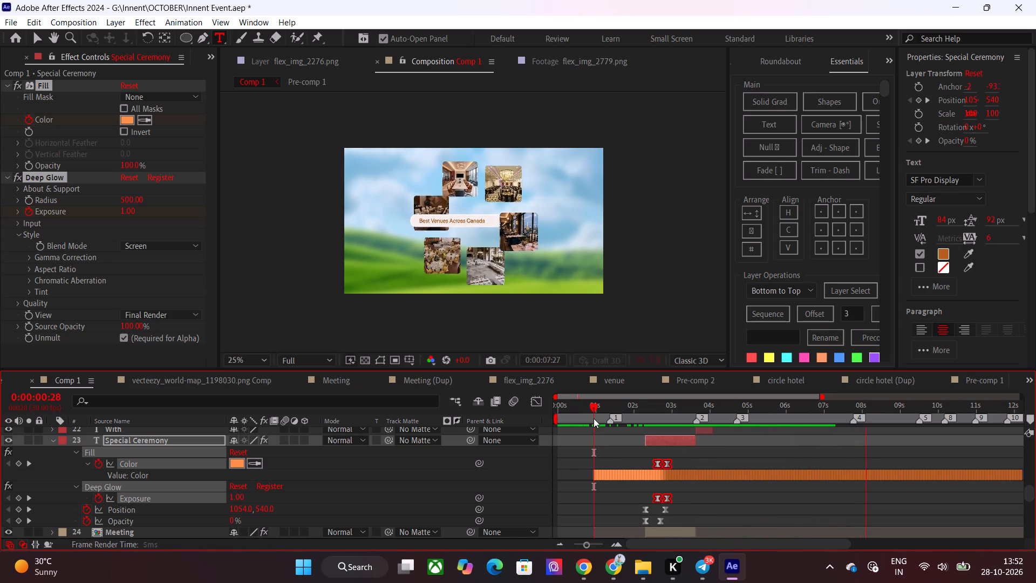
{"action": "left_click_drag", "start_coordinate": [781, 416], "coordinate": [779, 416]}
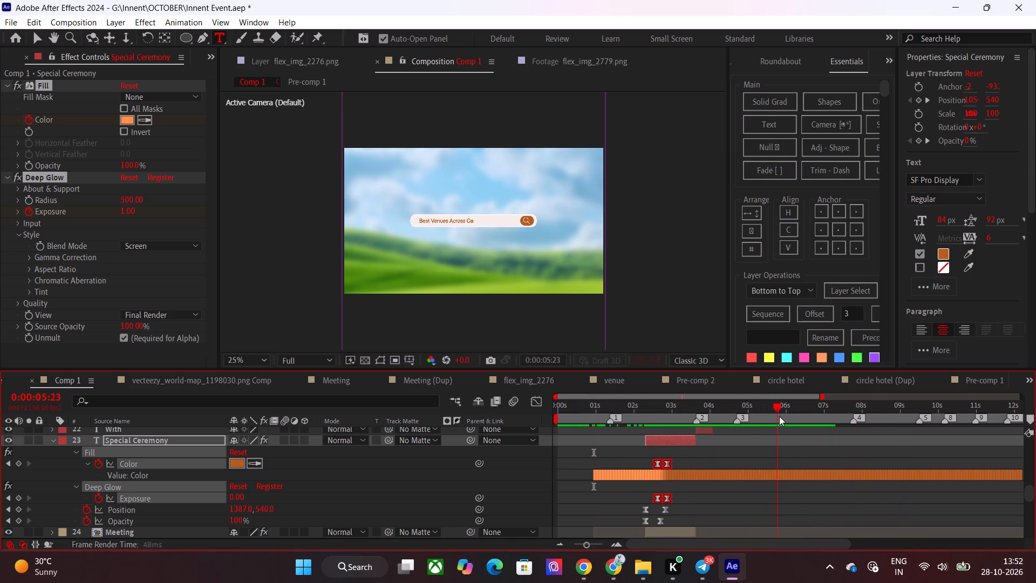
{"action": "left_click_drag", "start_coordinate": [779, 416], "coordinate": [817, 427]}
{"action": "scroll", "coordinate": [817, 446], "scroll_direction": "up", "scroll_amount": 6}
{"action": "scroll", "coordinate": [819, 446], "scroll_direction": "down", "scroll_amount": 2}
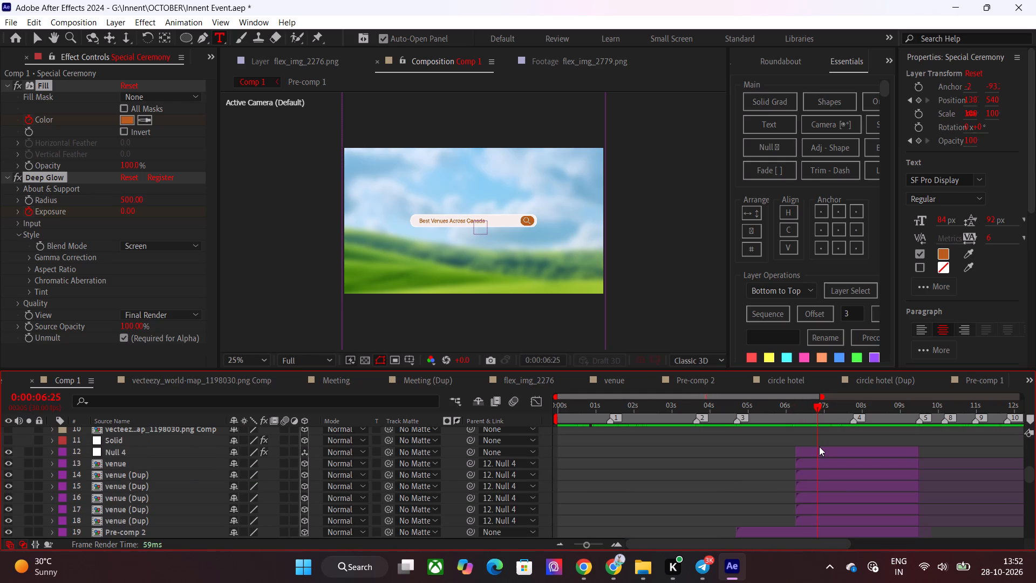
Switch to Chrome and open the tutorial on the best click visual effects for SaaS videos from YouTube's Watch later list.
{"action": "left_click", "coordinate": [585, 562]}
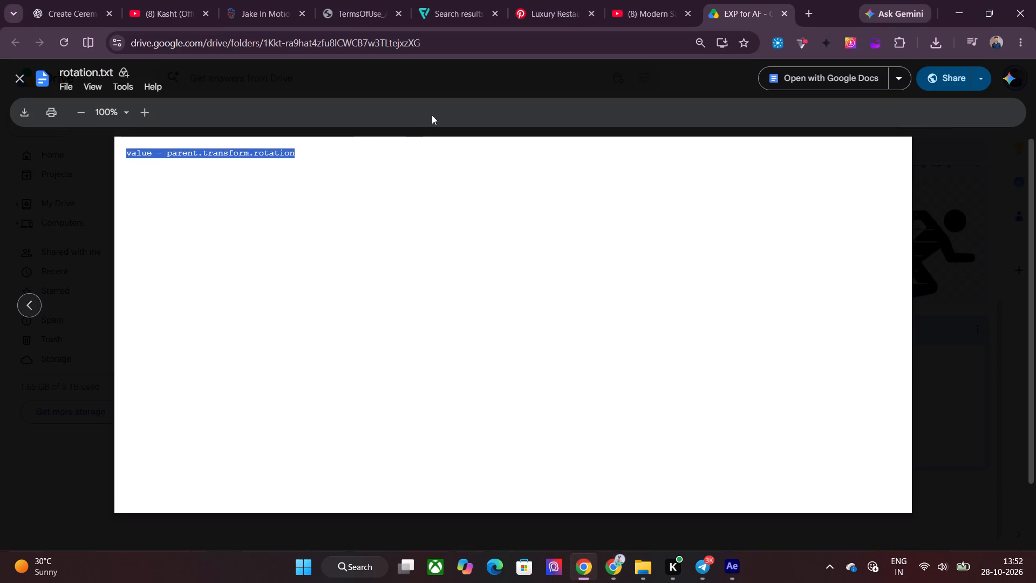
{"action": "left_click", "coordinate": [619, 0]}
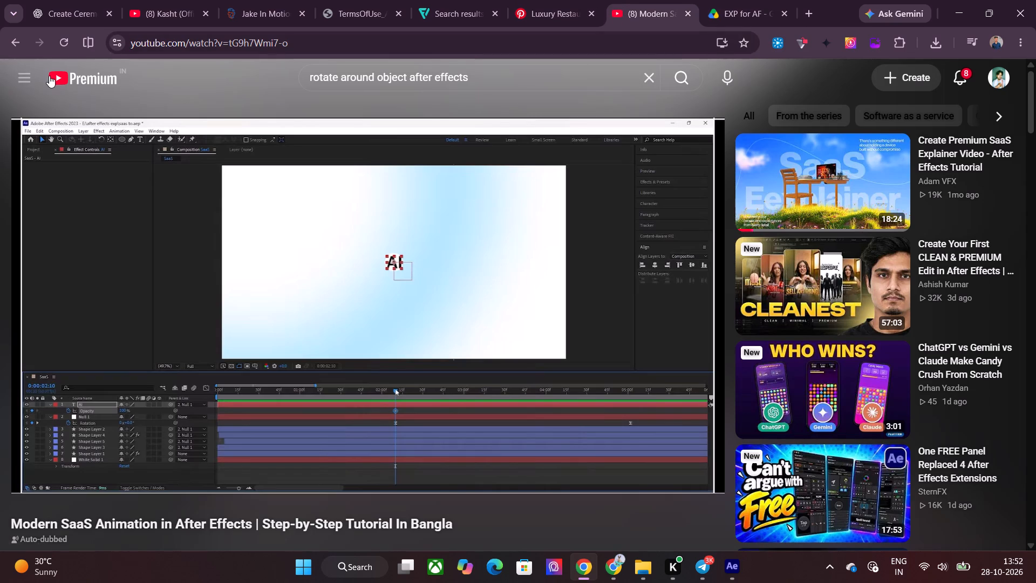
{"action": "left_click", "coordinate": [49, 75]}
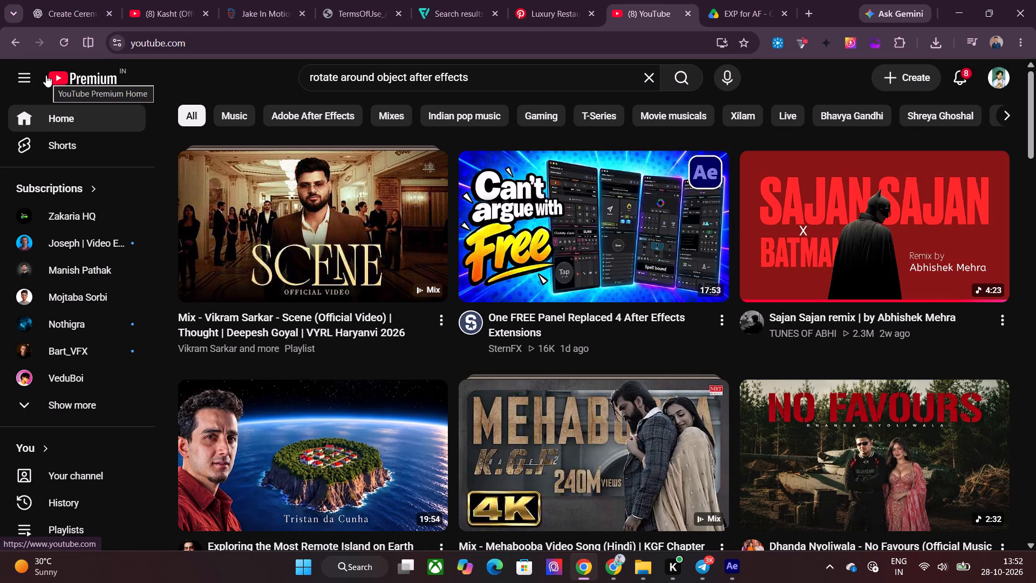
{"action": "left_click", "coordinate": [59, 501]}
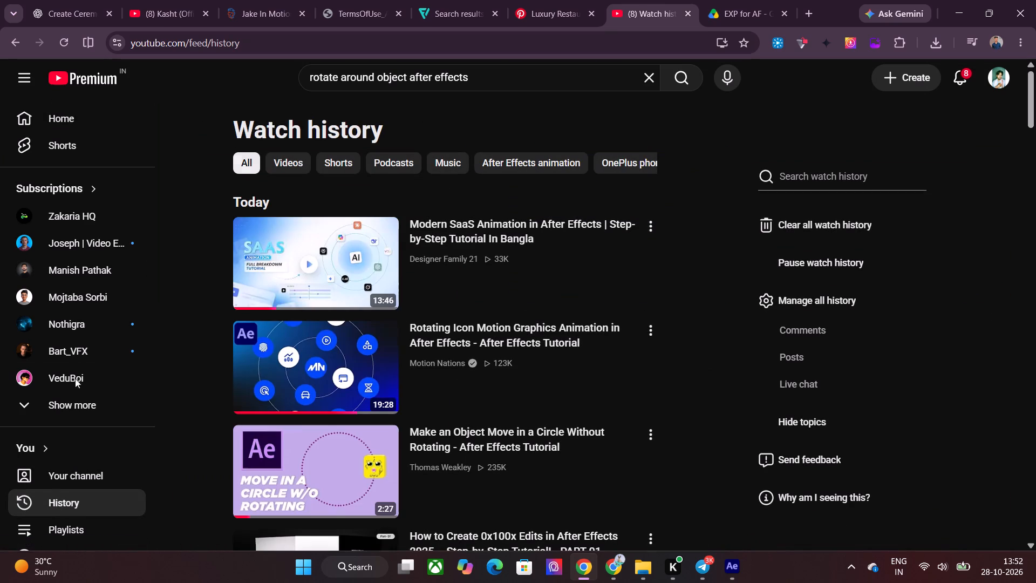
{"action": "scroll", "coordinate": [74, 362], "scroll_direction": "down", "scroll_amount": 3}
{"action": "scroll", "coordinate": [302, 357], "scroll_direction": "down", "scroll_amount": 3}
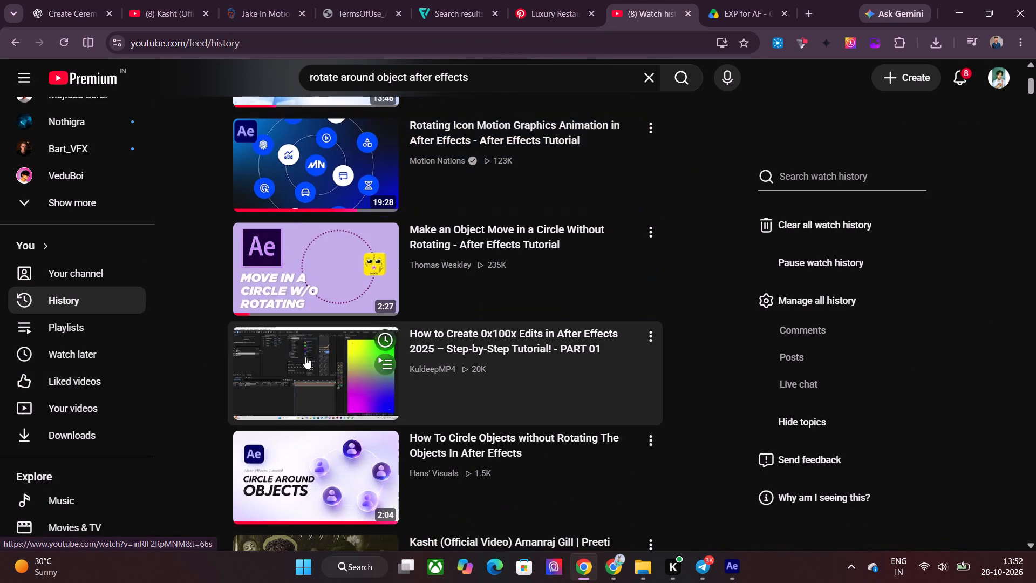
{"action": "scroll", "coordinate": [305, 357], "scroll_direction": "down", "scroll_amount": 9}
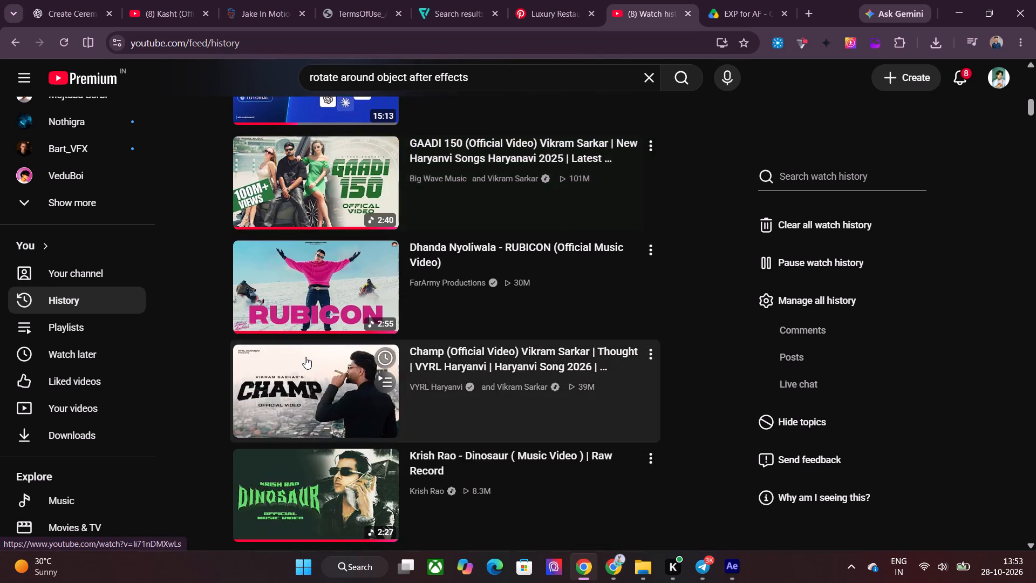
{"action": "scroll", "coordinate": [305, 357], "scroll_direction": "down", "scroll_amount": 3}
{"action": "left_click", "coordinate": [78, 351]}
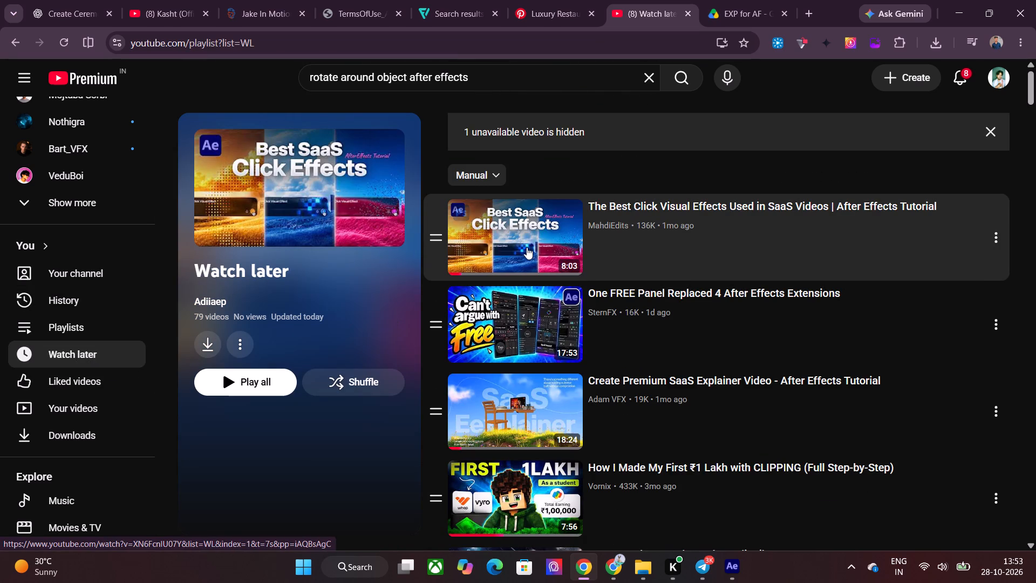
{"action": "left_click", "coordinate": [527, 247]}
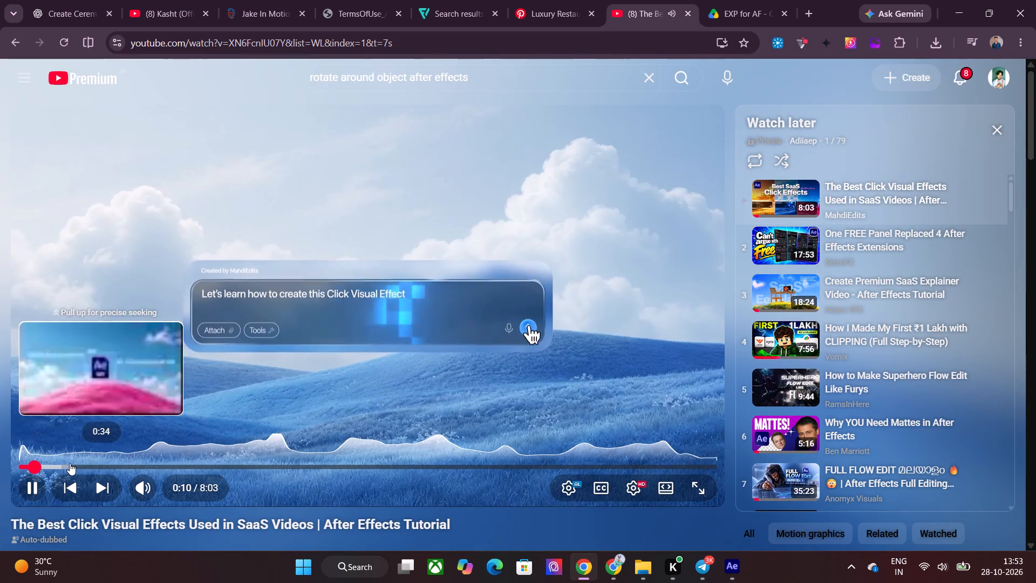
Skip ahead in the tutorial to the section animating the ellipse's size for the click effect and pause it there.
{"action": "left_click", "coordinate": [70, 463]}
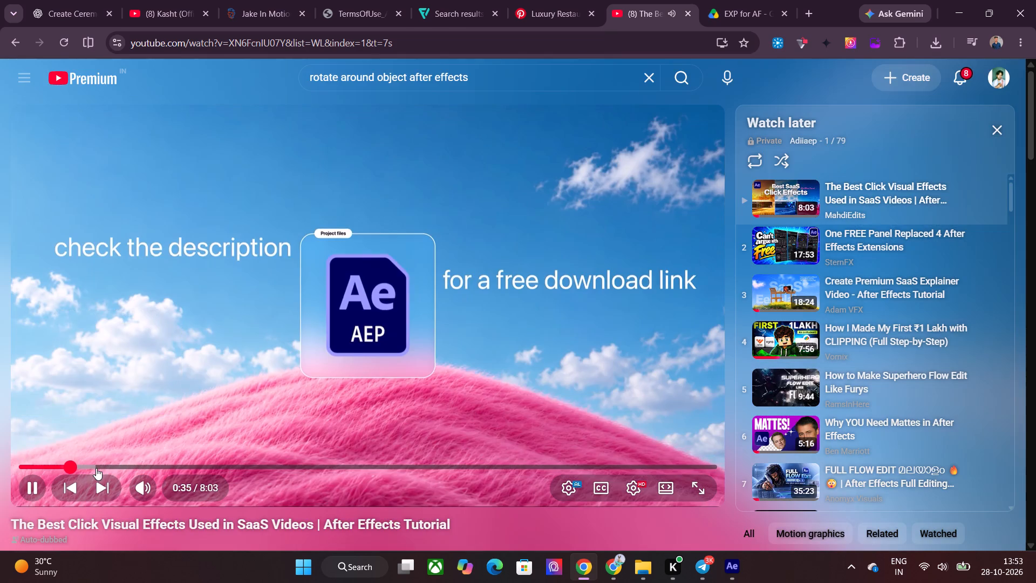
{"action": "left_click", "coordinate": [96, 468]}
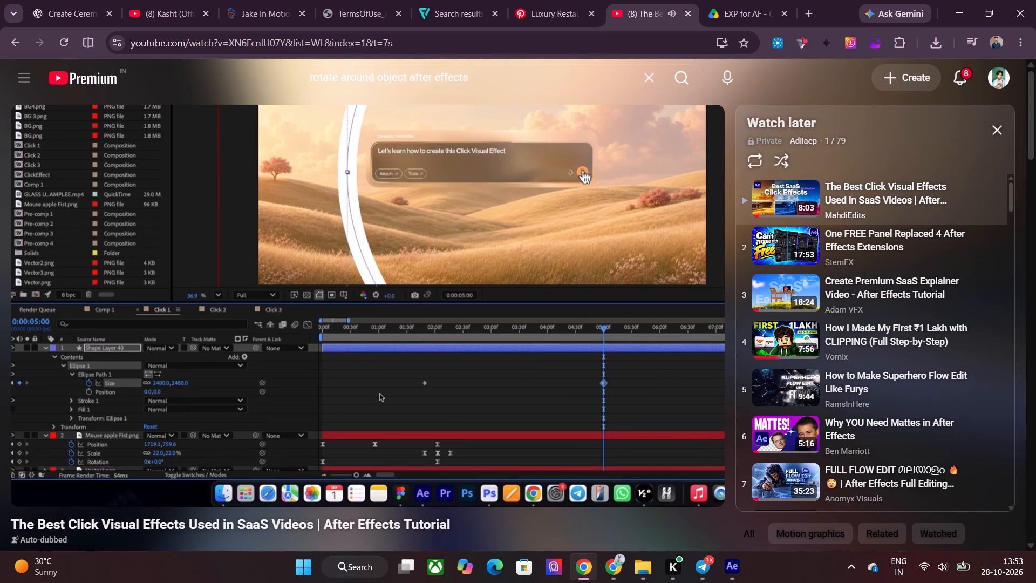
{"action": "left_click", "coordinate": [446, 203]}
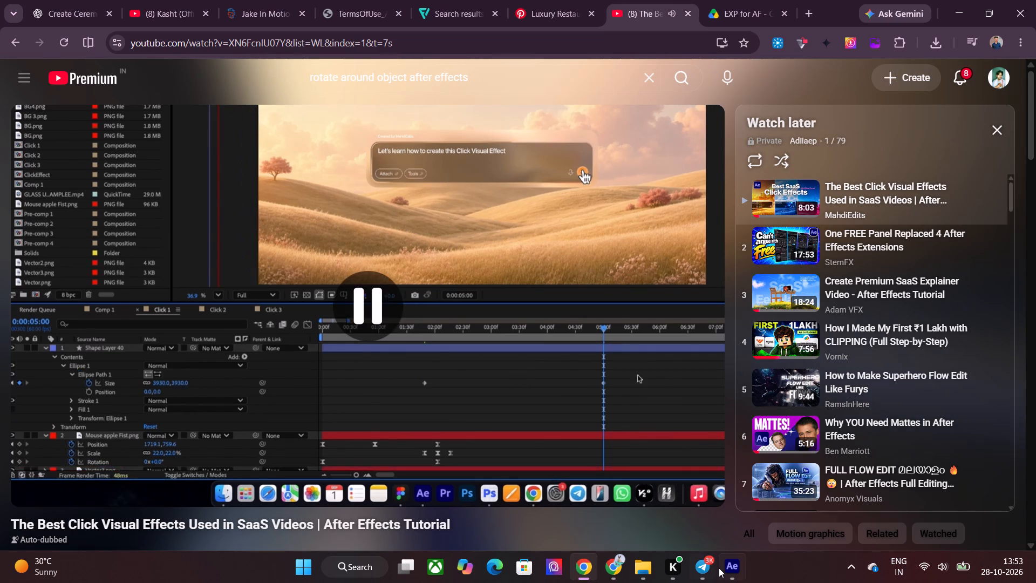
Back in After Effects at 0:00:06:23, draw a circle about 476 px wide over the search icon with a 2 px orange stroke.
{"action": "left_click", "coordinate": [719, 568]}
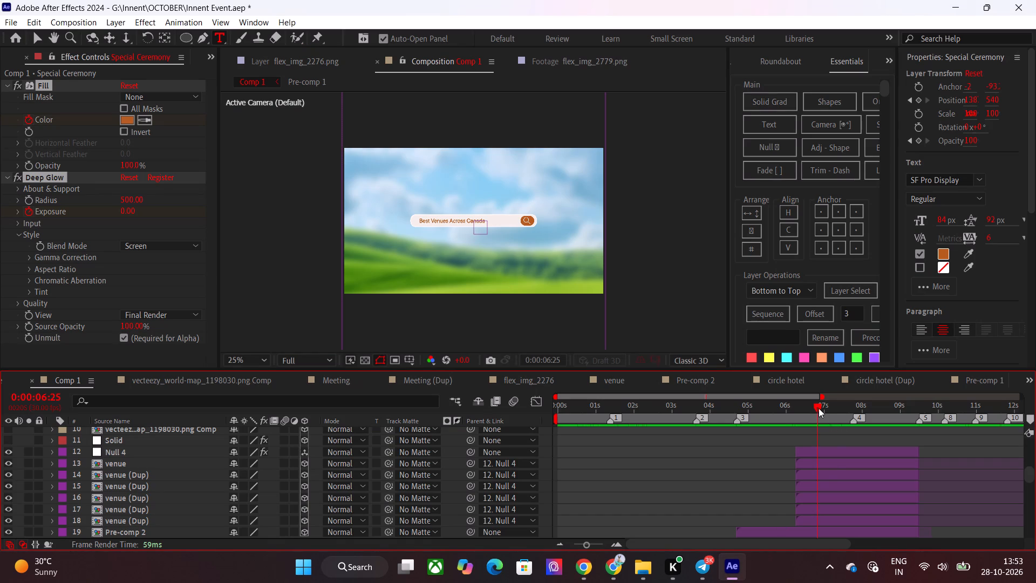
{"action": "left_click", "coordinate": [816, 408]}
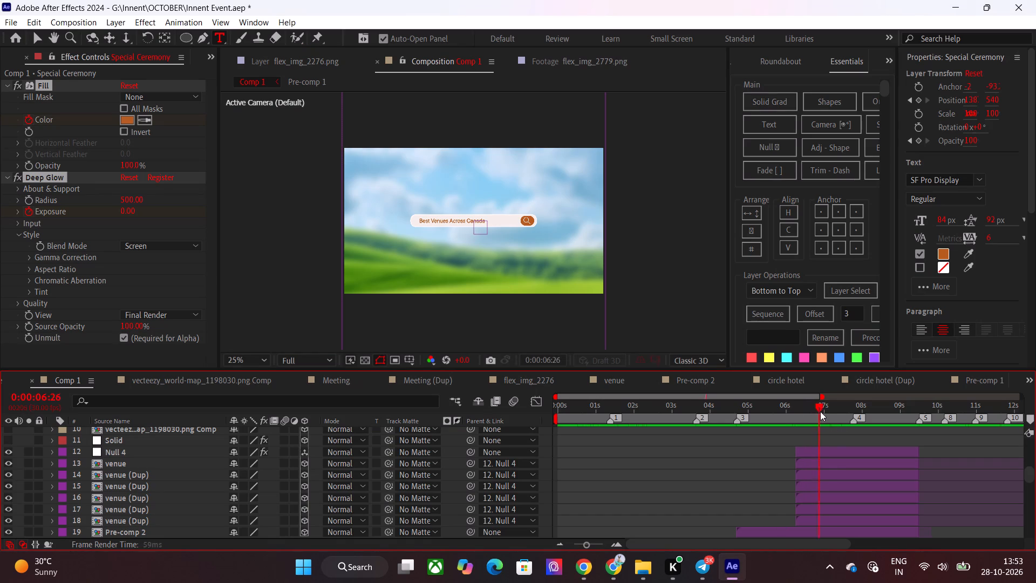
{"action": "left_click", "coordinate": [811, 450]}
{"action": "left_click", "coordinate": [799, 438]}
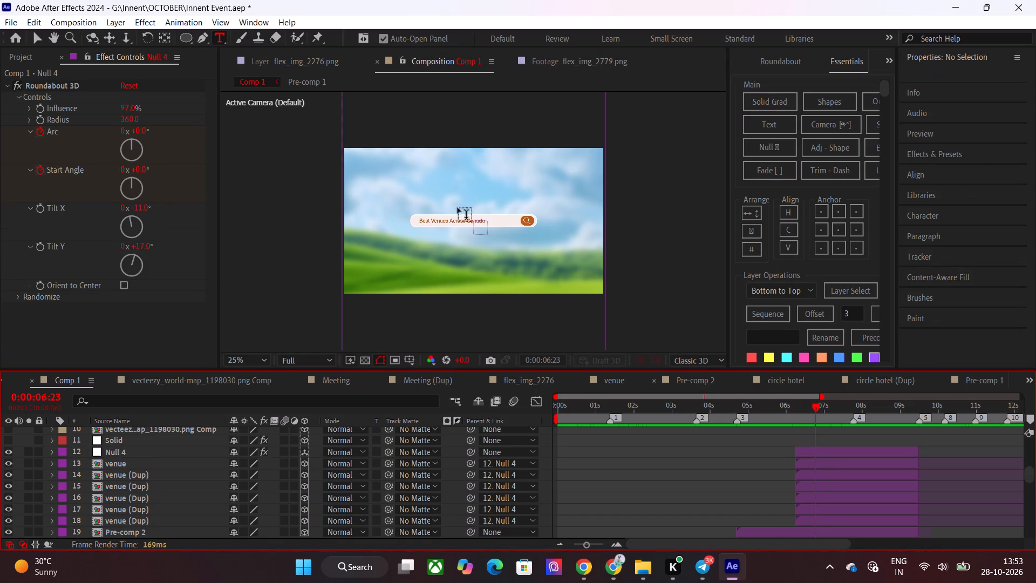
{"action": "left_click", "coordinate": [190, 39]}
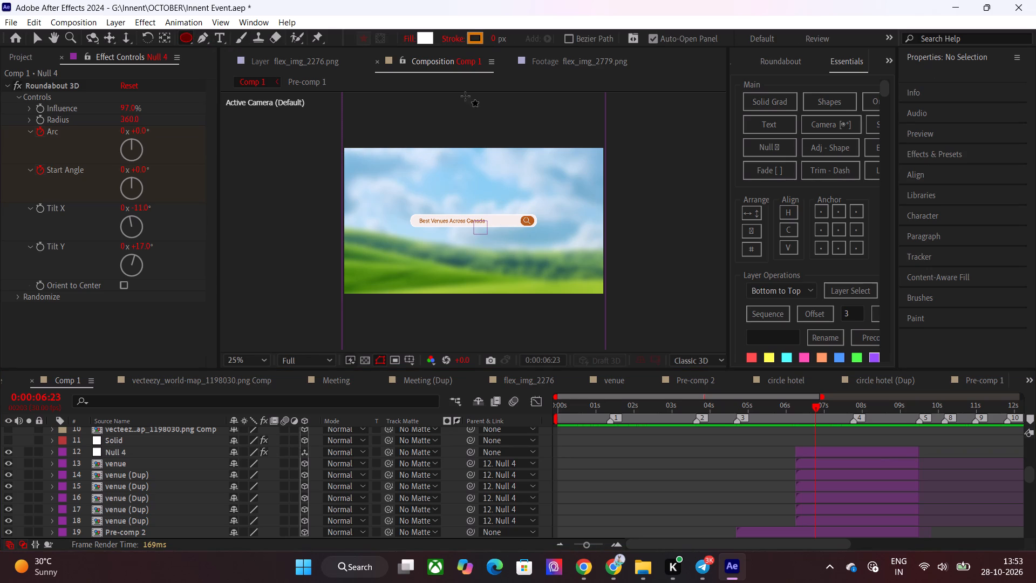
{"action": "left_click", "coordinate": [493, 38]}
{"action": "left_click", "coordinate": [496, 38]}
{"action": "left_click_drag", "start_coordinate": [493, 179], "coordinate": [566, 233]}
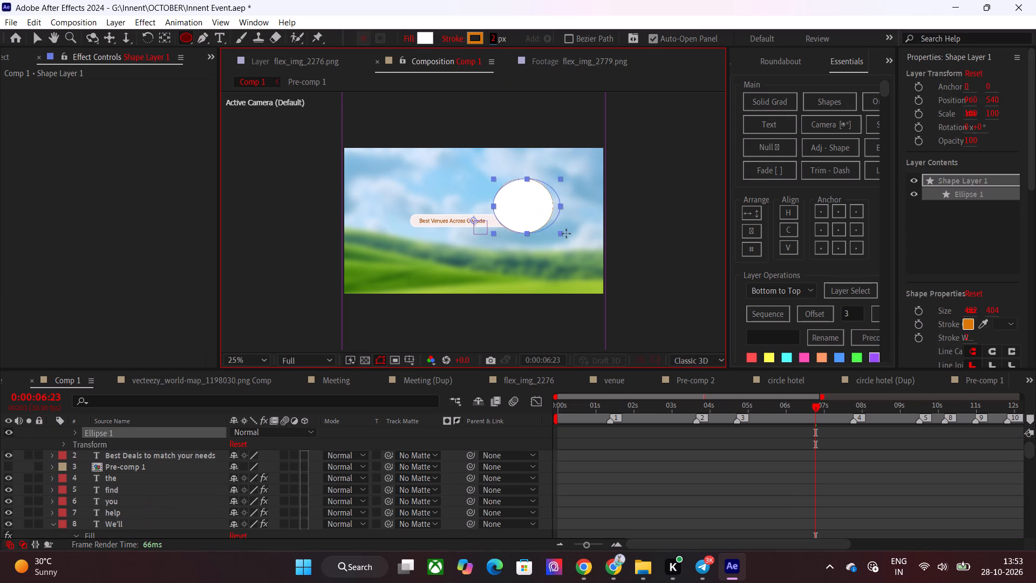
{"action": "left_click_drag", "start_coordinate": [566, 233], "coordinate": [557, 239]}
Move the circle's shape layer down the layer stack to sit between the Solid and Null 4 layers.
{"action": "scroll", "coordinate": [752, 464], "scroll_direction": "up", "scroll_amount": 3}
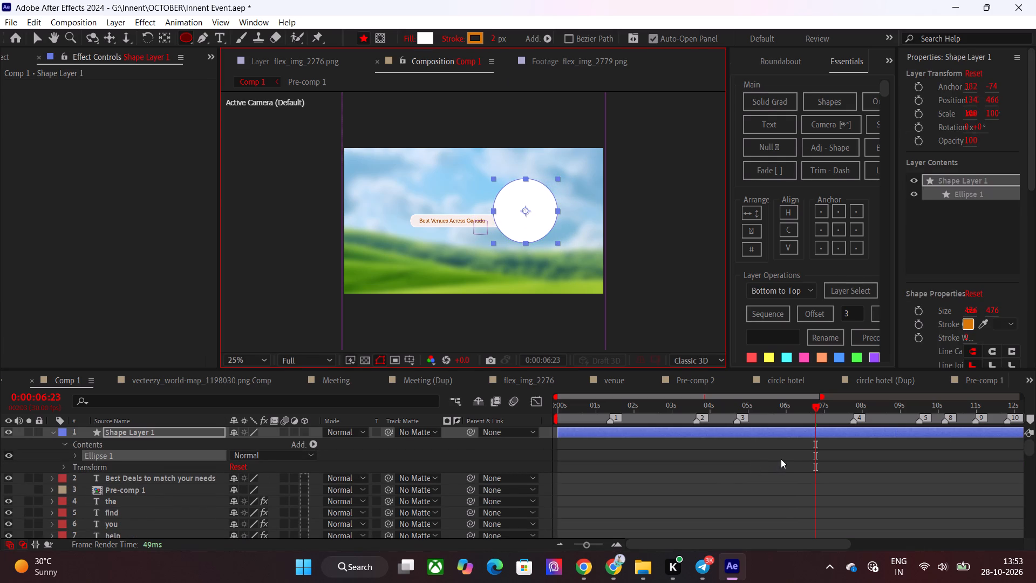
{"action": "key", "text": "u"}
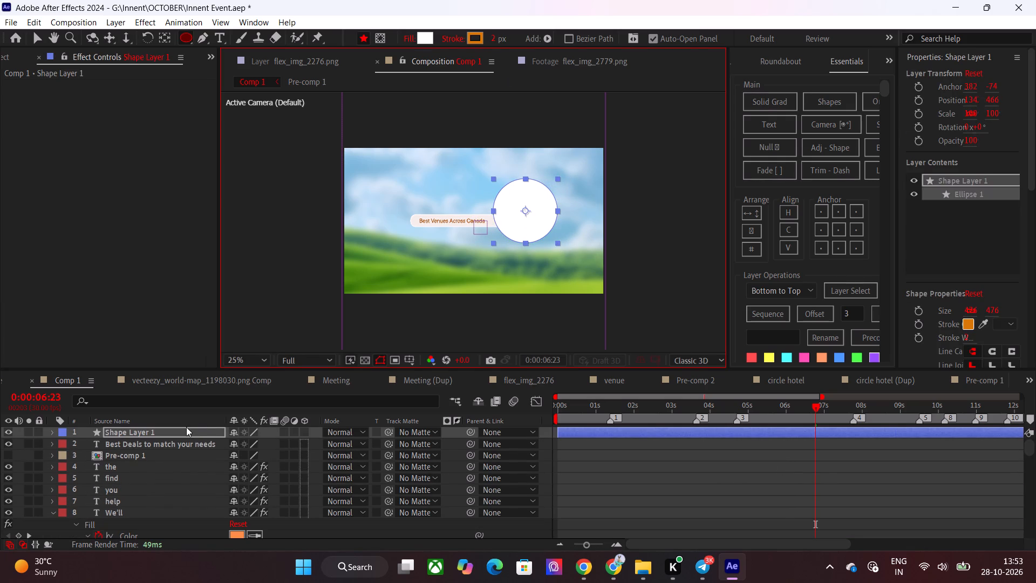
{"action": "left_click_drag", "start_coordinate": [181, 430], "coordinate": [159, 523]}
{"action": "scroll", "coordinate": [169, 520], "scroll_direction": "down", "scroll_amount": 2}
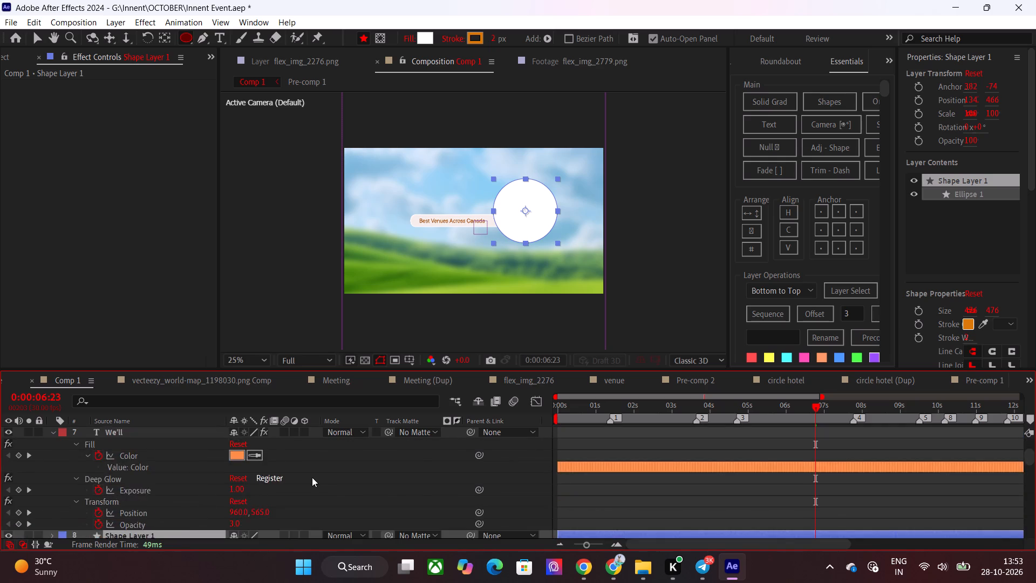
{"action": "scroll", "coordinate": [315, 477], "scroll_direction": "down", "scroll_amount": 2}
{"action": "scroll", "coordinate": [271, 471], "scroll_direction": "up", "scroll_amount": 1}
{"action": "scroll", "coordinate": [194, 493], "scroll_direction": "down", "scroll_amount": 1}
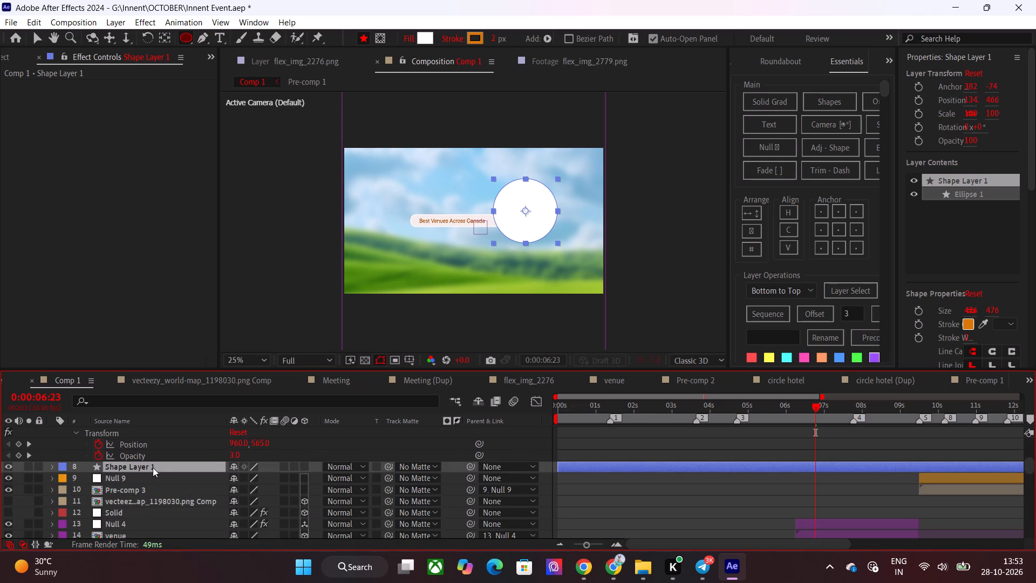
{"action": "left_click_drag", "start_coordinate": [154, 465], "coordinate": [151, 520]}
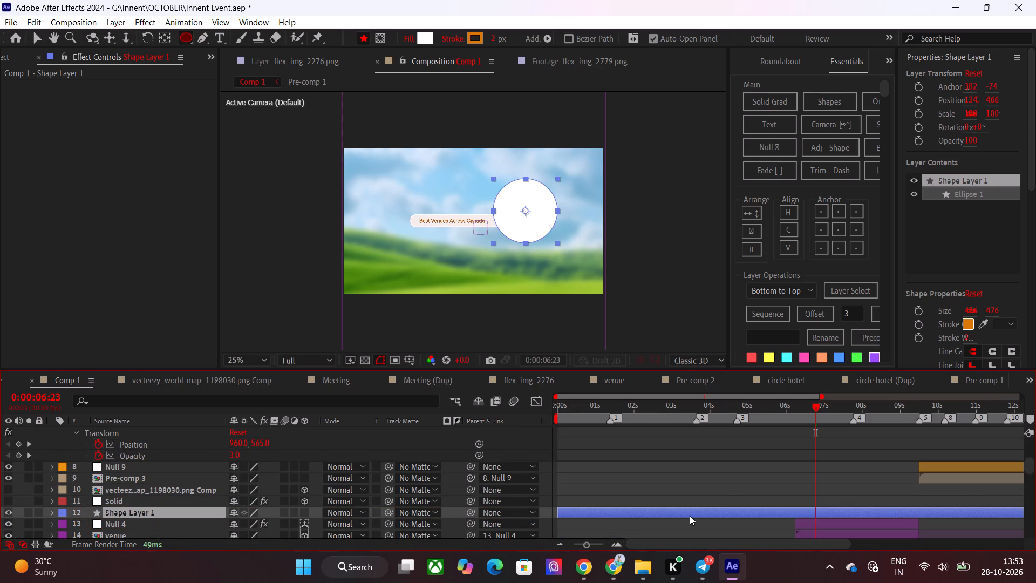
Set the circle's fill to None.
{"action": "left_click", "coordinate": [408, 39]}
{"action": "left_click", "coordinate": [447, 337]}
{"action": "left_click", "coordinate": [496, 416]}
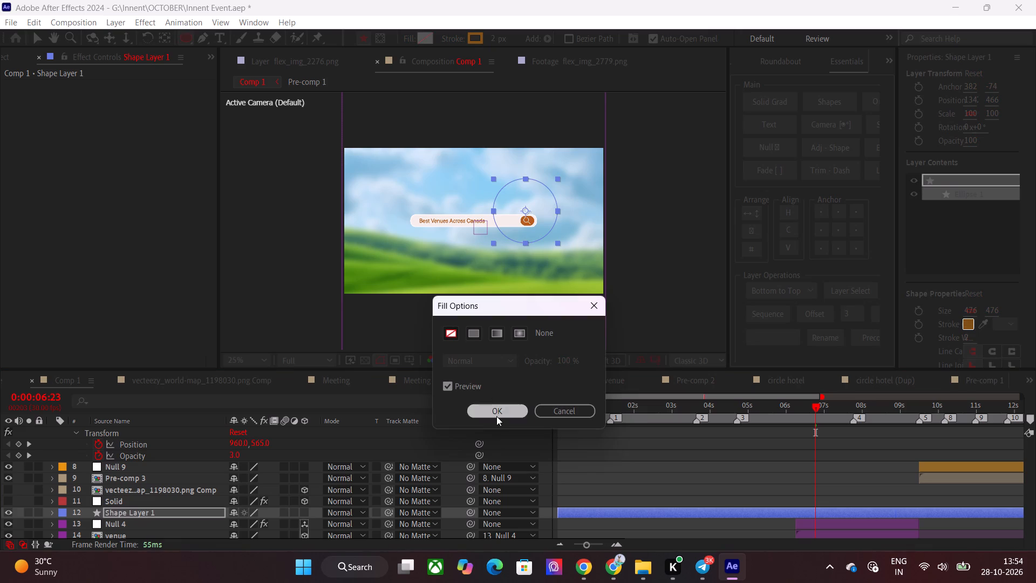
Set the circle's stroke width to 36 px.
{"action": "left_click_drag", "start_coordinate": [495, 37], "coordinate": [537, 40]}
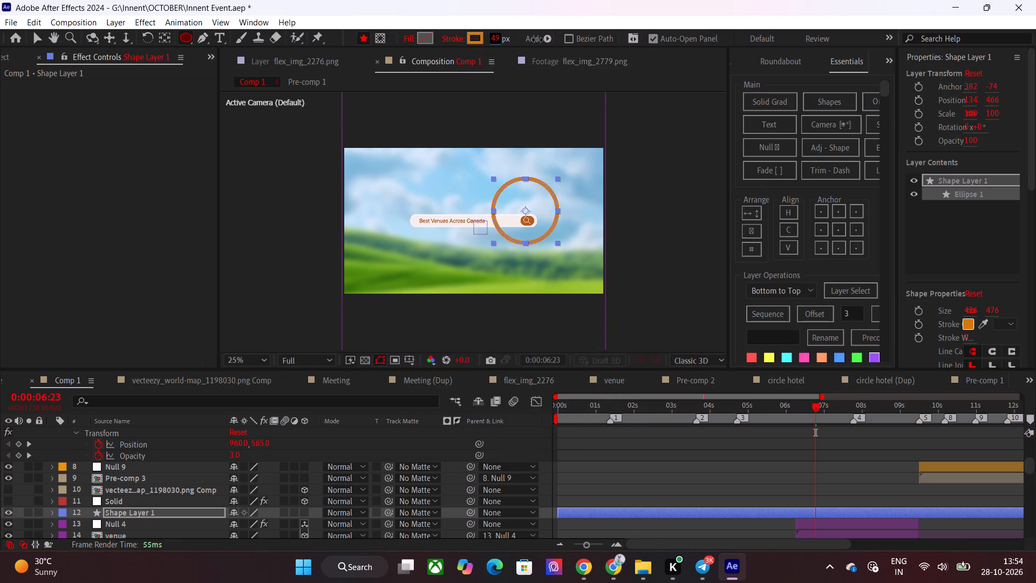
{"action": "left_click_drag", "start_coordinate": [537, 40], "coordinate": [544, 43]}
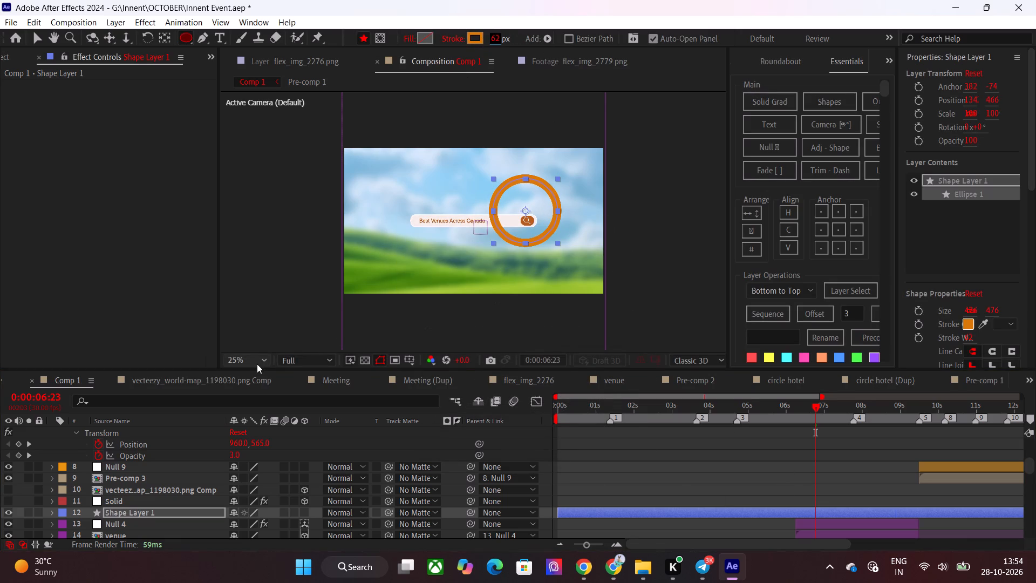
{"action": "left_click", "coordinate": [256, 364]}
{"action": "left_click", "coordinate": [275, 135]}
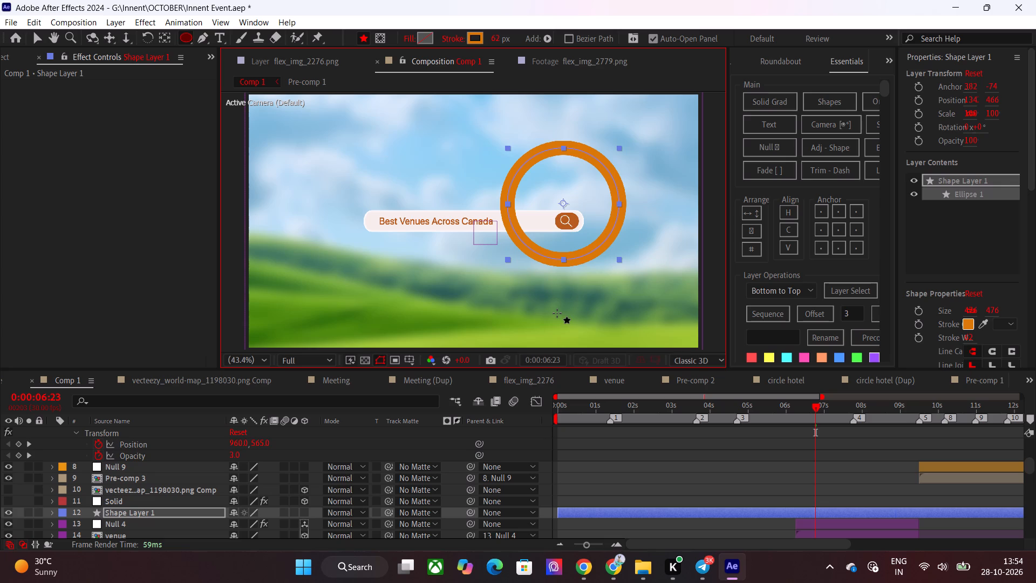
{"action": "left_click_drag", "start_coordinate": [493, 39], "coordinate": [485, 39]}
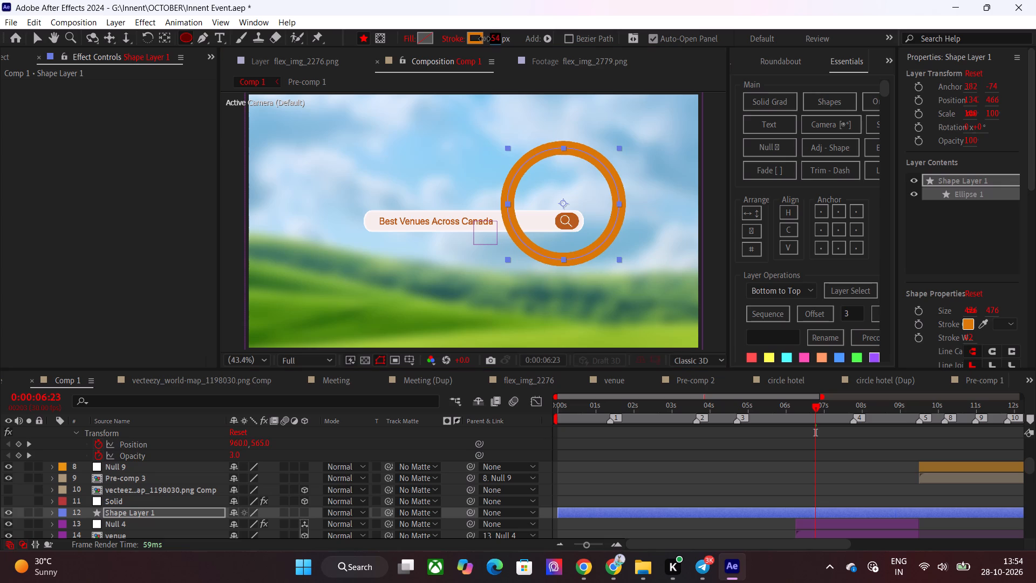
{"action": "left_click_drag", "start_coordinate": [485, 39], "coordinate": [474, 40]}
Move the orange ring so it is roughly centred on the search bar's magnifier icon.
{"action": "key", "text": "v"}
{"action": "key", "text": "c"}
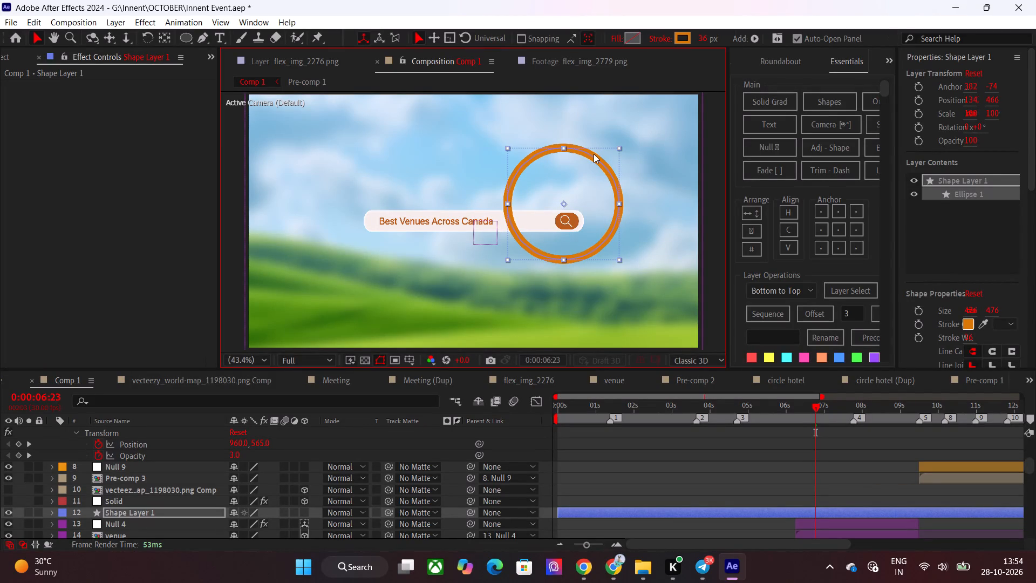
{"action": "left_click_drag", "start_coordinate": [593, 154], "coordinate": [597, 173]}
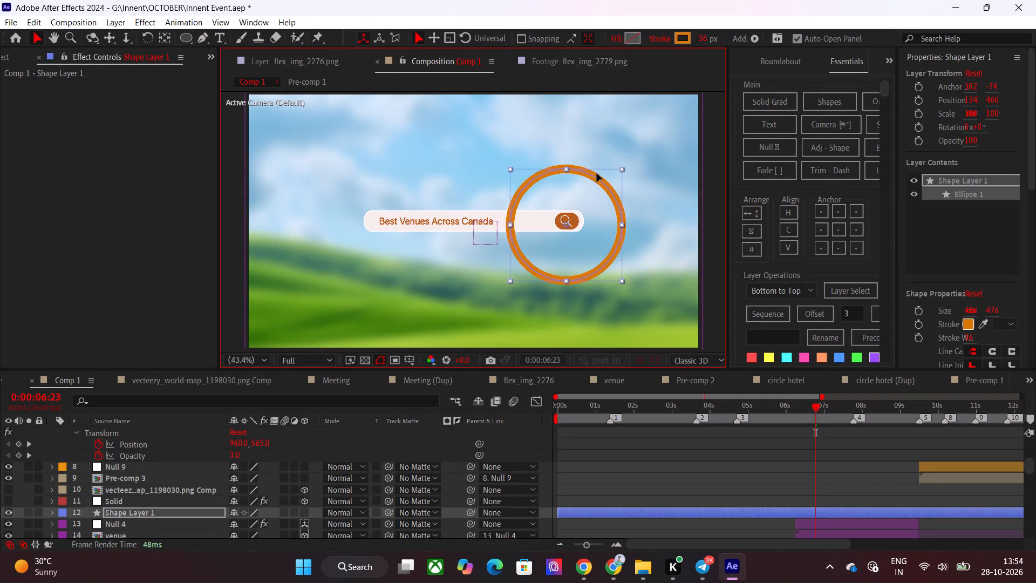
{"action": "left_click_drag", "start_coordinate": [597, 173], "coordinate": [597, 171]}
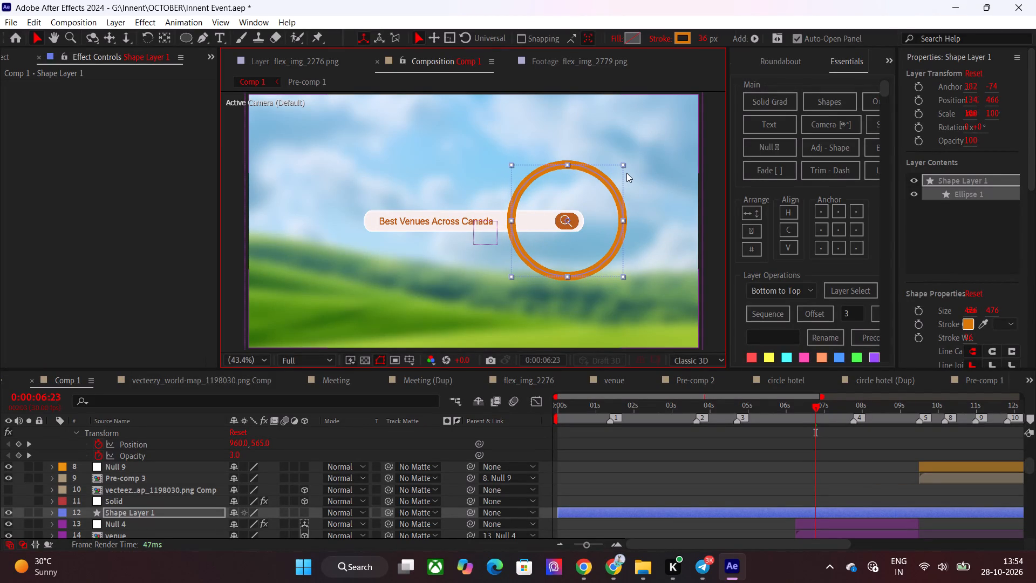
Start animating the ring's Ellipse Path Size with a keyframe at 0:00:06:26.
{"action": "left_click", "coordinate": [817, 412]}
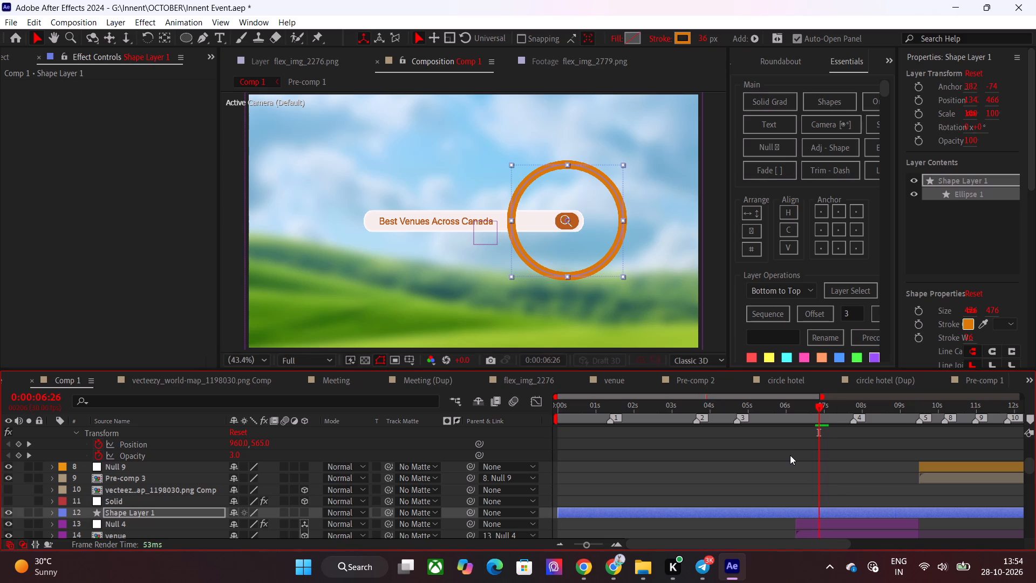
{"action": "key", "text": "s"}
{"action": "scroll", "coordinate": [773, 460], "scroll_direction": "down", "scroll_amount": 1}
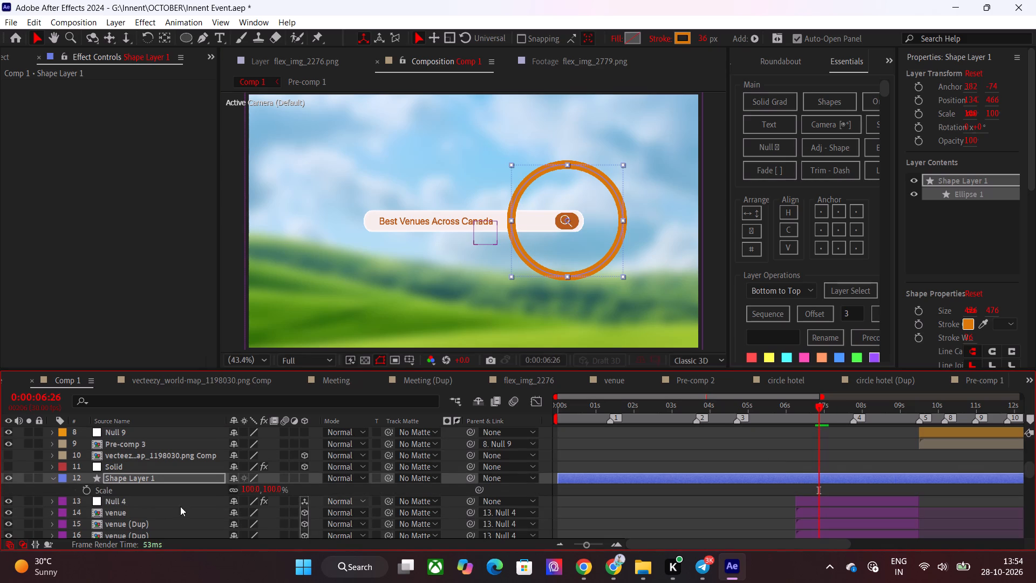
{"action": "left_click", "coordinate": [54, 473]}
{"action": "left_click", "coordinate": [52, 479]}
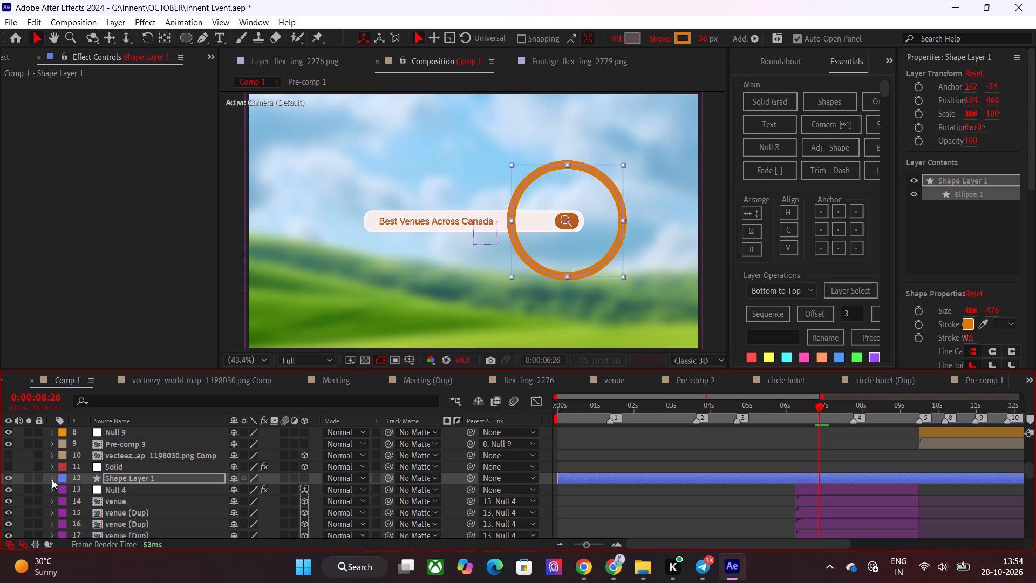
{"action": "left_click", "coordinate": [64, 463]}
{"action": "left_click", "coordinate": [78, 477]}
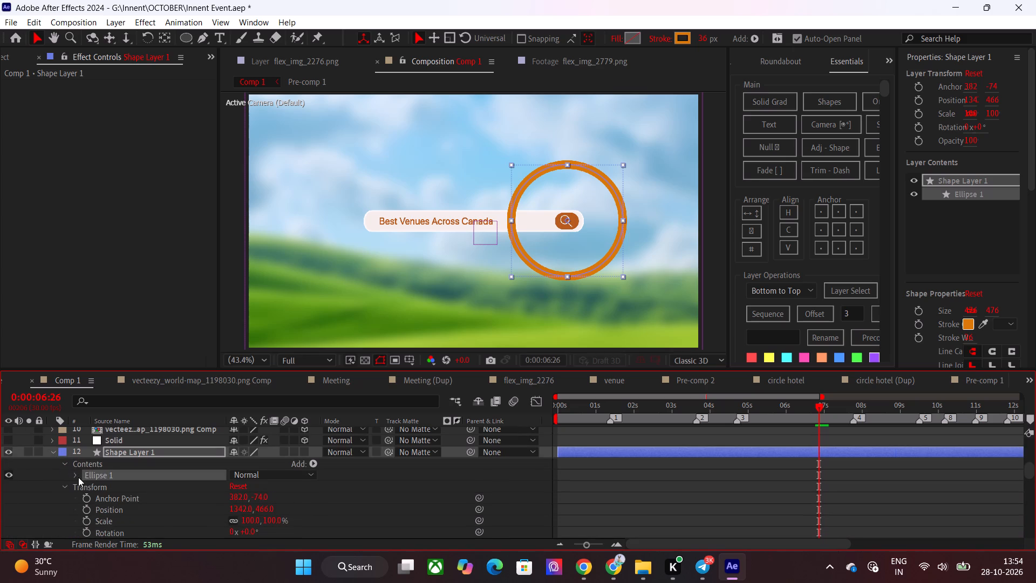
{"action": "left_click", "coordinate": [85, 484]}
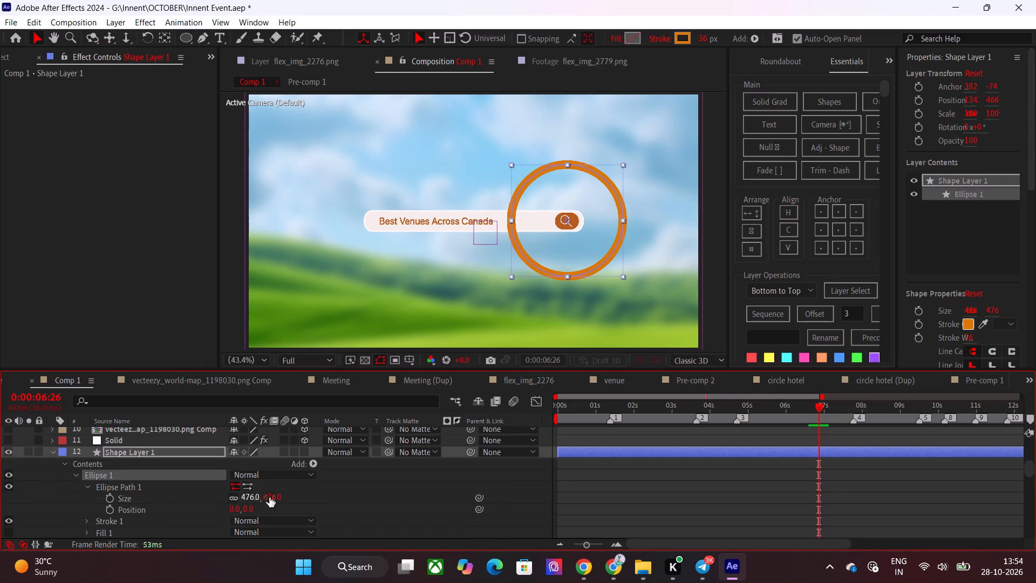
{"action": "left_click", "coordinate": [106, 500]}
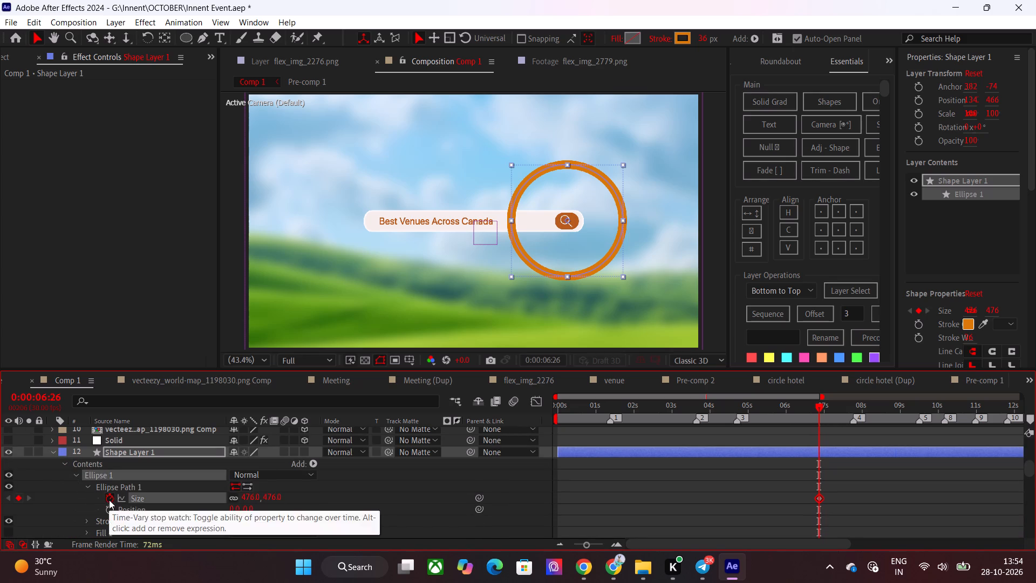
Set the ring's Ellipse Path Size to 0 at 0:00:06:15.
{"action": "left_click", "coordinate": [804, 409]}
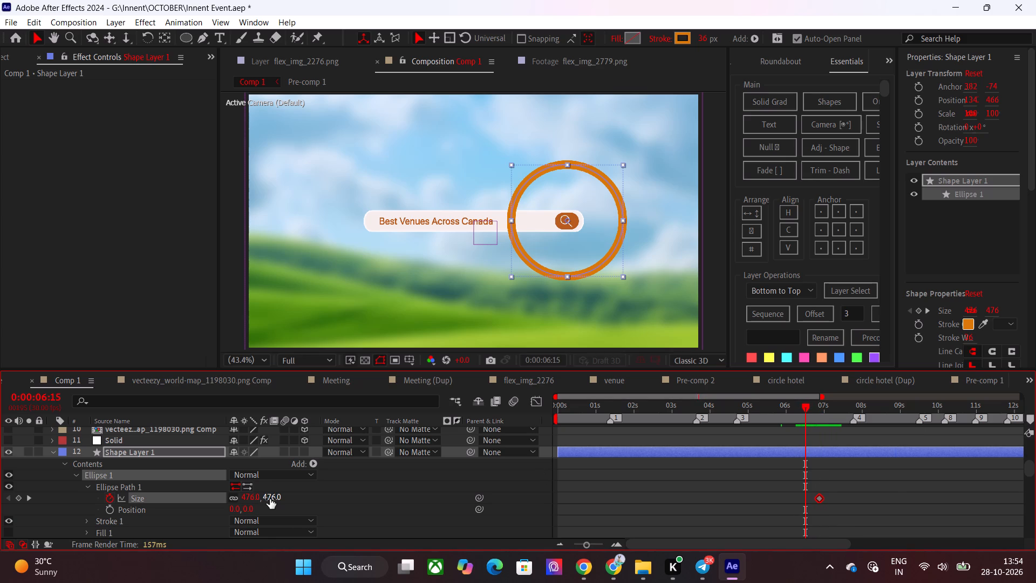
{"action": "left_click_drag", "start_coordinate": [270, 499], "coordinate": [163, 499]}
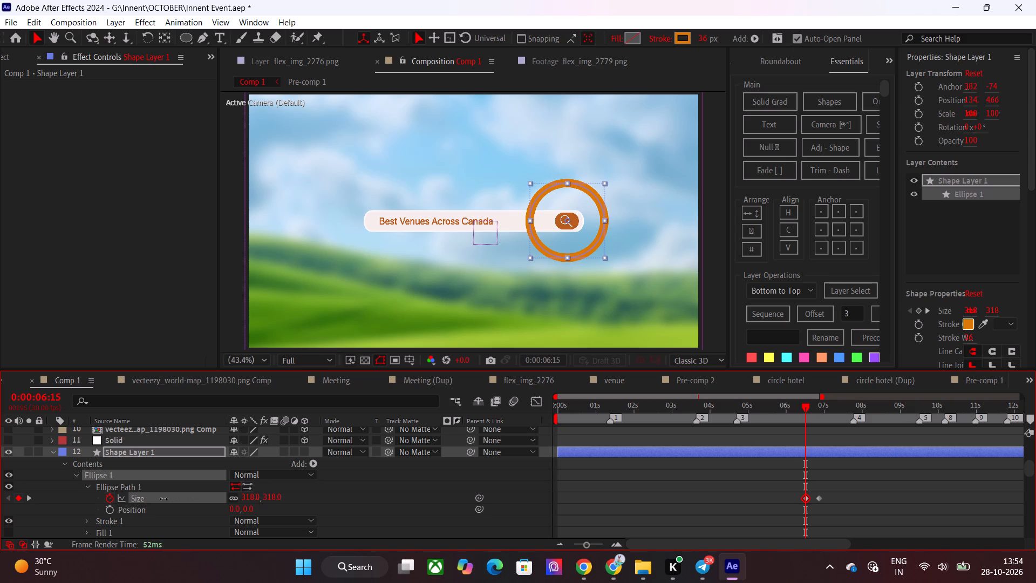
{"action": "left_click_drag", "start_coordinate": [163, 499], "coordinate": [10, 498]}
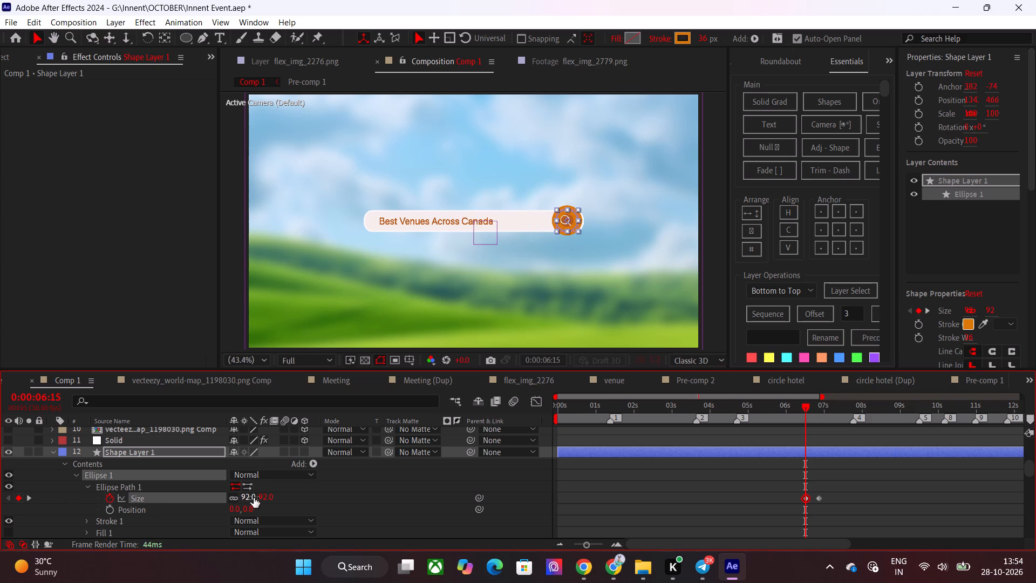
{"action": "left_click", "coordinate": [255, 498]}
{"action": "key", "text": "0"}
{"action": "key", "text": "Return"}
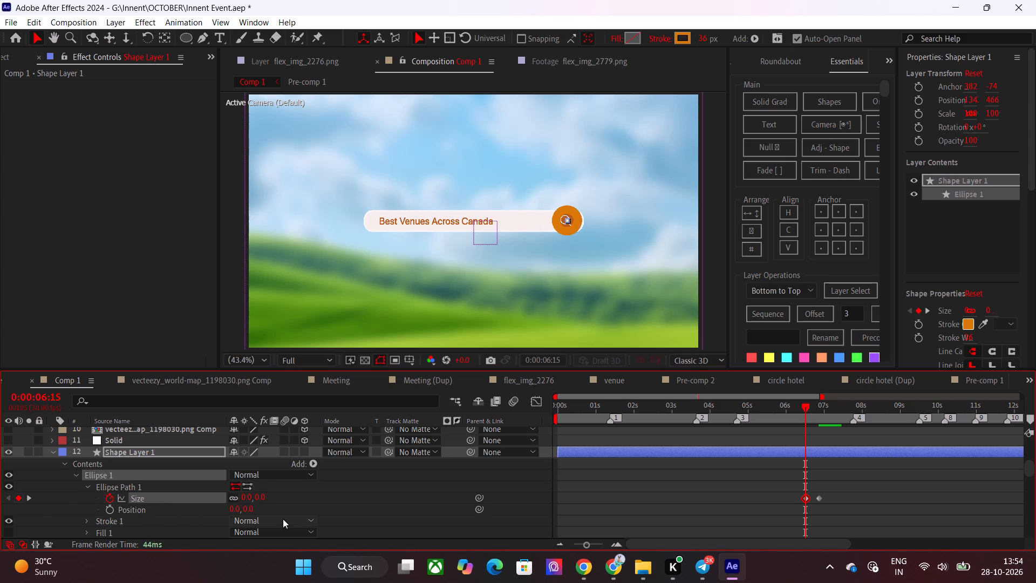
Retime the ring's two Size keyframes so they sit at 0:00:06:00 and 0:00:06:15.
{"action": "left_click_drag", "start_coordinate": [805, 407], "coordinate": [813, 407]}
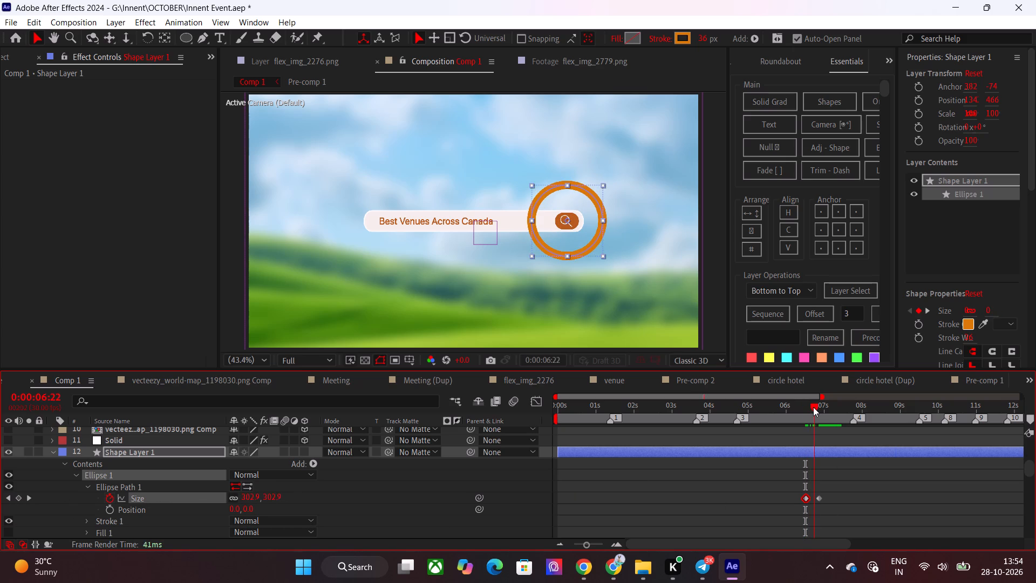
{"action": "left_click_drag", "start_coordinate": [813, 407], "coordinate": [839, 410]}
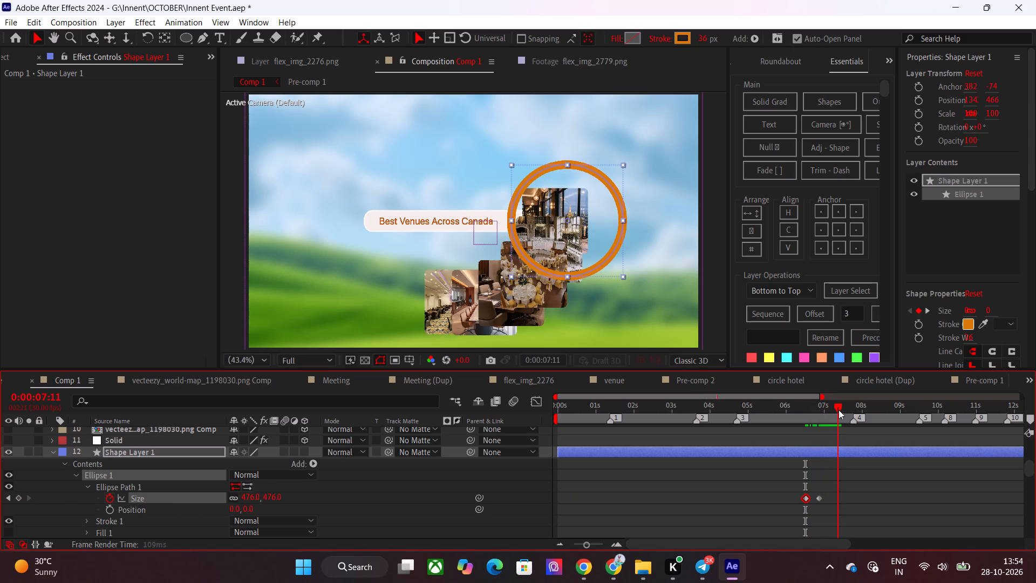
{"action": "left_click_drag", "start_coordinate": [839, 410], "coordinate": [821, 415]}
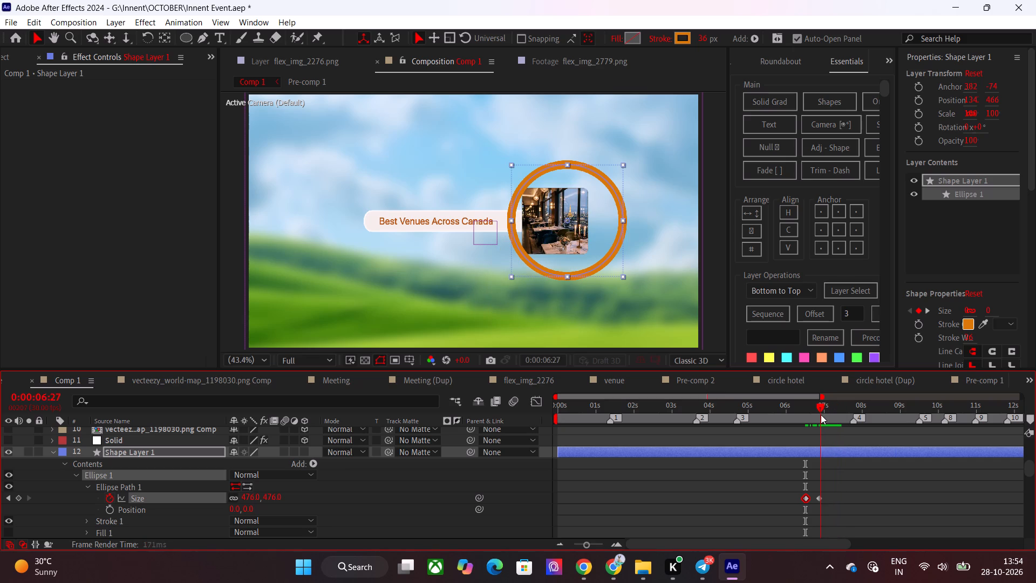
{"action": "left_click_drag", "start_coordinate": [821, 415], "coordinate": [815, 417]}
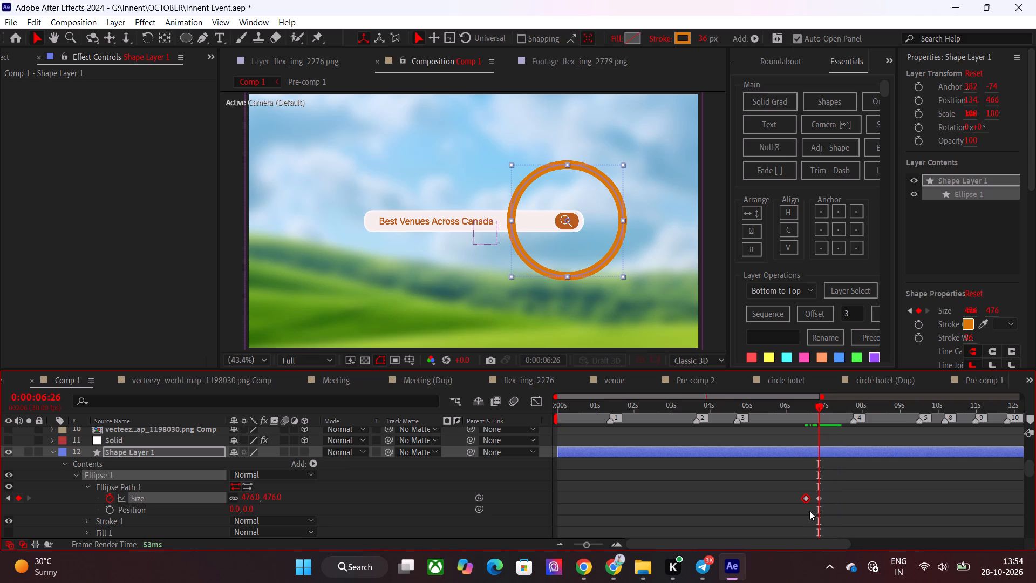
{"action": "left_click_drag", "start_coordinate": [796, 415], "coordinate": [764, 415]}
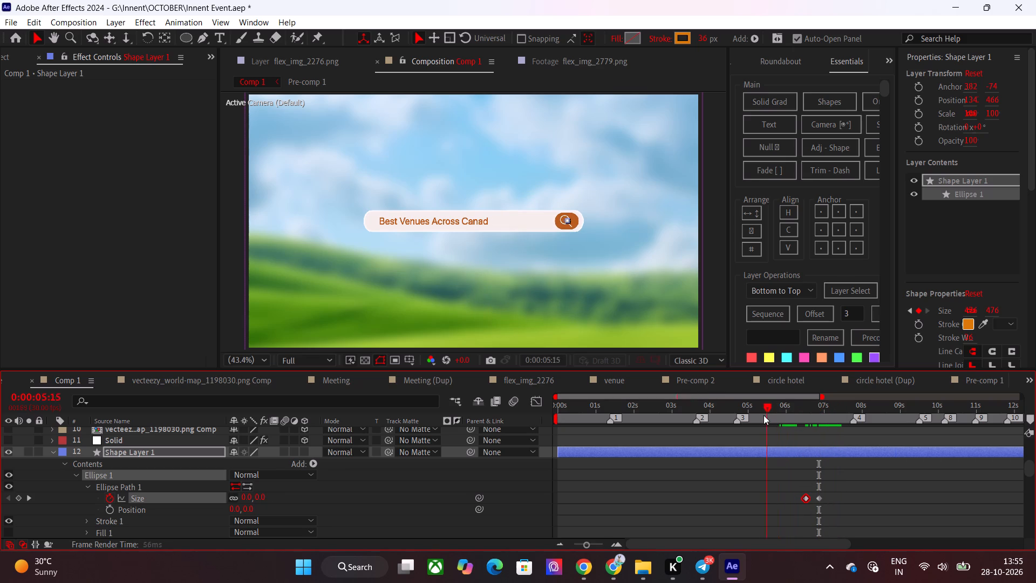
{"action": "left_click_drag", "start_coordinate": [764, 415], "coordinate": [787, 423]}
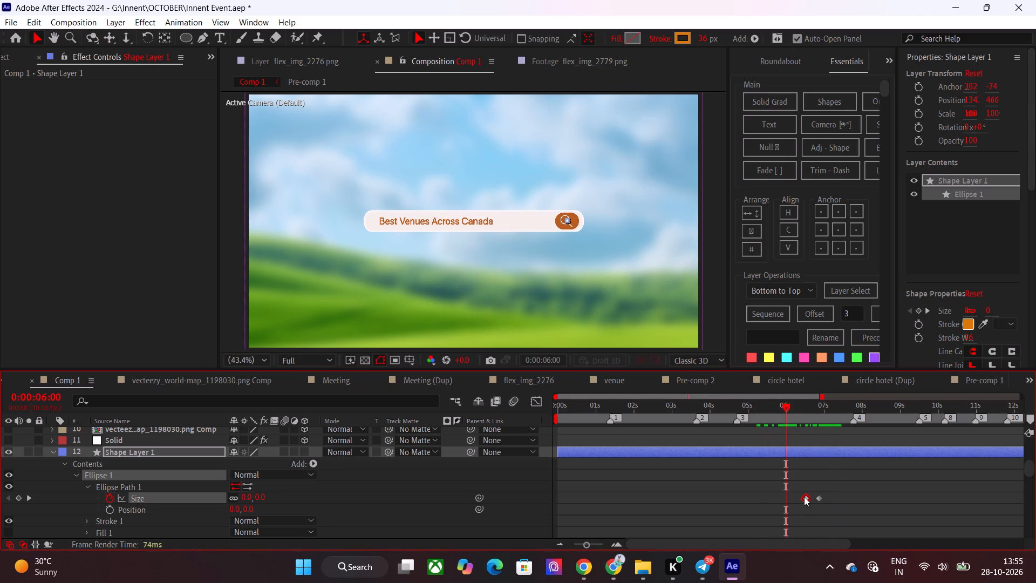
{"action": "left_click_drag", "start_coordinate": [804, 497], "coordinate": [784, 497]}
{"action": "left_click_drag", "start_coordinate": [817, 497], "coordinate": [802, 498]}
At 0:00:06:15, enlarge the ring's Ellipse Path Size to about 3282 so it grows past the frame edges.
{"action": "left_click_drag", "start_coordinate": [793, 421], "coordinate": [805, 421], "text": "shift"}
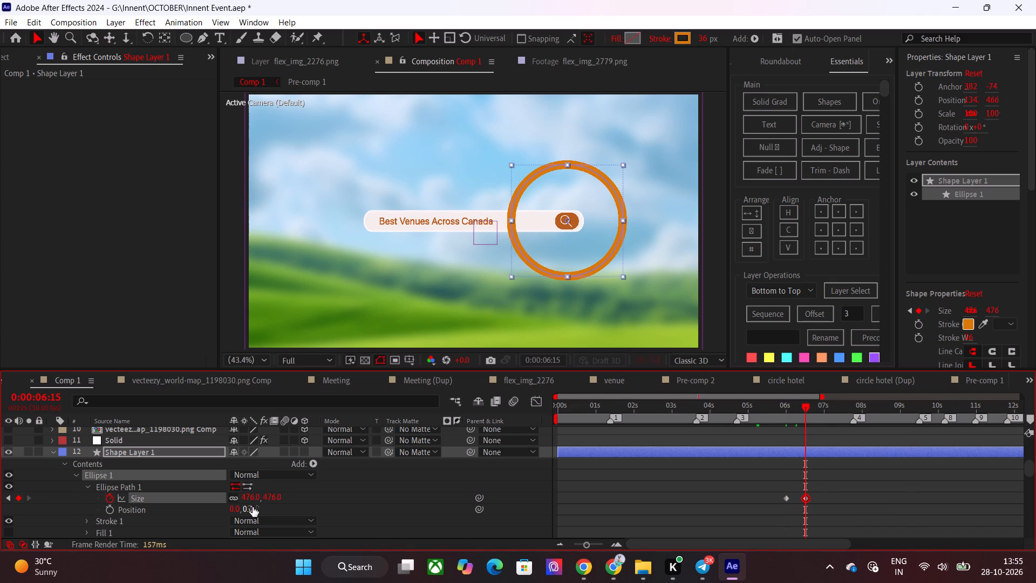
{"action": "left_click_drag", "start_coordinate": [271, 498], "coordinate": [806, 506]}
{"action": "left_click_drag", "start_coordinate": [277, 497], "coordinate": [705, 536]}
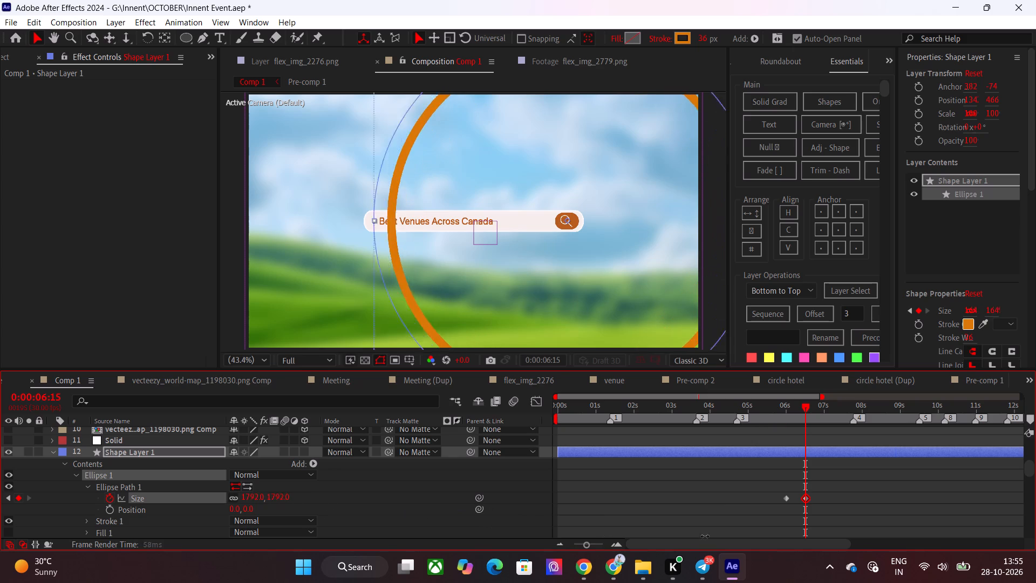
{"action": "left_click_drag", "start_coordinate": [705, 536], "coordinate": [758, 536]}
{"action": "left_click_drag", "start_coordinate": [277, 500], "coordinate": [682, 519]}
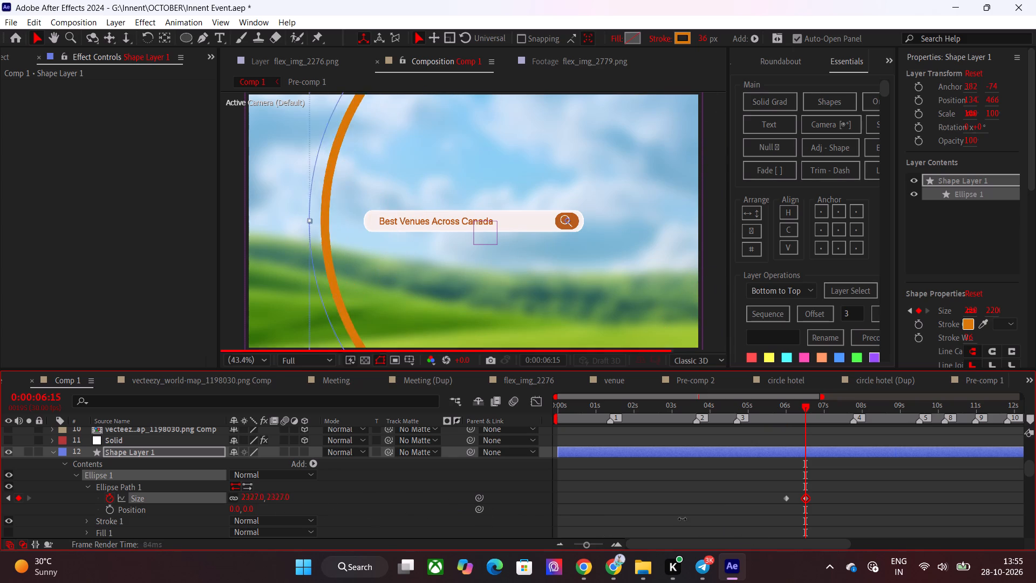
{"action": "left_click_drag", "start_coordinate": [682, 519], "coordinate": [848, 519]}
{"action": "left_click_drag", "start_coordinate": [283, 494], "coordinate": [677, 523]}
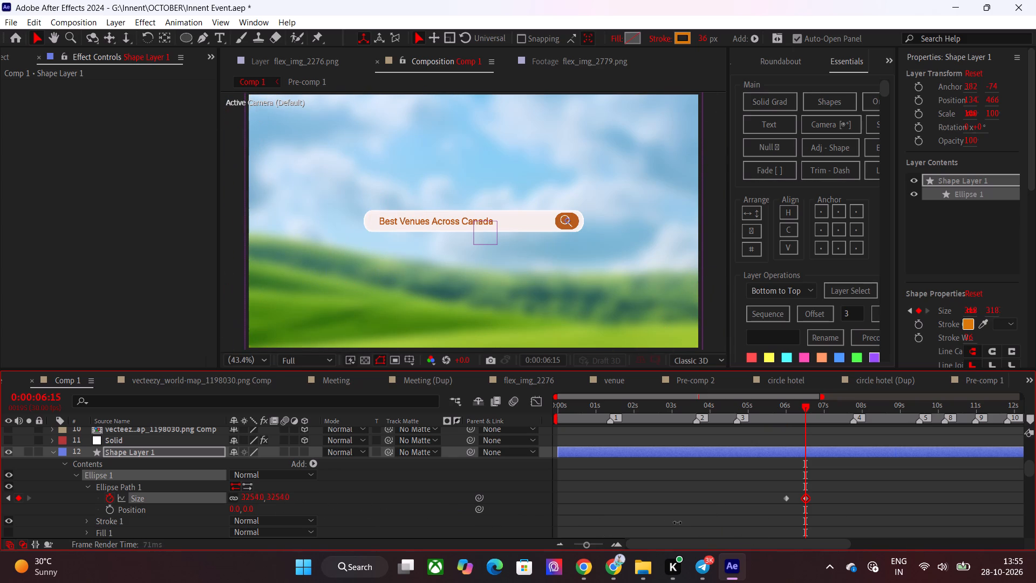
{"action": "left_click_drag", "start_coordinate": [677, 523], "coordinate": [681, 523]}
{"action": "scroll", "coordinate": [567, 243], "scroll_direction": "down", "scroll_amount": 2}
{"action": "scroll", "coordinate": [562, 243], "scroll_direction": "up", "scroll_amount": 1}
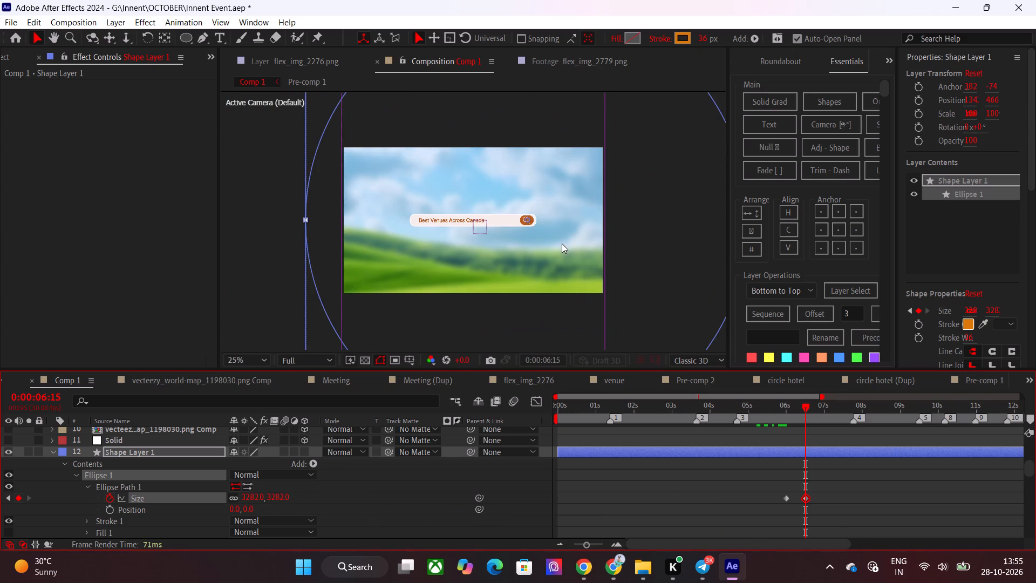
Set the ring's stroke width to 40 px.
{"action": "left_click", "coordinate": [700, 38]}
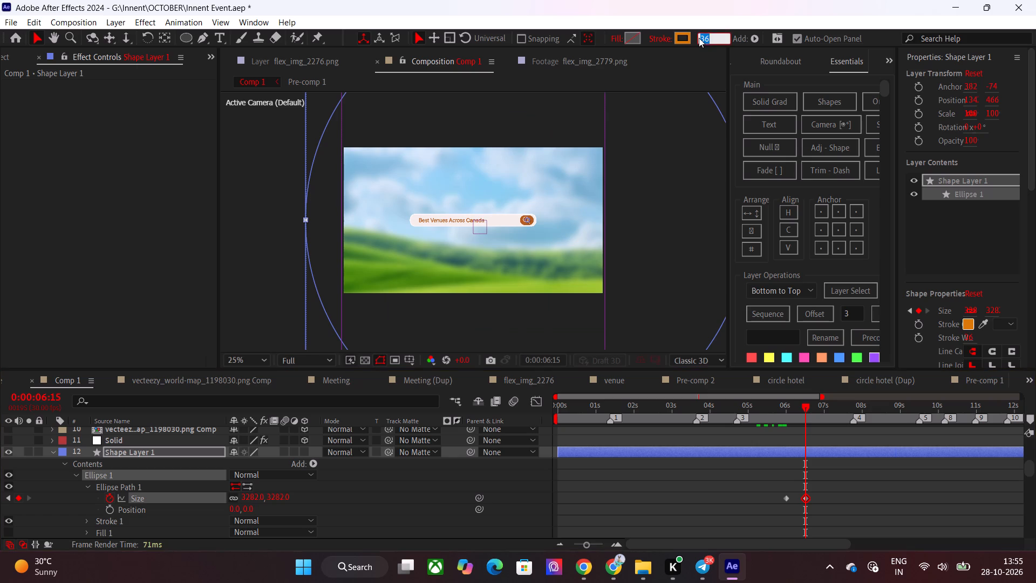
{"action": "type", "text": "40"}
{"action": "key", "text": "Return"}
{"action": "left_click", "coordinate": [772, 491]}
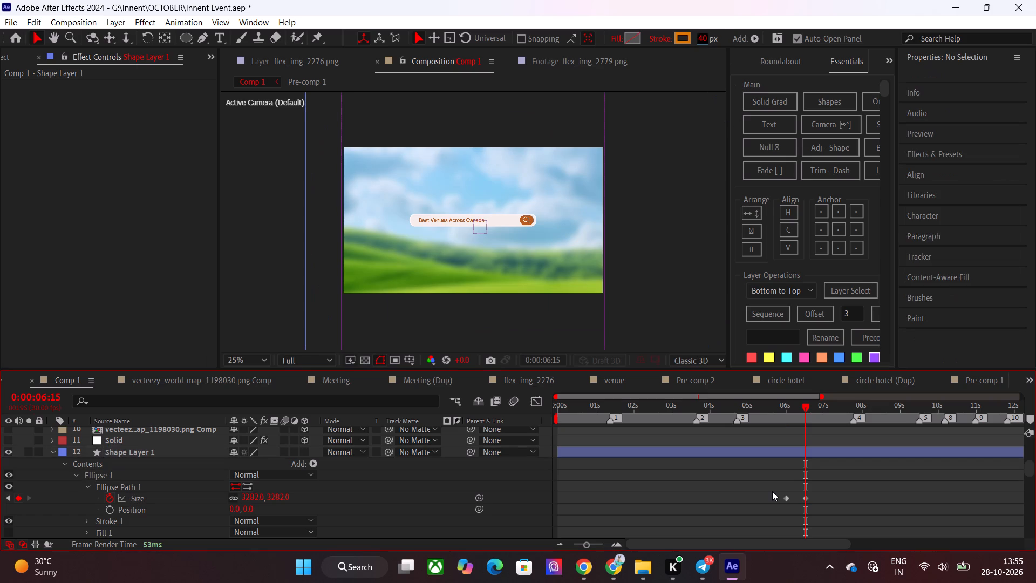
Preview the ring's expansion and shift Shape Layer 1 later so its growth starts just before 0:00:06:26.
{"action": "left_click_drag", "start_coordinate": [796, 403], "coordinate": [791, 408]}
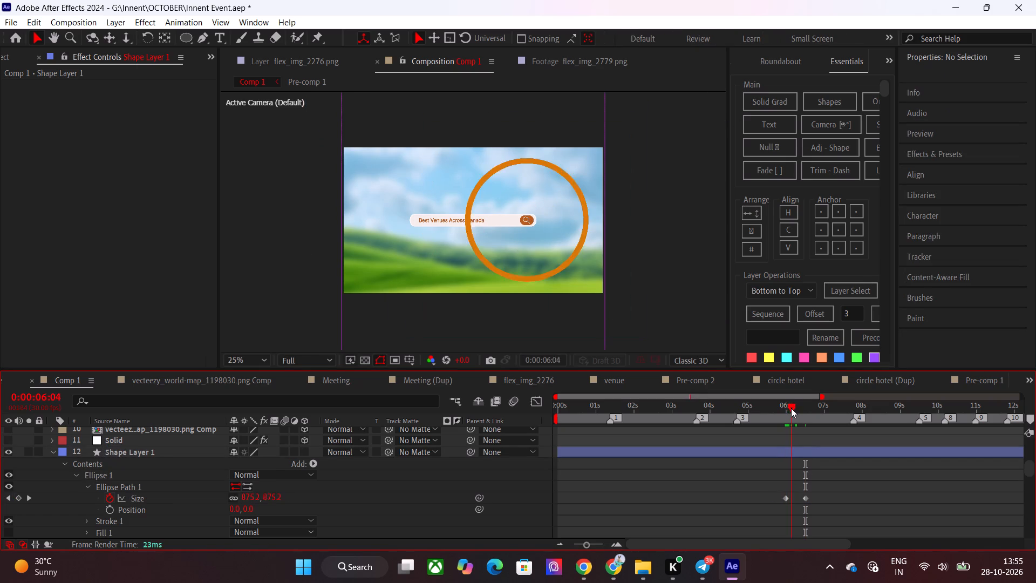
{"action": "left_click_drag", "start_coordinate": [791, 408], "coordinate": [783, 411]}
{"action": "key", "text": "space"}
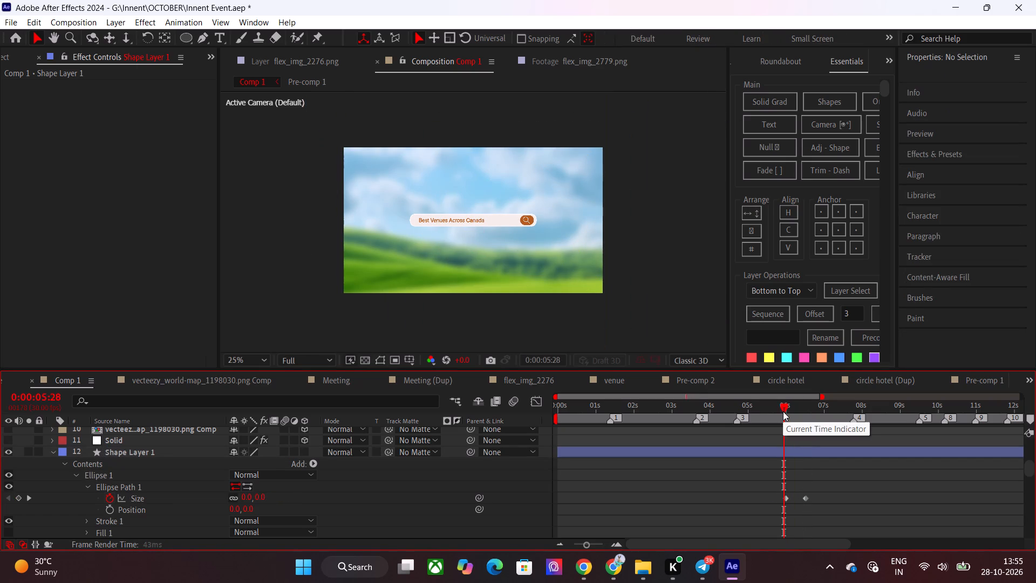
{"action": "left_click_drag", "start_coordinate": [783, 411], "coordinate": [799, 412]}
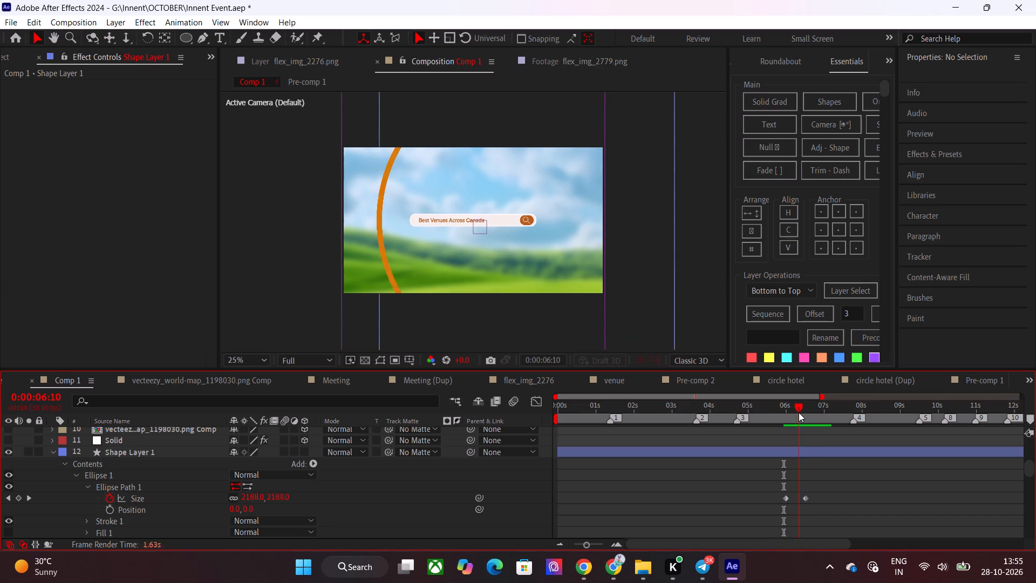
{"action": "left_click_drag", "start_coordinate": [799, 412], "coordinate": [821, 419]}
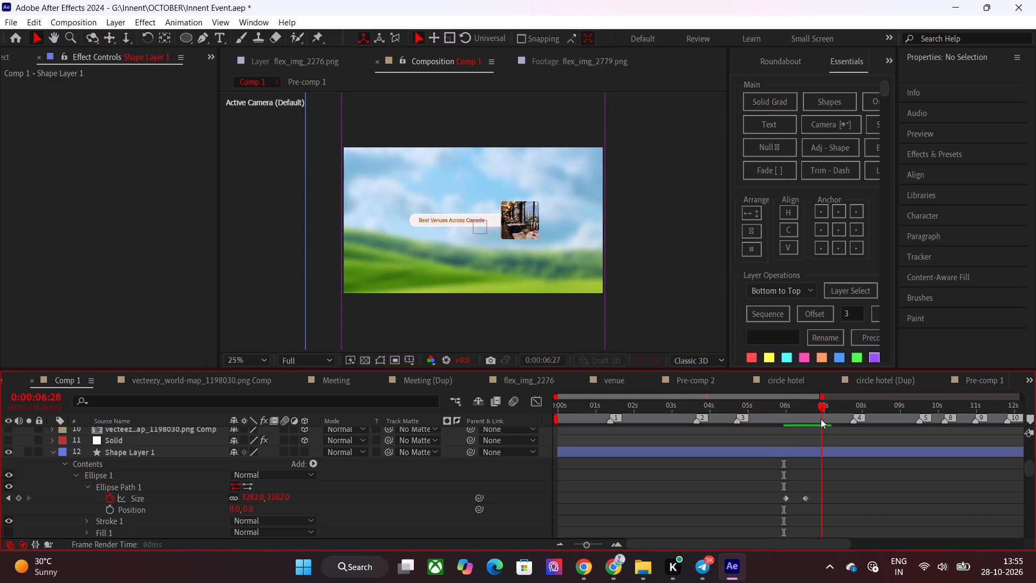
{"action": "left_click_drag", "start_coordinate": [821, 419], "coordinate": [818, 419]}
{"action": "left_click_drag", "start_coordinate": [808, 453], "coordinate": [817, 453]}
{"action": "left_click_drag", "start_coordinate": [817, 453], "coordinate": [821, 453]}
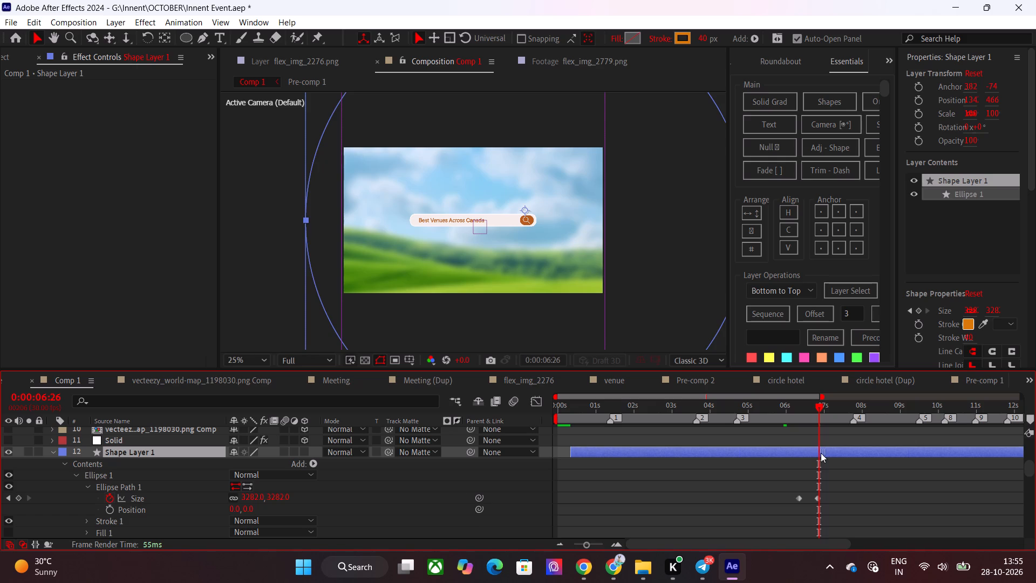
{"action": "left_click_drag", "start_coordinate": [821, 453], "coordinate": [836, 453]}
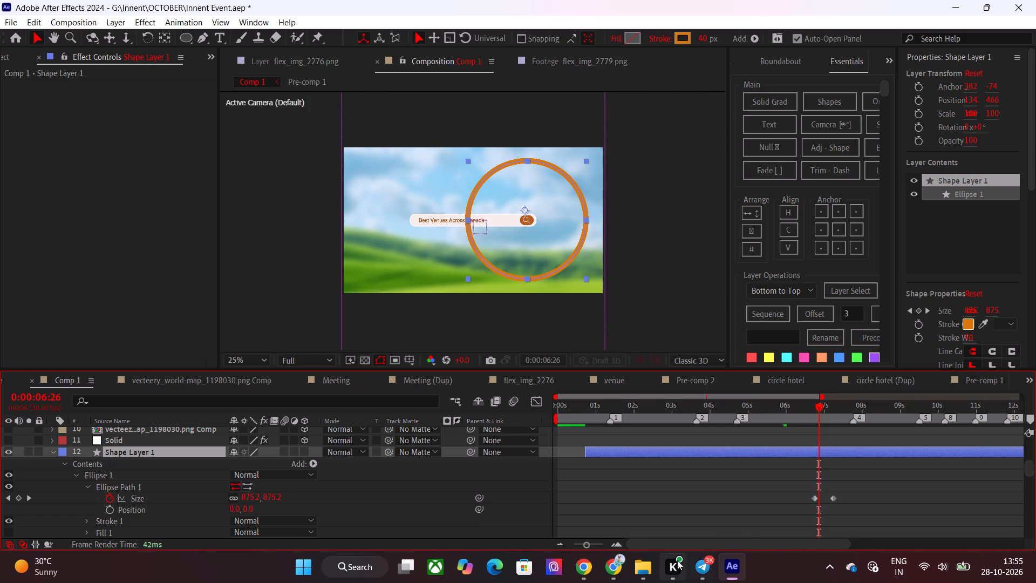
Switch to Chrome, watch part of the YouTube click visual effects tutorial, and return to After Effects.
{"action": "left_click", "coordinate": [587, 562]}
{"action": "left_click", "coordinate": [455, 235]}
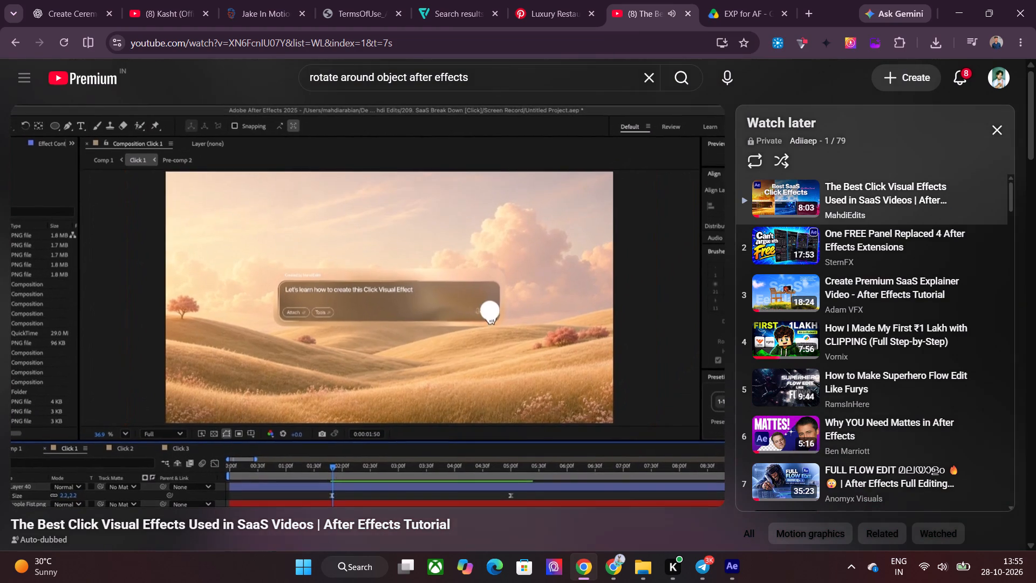
{"action": "left_click", "coordinate": [507, 304]}
{"action": "left_click", "coordinate": [725, 573]}
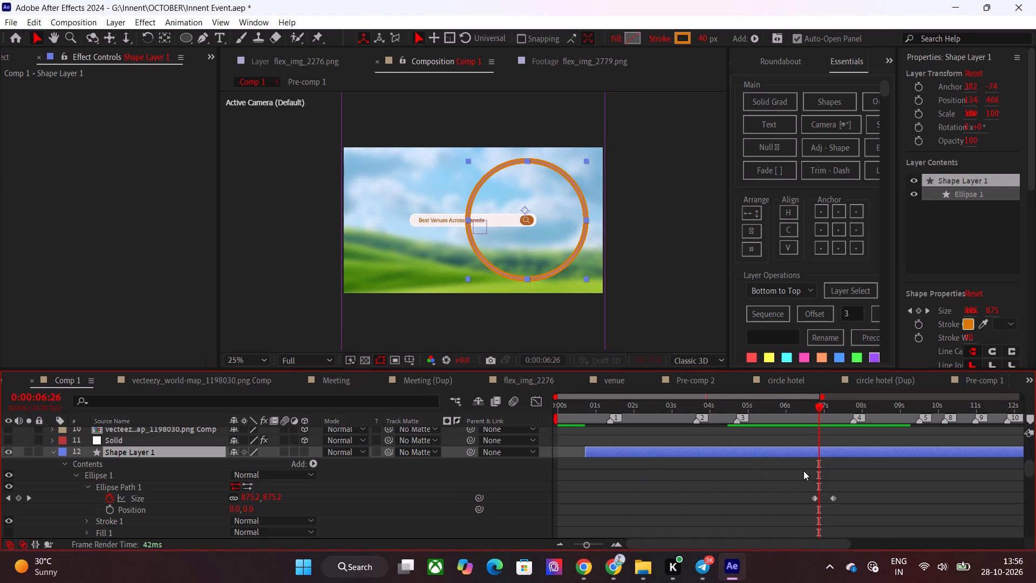
Apply Easy Ease to both of the ring's Size keyframes.
{"action": "left_click_drag", "start_coordinate": [794, 477], "coordinate": [848, 505]}
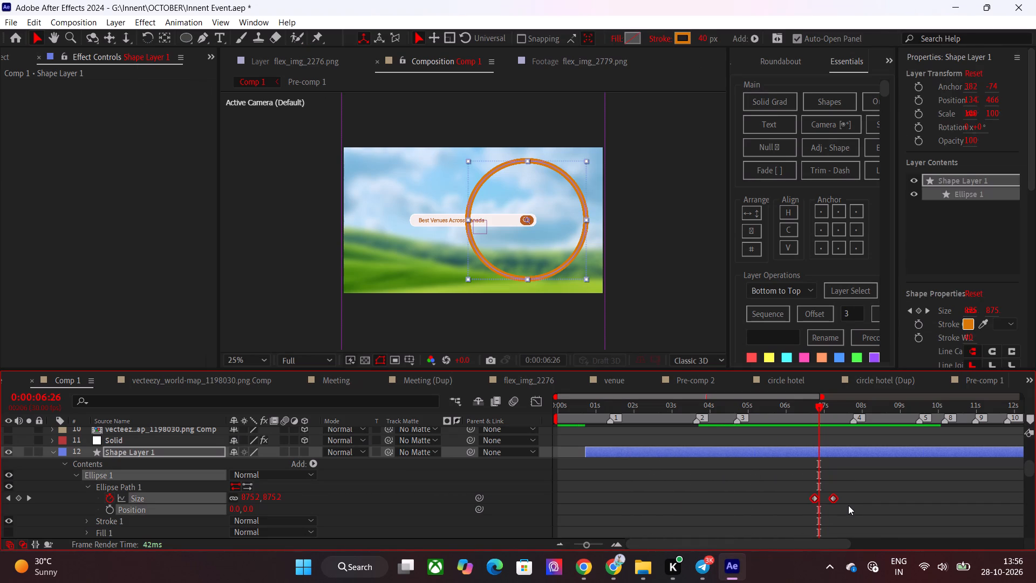
{"action": "key", "text": "F9"}
Reshape Shape Layer 1's Size speed curve in the Graph Editor, with a short ease after the first keyframe and a long ease into the last.
{"action": "left_click", "coordinate": [534, 398]}
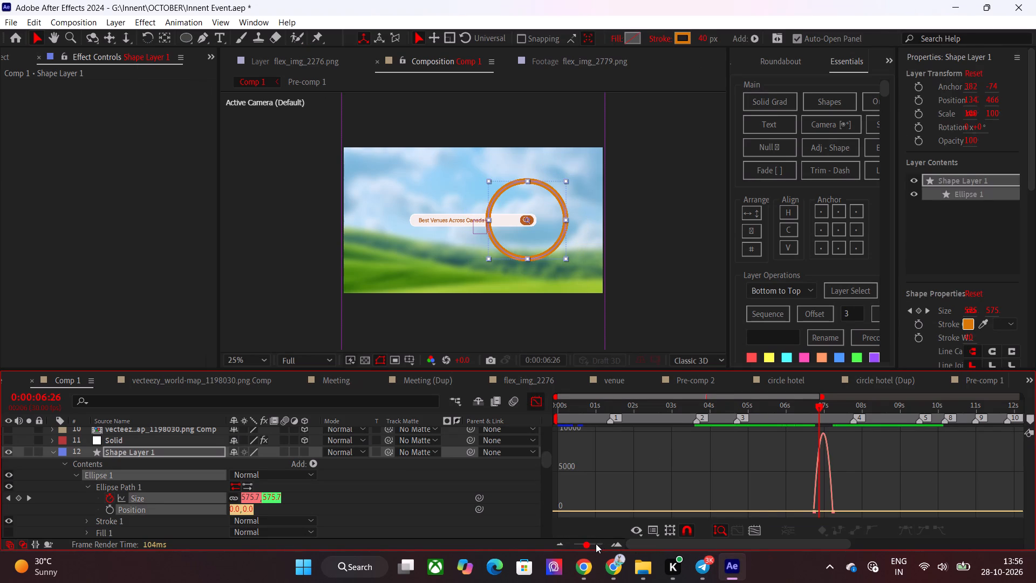
{"action": "left_click_drag", "start_coordinate": [596, 544], "coordinate": [601, 544]}
{"action": "left_click_drag", "start_coordinate": [754, 546], "coordinate": [773, 546]}
{"action": "left_click_drag", "start_coordinate": [761, 544], "coordinate": [754, 544]}
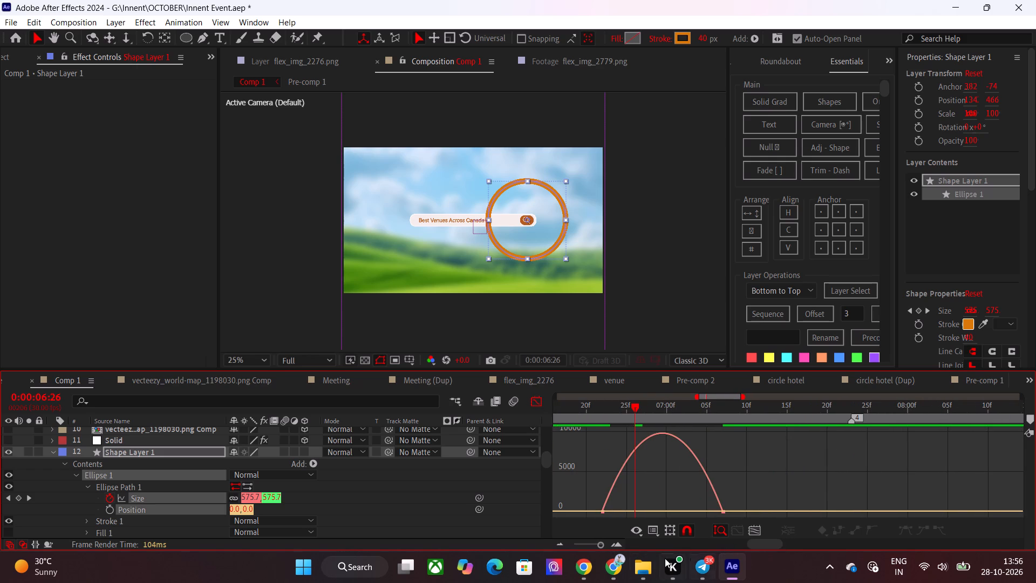
{"action": "left_click", "coordinate": [603, 545]}
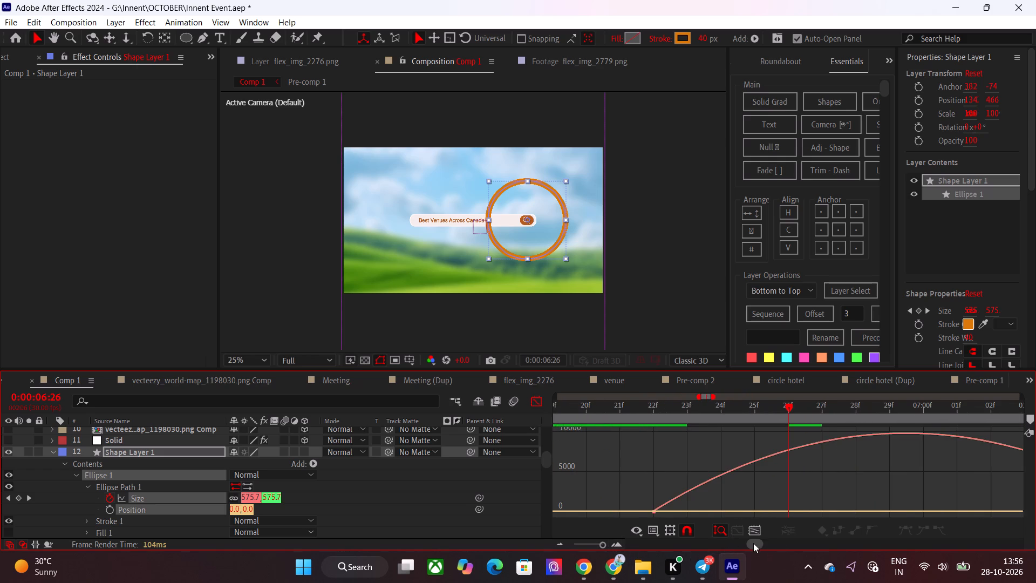
{"action": "left_click", "coordinate": [753, 543]}
{"action": "left_click", "coordinate": [759, 526]}
{"action": "left_click", "coordinate": [756, 527]}
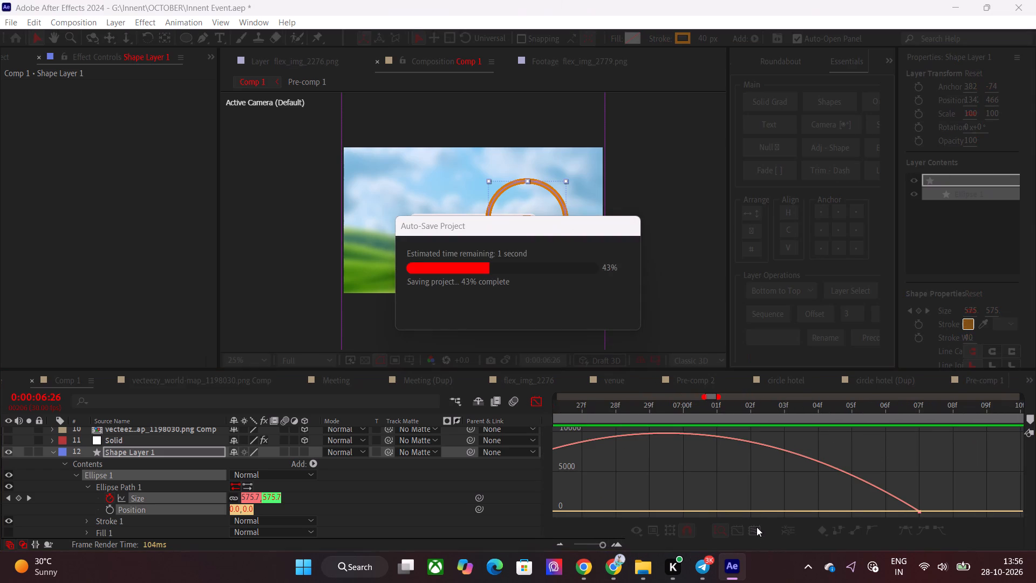
{"action": "left_click", "coordinate": [756, 528]}
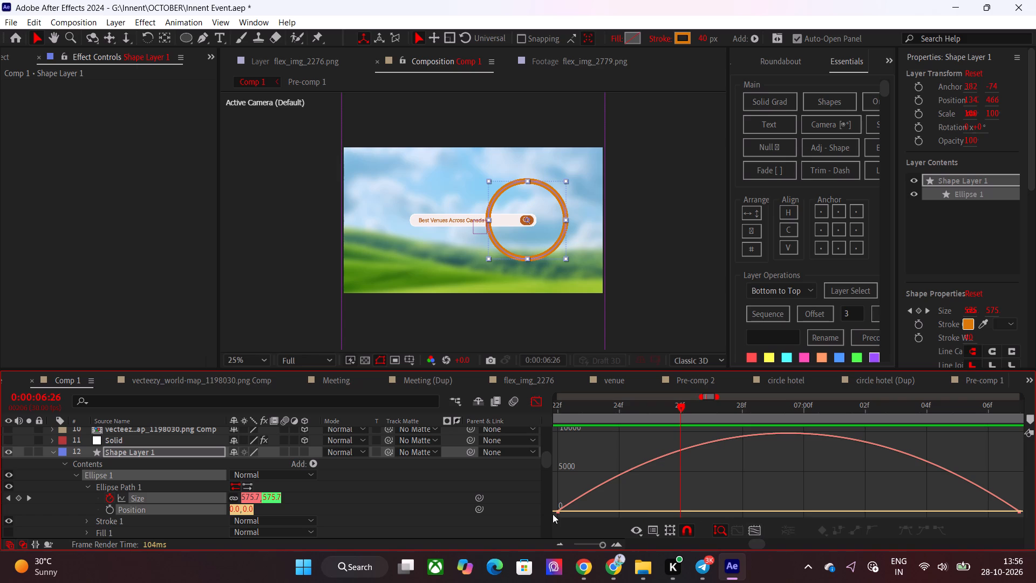
{"action": "left_click", "coordinate": [619, 496]}
{"action": "left_click", "coordinate": [147, 449]}
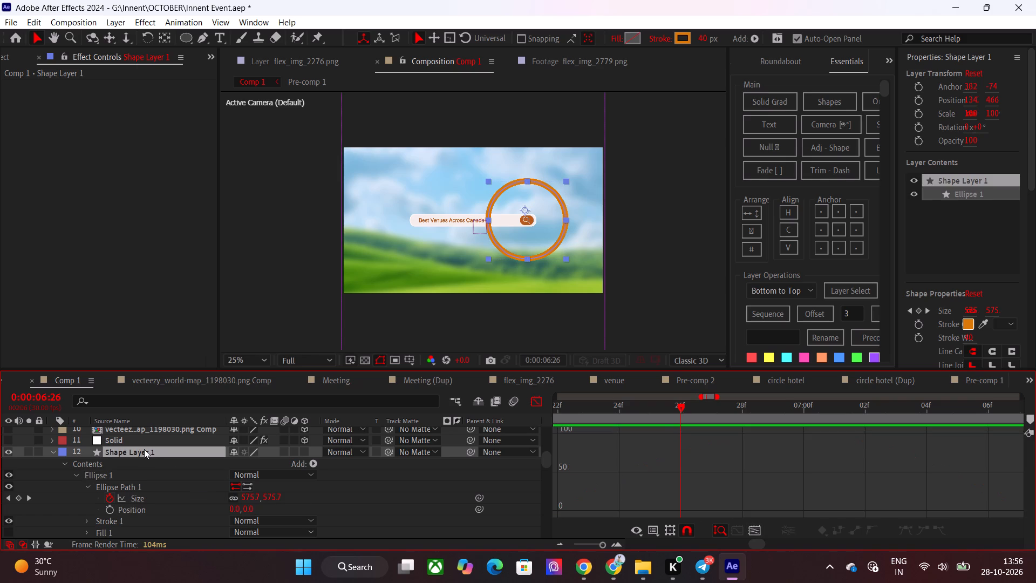
{"action": "key", "text": "u"}
{"action": "left_click", "coordinate": [159, 462]}
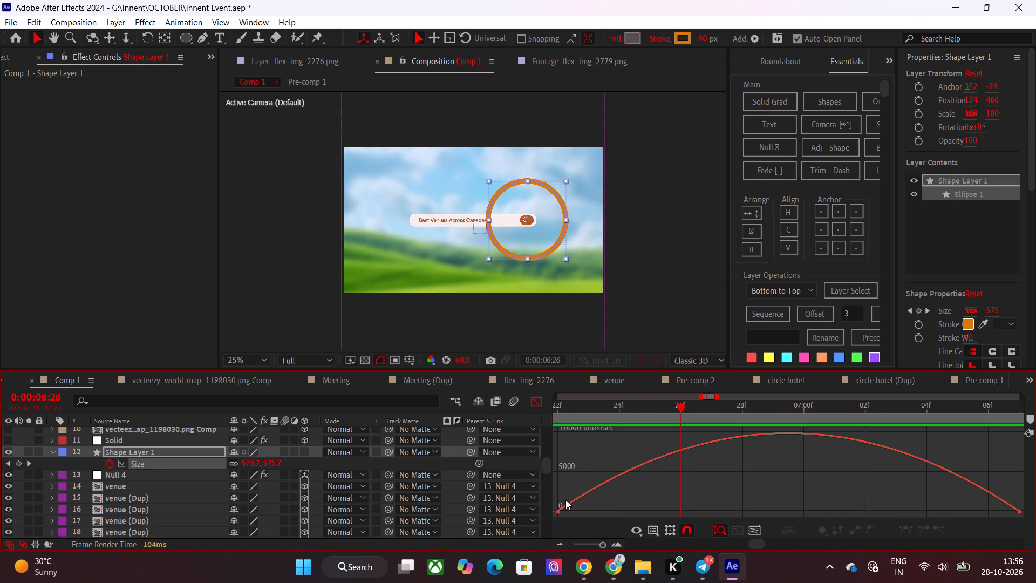
{"action": "left_click", "coordinate": [556, 510]}
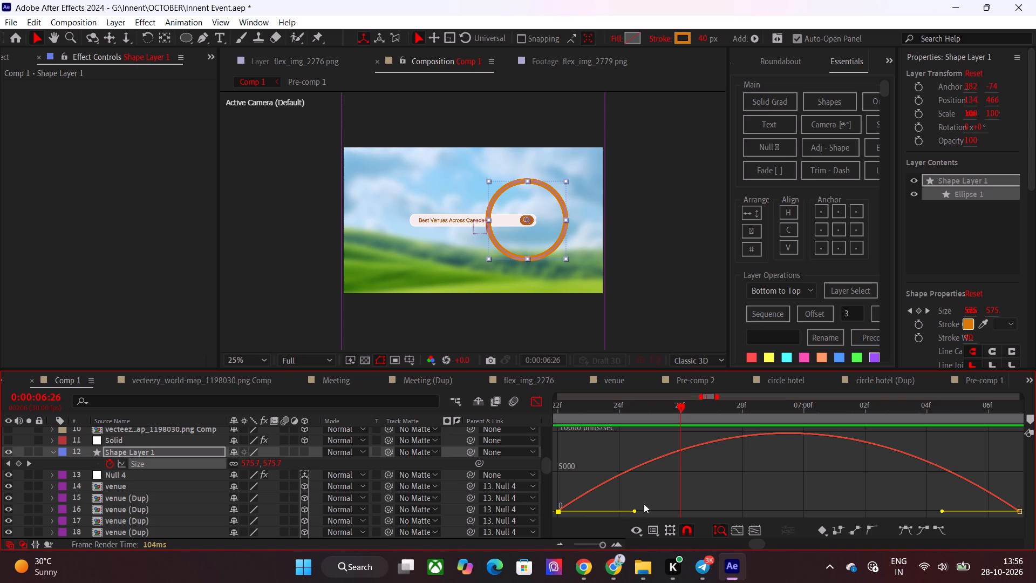
{"action": "left_click_drag", "start_coordinate": [634, 509], "coordinate": [591, 509]}
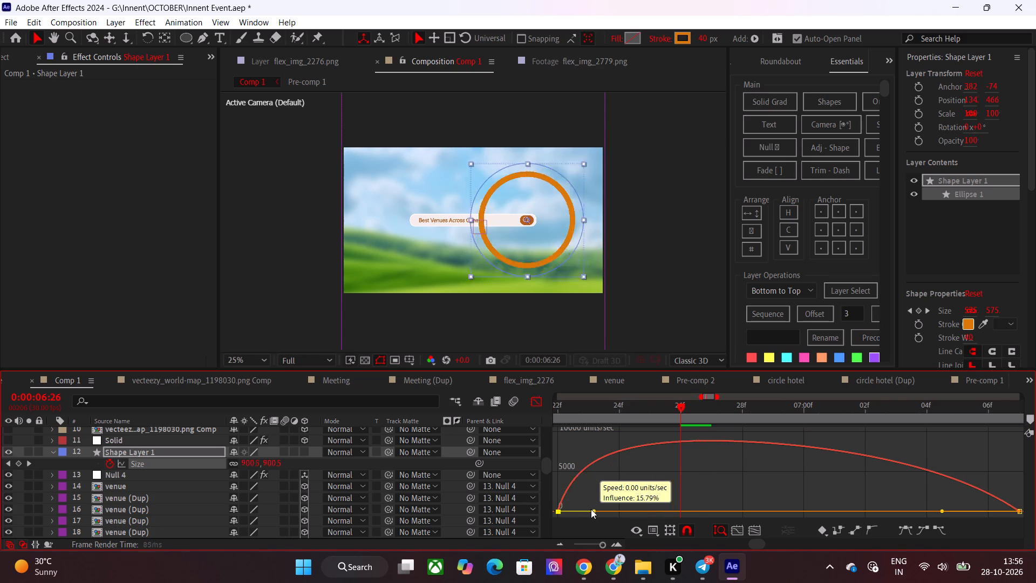
{"action": "left_click_drag", "start_coordinate": [591, 509], "coordinate": [582, 509]}
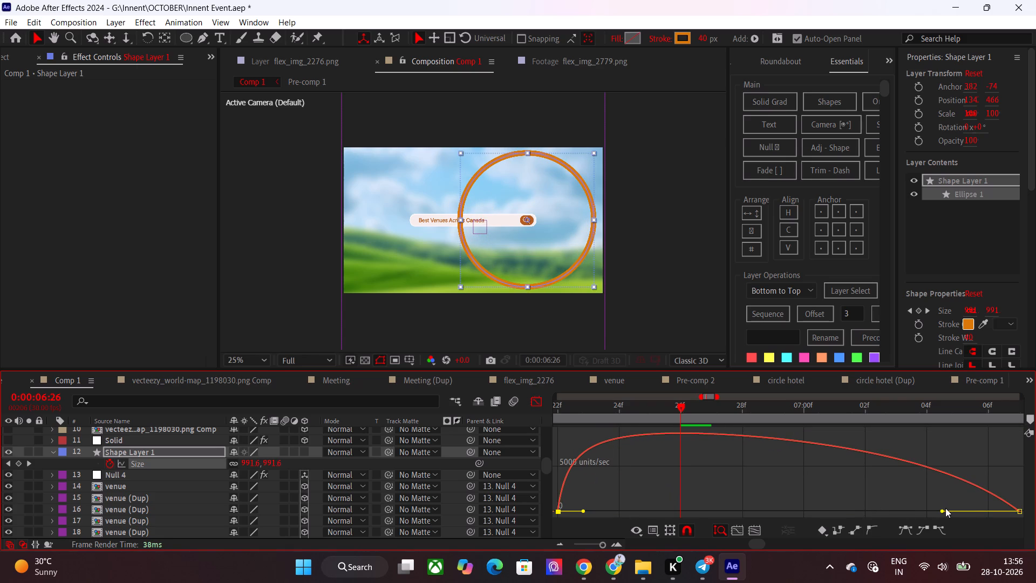
{"action": "left_click_drag", "start_coordinate": [942, 509], "coordinate": [819, 509]}
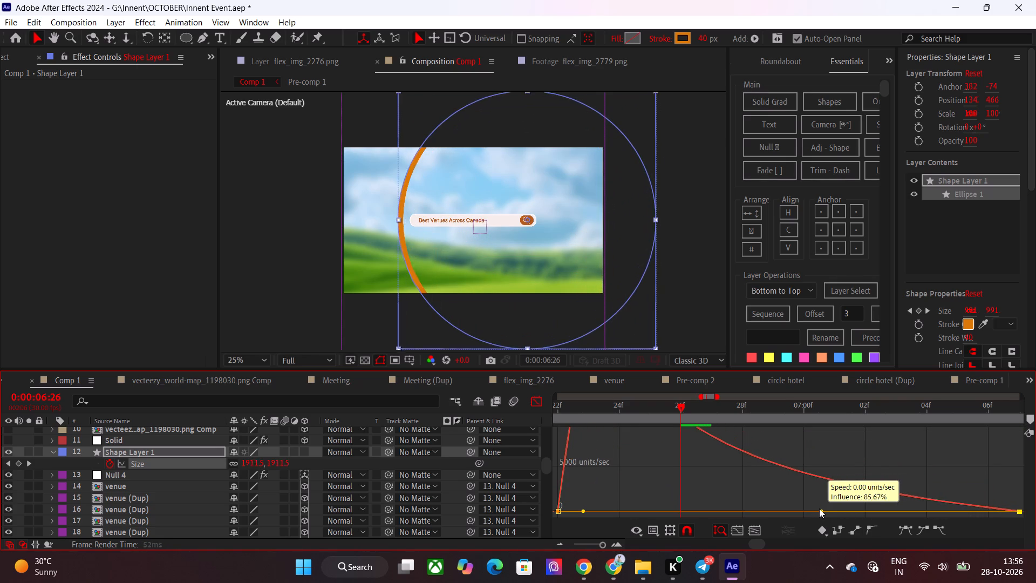
{"action": "left_click_drag", "start_coordinate": [819, 509], "coordinate": [794, 509]}
{"action": "left_click_drag", "start_coordinate": [794, 510], "coordinate": [778, 510]}
Preview the ring's expansion from around 0:00:06:21, lengthen the first Size keyframe's outgoing ease for a softer start, and recheck the motion.
{"action": "left_click_drag", "start_coordinate": [685, 405], "coordinate": [557, 408]}
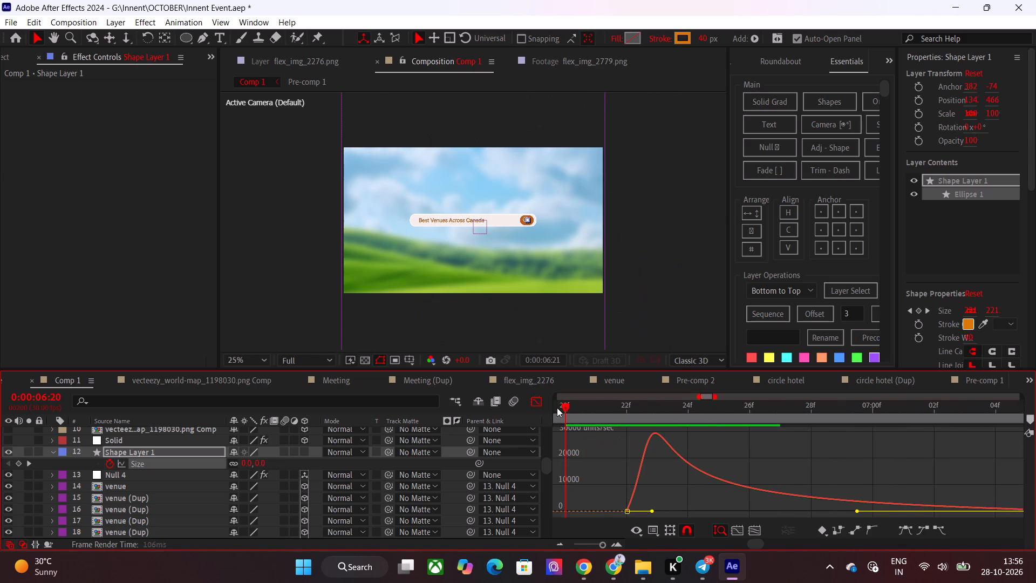
{"action": "left_click_drag", "start_coordinate": [593, 410], "coordinate": [601, 411]}
{"action": "key", "text": "space"}
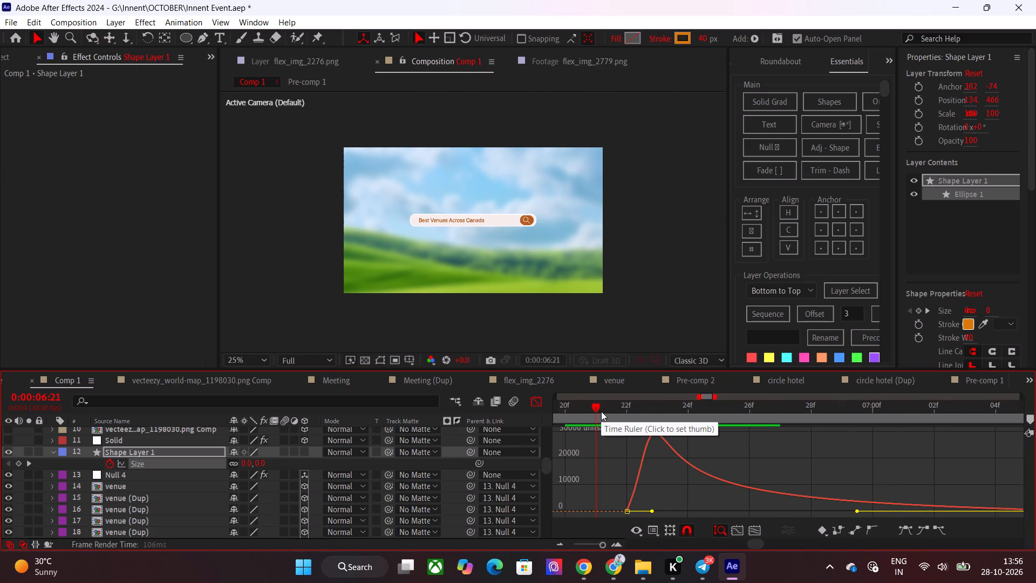
{"action": "left_click_drag", "start_coordinate": [604, 411], "coordinate": [651, 412]}
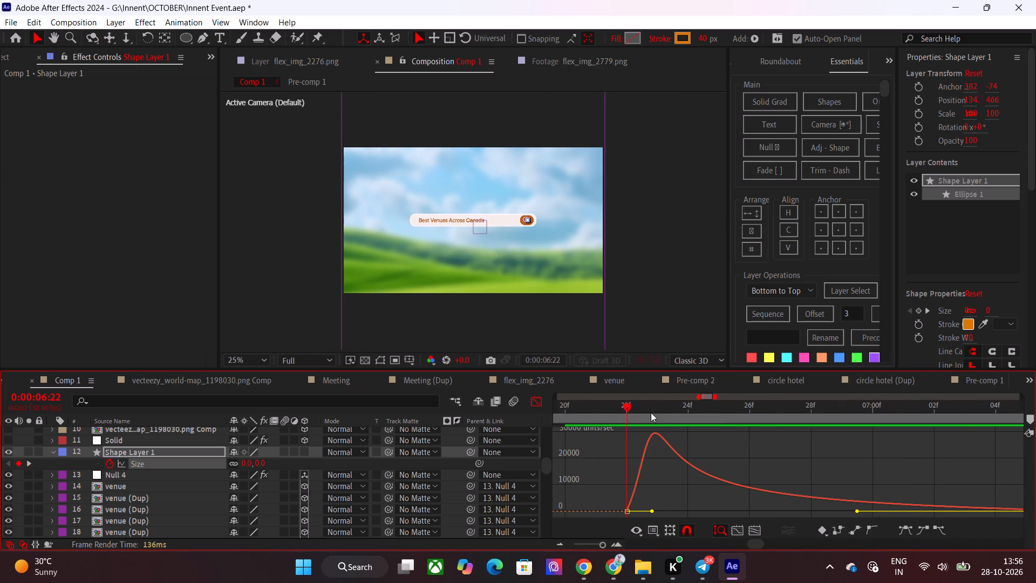
{"action": "left_click_drag", "start_coordinate": [651, 412], "coordinate": [694, 418]}
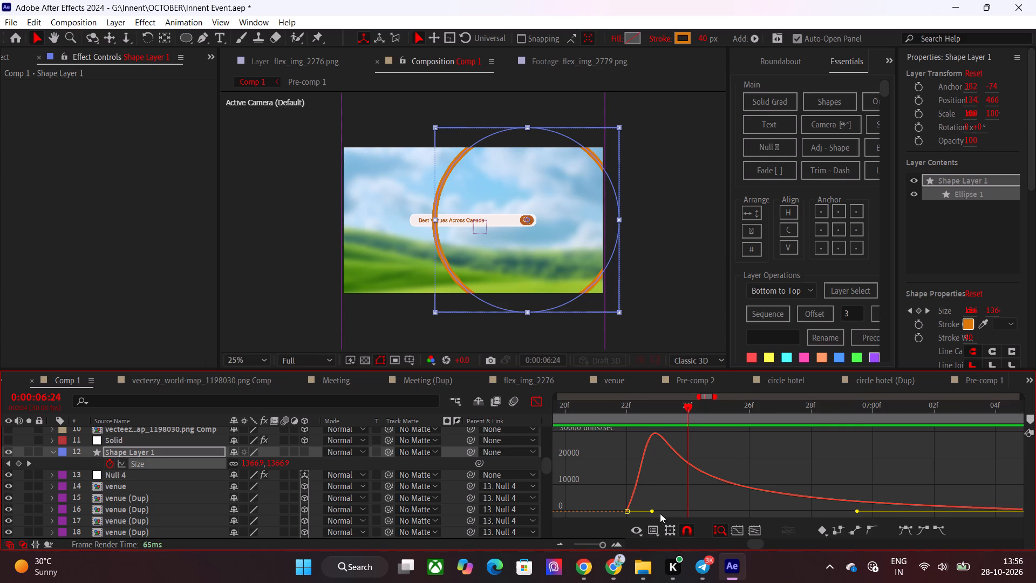
{"action": "left_click_drag", "start_coordinate": [654, 513], "coordinate": [684, 513]}
{"action": "left_click_drag", "start_coordinate": [692, 418], "coordinate": [697, 418]}
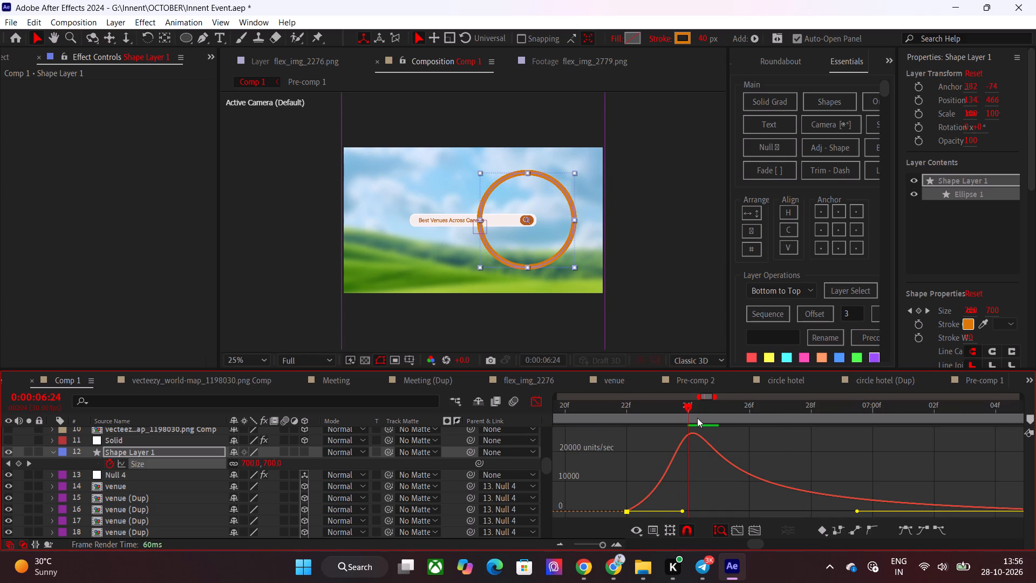
{"action": "left_click_drag", "start_coordinate": [697, 418], "coordinate": [717, 422]}
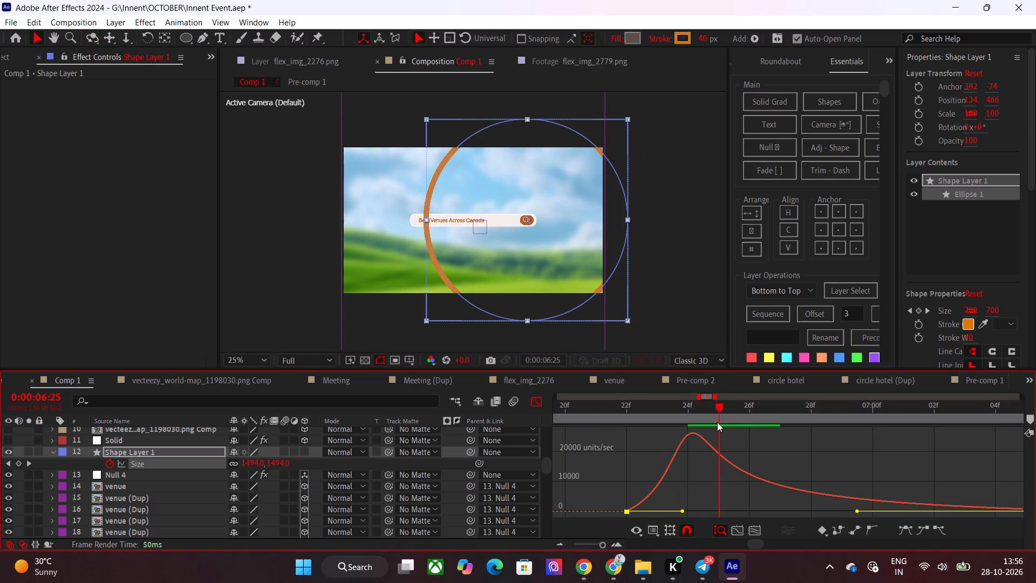
Switch to Chrome and resume the YouTube click visual effects tutorial.
{"action": "left_click", "coordinate": [589, 571]}
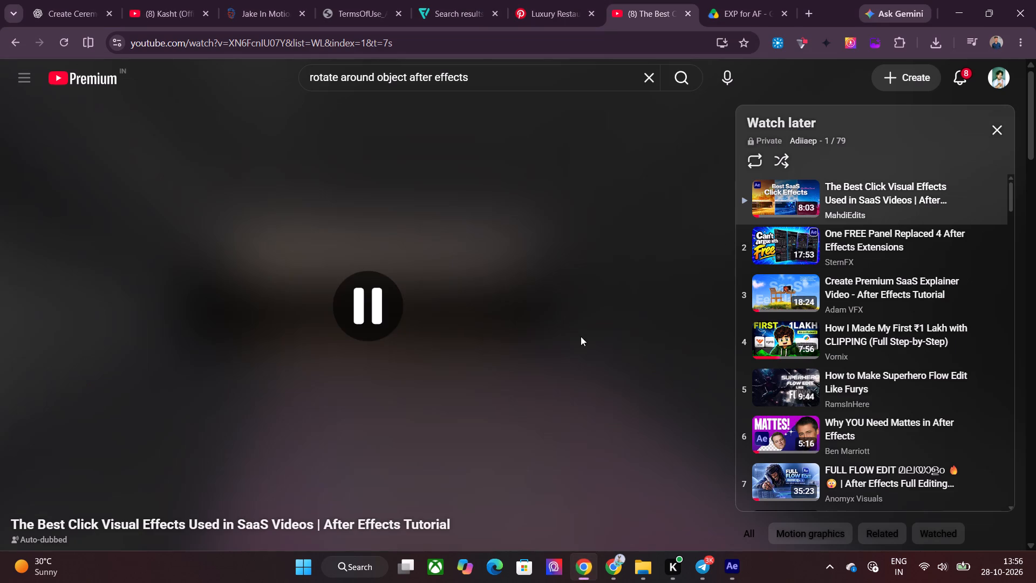
{"action": "left_click", "coordinate": [533, 257]}
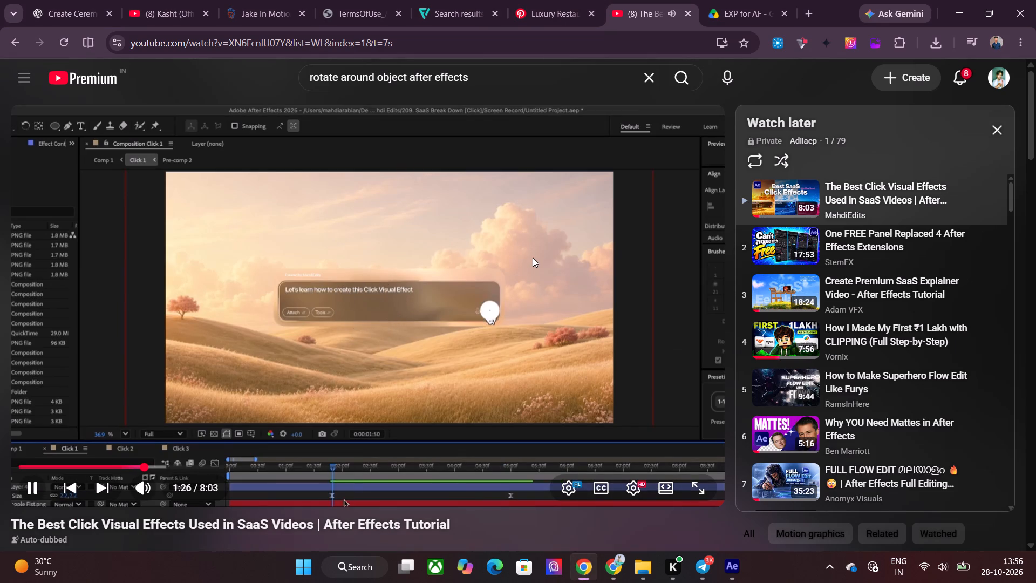
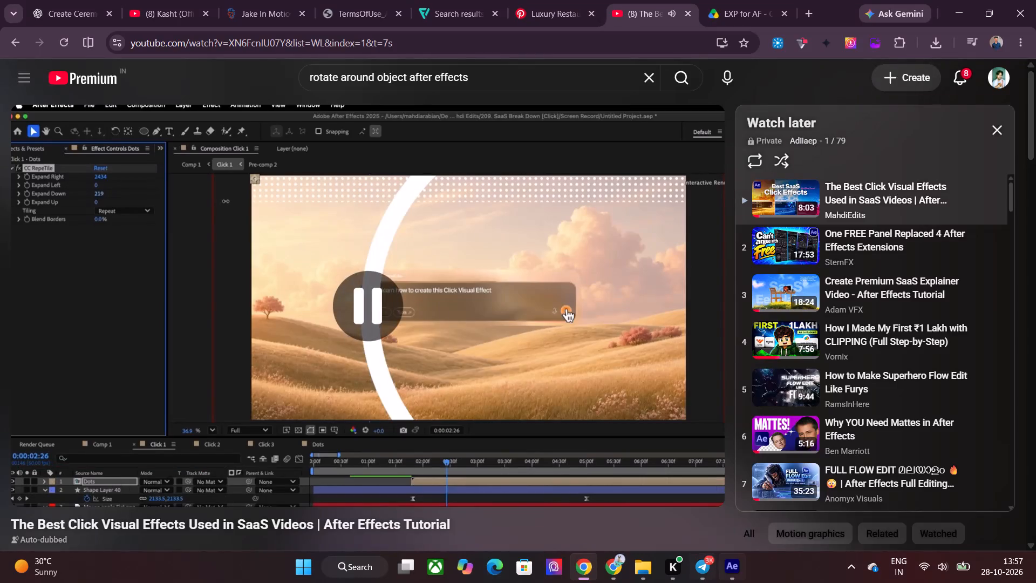
Switch to After Effects and create a new composition, Comp 2, with a width and height of 30 px.
{"action": "left_click", "coordinate": [746, 571]}
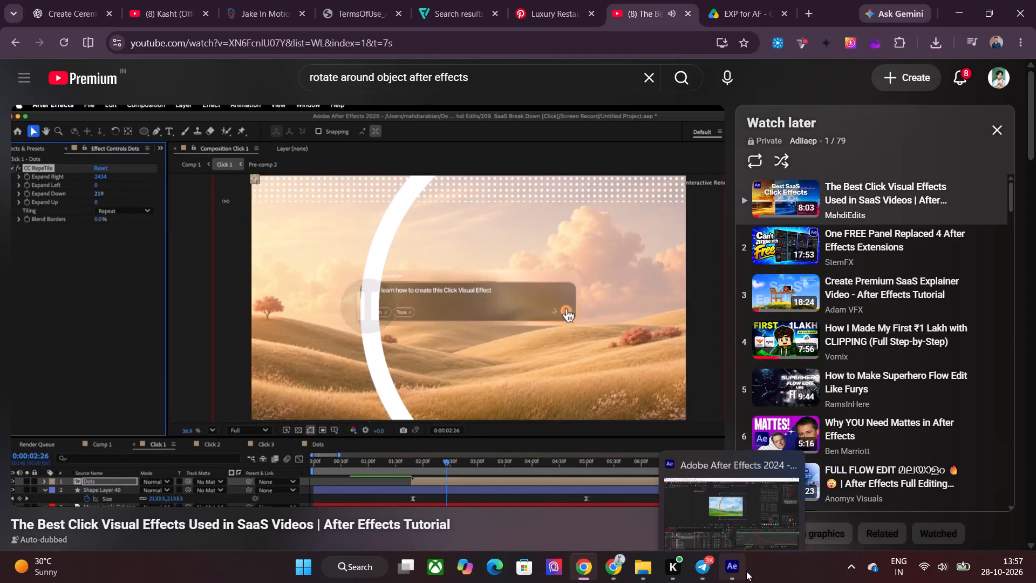
{"action": "left_click", "coordinate": [534, 400]}
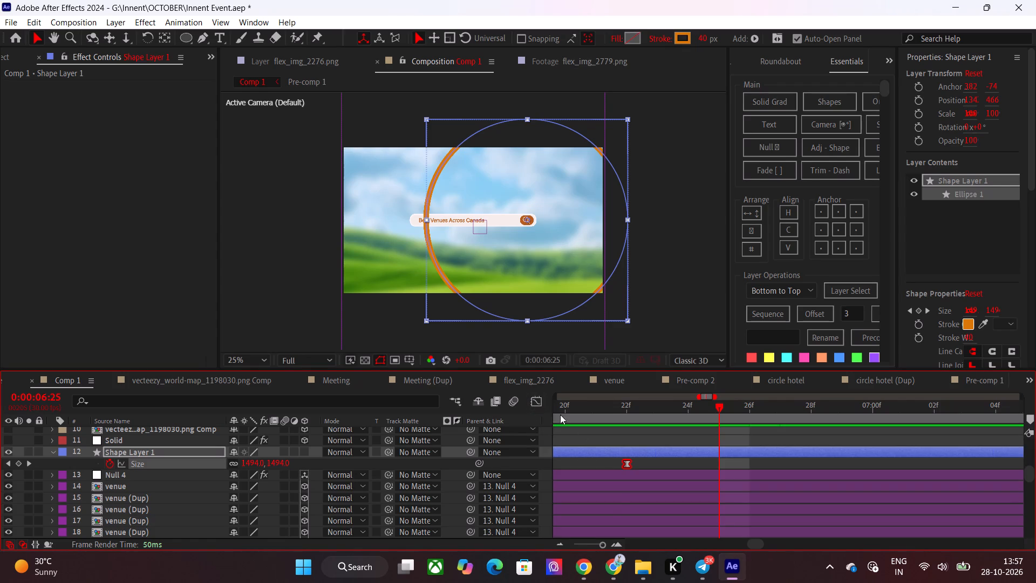
{"action": "left_click", "coordinate": [588, 545]}
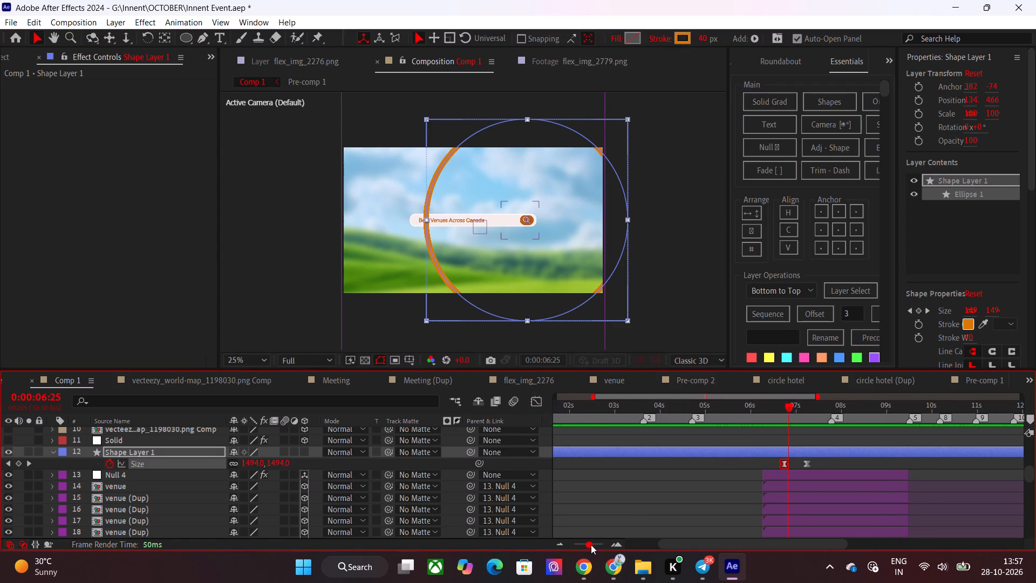
{"action": "left_click", "coordinate": [642, 493]}
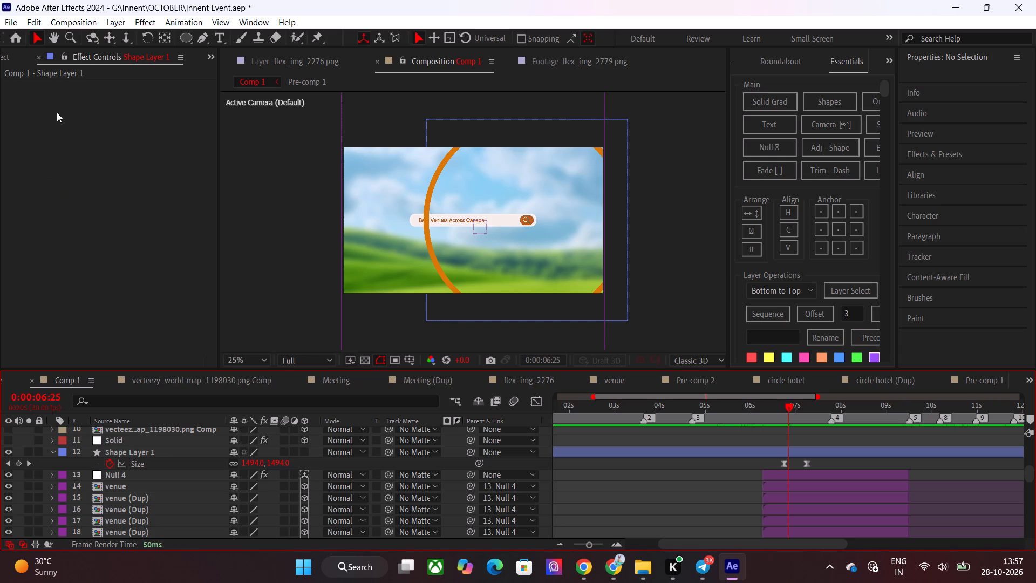
{"action": "left_click", "coordinate": [8, 62]}
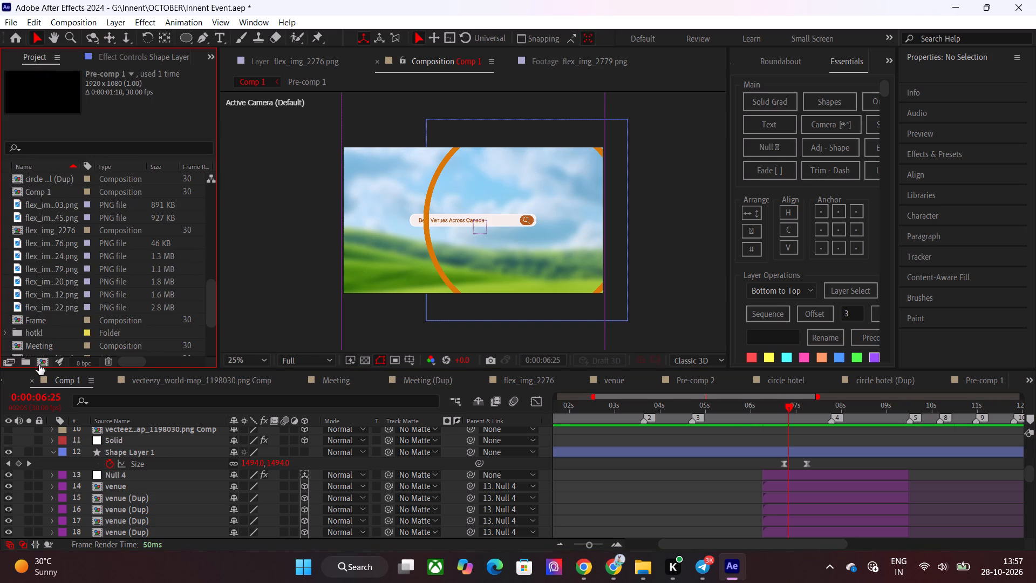
{"action": "left_click", "coordinate": [38, 365]}
{"action": "left_click", "coordinate": [408, 228]}
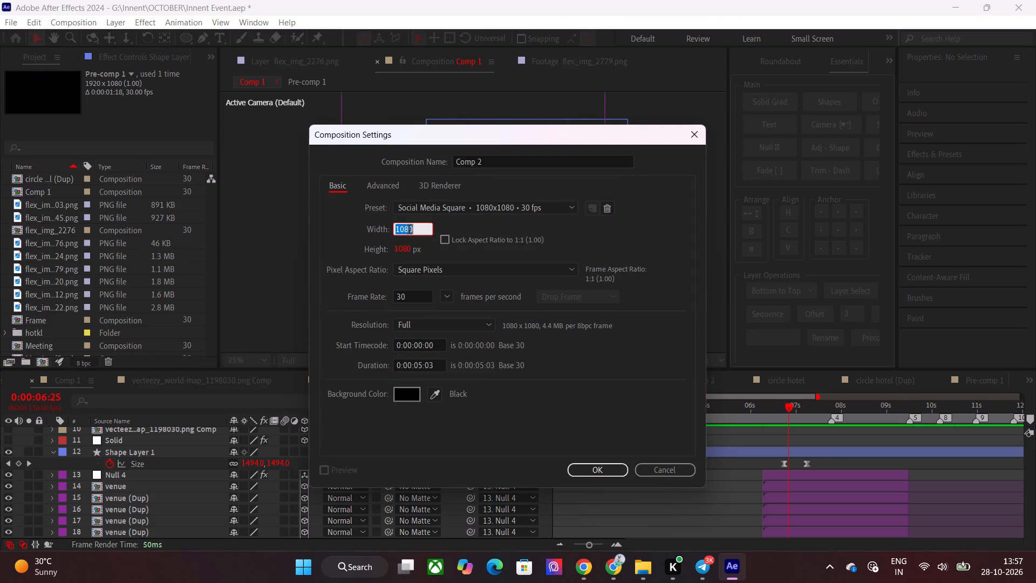
{"action": "type", "text": "30"}
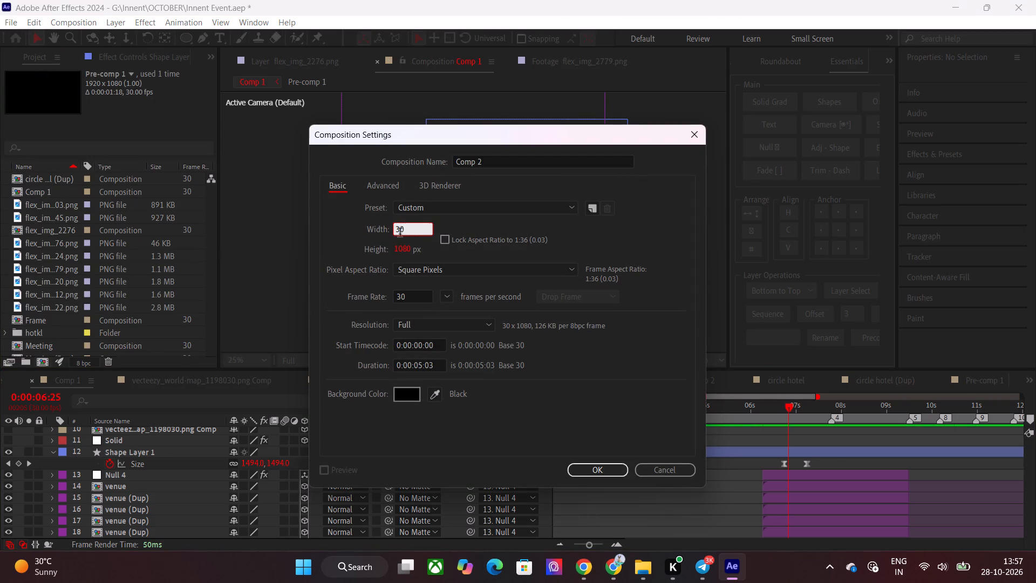
{"action": "left_click", "coordinate": [407, 253]}
{"action": "type", "text": "30"}
{"action": "key", "text": "Return"}
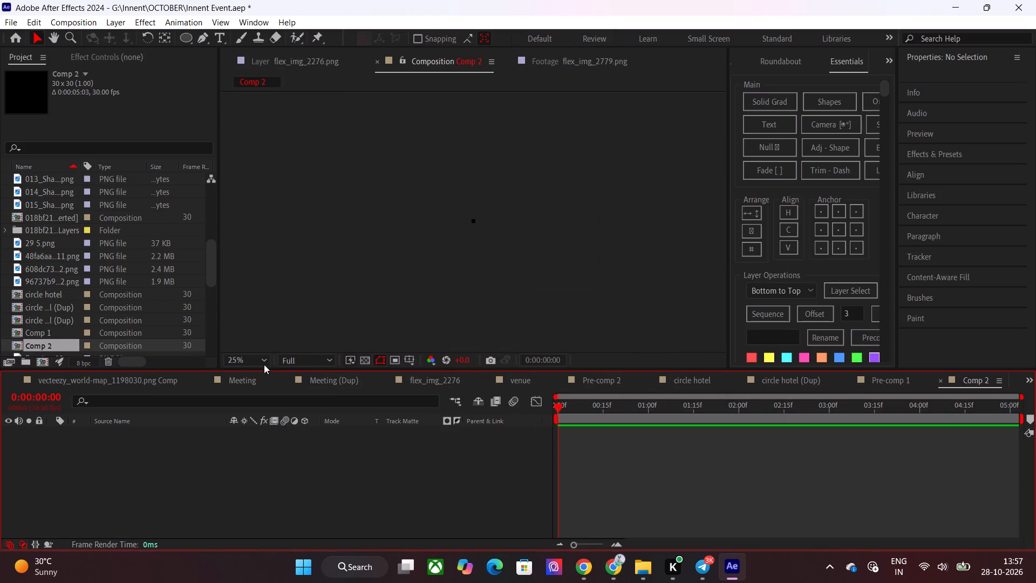
Add an ellipse filling the whole Comp 2 frame, with no stroke and a white (FFFFFF) solid fill.
{"action": "left_click", "coordinate": [257, 362]}
{"action": "left_click", "coordinate": [260, 139]}
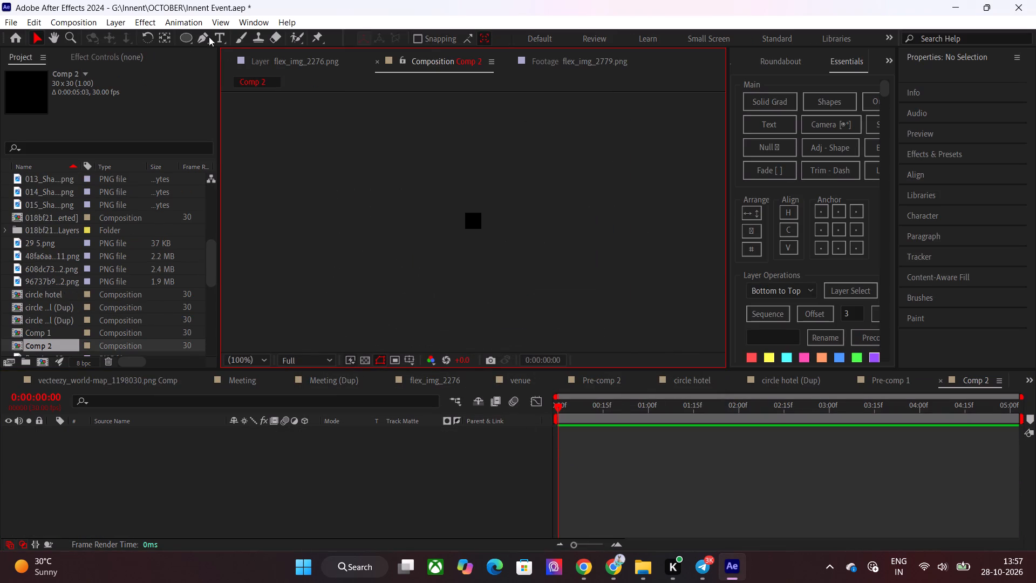
{"action": "double_click", "coordinate": [189, 34]}
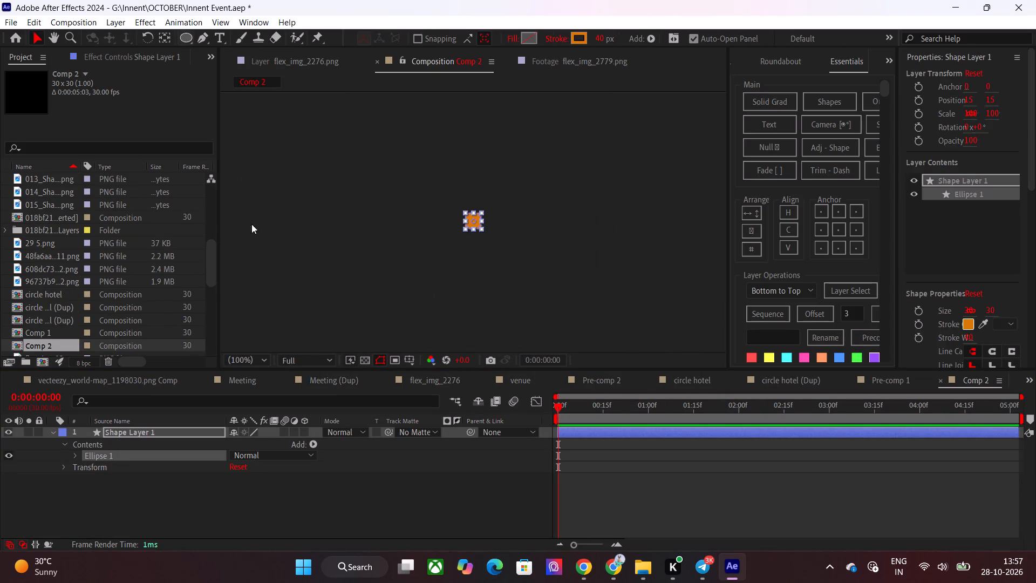
{"action": "left_click", "coordinate": [575, 36]}
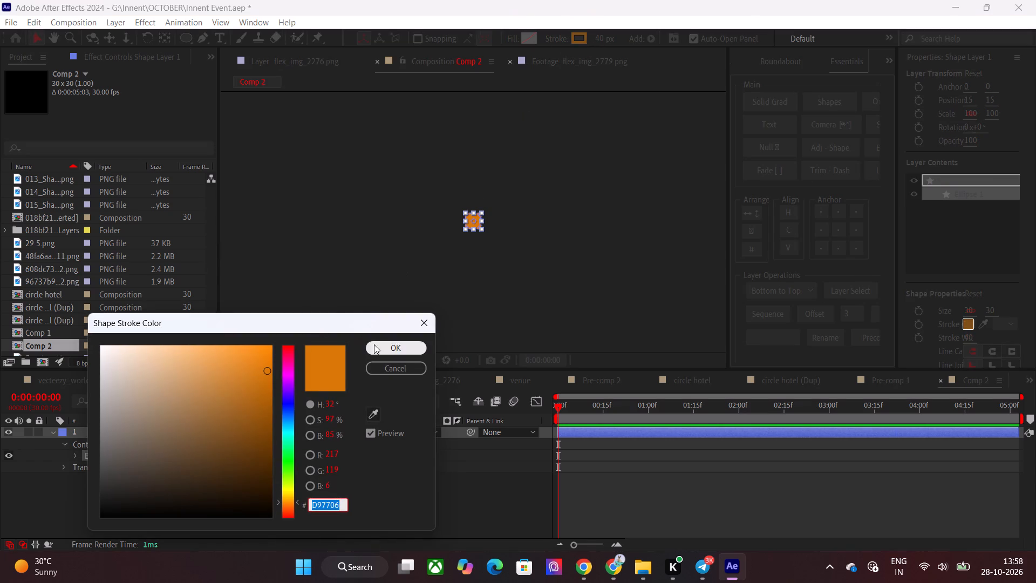
{"action": "left_click", "coordinate": [374, 344]}
{"action": "left_click", "coordinate": [557, 37]}
{"action": "left_click", "coordinate": [452, 329]}
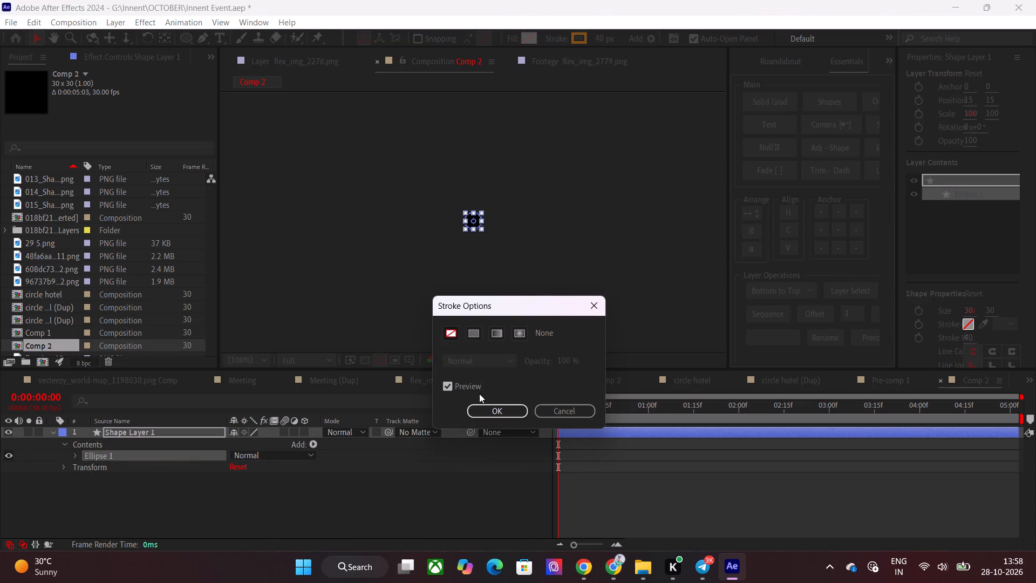
{"action": "left_click", "coordinate": [495, 411]}
{"action": "left_click", "coordinate": [526, 39]}
{"action": "left_click_drag", "start_coordinate": [175, 399], "coordinate": [0, 307]}
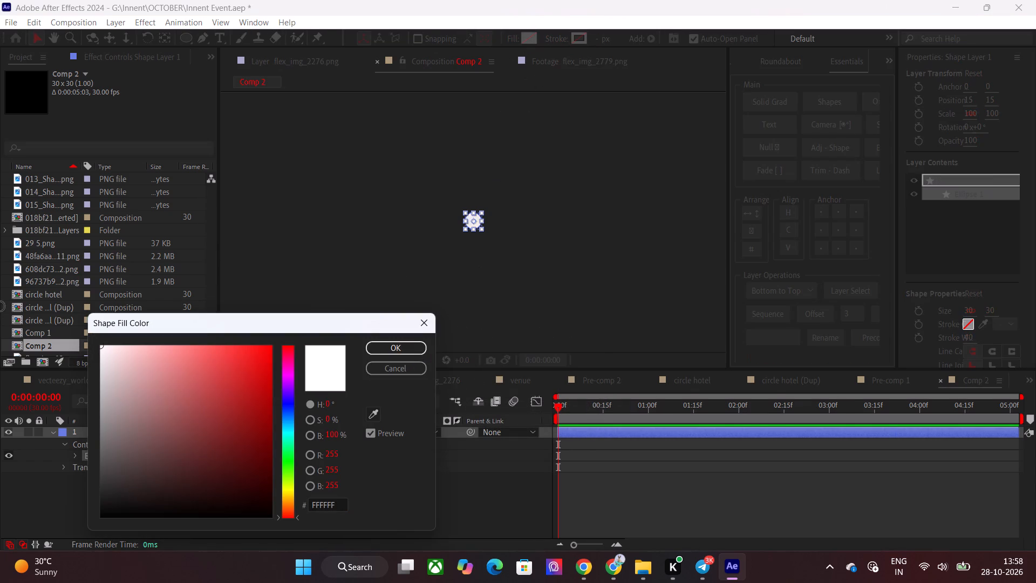
{"action": "left_click_drag", "start_coordinate": [0, 307], "coordinate": [0, 303]}
{"action": "left_click", "coordinate": [403, 342]}
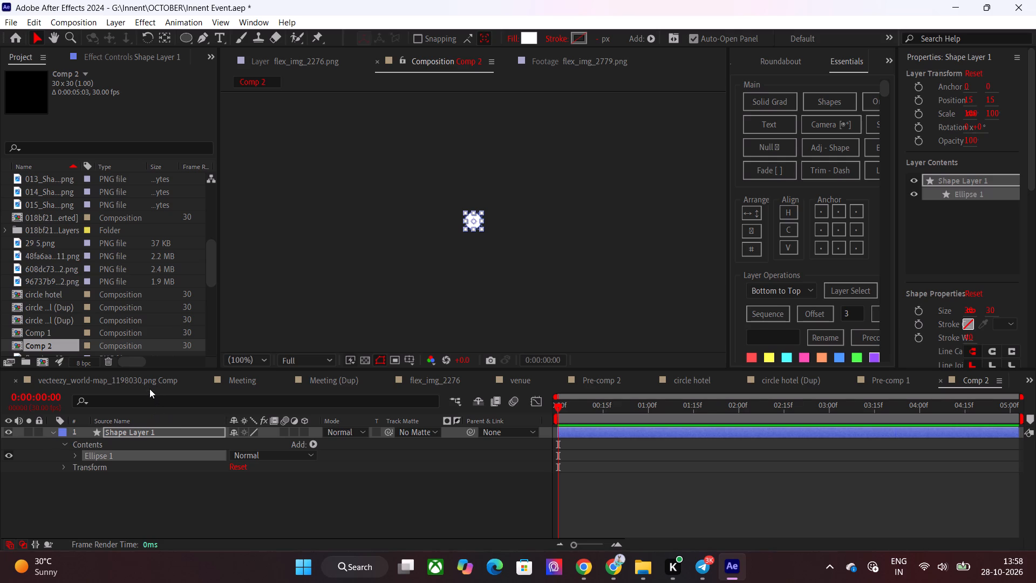
Place Comp 2 in Comp 1's timeline directly above Shape Layer 1, starting at about 0:00:05:21.
{"action": "left_click", "coordinate": [147, 388]}
{"action": "left_click", "coordinate": [5, 376]}
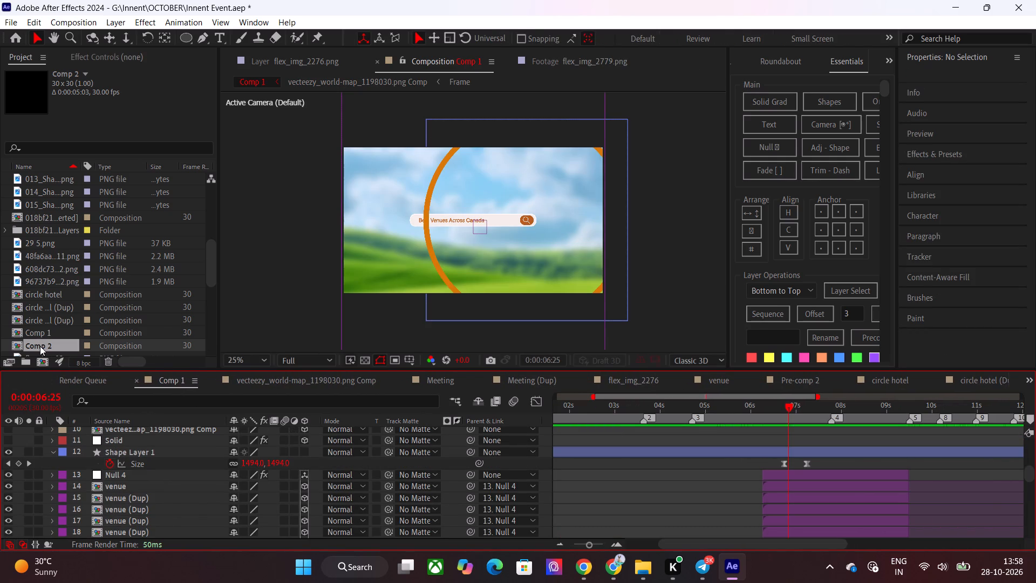
{"action": "left_click_drag", "start_coordinate": [40, 346], "coordinate": [786, 451]}
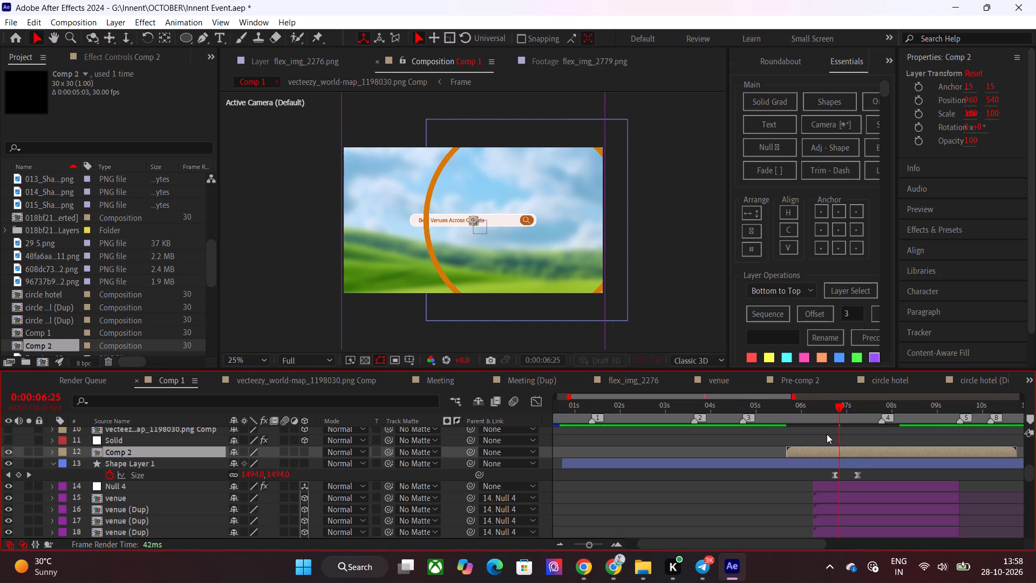
Align the Comp 2 layer to the left and top edges of the Comp 1 frame.
{"action": "left_click", "coordinate": [255, 365]}
{"action": "left_click", "coordinate": [260, 139]}
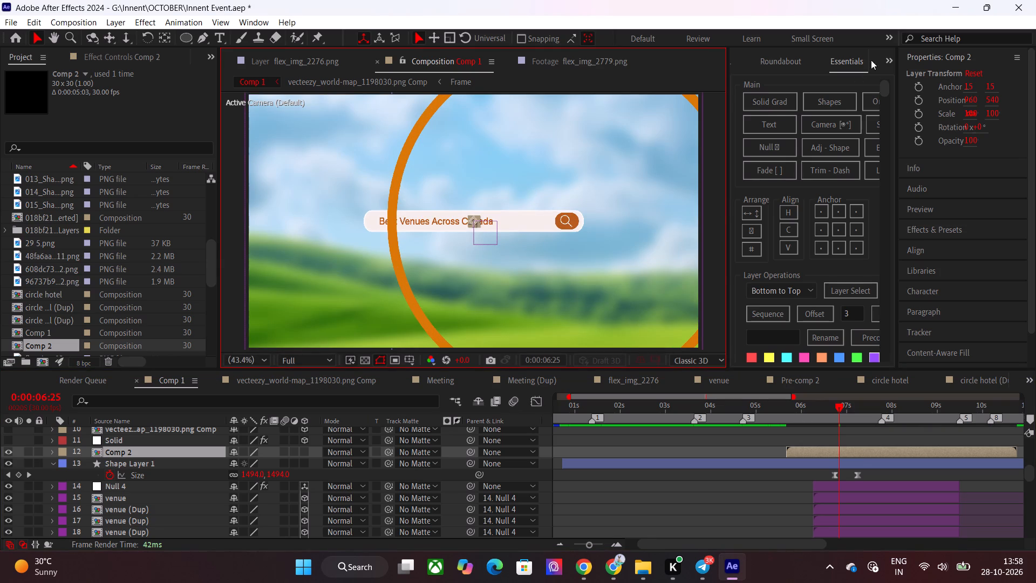
{"action": "left_click", "coordinate": [891, 57]}
{"action": "left_click", "coordinate": [915, 169]}
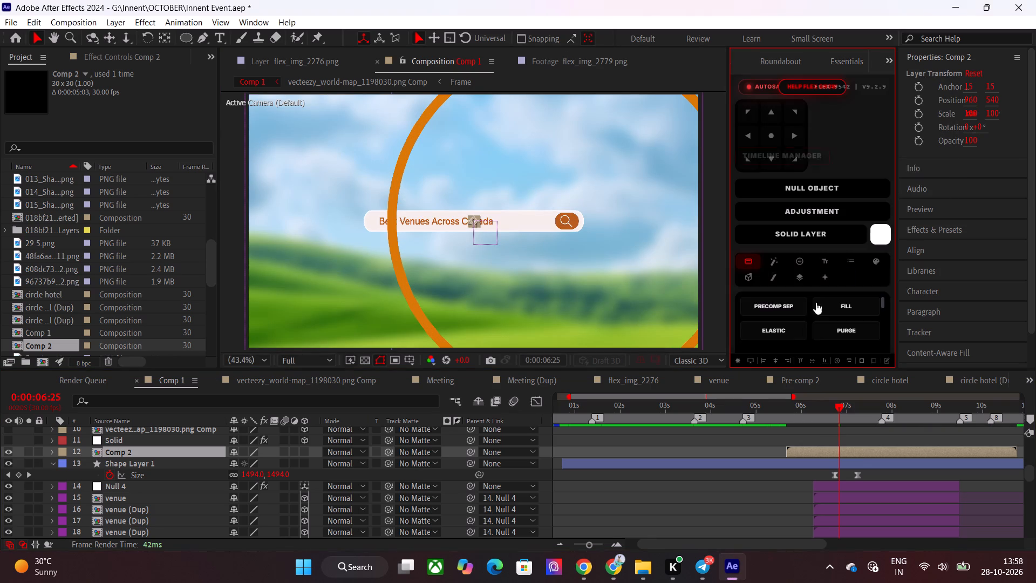
{"action": "left_click", "coordinate": [765, 364]}
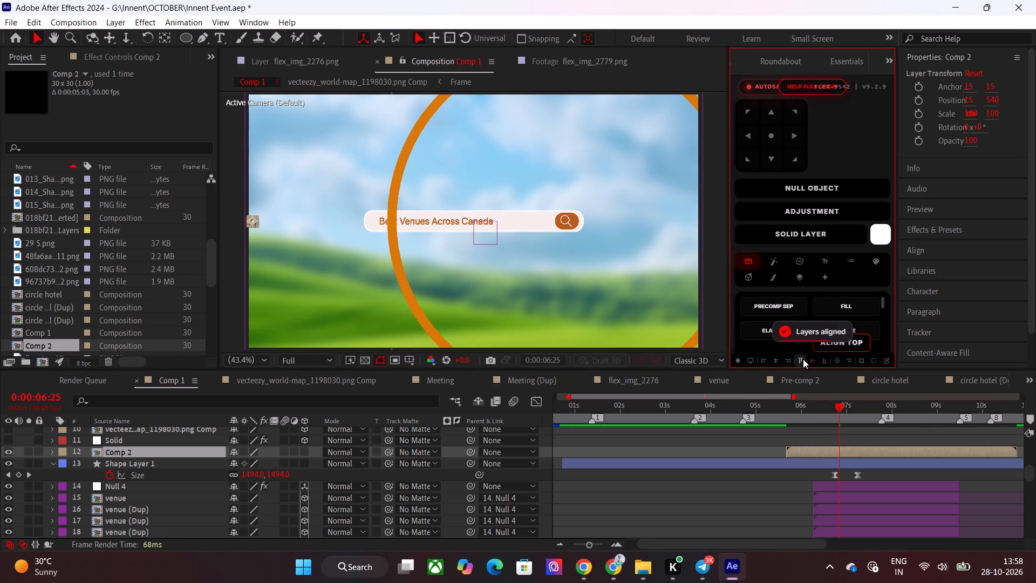
{"action": "left_click", "coordinate": [803, 359]}
{"action": "left_click", "coordinate": [739, 482]}
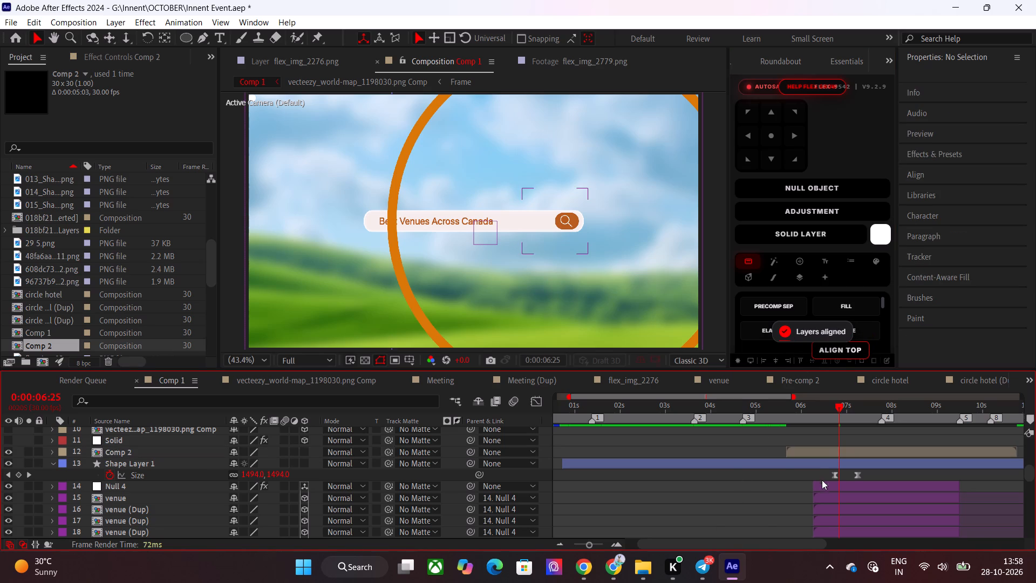
Apply the CC RepeTile effect to the Comp 2 layer and raise Expand Right to 1452.
{"action": "left_click", "coordinate": [834, 456]}
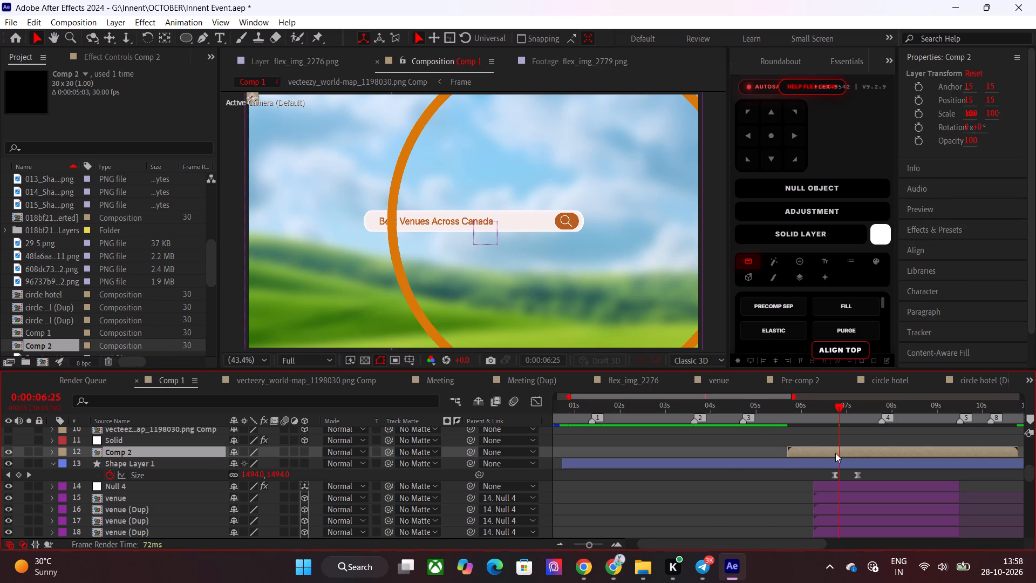
{"action": "key", "text": "ctrl+Tab"}
{"action": "type", "text": "cc re"}
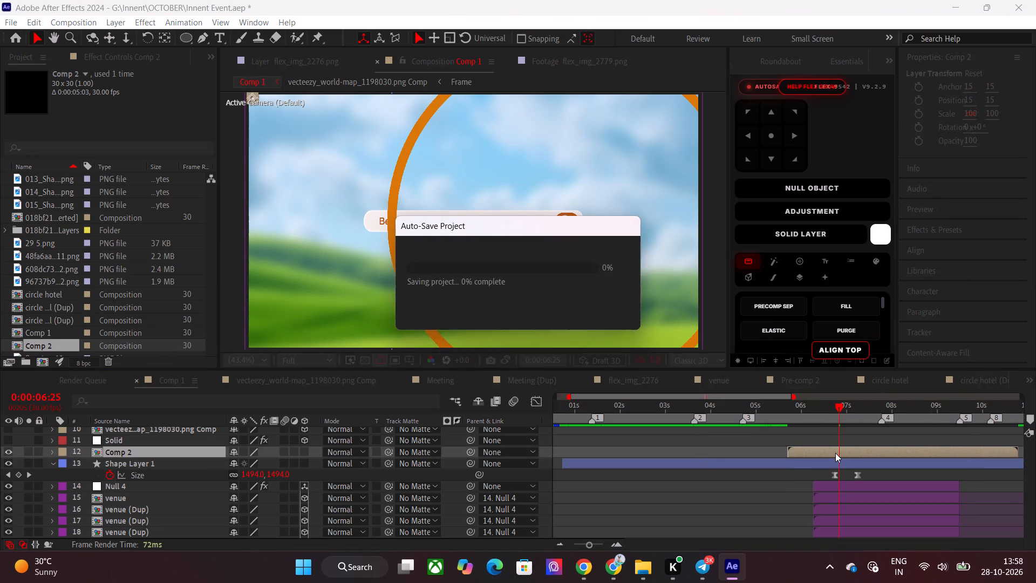
{"action": "key", "text": "ctrl+Tab"}
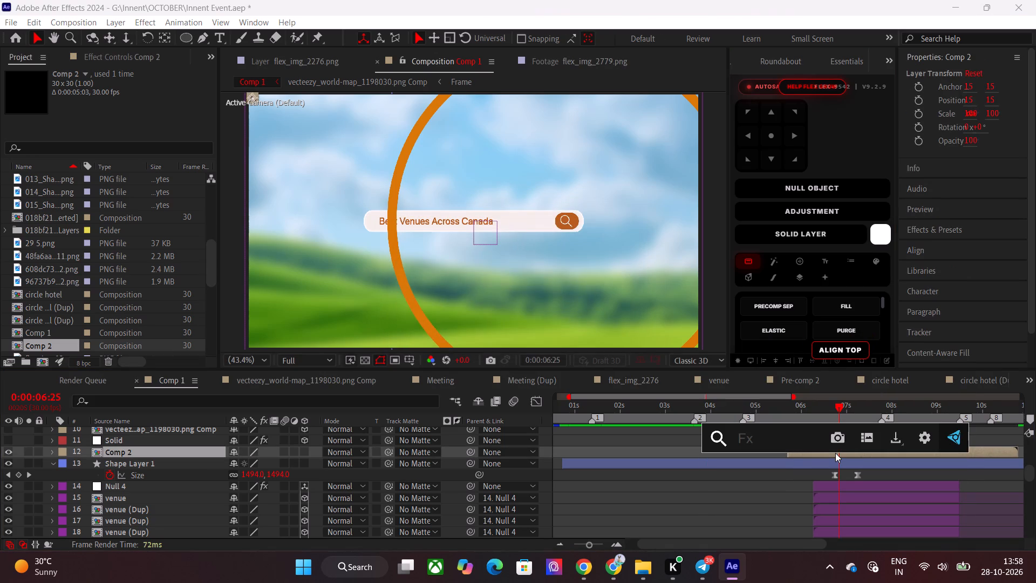
{"action": "type", "text": "c re"}
{"action": "left_click", "coordinate": [794, 426]}
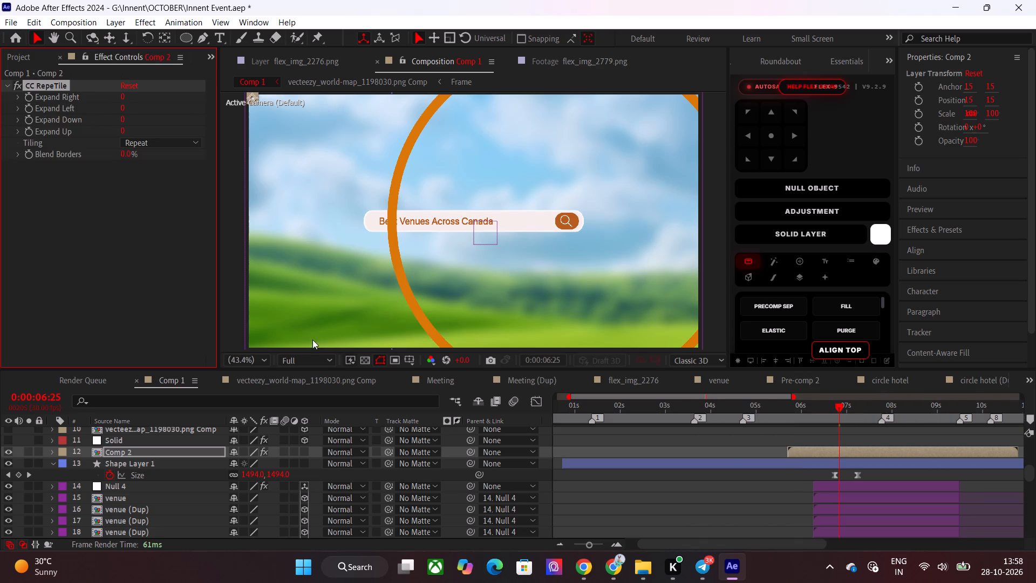
{"action": "left_click_drag", "start_coordinate": [124, 96], "coordinate": [142, 95]}
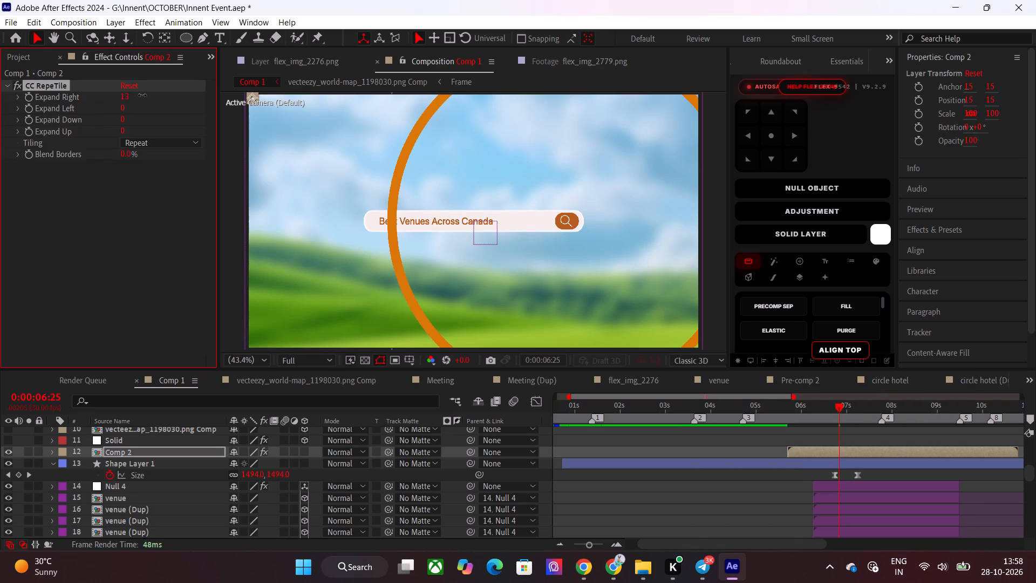
{"action": "left_click_drag", "start_coordinate": [142, 95], "coordinate": [481, 123]}
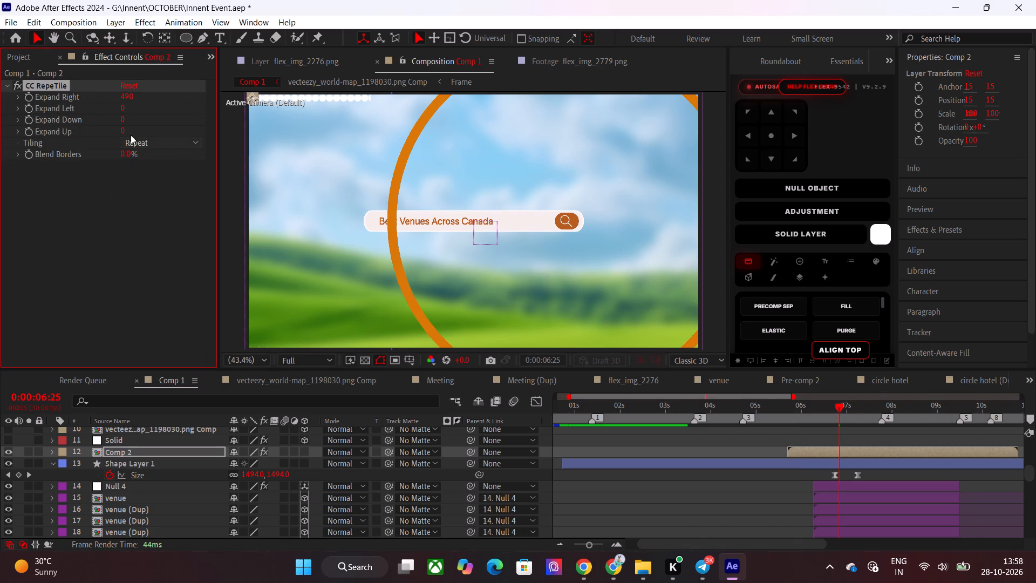
{"action": "left_click_drag", "start_coordinate": [129, 100], "coordinate": [217, 100]}
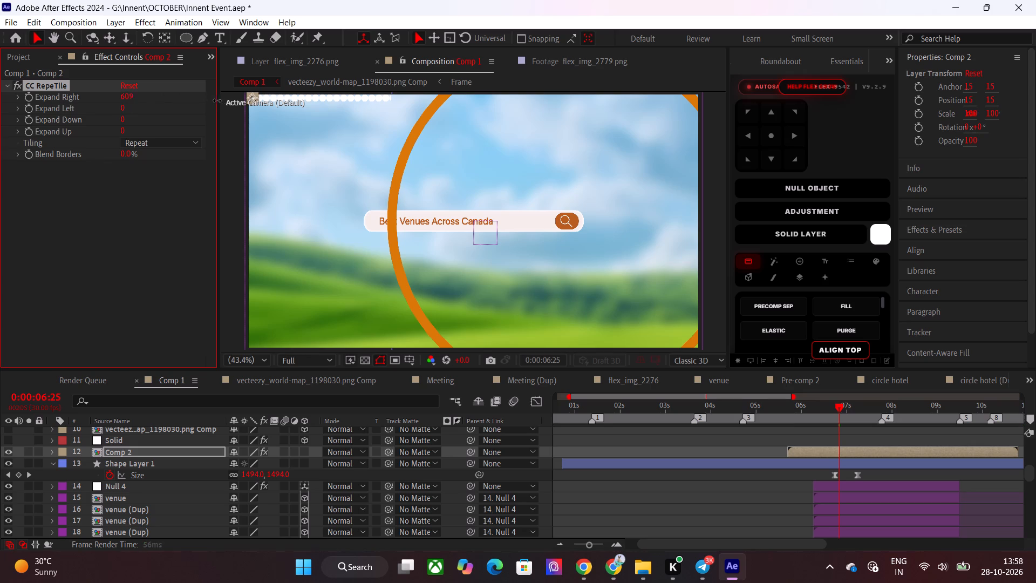
{"action": "left_click_drag", "start_coordinate": [217, 100], "coordinate": [794, 117]}
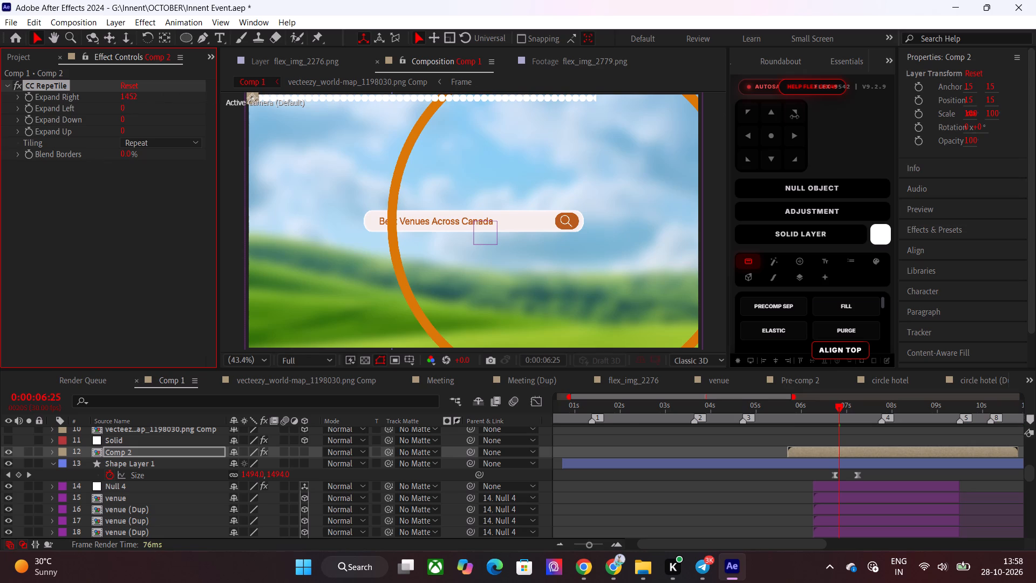
Open Comp 2 and reduce the white dot's shape layer Scale to 67%.
{"action": "double_click", "coordinate": [842, 452]}
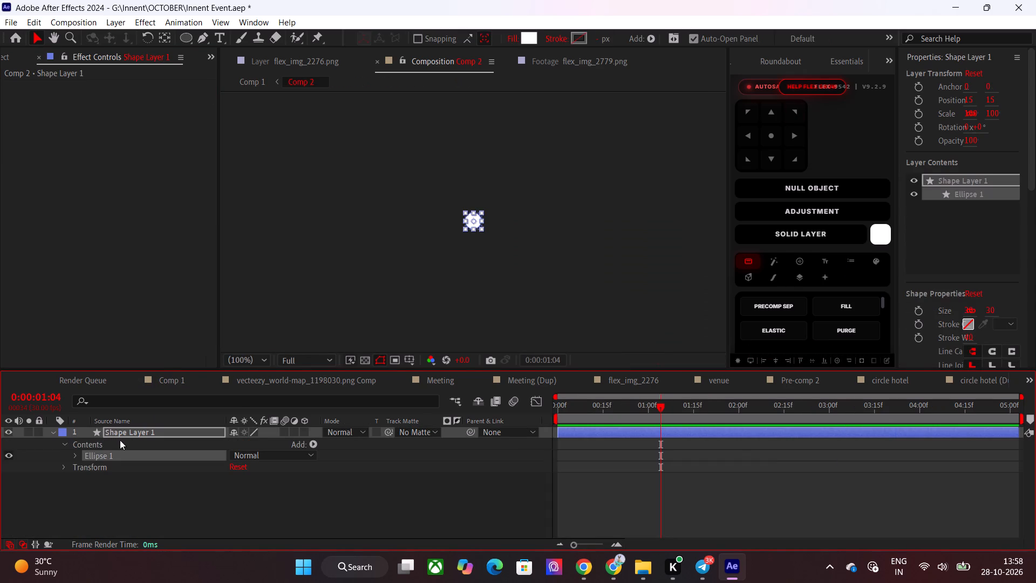
{"action": "left_click", "coordinate": [144, 433]}
{"action": "key", "text": "s"}
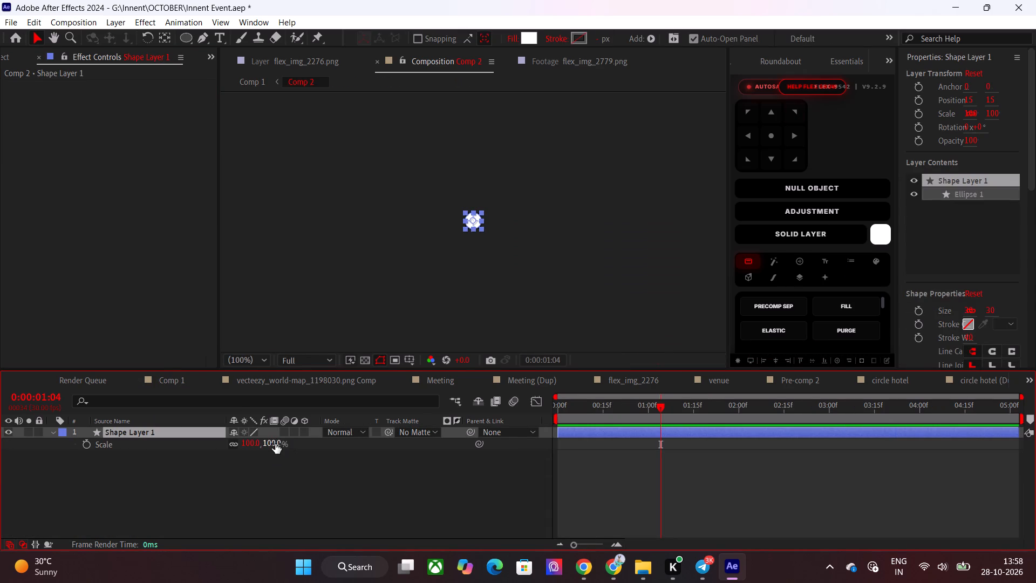
{"action": "left_click_drag", "start_coordinate": [275, 444], "coordinate": [253, 444]}
{"action": "left_click", "coordinate": [209, 477]}
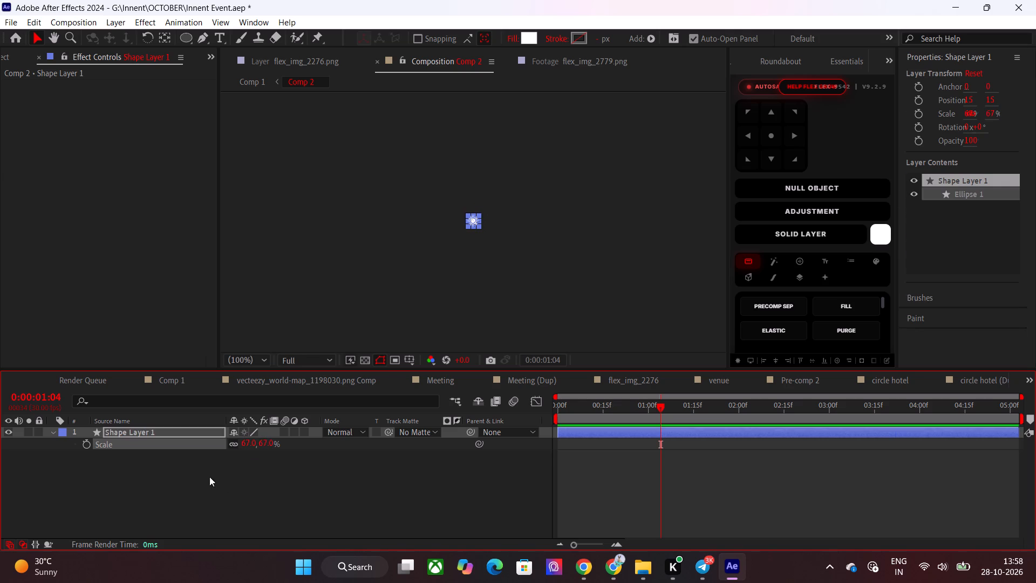
Return to Comp 1 and increase CC RepeTile's Expand Right to about 1948 so the dot row spans the frame.
{"action": "left_click", "coordinate": [183, 391]}
{"action": "left_click", "coordinate": [183, 388]}
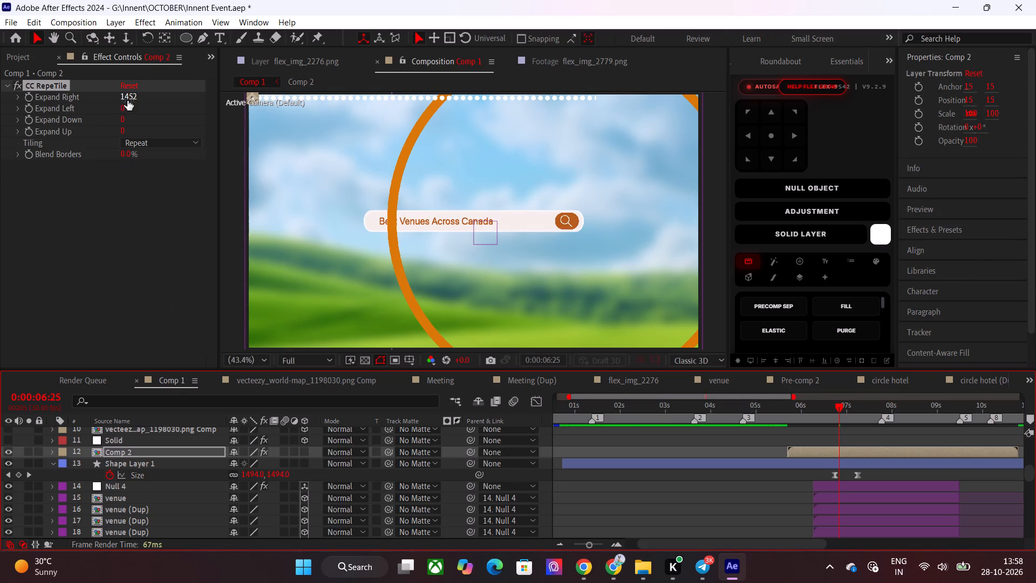
{"action": "left_click_drag", "start_coordinate": [128, 100], "coordinate": [467, 105]}
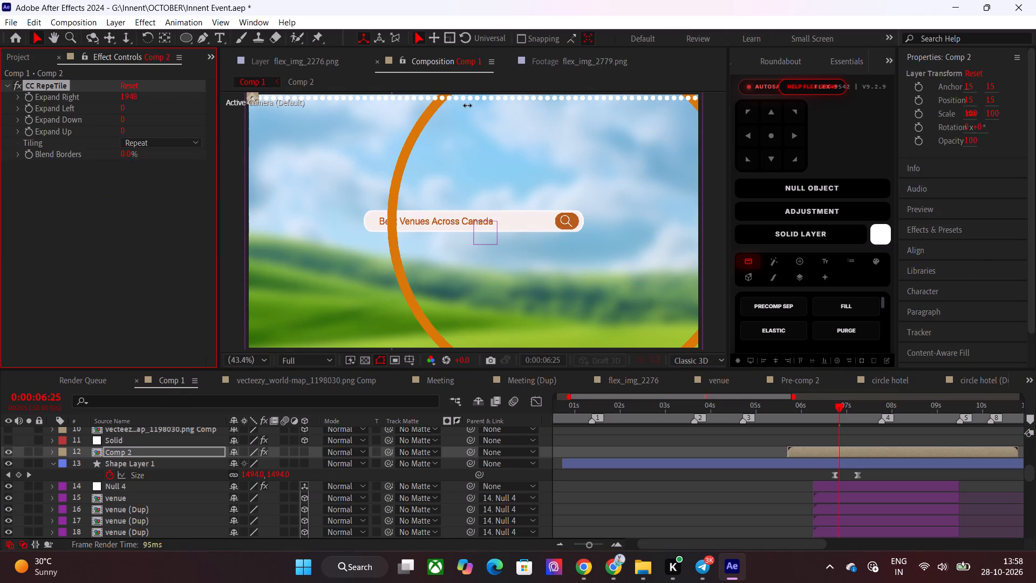
{"action": "left_click_drag", "start_coordinate": [467, 105], "coordinate": [468, 105]}
Switch to Chrome and resume the click visual effects tutorial to follow the dot grid setup.
{"action": "left_click", "coordinate": [590, 573]}
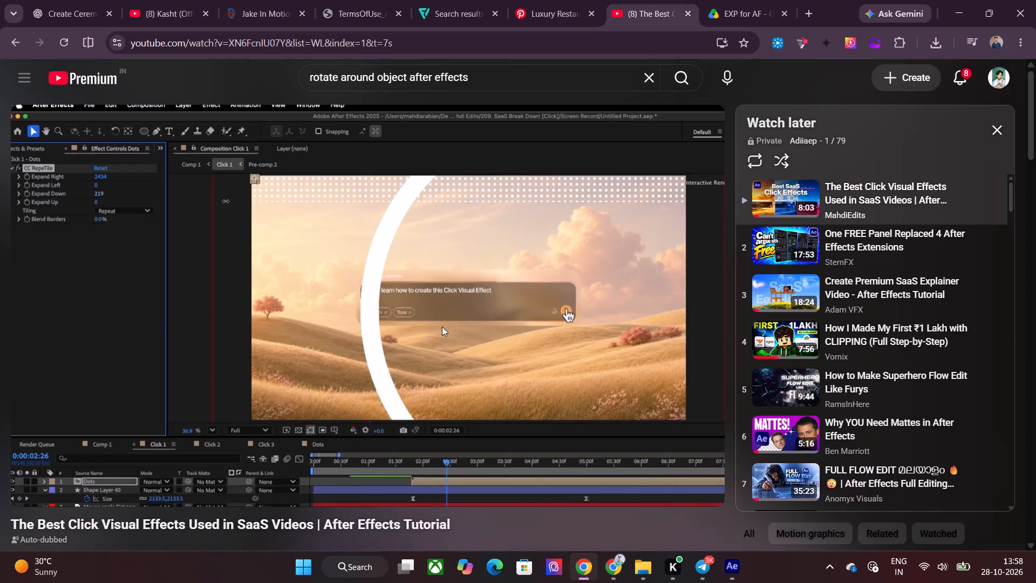
{"action": "left_click", "coordinate": [442, 327]}
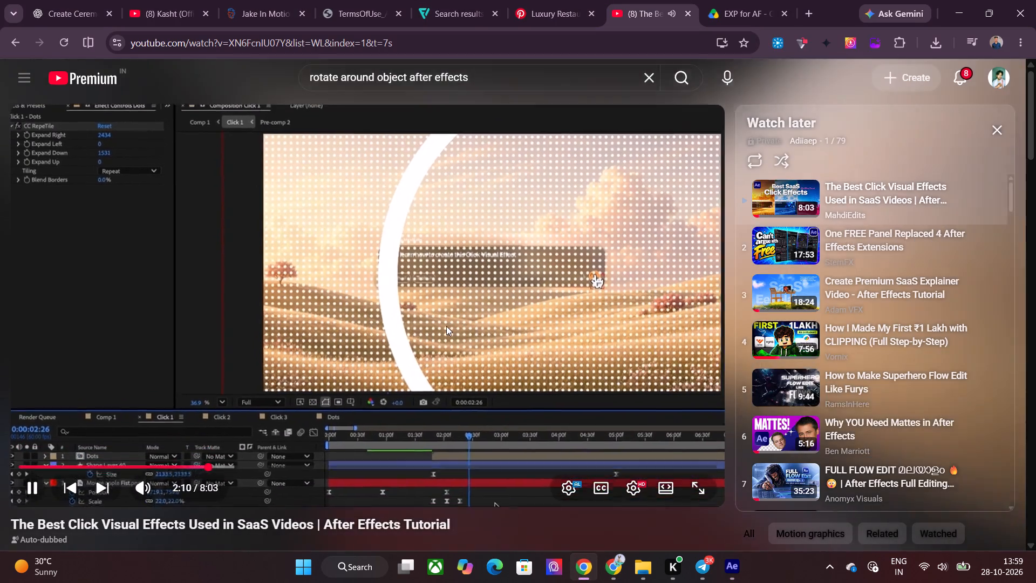
Watch the tutorial's section on tiling the dots and using them as the ring's track matte.
{"action": "left_click", "coordinate": [446, 326]}
{"action": "left_click", "coordinate": [446, 326]}
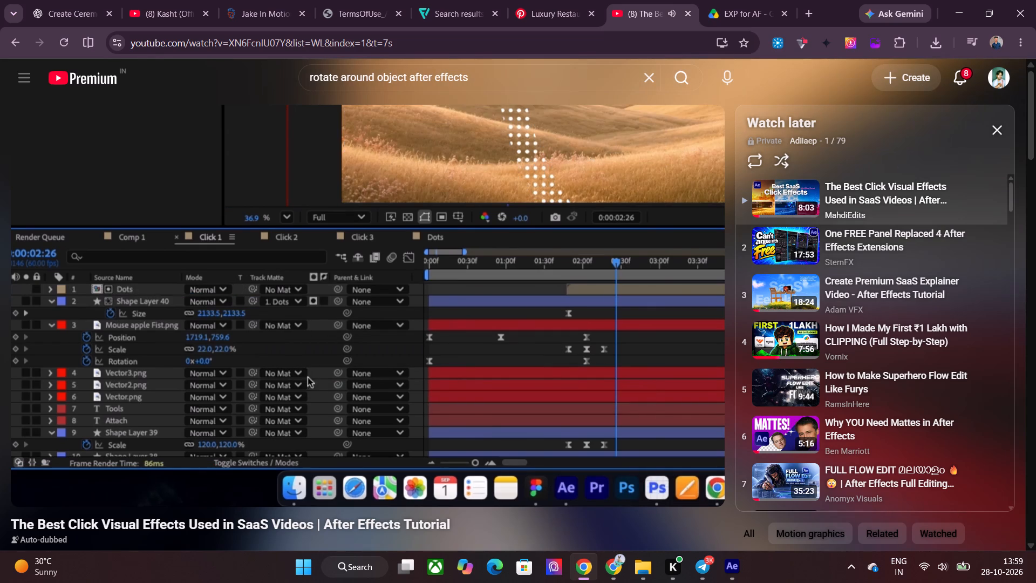
{"action": "left_click", "coordinate": [446, 326]}
Switch to After Effects and raise CC RepeTile's Expand Down on the Comp 2 layer to about 1116 to fill the frame height.
{"action": "left_click", "coordinate": [732, 568]}
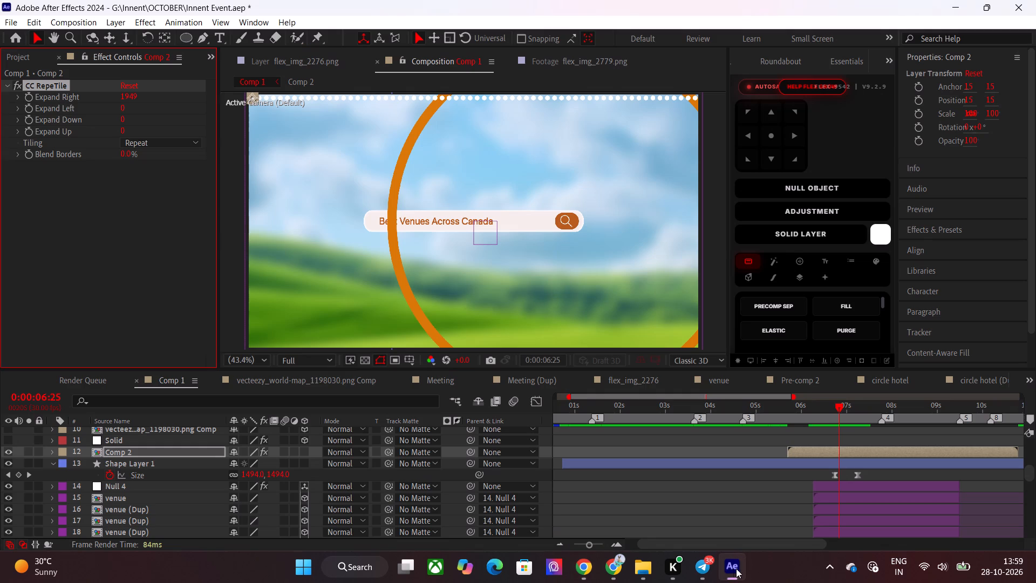
{"action": "left_click_drag", "start_coordinate": [122, 119], "coordinate": [292, 141]}
{"action": "left_click_drag", "start_coordinate": [292, 141], "coordinate": [925, 214]}
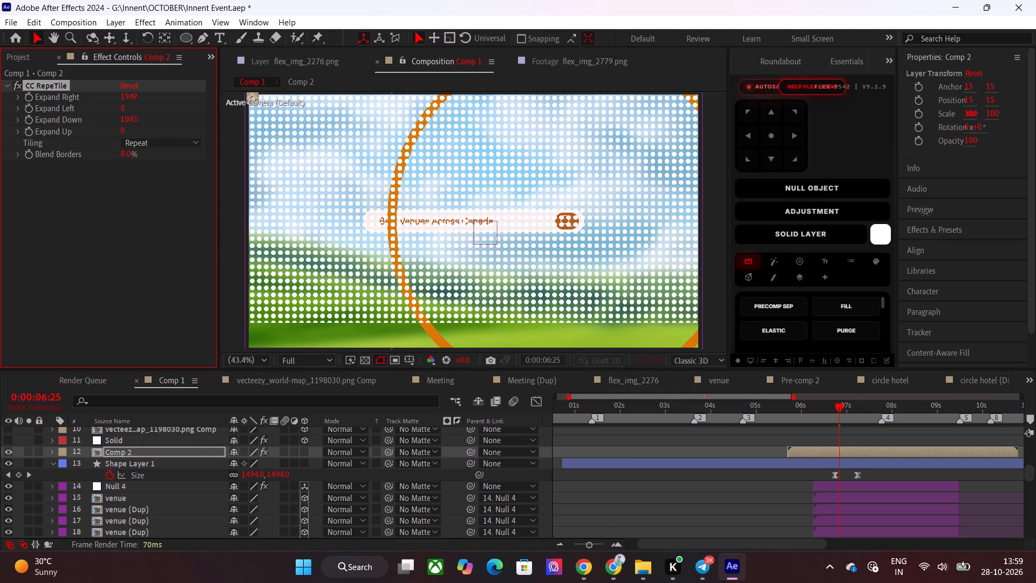
{"action": "left_click_drag", "start_coordinate": [925, 214], "coordinate": [970, 214]}
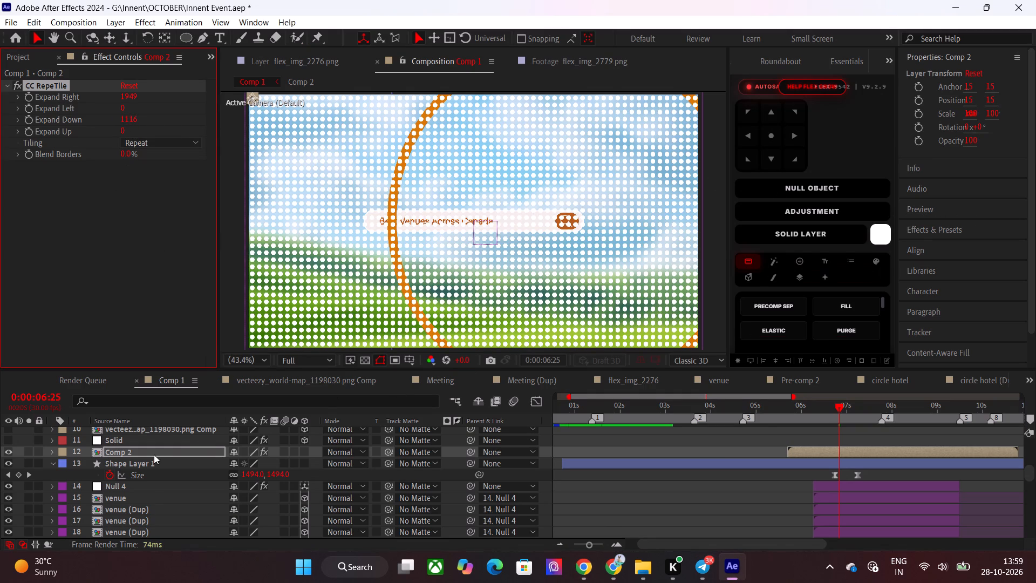
Open Comp 2, reduce the white dot's scale further, and return to Comp 1.
{"action": "double_click", "coordinate": [152, 454]}
{"action": "left_click_drag", "start_coordinate": [249, 444], "coordinate": [230, 444]}
{"action": "left_click", "coordinate": [174, 387]}
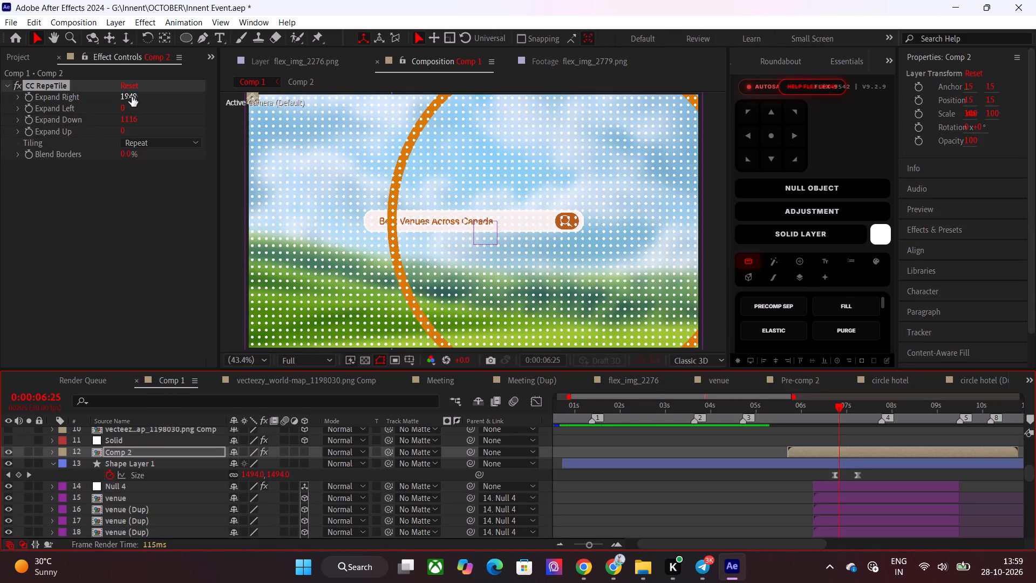
Increase CC RepeTile's Expand Right to about 2029 and Expand Down to about 1165.
{"action": "left_click_drag", "start_coordinate": [132, 96], "coordinate": [187, 98]}
{"action": "left_click_drag", "start_coordinate": [131, 124], "coordinate": [164, 124]}
Set the Comp 2 dot grid as the track matte of the ring on Shape Layer 1.
{"action": "scroll", "coordinate": [378, 230], "scroll_direction": "down", "scroll_amount": 1}
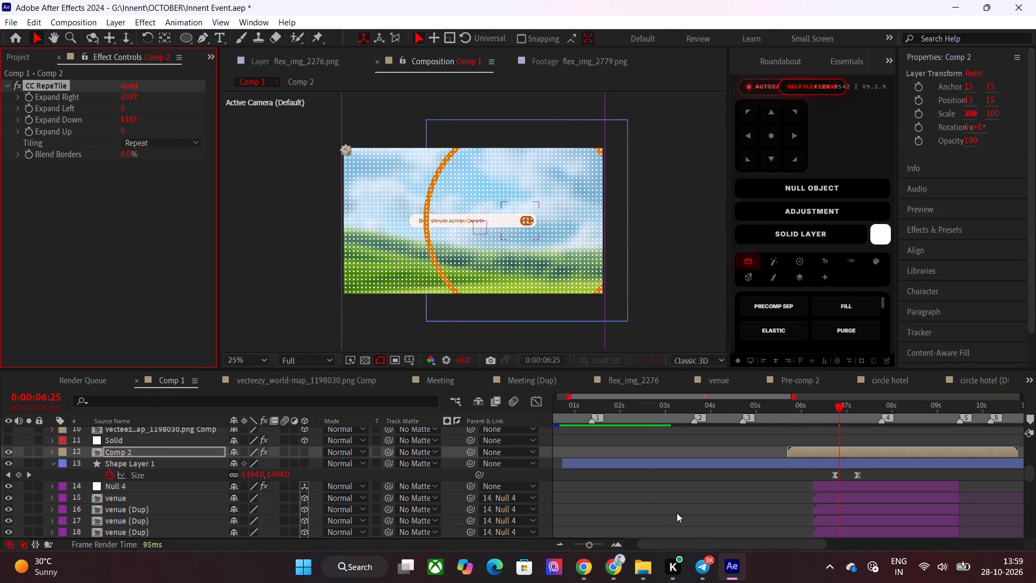
{"action": "left_click", "coordinate": [677, 513]}
{"action": "left_click", "coordinate": [815, 458]}
{"action": "left_click", "coordinate": [147, 466]}
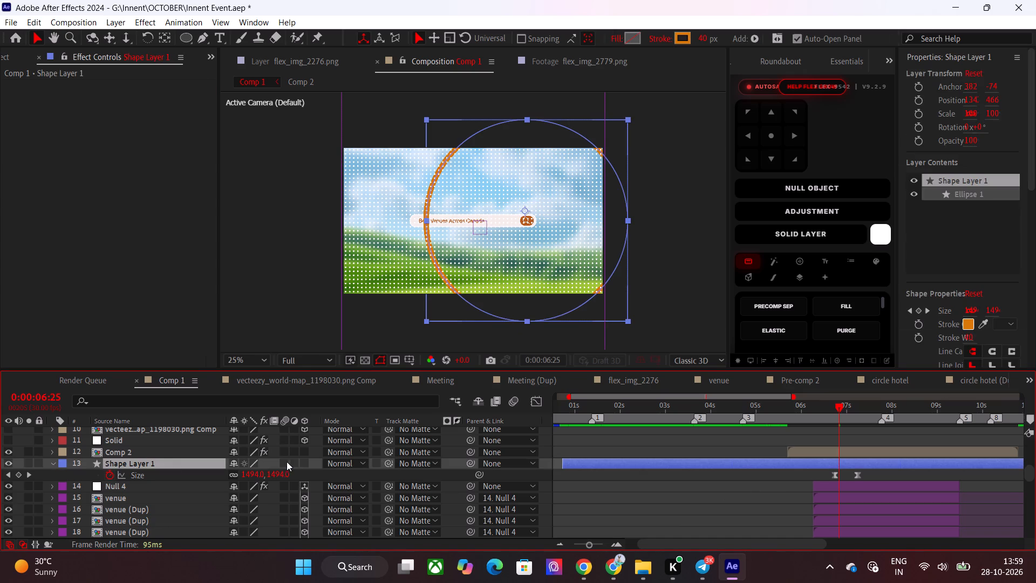
{"action": "left_click_drag", "start_coordinate": [386, 461], "coordinate": [205, 456]}
{"action": "left_click", "coordinate": [631, 491]}
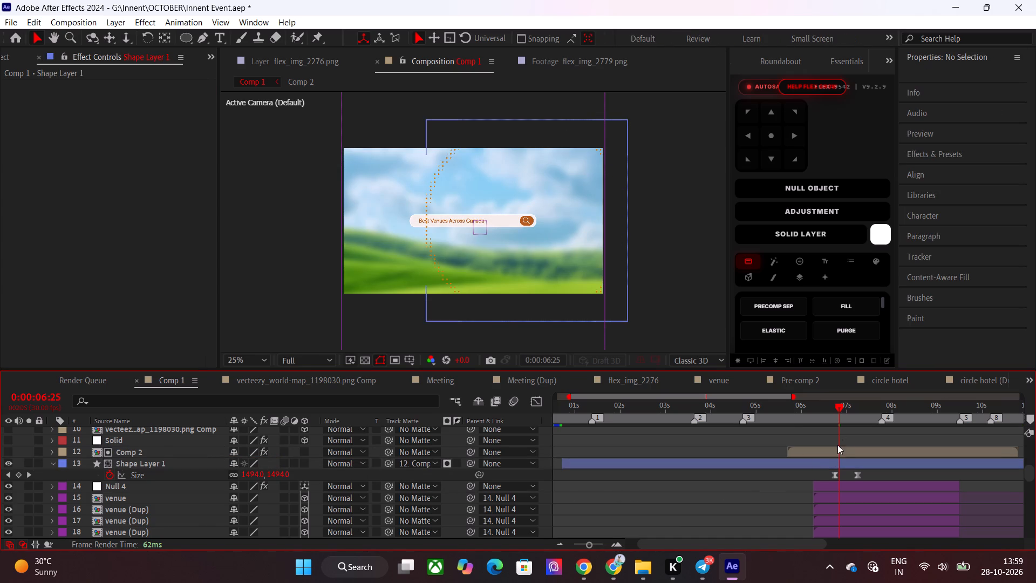
Increase the stroke width of the ring on Shape Layer 1 to 85 px.
{"action": "left_click", "coordinate": [843, 453]}
{"action": "left_click", "coordinate": [836, 469]}
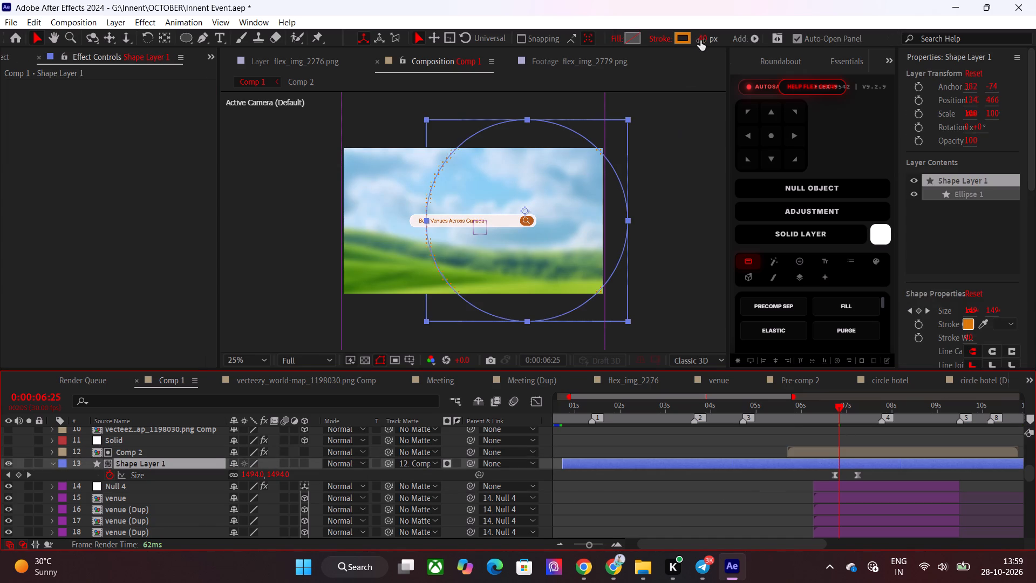
{"action": "left_click_drag", "start_coordinate": [704, 41], "coordinate": [727, 42]}
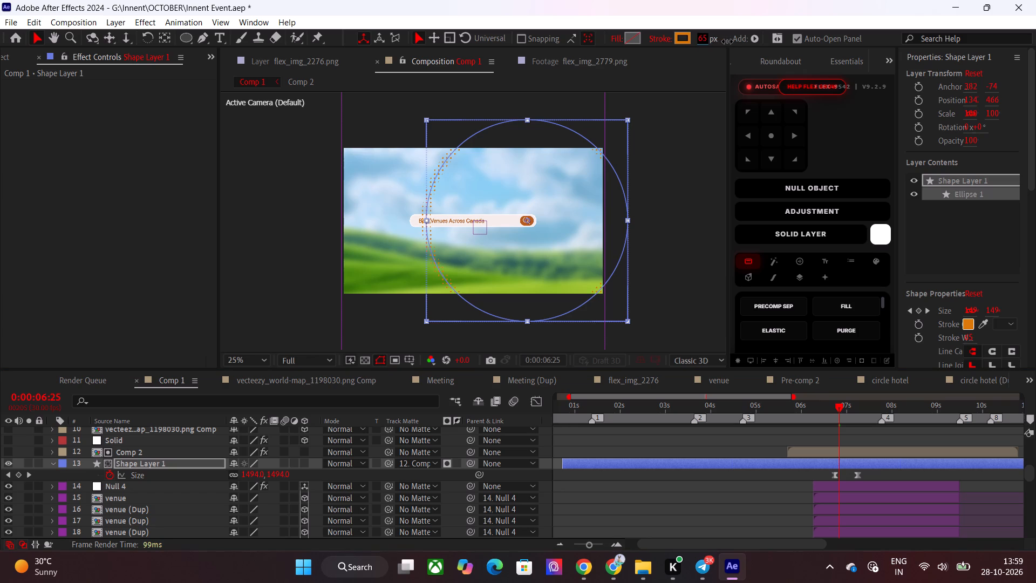
{"action": "left_click_drag", "start_coordinate": [727, 42], "coordinate": [738, 42]}
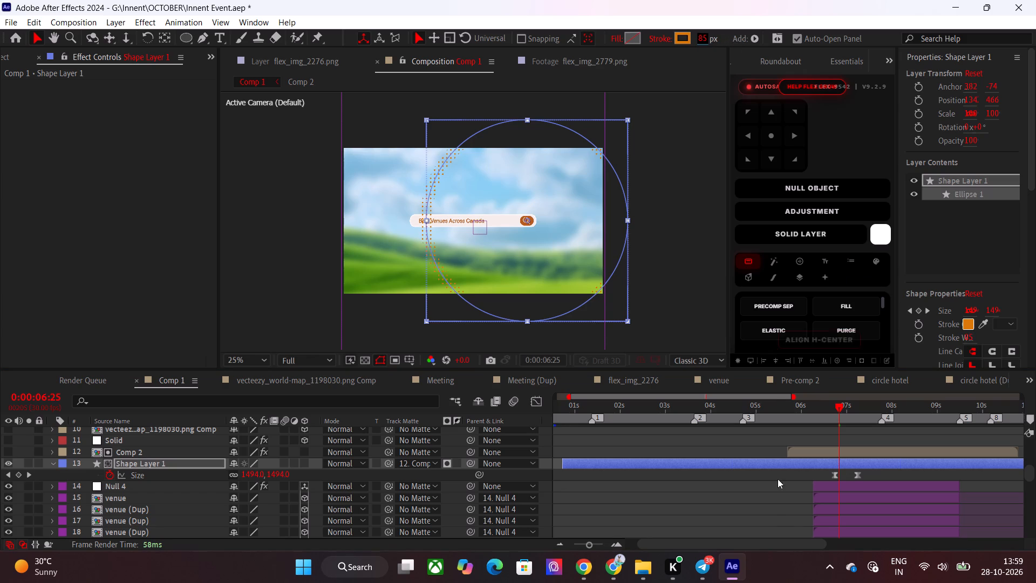
{"action": "left_click", "coordinate": [773, 519]}
Rename the Comp 2 layer as dot.
{"action": "left_click", "coordinate": [804, 452]}
{"action": "right_click", "coordinate": [131, 455]}
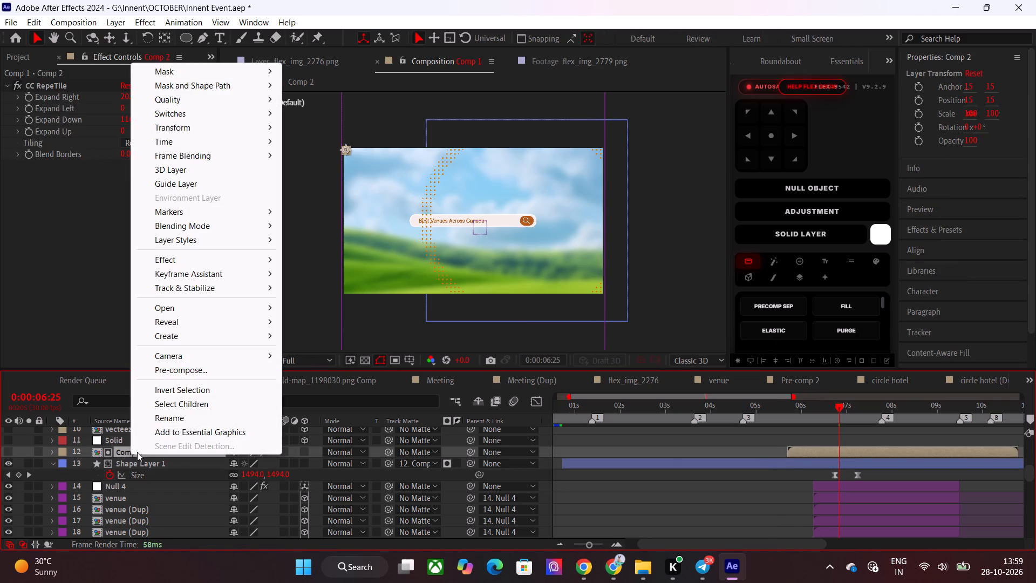
{"action": "left_click", "coordinate": [168, 419]}
{"action": "type", "text": "dot"}
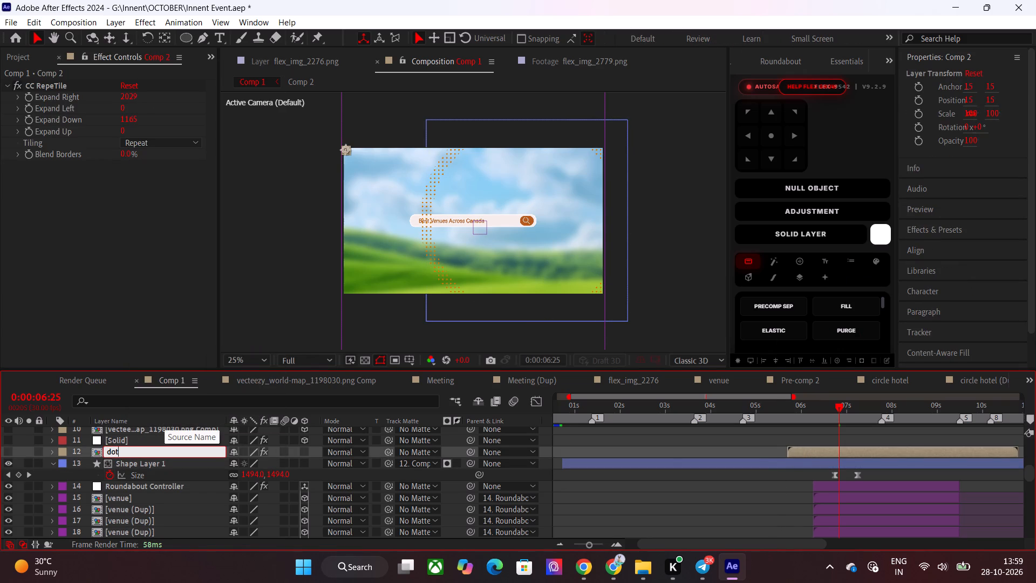
{"action": "key", "text": "Return"}
{"action": "left_click", "coordinate": [661, 487]}
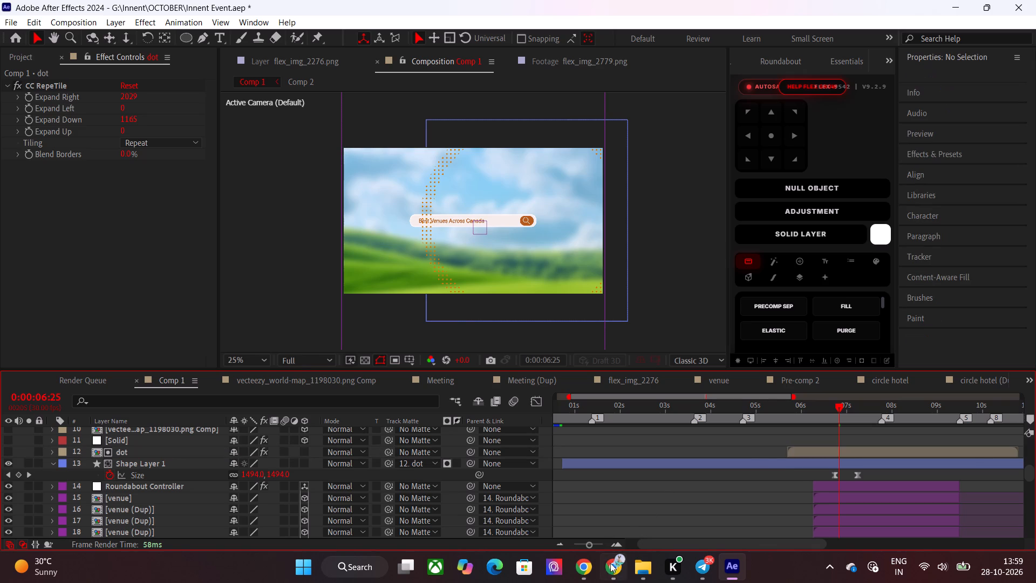
Switch to Chrome and watch the tutorial's Turbulent Displace, Gaussian Blur and Deep Glow setup for the ring layer.
{"action": "left_click", "coordinate": [588, 567]}
{"action": "left_click", "coordinate": [477, 298]}
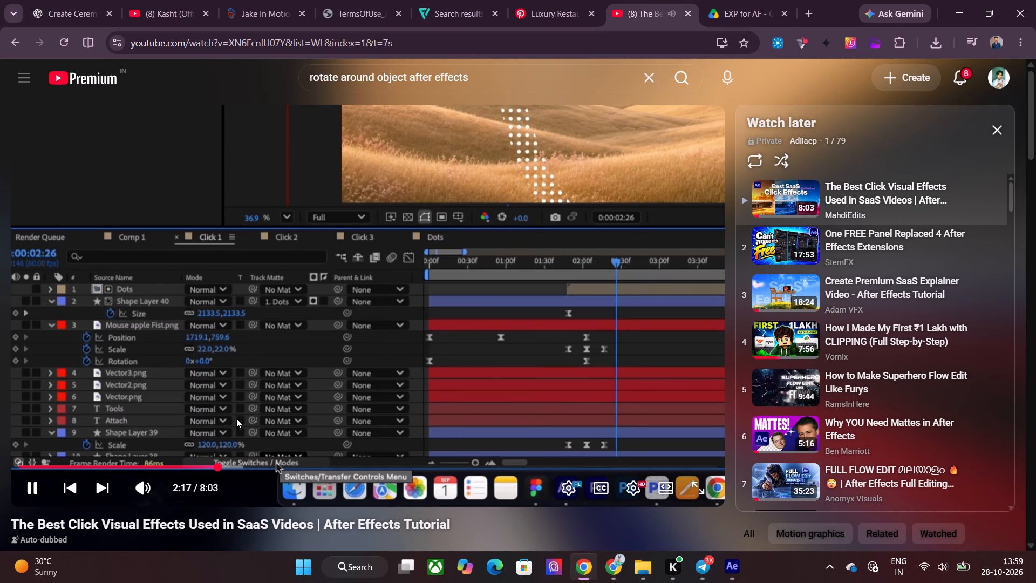
{"action": "key", "text": "Right"}
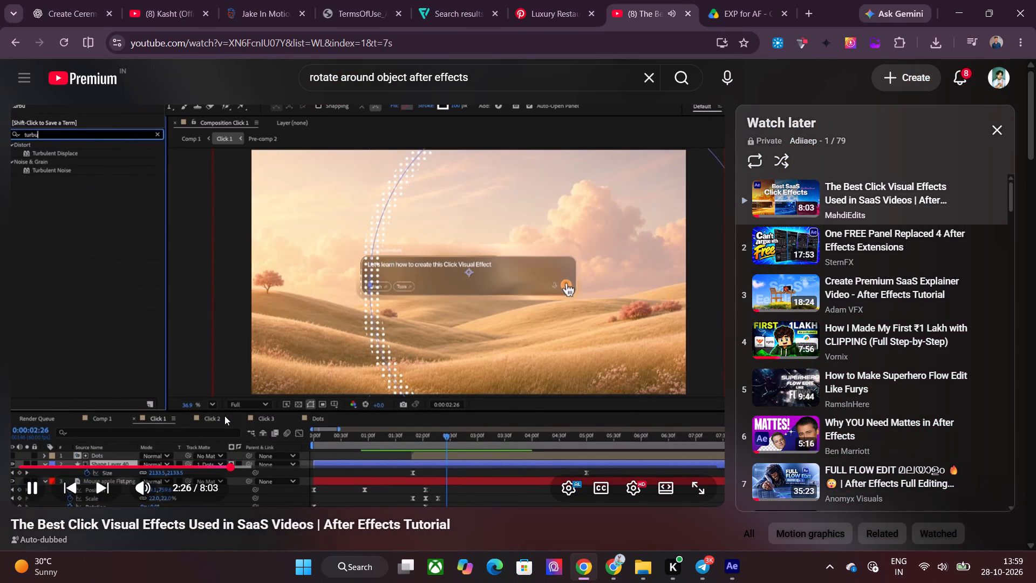
{"action": "key", "text": "Right"}
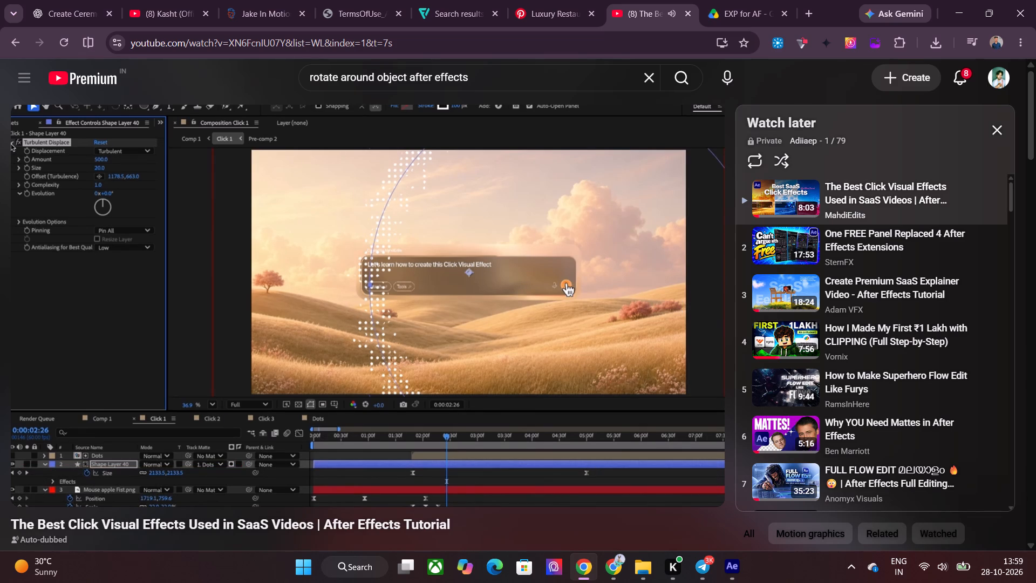
{"action": "key", "text": "Right"}
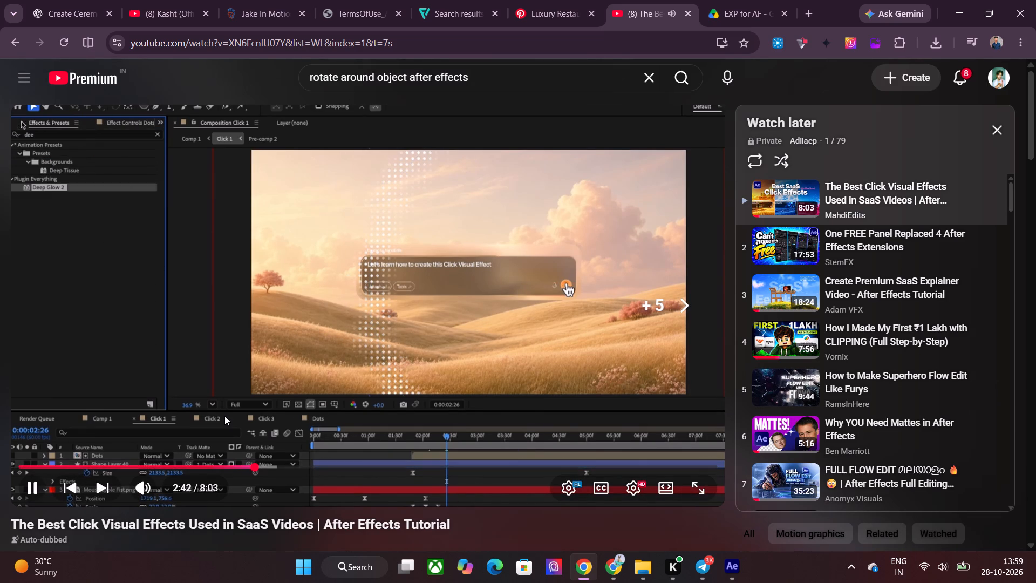
{"action": "key", "text": "Left"}
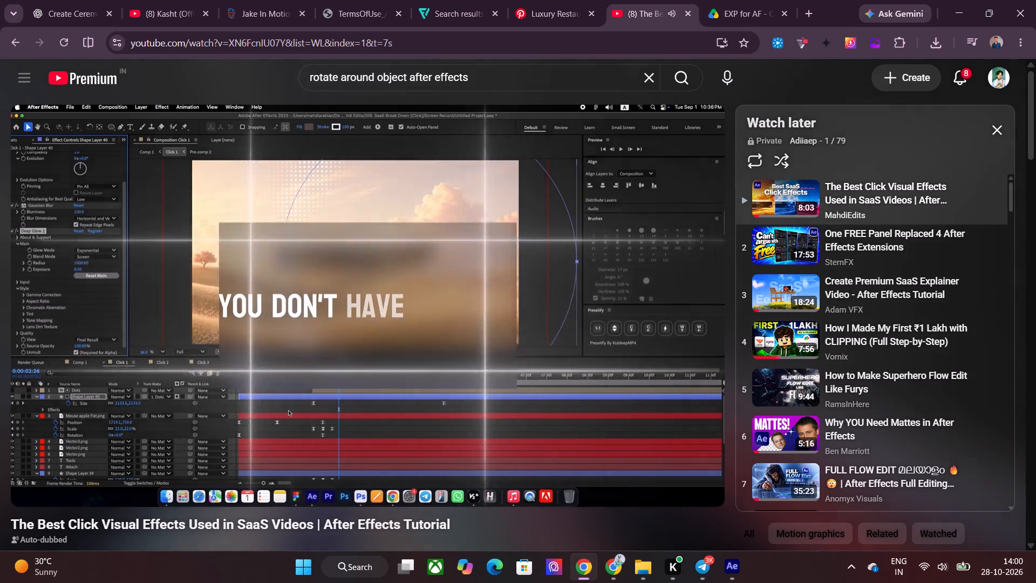
{"action": "left_click", "coordinate": [281, 361]}
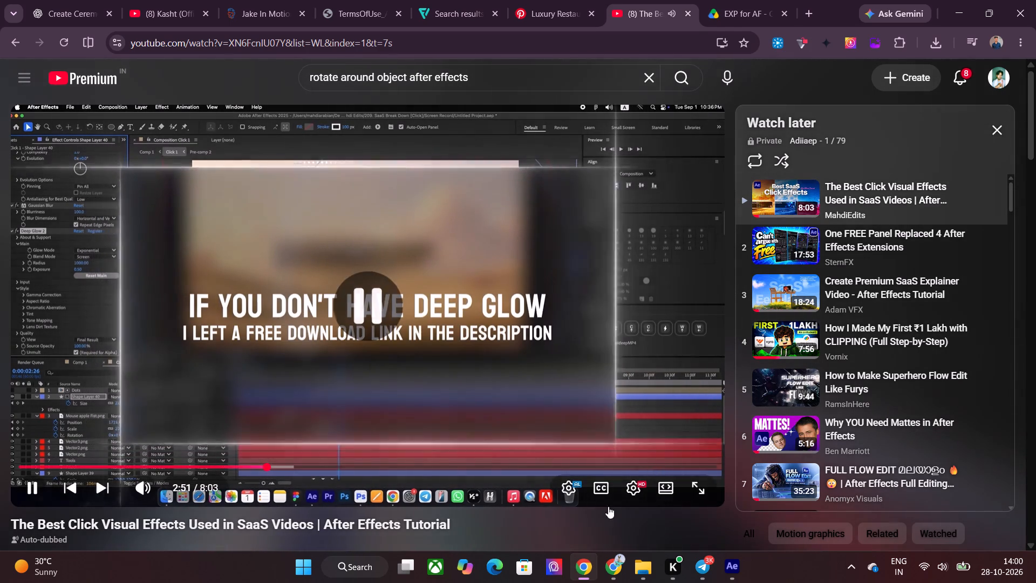
Return to After Effects and apply the Turbulent Displace effect to Shape Layer 1.
{"action": "left_click", "coordinate": [728, 562]}
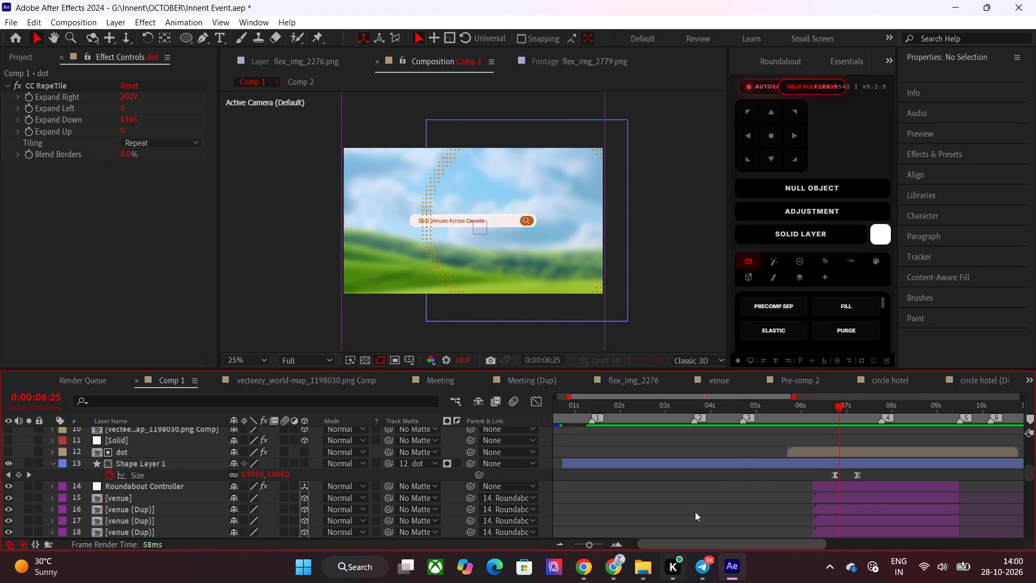
{"action": "left_click", "coordinate": [816, 462]}
{"action": "key", "text": "ctrl+Tab"}
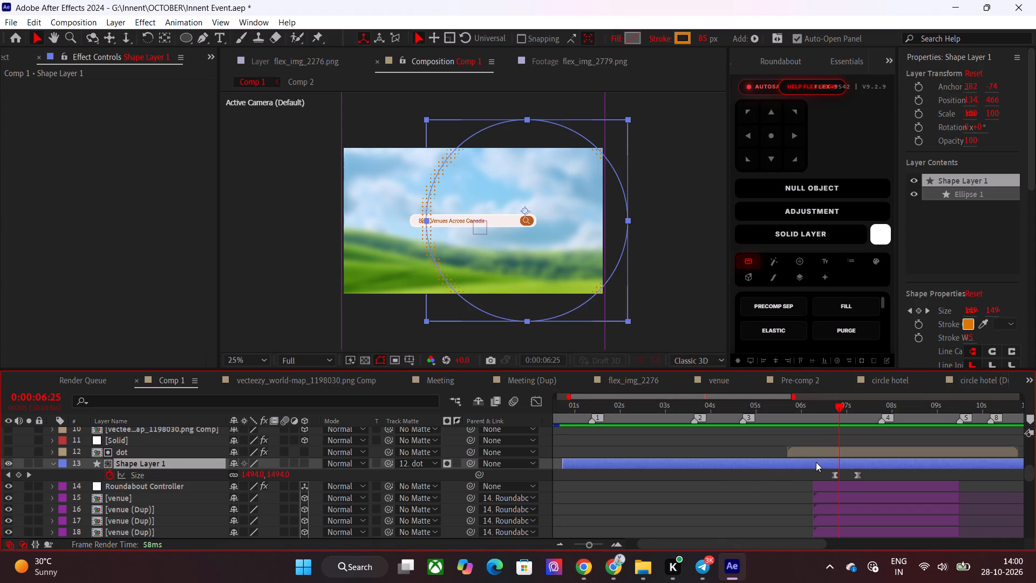
{"action": "type", "text": "turb"}
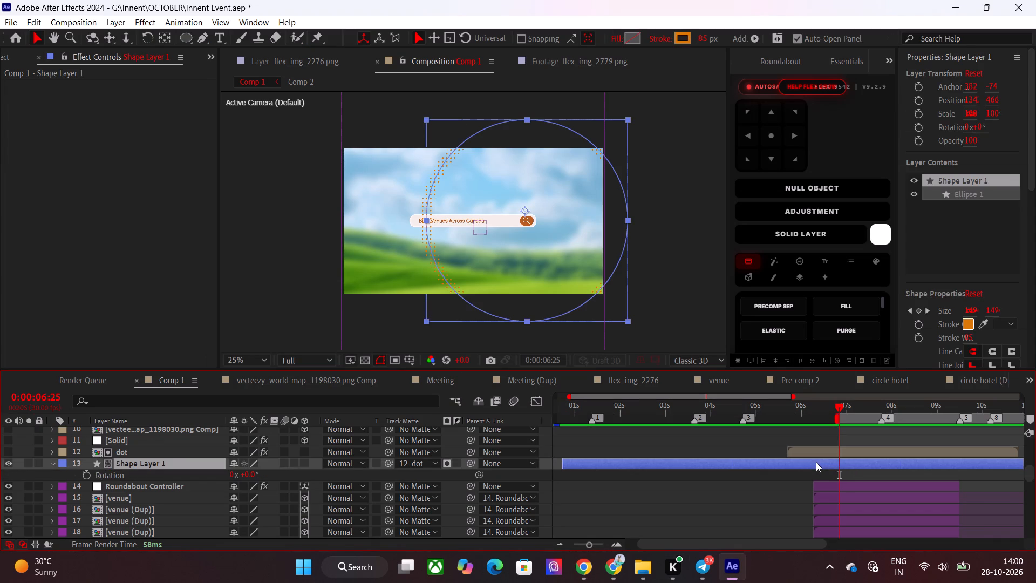
{"action": "left_click", "coordinate": [816, 462]}
{"action": "key", "text": "ctrl+Tab"}
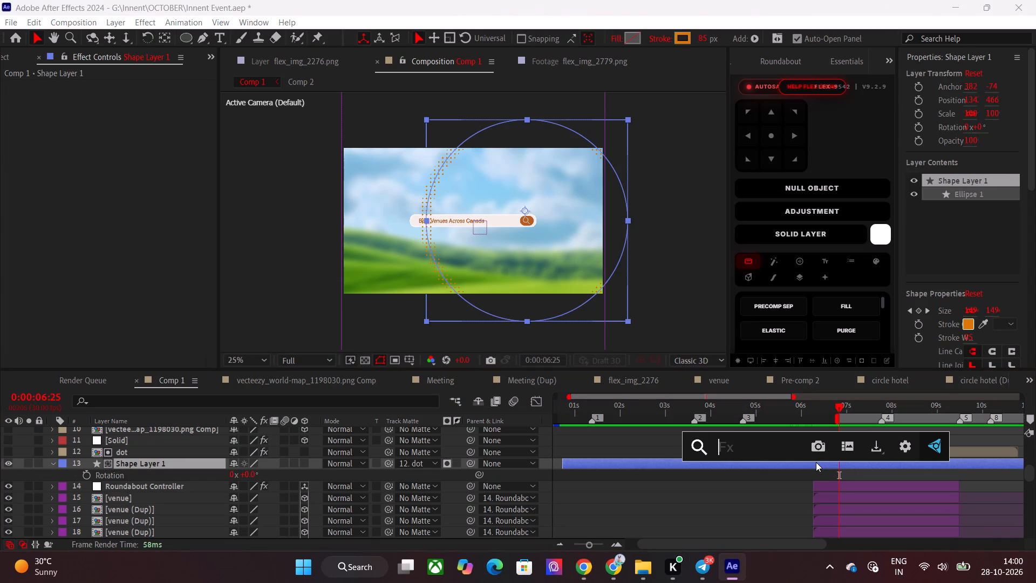
{"action": "type", "text": "tru"}
{"action": "key", "text": "BackSpace"}
{"action": "key", "text": "BackSpace"}
{"action": "type", "text": "urb"}
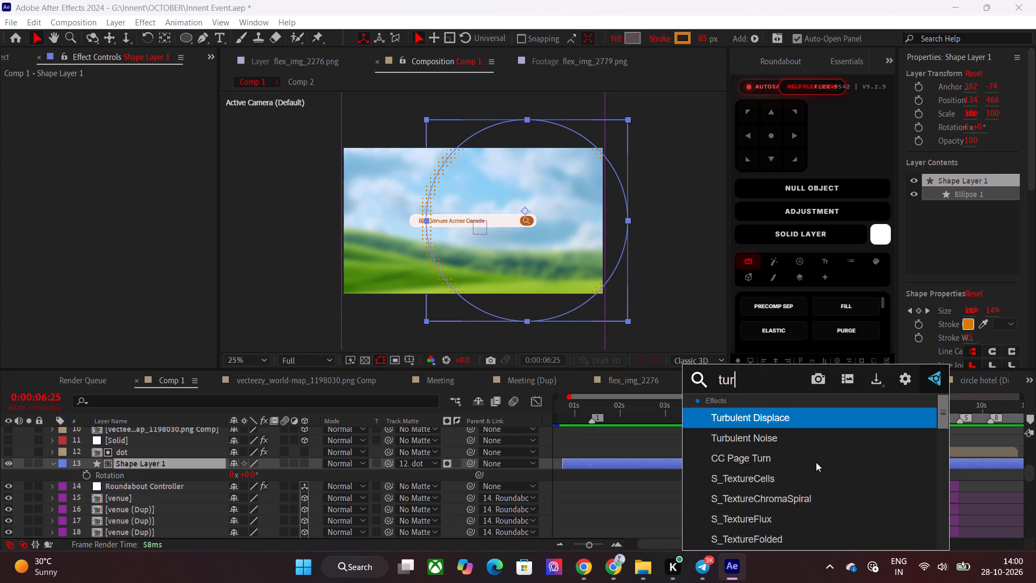
{"action": "left_click", "coordinate": [765, 417]}
Add a Gaussian Blur effect to Shape Layer 1 and raise its Blurriness to about 65.
{"action": "scroll", "coordinate": [442, 230], "scroll_direction": "up", "scroll_amount": 1}
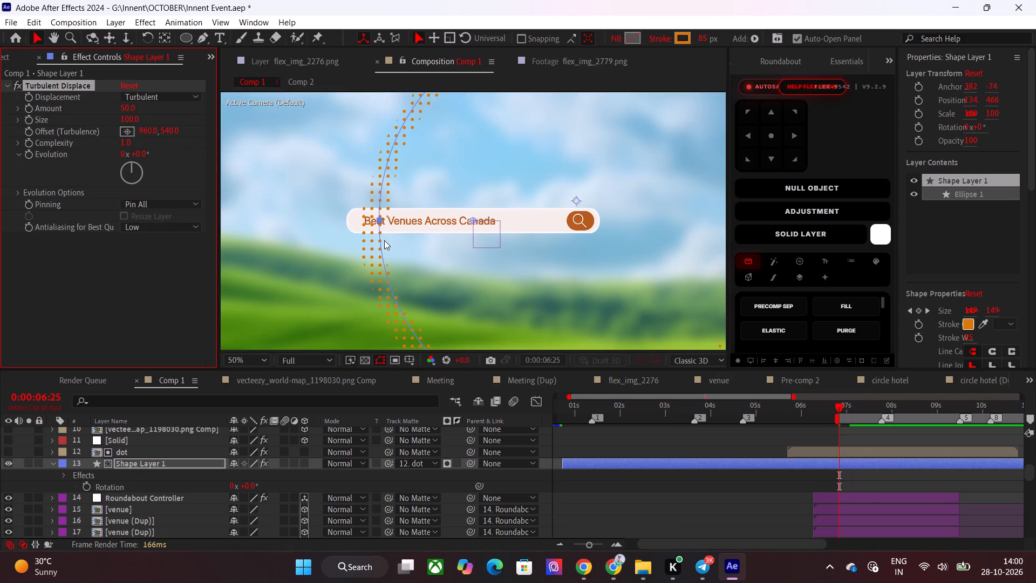
{"action": "key", "text": "ctrl+Tab"}
{"action": "type", "text": "gau"}
{"action": "left_click", "coordinate": [350, 285]}
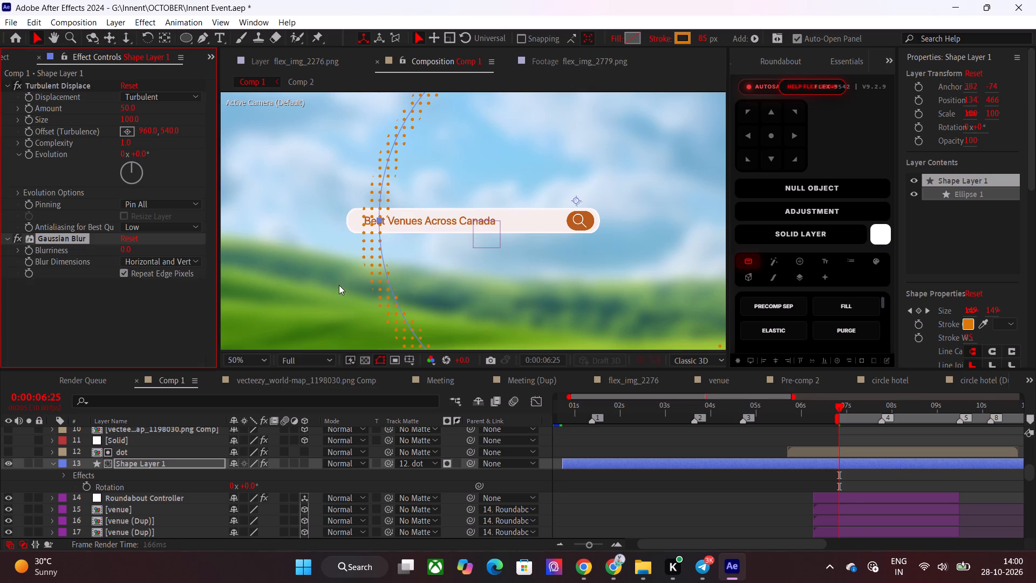
{"action": "left_click_drag", "start_coordinate": [124, 250], "coordinate": [238, 250]}
{"action": "left_click_drag", "start_coordinate": [134, 250], "coordinate": [474, 250]}
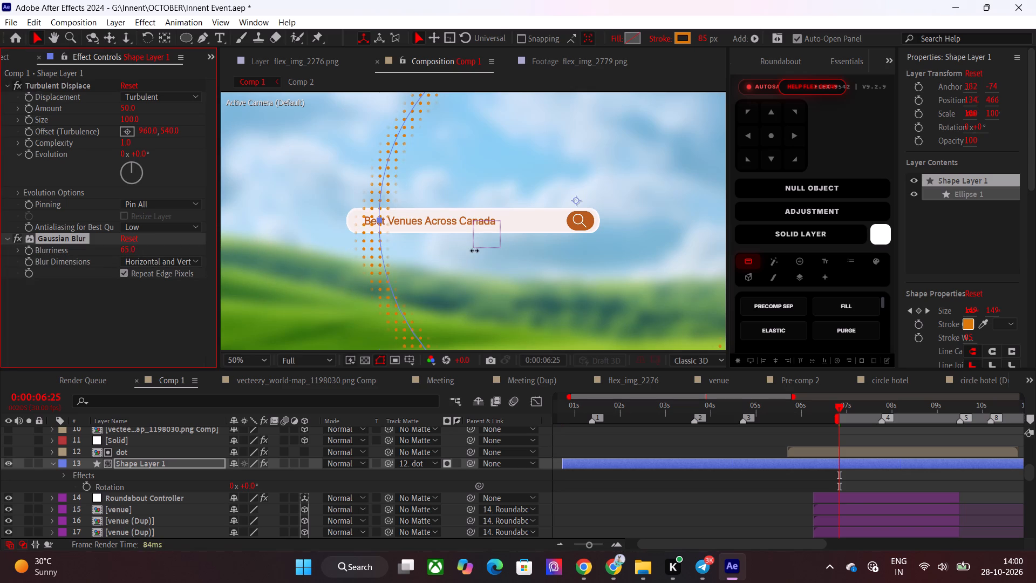
{"action": "left_click_drag", "start_coordinate": [474, 250], "coordinate": [473, 250]}
Switch to Chrome and check the effect settings shown for the ring layer in the tutorial.
{"action": "left_click", "coordinate": [590, 576]}
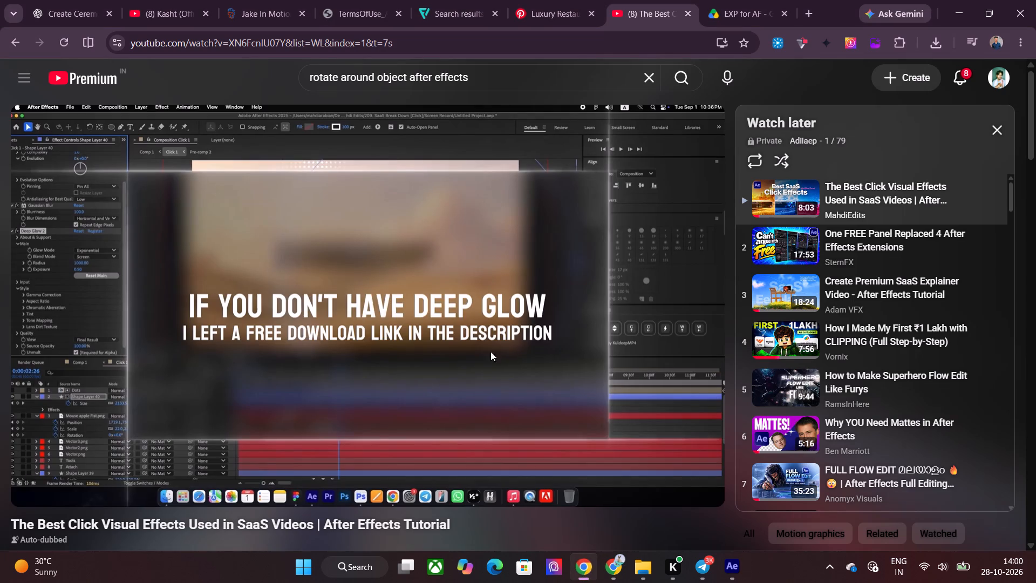
{"action": "left_click", "coordinate": [455, 306]}
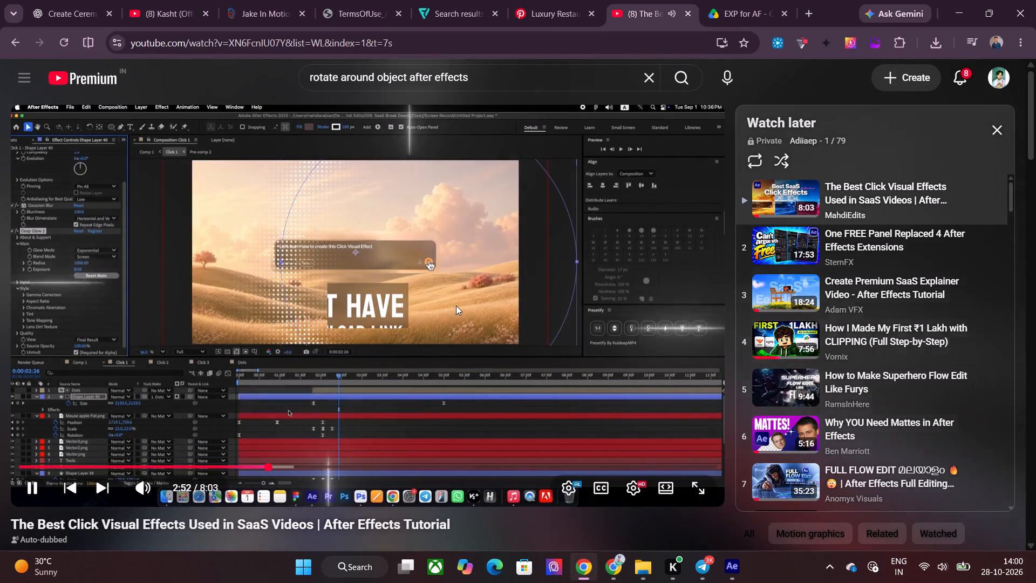
{"action": "left_click", "coordinate": [456, 306]}
Return to After Effects and set the Gaussian Blur Blurriness on Shape Layer 1 to 100.
{"action": "left_click_drag", "start_coordinate": [727, 556], "coordinate": [732, 556]}
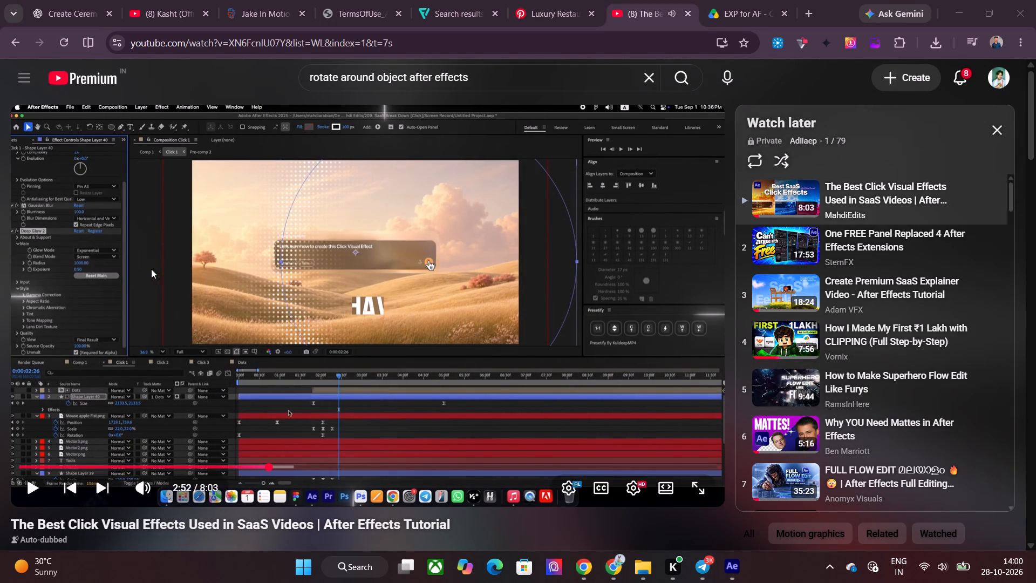
{"action": "left_click", "coordinate": [748, 569]}
{"action": "left_click", "coordinate": [721, 567]}
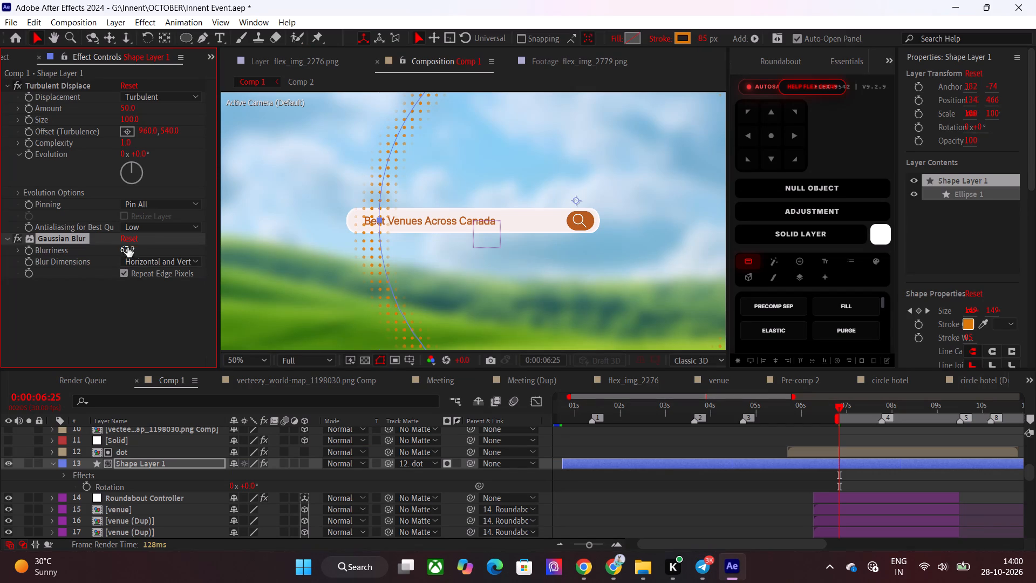
{"action": "left_click", "coordinate": [127, 247]}
{"action": "type", "text": "100"}
{"action": "key", "text": "Return"}
{"action": "left_click", "coordinate": [101, 310]}
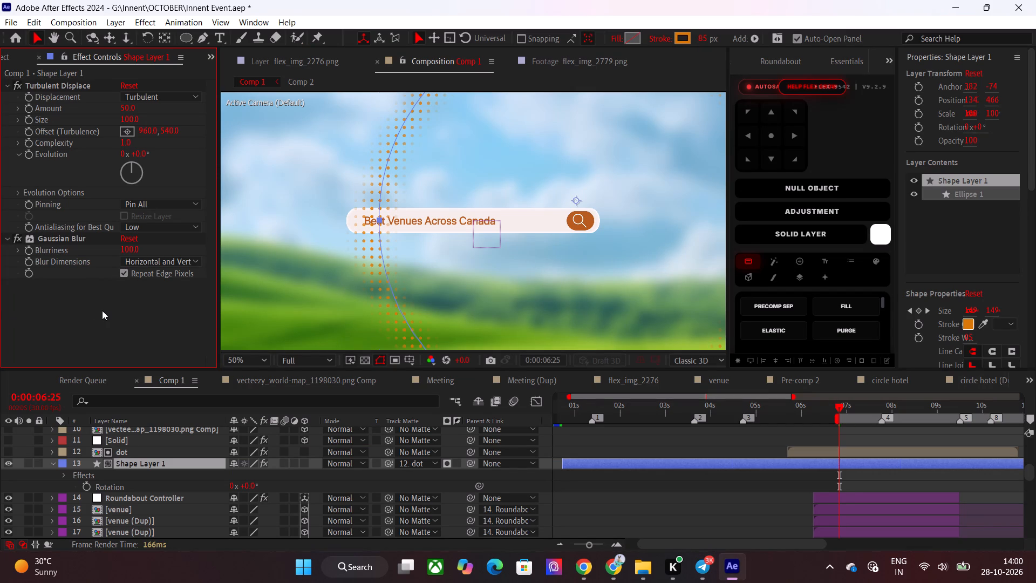
Apply the Deep Glow effect to Shape Layer 1 and set its Exposure to 0.50.
{"action": "key", "text": "ctrl+Tab"}
{"action": "type", "text": "de"}
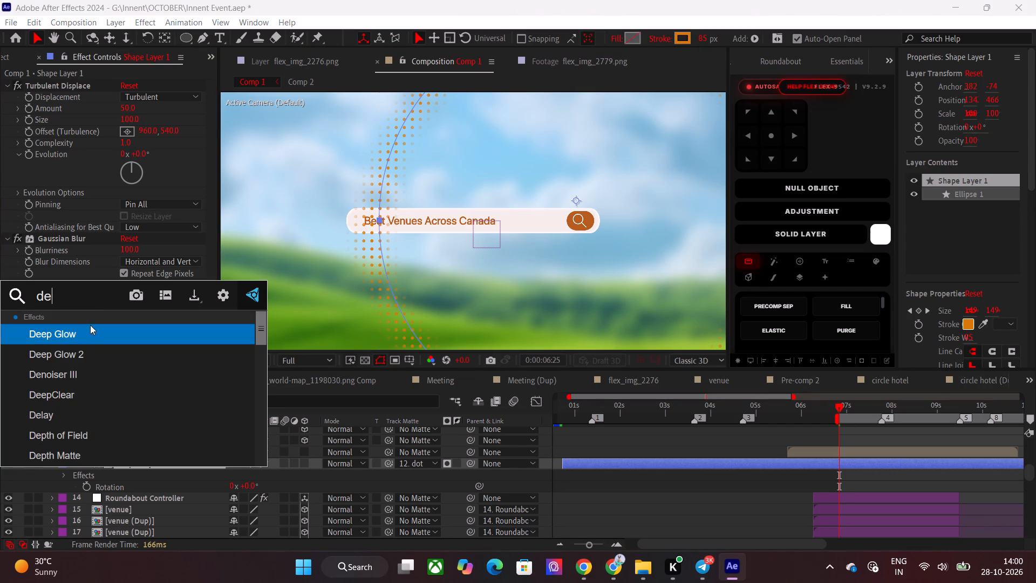
{"action": "left_click", "coordinate": [81, 327]}
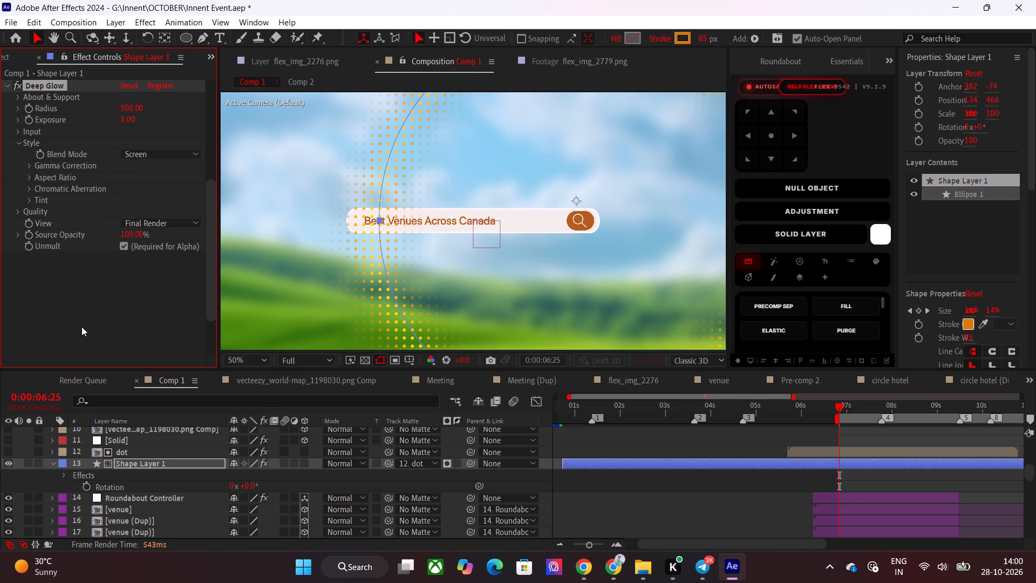
{"action": "left_click", "coordinate": [129, 119]}
{"action": "key", "text": "0"}
{"action": "type", "text": ".50"}
{"action": "key", "text": "Return"}
Switch to Chrome and skim ahead through the click effect tutorial, as far as the Fractal Noise evolution setup.
{"action": "left_click", "coordinate": [589, 566]}
{"action": "left_click", "coordinate": [586, 562]}
{"action": "left_click", "coordinate": [414, 309]}
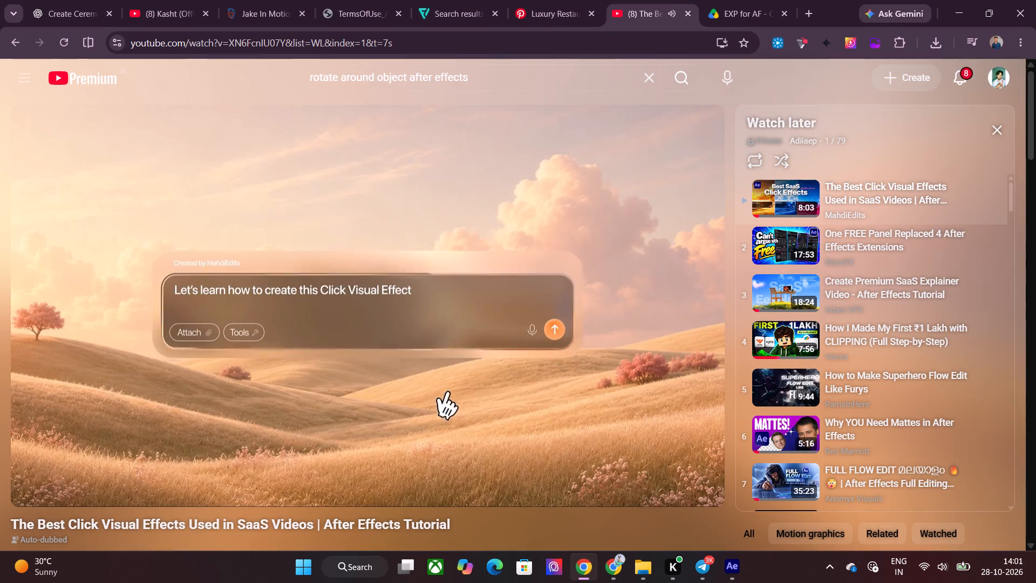
{"action": "key", "text": "Right"}
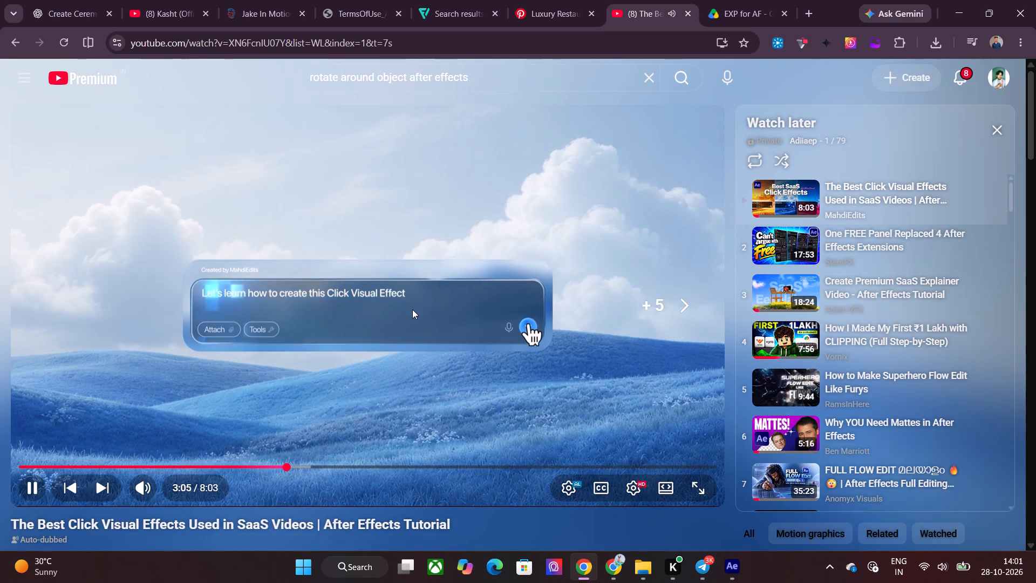
{"action": "key", "text": "Left"}
{"action": "key", "text": "Left"}
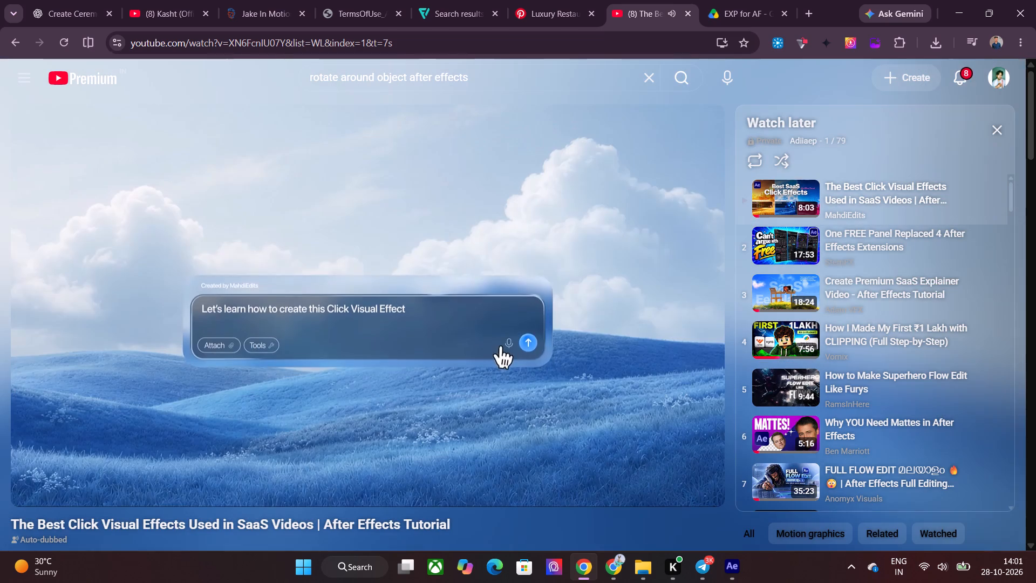
{"action": "key", "text": "Right"}
{"action": "key", "text": "Right"}
{"action": "key", "text": "Right"}
{"action": "key", "text": "Right"}
{"action": "key", "text": "Right"}
{"action": "key", "text": "Right"}
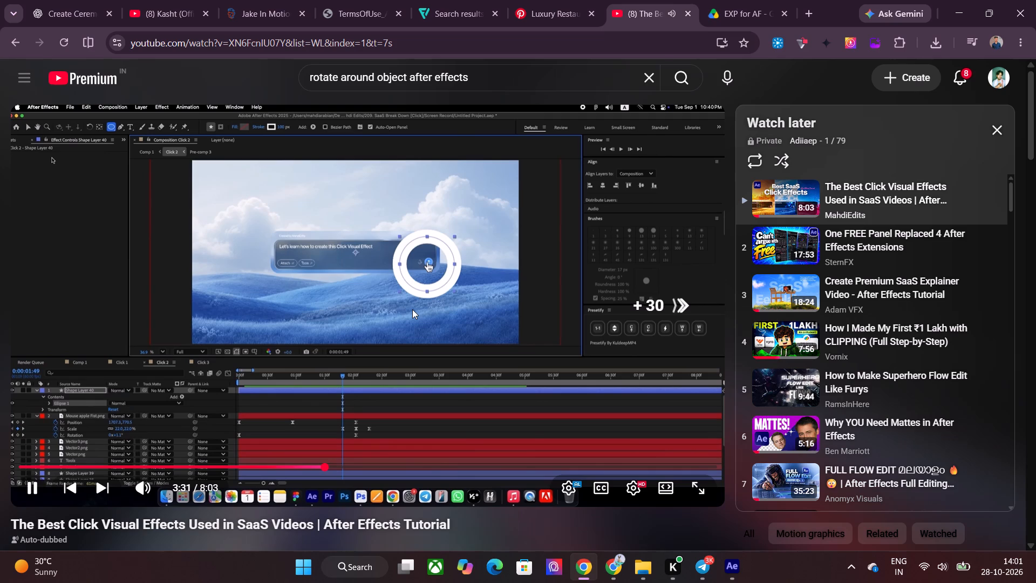
{"action": "key", "text": "Right"}
{"action": "key", "text": "Right"}
{"action": "key", "text": "Right"}
{"action": "key", "text": "Right"}
{"action": "key", "text": "Right"}
{"action": "key", "text": "Right"}
{"action": "key", "text": "Right"}
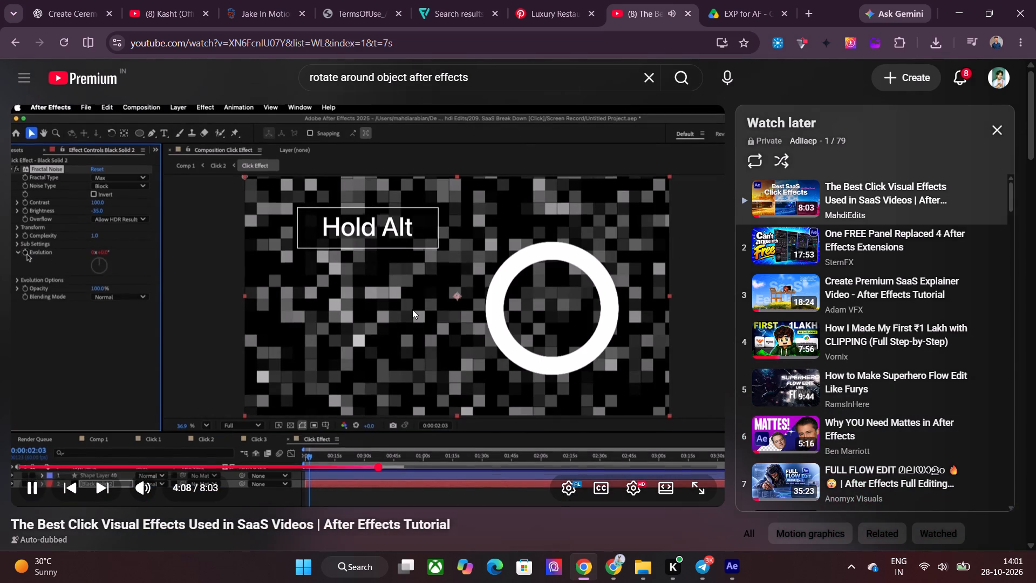
{"action": "left_click", "coordinate": [430, 279]}
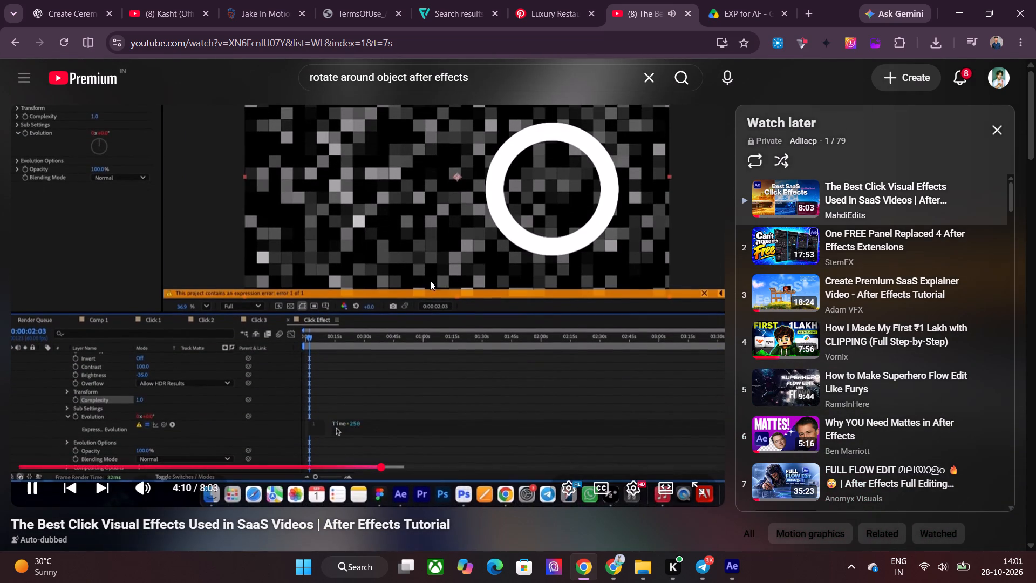
Return to After Effects, reveal Shape Layer 1's Size keyframes and shift the layer later so the ring's expansion starts at 0:00:07:01.
{"action": "left_click", "coordinate": [735, 574]}
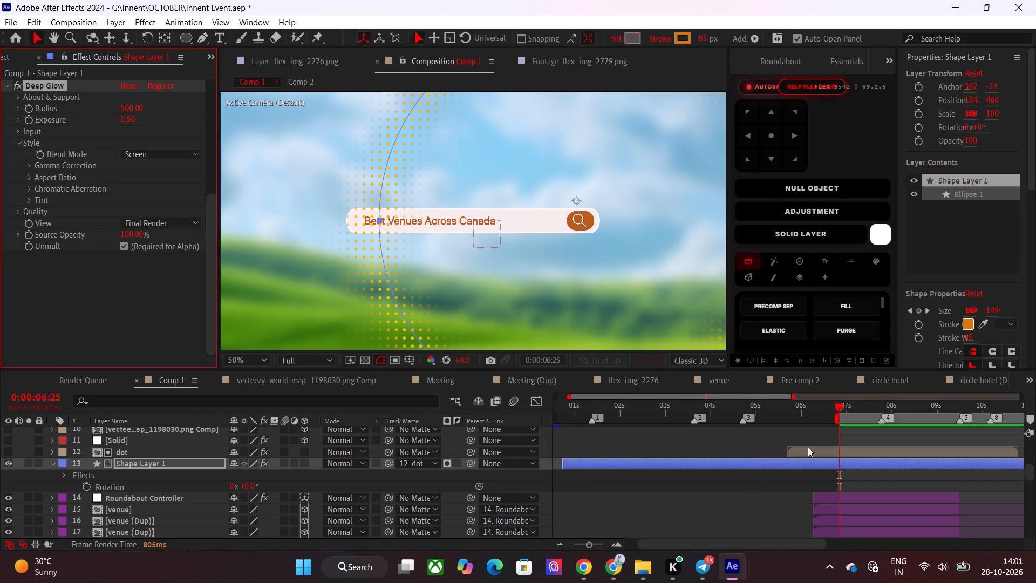
{"action": "scroll", "coordinate": [583, 272], "scroll_direction": "down", "scroll_amount": 1}
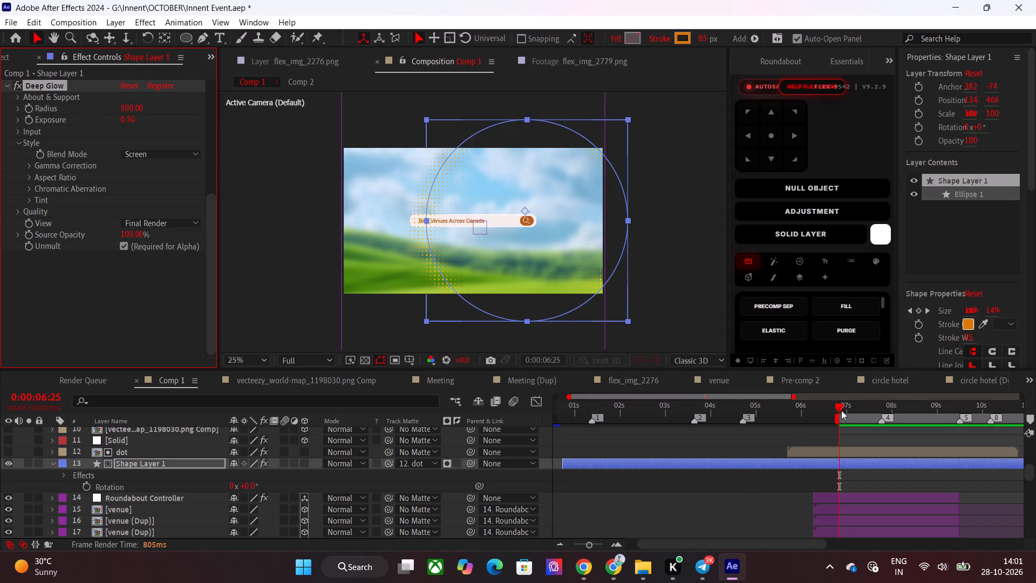
{"action": "left_click", "coordinate": [839, 409]}
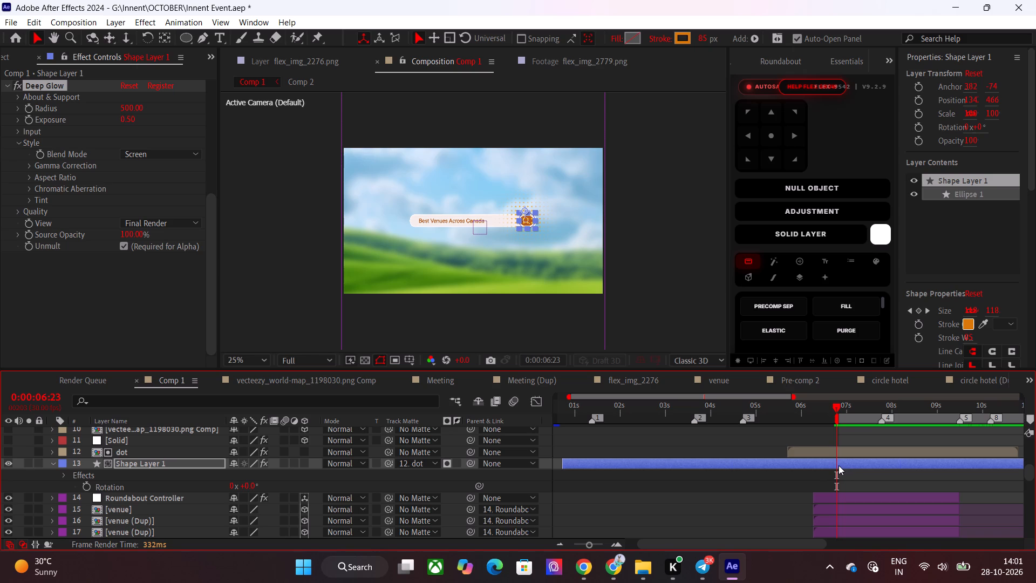
{"action": "key", "text": "u"}
{"action": "left_click_drag", "start_coordinate": [842, 465], "coordinate": [857, 465]}
{"action": "left_click_drag", "start_coordinate": [854, 412], "coordinate": [856, 412]}
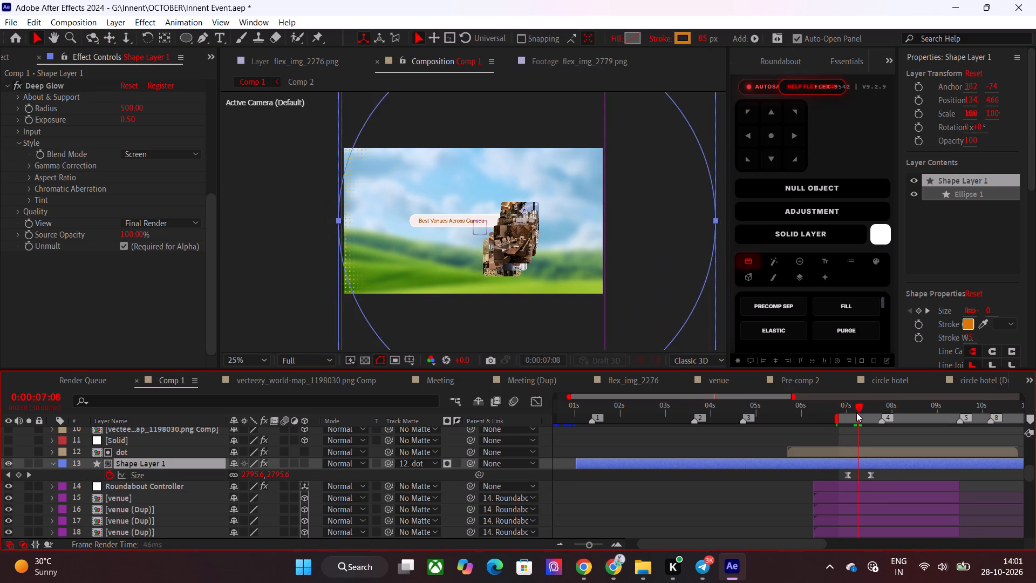
{"action": "left_click_drag", "start_coordinate": [856, 412], "coordinate": [860, 412]}
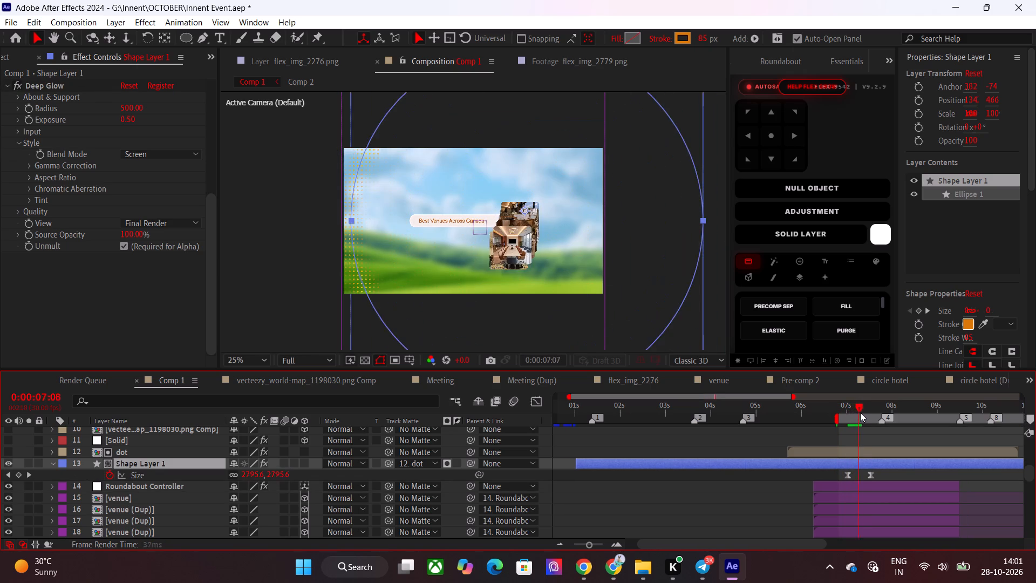
{"action": "left_click_drag", "start_coordinate": [860, 412], "coordinate": [853, 412]}
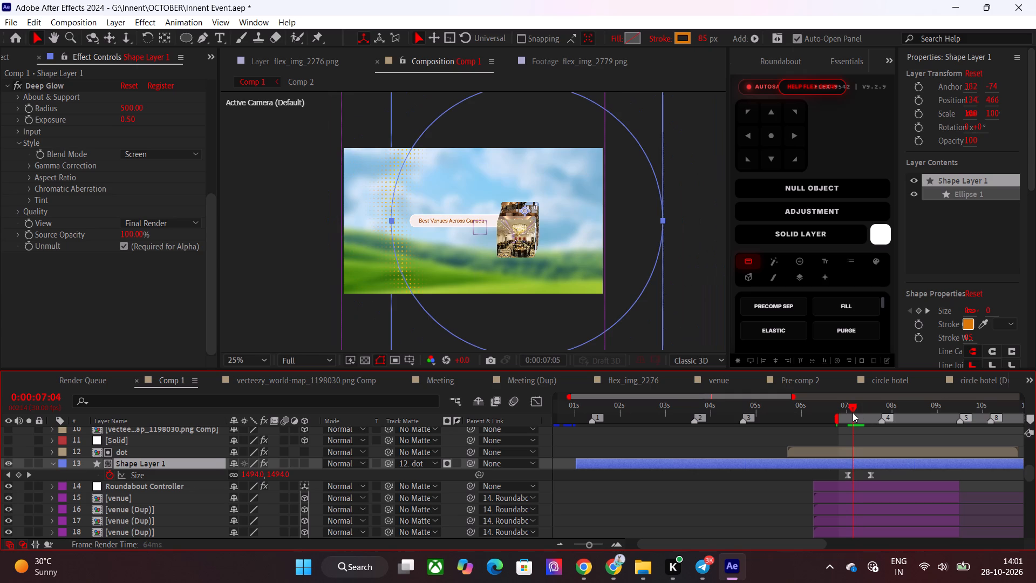
{"action": "left_click_drag", "start_coordinate": [853, 412], "coordinate": [841, 429]}
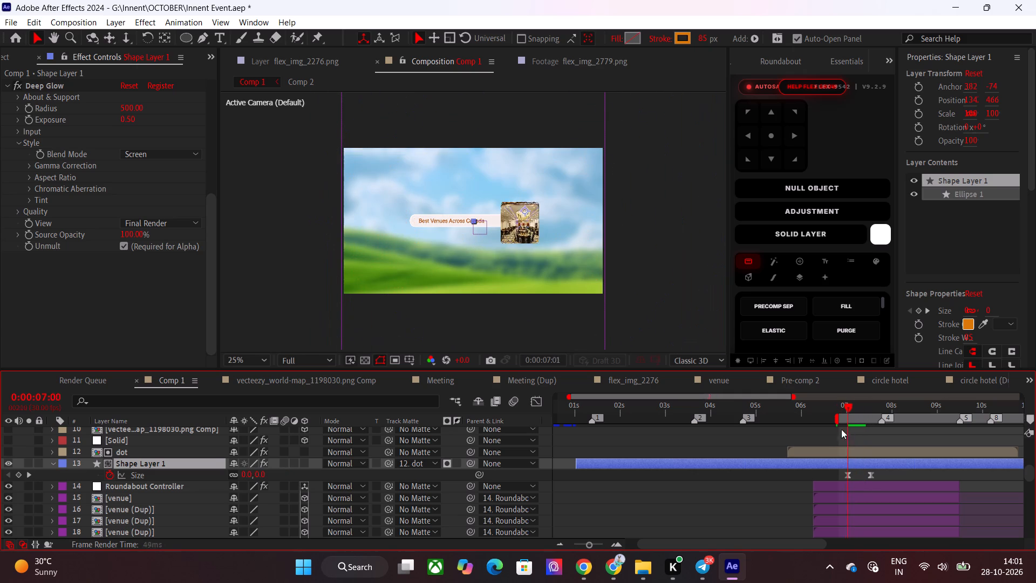
Preview the dotted ring's timing against the search bar and venue images from about 0:00:05:12.
{"action": "left_click_drag", "start_coordinate": [841, 429], "coordinate": [835, 436]}
{"action": "left_click_drag", "start_coordinate": [841, 421], "coordinate": [419, 486]}
{"action": "left_click_drag", "start_coordinate": [587, 544], "coordinate": [589, 544]}
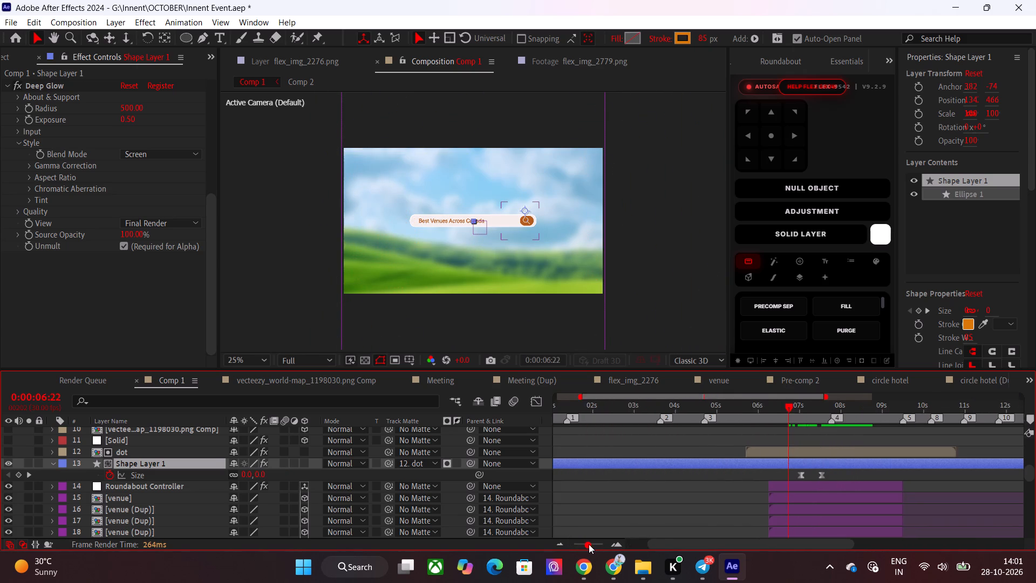
{"action": "left_click_drag", "start_coordinate": [589, 544], "coordinate": [579, 544]}
{"action": "left_click_drag", "start_coordinate": [725, 418], "coordinate": [700, 419]}
{"action": "left_click", "coordinate": [707, 415]}
{"action": "left_click_drag", "start_coordinate": [707, 412], "coordinate": [696, 412]}
{"action": "key", "text": "space"}
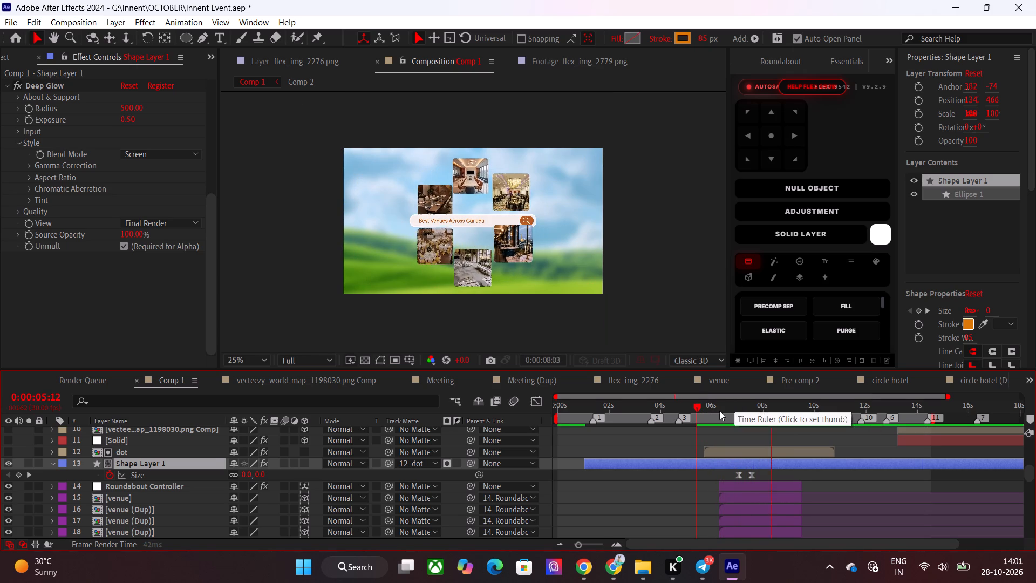
{"action": "left_click", "coordinate": [699, 412]}
{"action": "key", "text": "space"}
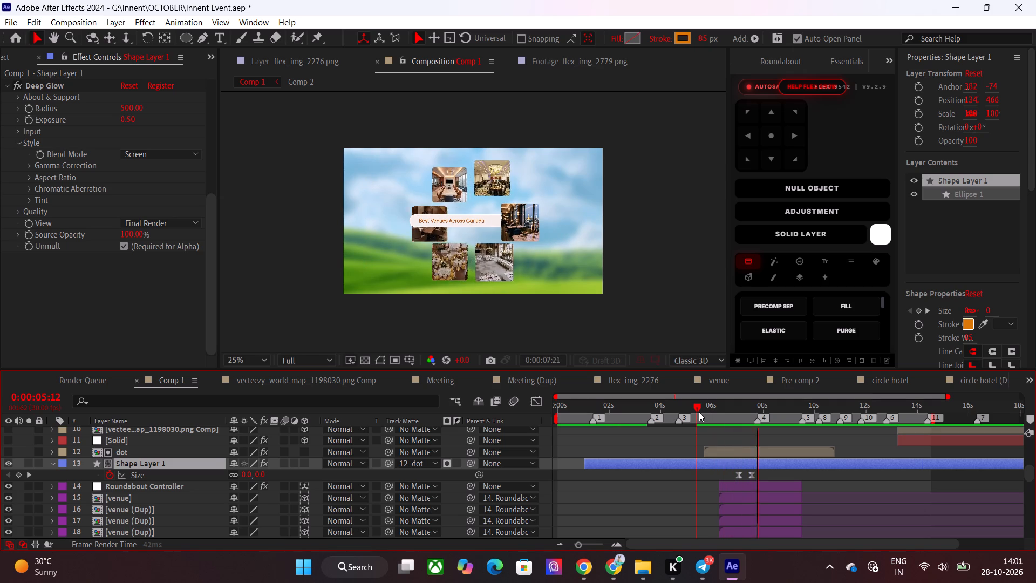
{"action": "left_click_drag", "start_coordinate": [699, 412], "coordinate": [742, 417]}
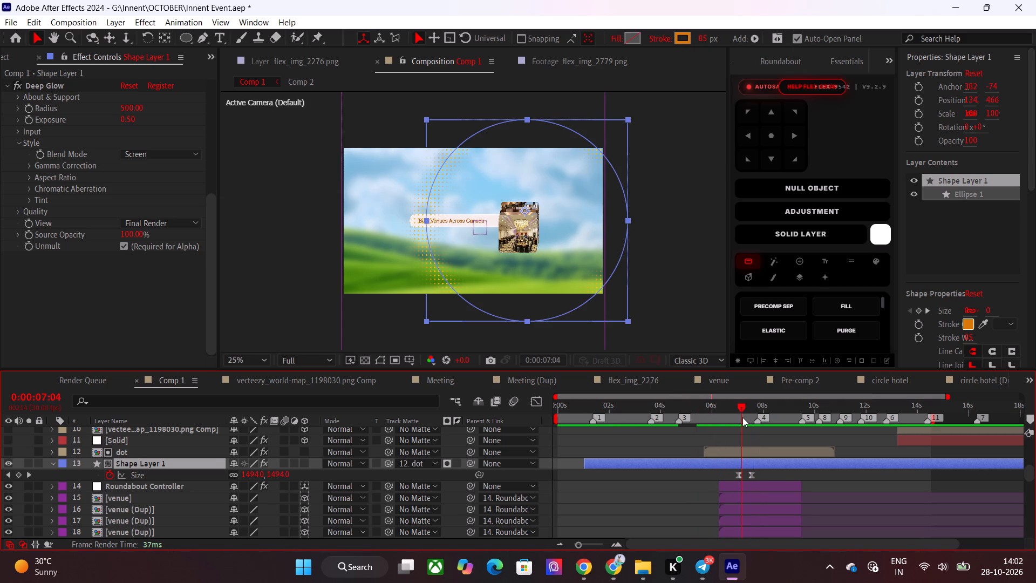
{"action": "left_click_drag", "start_coordinate": [742, 417], "coordinate": [741, 418]}
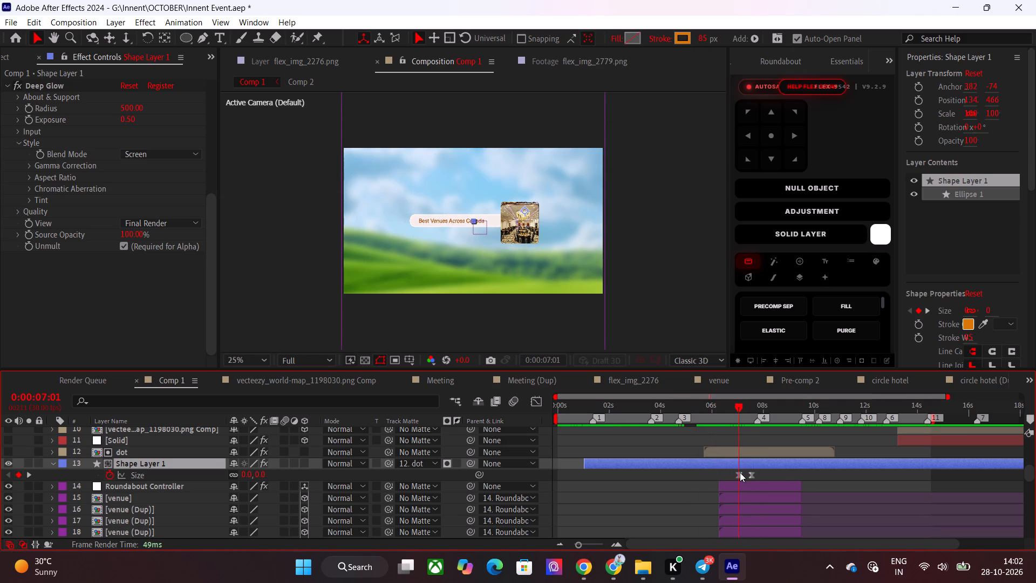
Lengthen the ring's expansion by moving Shape Layer 1's first Size keyframe earlier, to about 0:00:06:19.
{"action": "left_click_drag", "start_coordinate": [739, 472], "coordinate": [727, 473]}
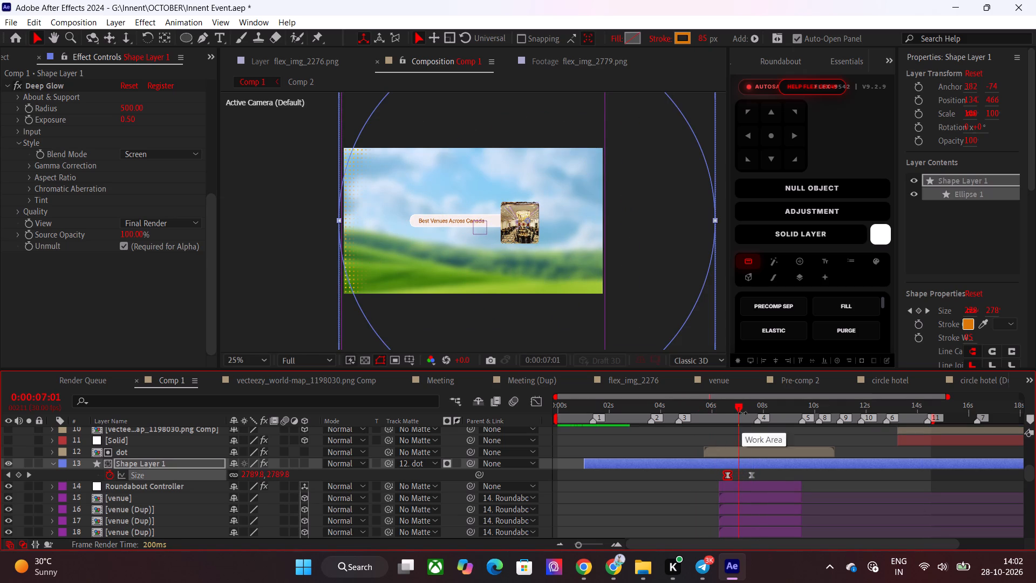
{"action": "left_click_drag", "start_coordinate": [742, 410], "coordinate": [733, 412]}
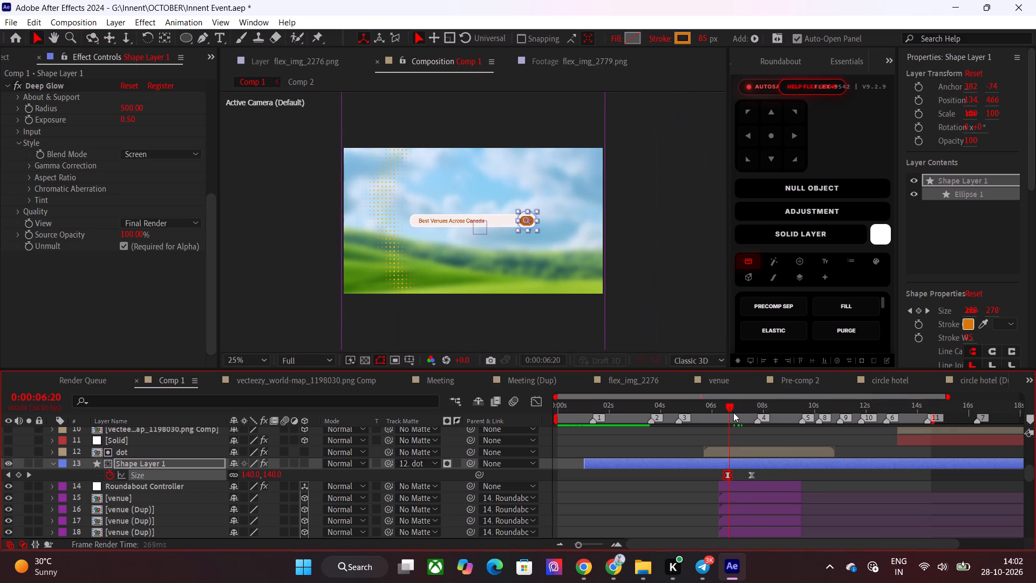
{"action": "left_click_drag", "start_coordinate": [733, 412], "coordinate": [735, 412]}
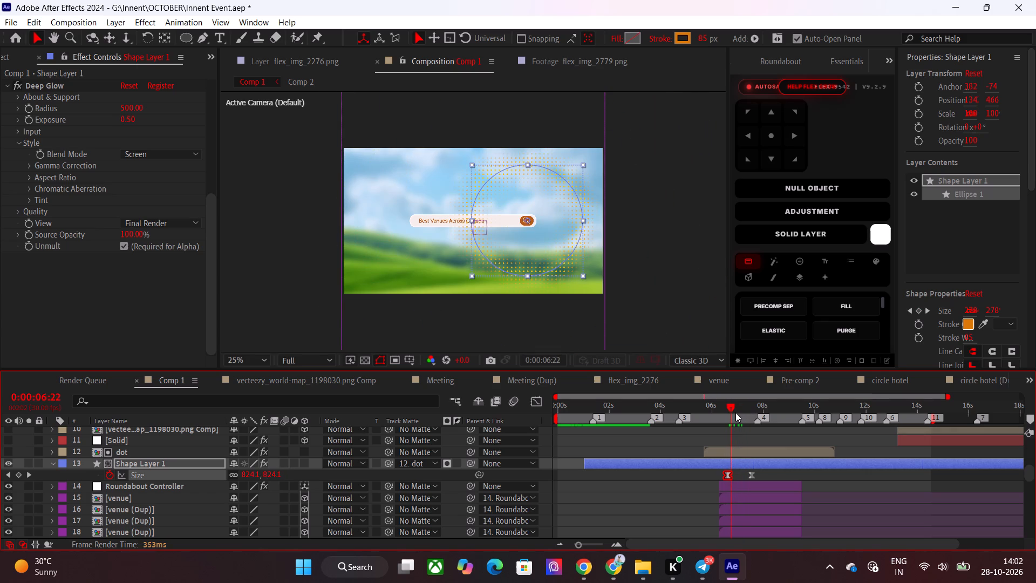
{"action": "left_click_drag", "start_coordinate": [735, 412], "coordinate": [733, 413]}
Reposition Shape Layer 1 in time so the ring's expansion starts at about 0:00:06:26, checking it against the venue images' entrance.
{"action": "left_click_drag", "start_coordinate": [738, 462], "coordinate": [752, 462]}
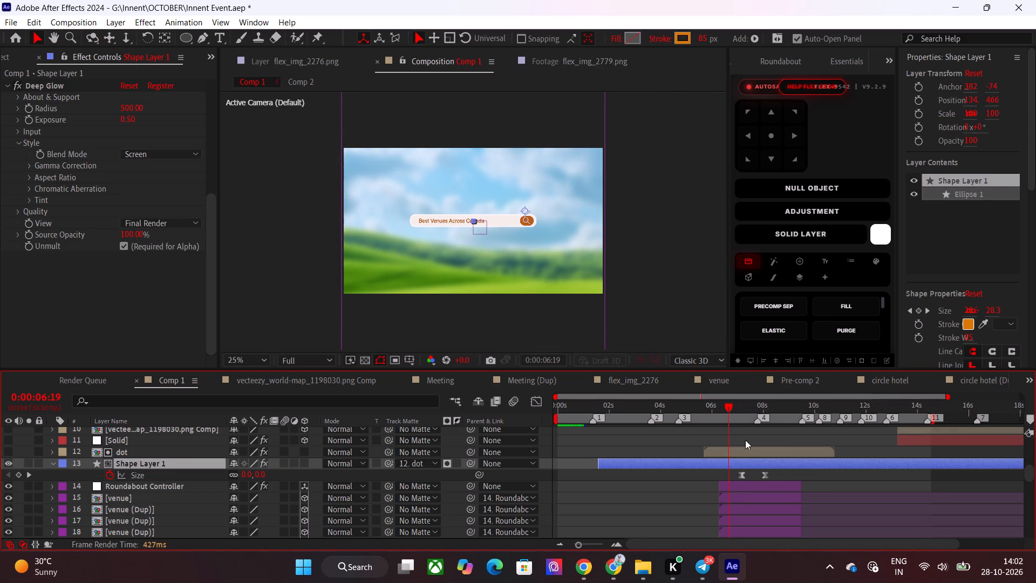
{"action": "left_click", "coordinate": [738, 416]}
{"action": "left_click_drag", "start_coordinate": [730, 408], "coordinate": [741, 408]}
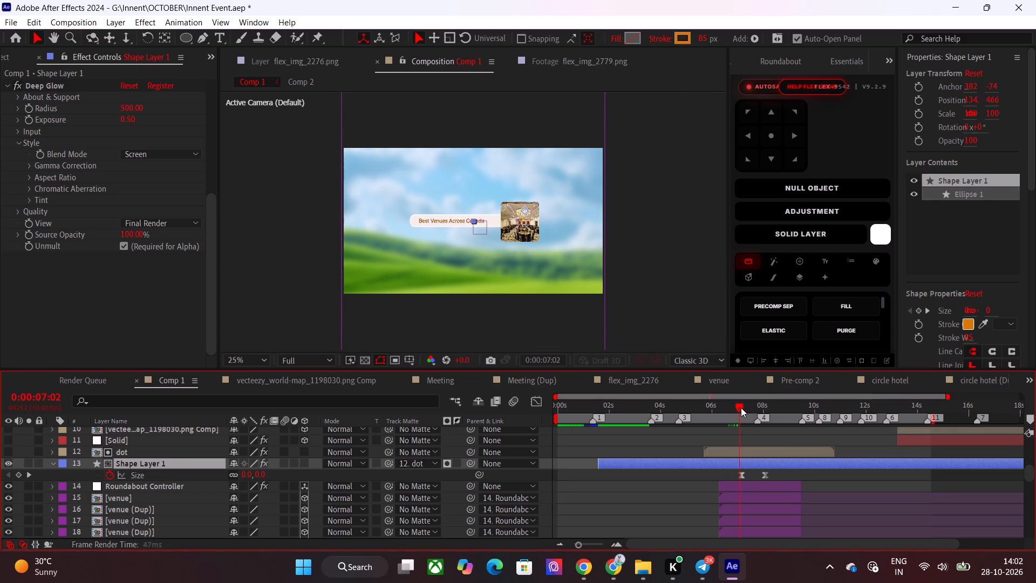
{"action": "left_click_drag", "start_coordinate": [741, 408], "coordinate": [746, 409]}
{"action": "left_click_drag", "start_coordinate": [744, 464], "coordinate": [739, 464]}
{"action": "left_click_drag", "start_coordinate": [743, 413], "coordinate": [738, 414]}
{"action": "left_click_drag", "start_coordinate": [746, 405], "coordinate": [740, 405]}
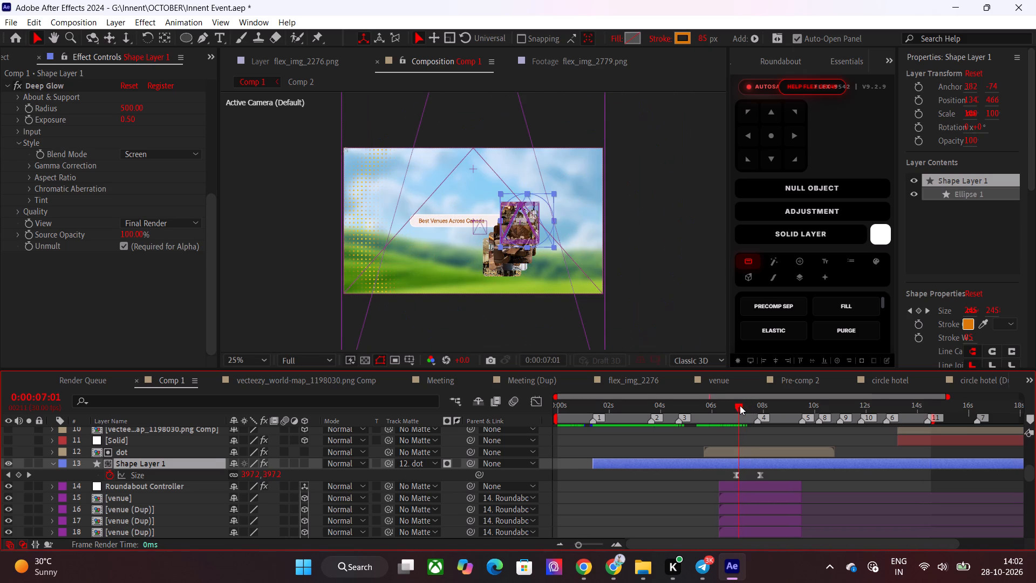
{"action": "left_click_drag", "start_coordinate": [740, 405], "coordinate": [735, 405]}
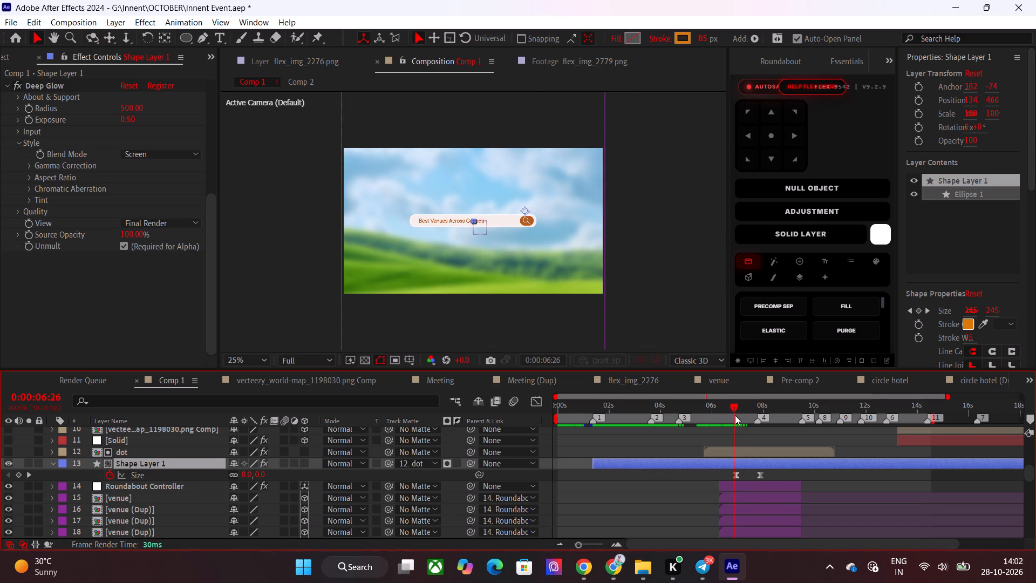
{"action": "left_click", "coordinate": [739, 464]}
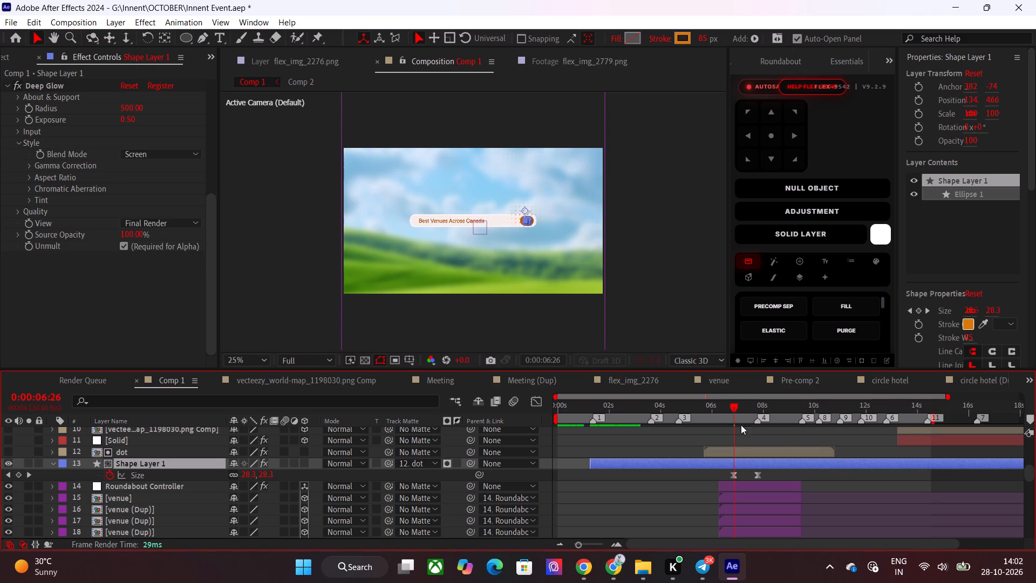
Preview the dotted ring's expansion against the venue images' entrance from 0:00:06:26.
{"action": "key", "text": "space"}
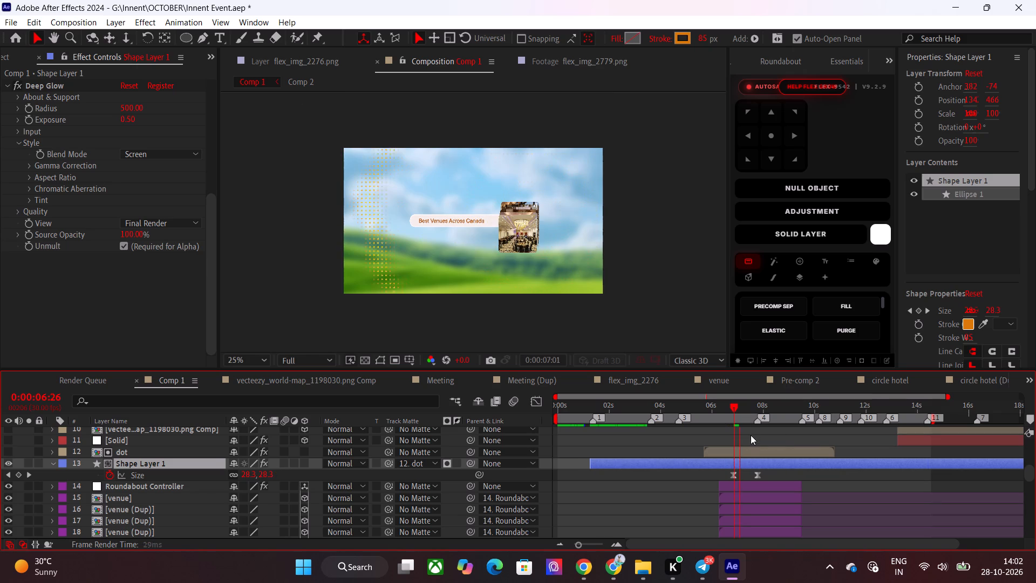
{"action": "left_click", "coordinate": [731, 405]}
{"action": "key", "text": "space"}
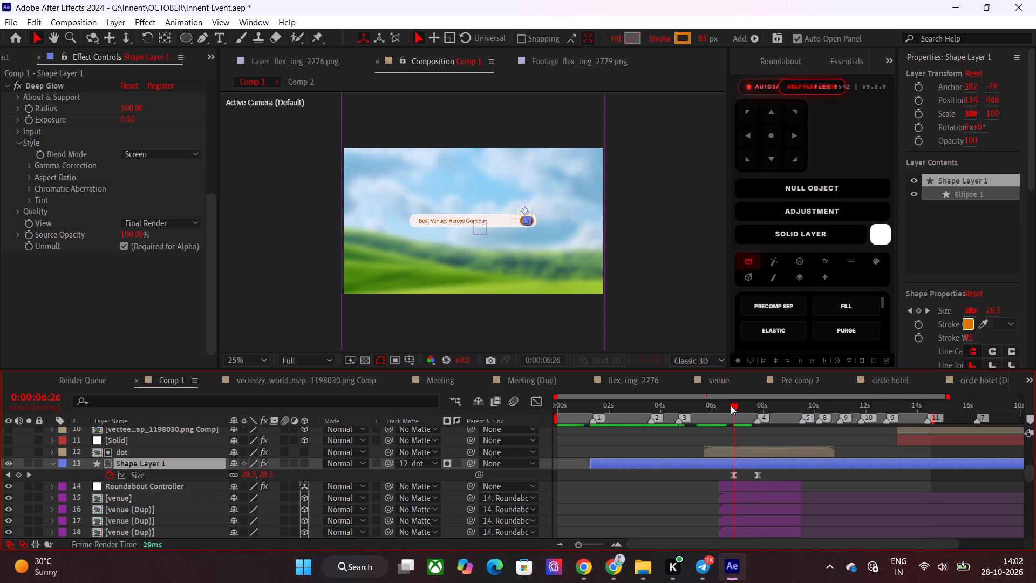
{"action": "left_click", "coordinate": [731, 405]}
{"action": "key", "text": "space"}
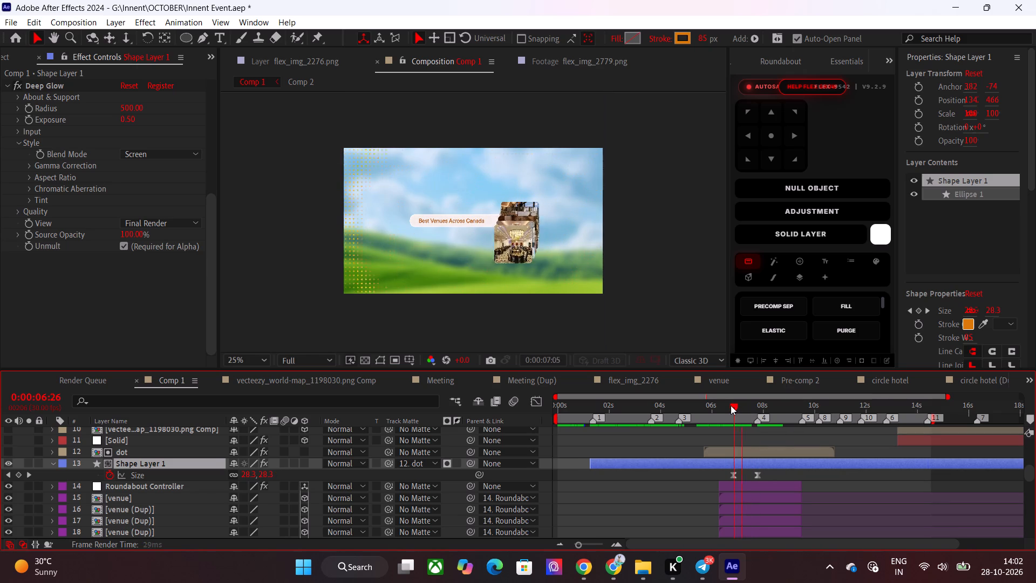
{"action": "left_click", "coordinate": [731, 405]}
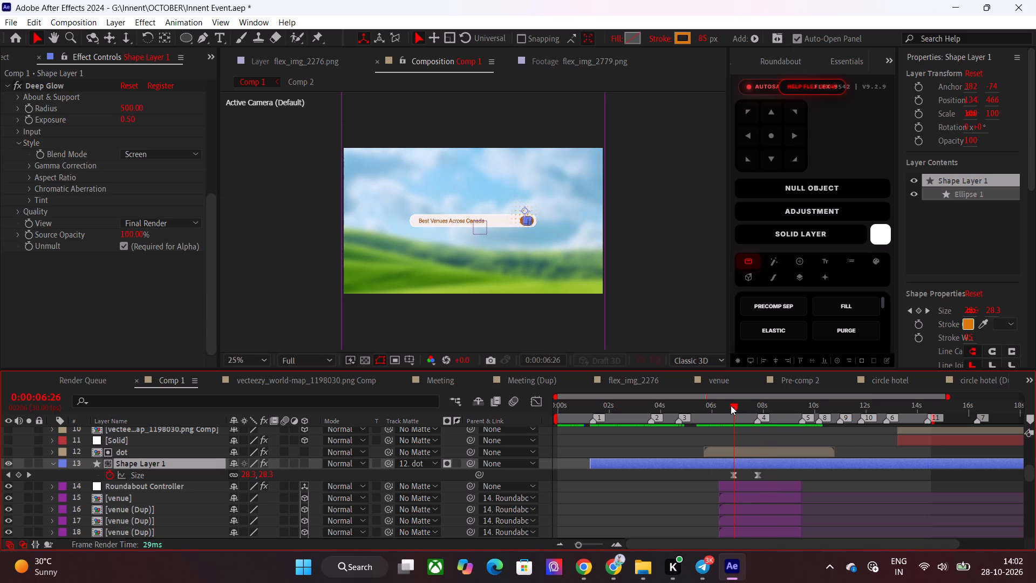
{"action": "key", "text": "space"}
{"action": "left_click_drag", "start_coordinate": [731, 405], "coordinate": [744, 407]}
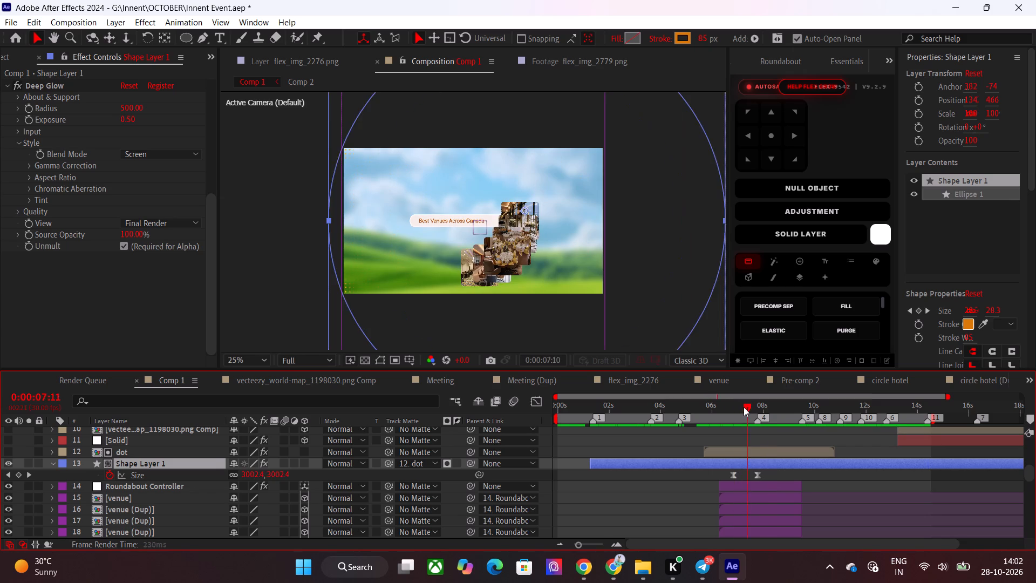
{"action": "left_click_drag", "start_coordinate": [744, 407], "coordinate": [739, 408]}
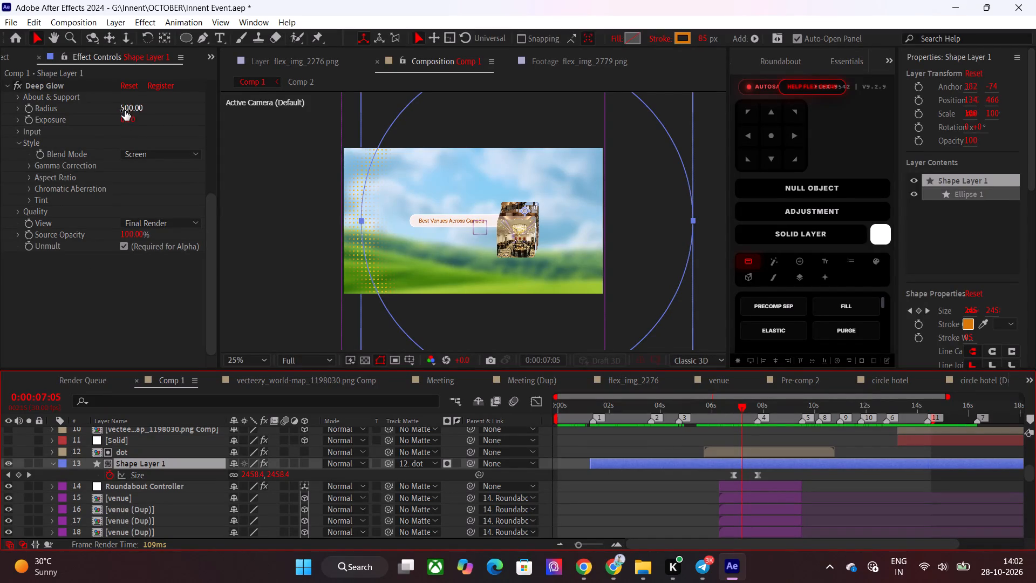
Set the Deep Glow Exposure on Shape Layer 1 to 0.86.
{"action": "left_click_drag", "start_coordinate": [126, 119], "coordinate": [151, 119]}
{"action": "left_click", "coordinate": [657, 489]}
{"action": "left_click_drag", "start_coordinate": [740, 410], "coordinate": [746, 410]}
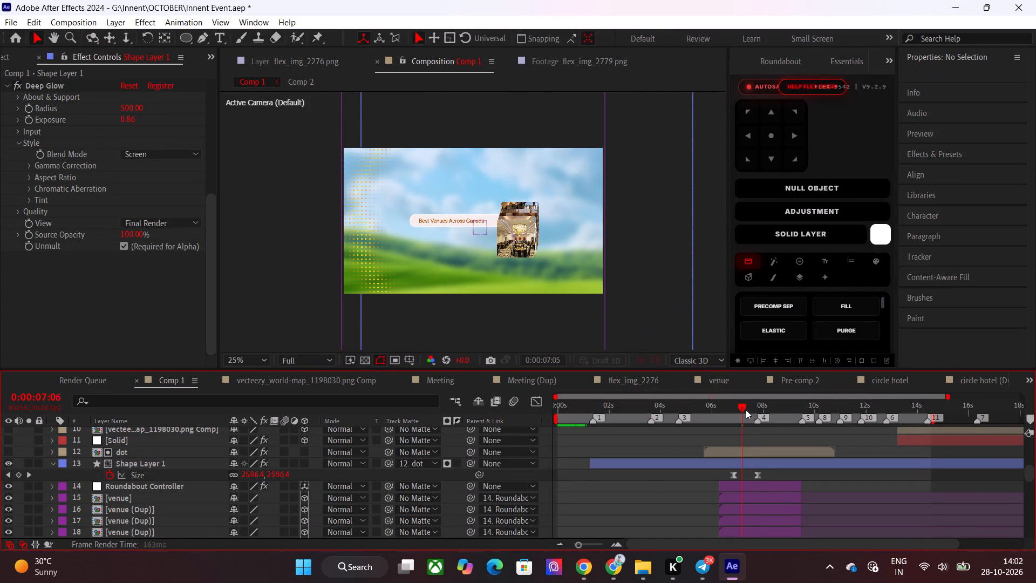
Trim the ends of the dot layer and Shape Layer 1 to 0:00:09:14, where the venue scene ends, and preview.
{"action": "left_click_drag", "start_coordinate": [746, 410], "coordinate": [760, 410]}
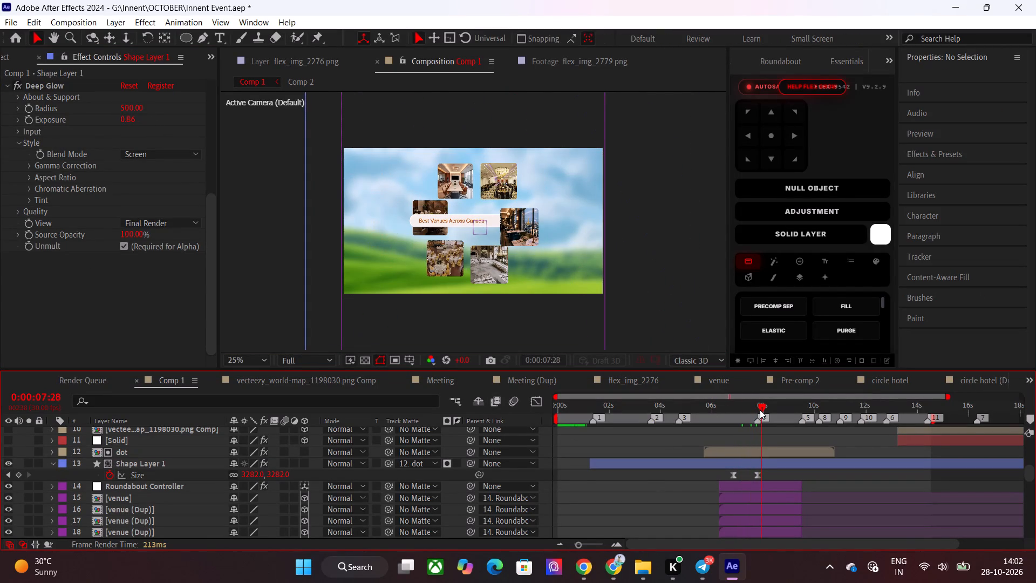
{"action": "left_click_drag", "start_coordinate": [760, 410], "coordinate": [791, 410]}
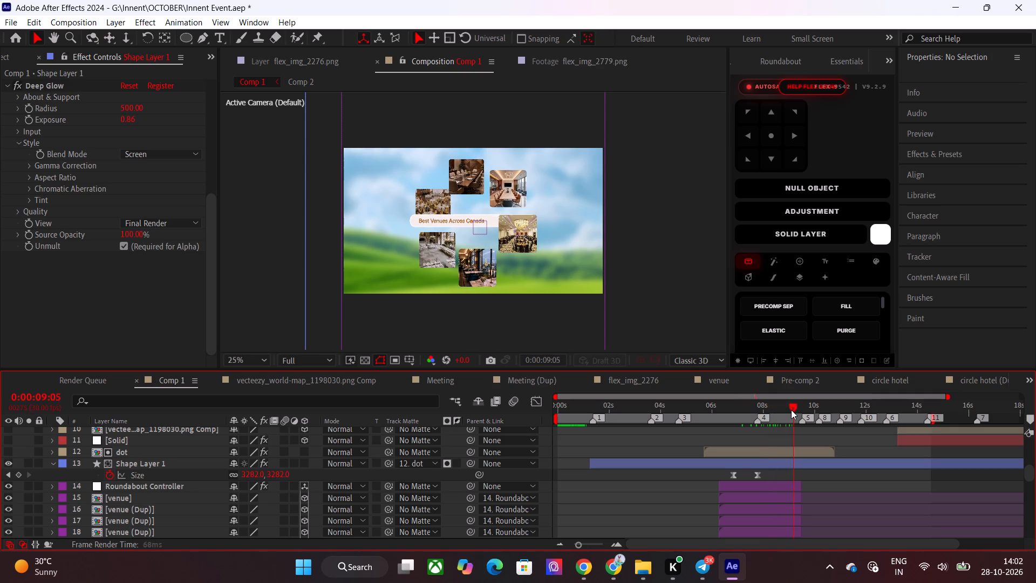
{"action": "left_click_drag", "start_coordinate": [791, 410], "coordinate": [806, 415]}
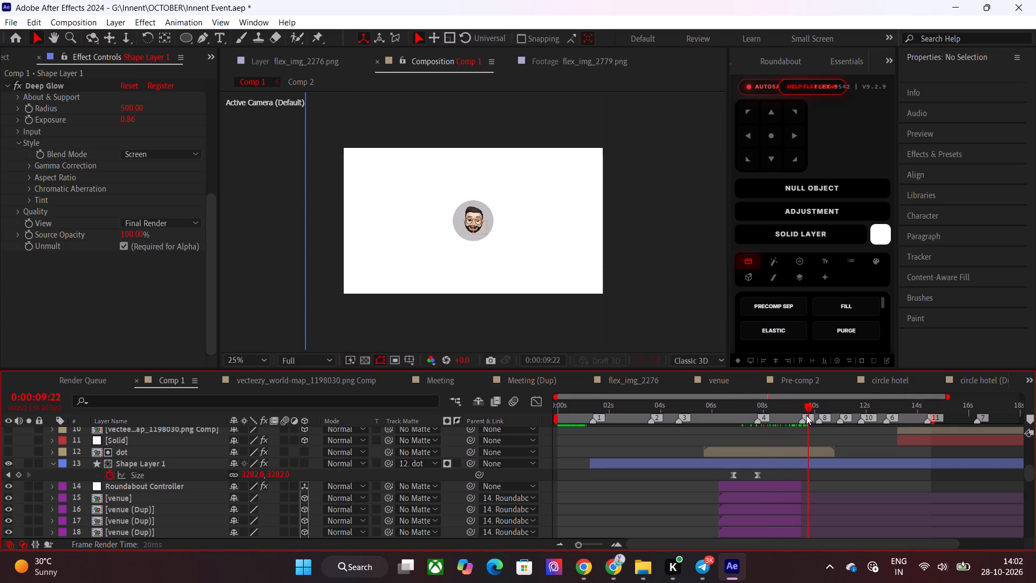
{"action": "left_click_drag", "start_coordinate": [806, 415], "coordinate": [799, 429]}
{"action": "left_click", "coordinate": [802, 460]}
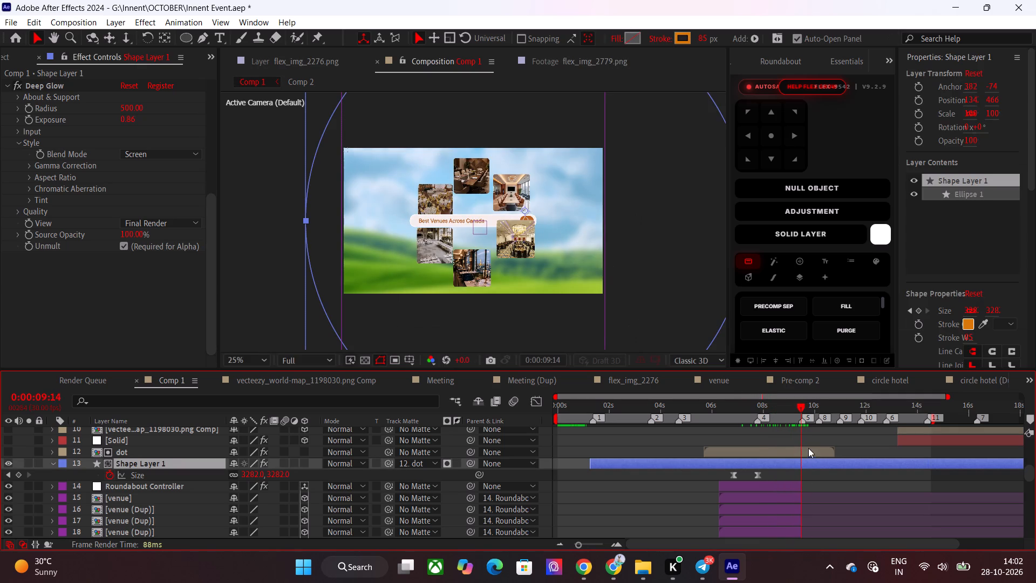
{"action": "left_click", "coordinate": [808, 448], "text": "shift"}
{"action": "key", "text": "alt+bracketright"}
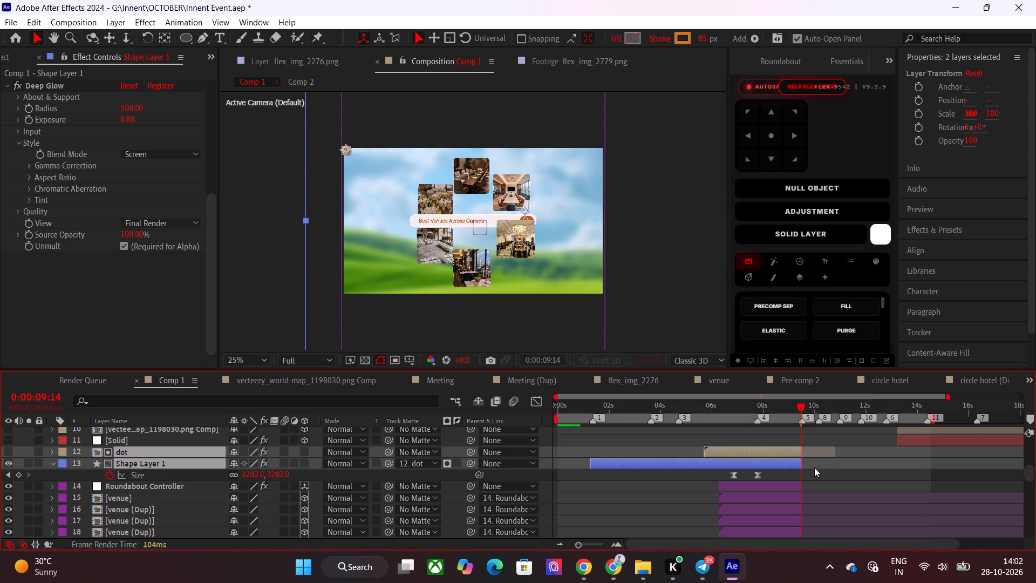
{"action": "left_click", "coordinate": [822, 484]}
{"action": "key", "text": "space"}
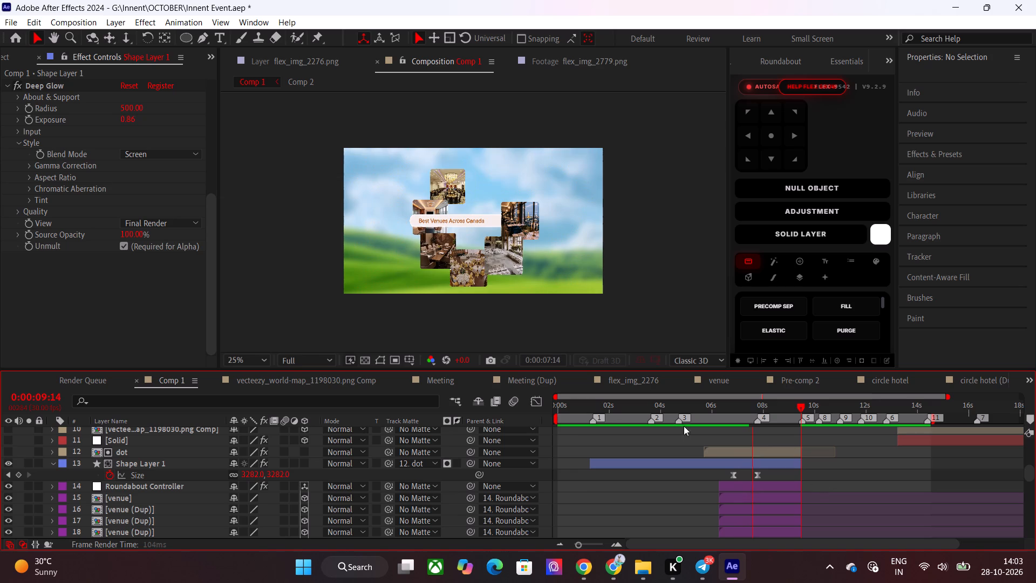
Show the composition's full duration in the timeline and extend the work area to its end.
{"action": "left_click_drag", "start_coordinate": [949, 398], "coordinate": [991, 398]}
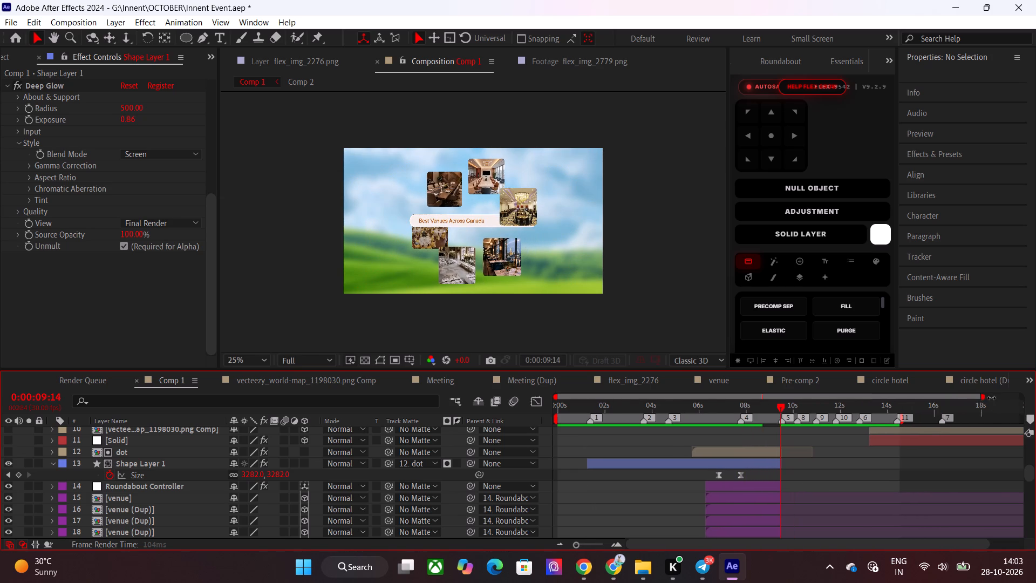
{"action": "left_click_drag", "start_coordinate": [991, 398], "coordinate": [1034, 398]}
{"action": "left_click", "coordinate": [871, 417]}
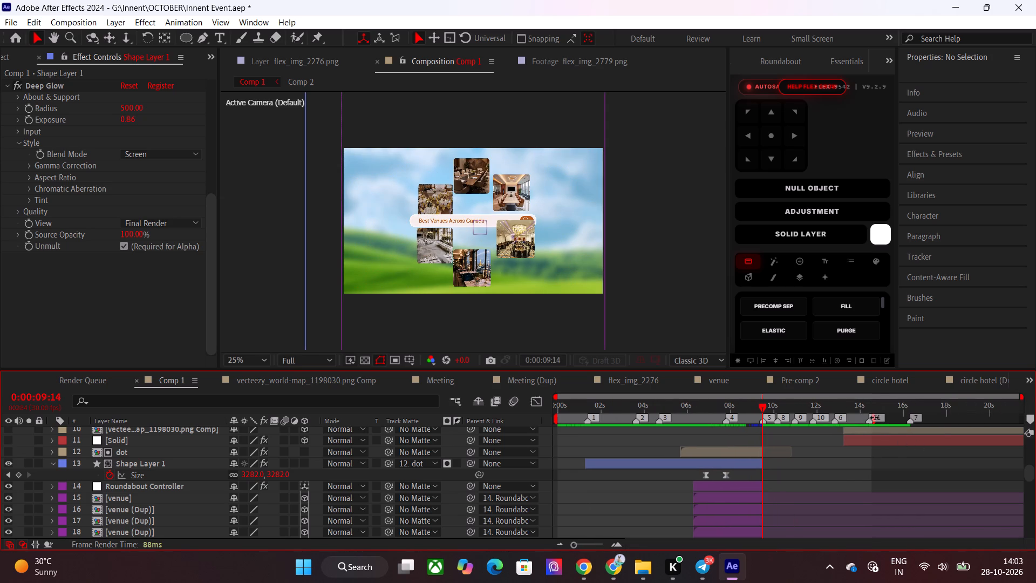
{"action": "left_click_drag", "start_coordinate": [875, 423], "coordinate": [895, 423]}
{"action": "left_click_drag", "start_coordinate": [895, 423], "coordinate": [1035, 426]}
Play the promo from the start and examine the change from "We'll help you find the" to "Best Deals to match your needs".
{"action": "left_click_drag", "start_coordinate": [707, 402], "coordinate": [506, 404]}
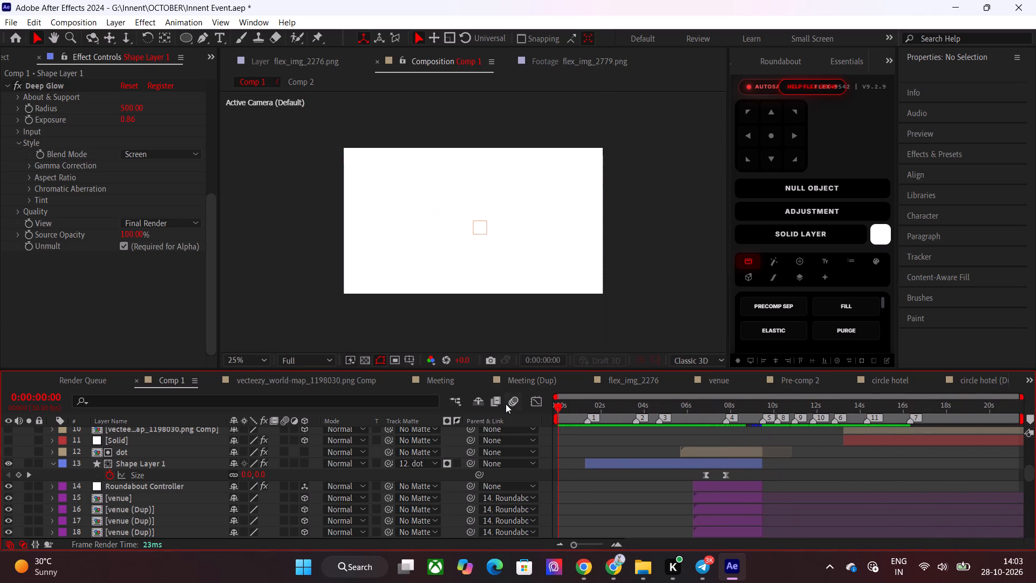
{"action": "key", "text": "space"}
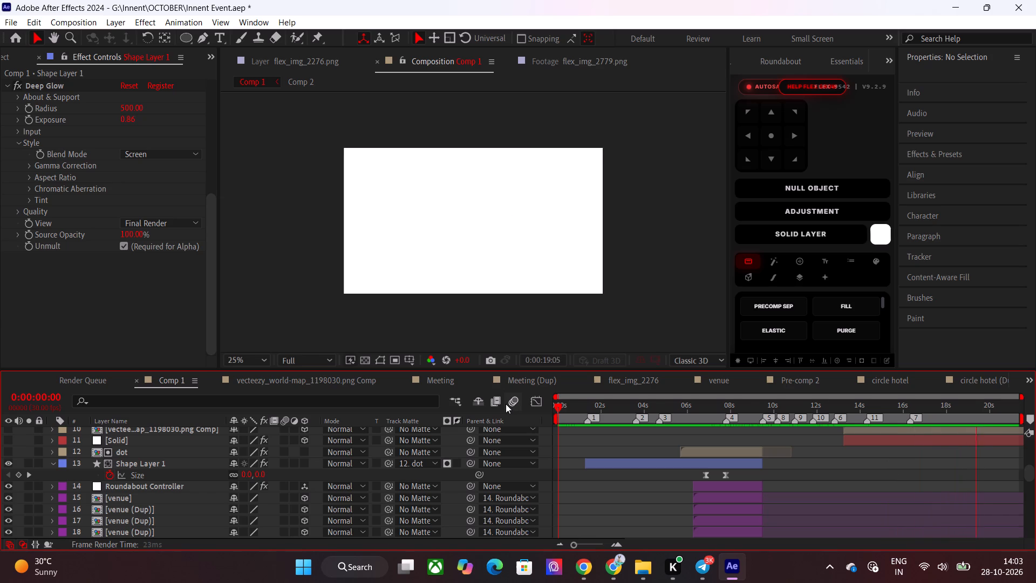
{"action": "left_click_drag", "start_coordinate": [934, 408], "coordinate": [898, 409]}
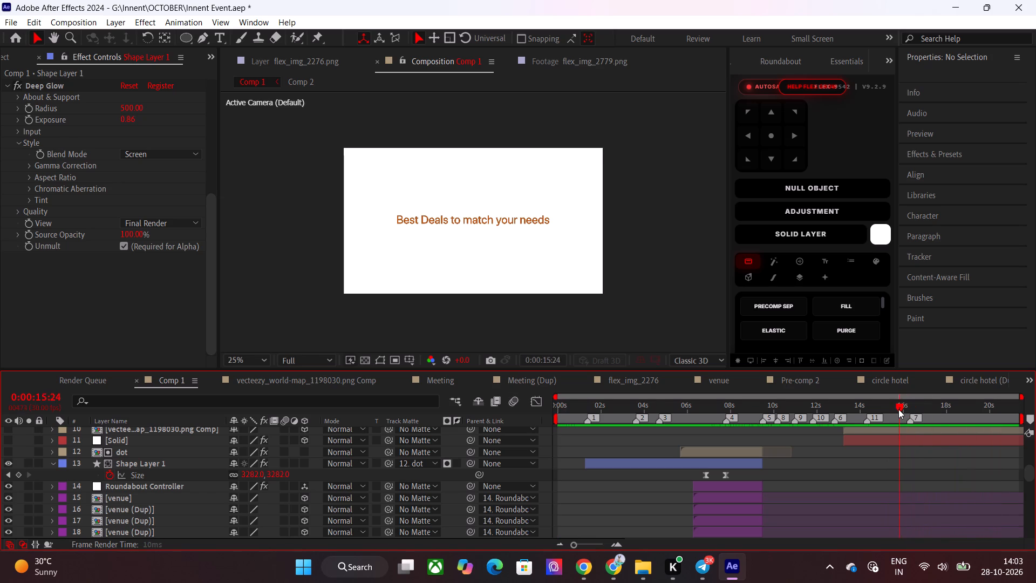
{"action": "left_click_drag", "start_coordinate": [898, 409], "coordinate": [906, 409]}
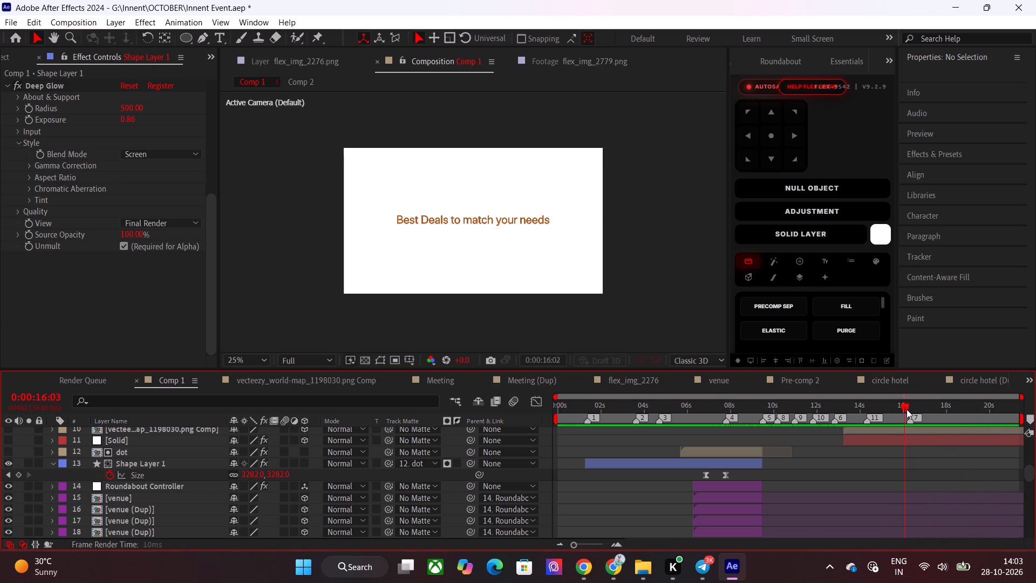
{"action": "left_click_drag", "start_coordinate": [906, 409], "coordinate": [868, 410]}
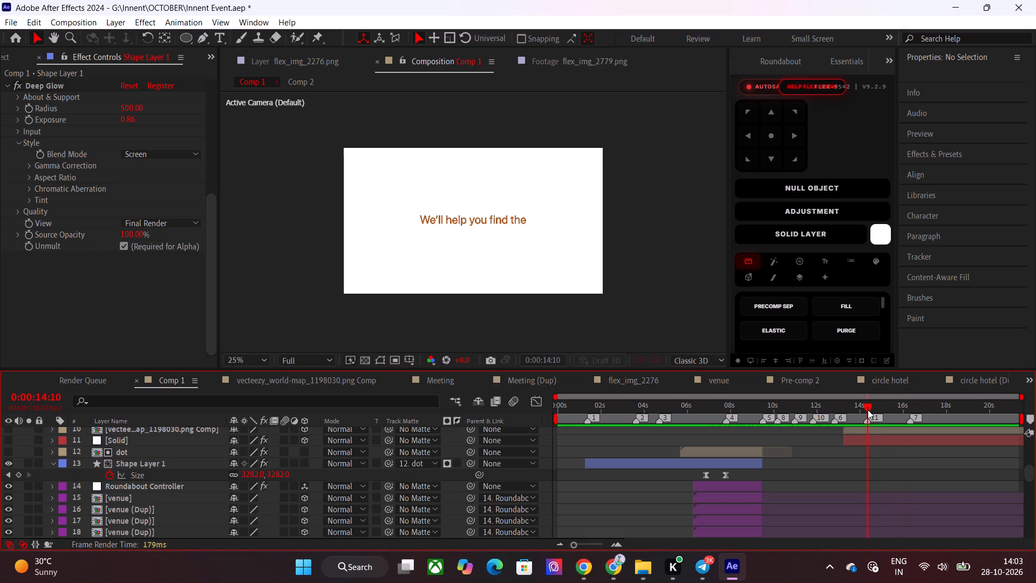
{"action": "left_click_drag", "start_coordinate": [868, 410], "coordinate": [874, 410]}
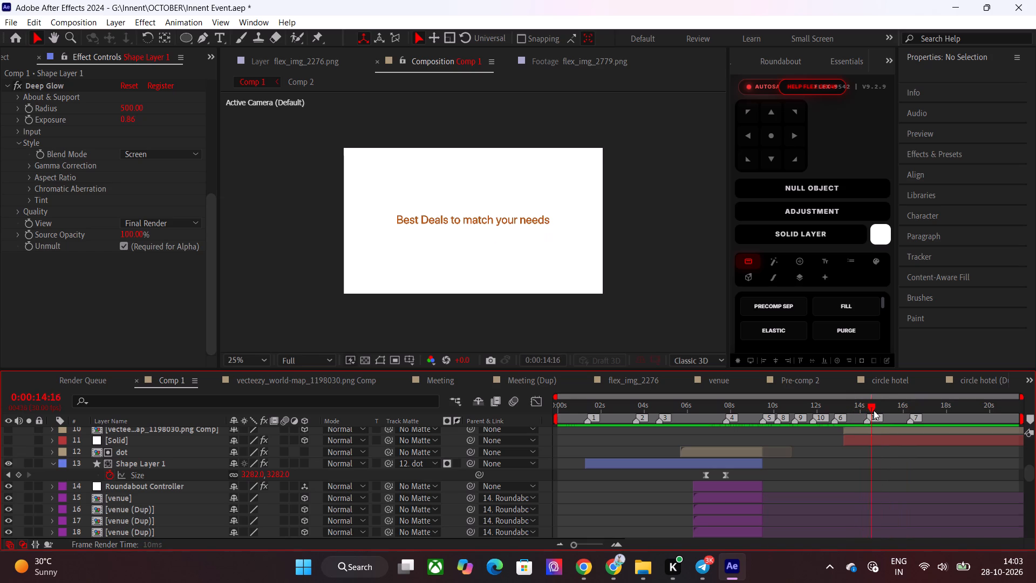
{"action": "left_click_drag", "start_coordinate": [874, 410], "coordinate": [874, 410]}
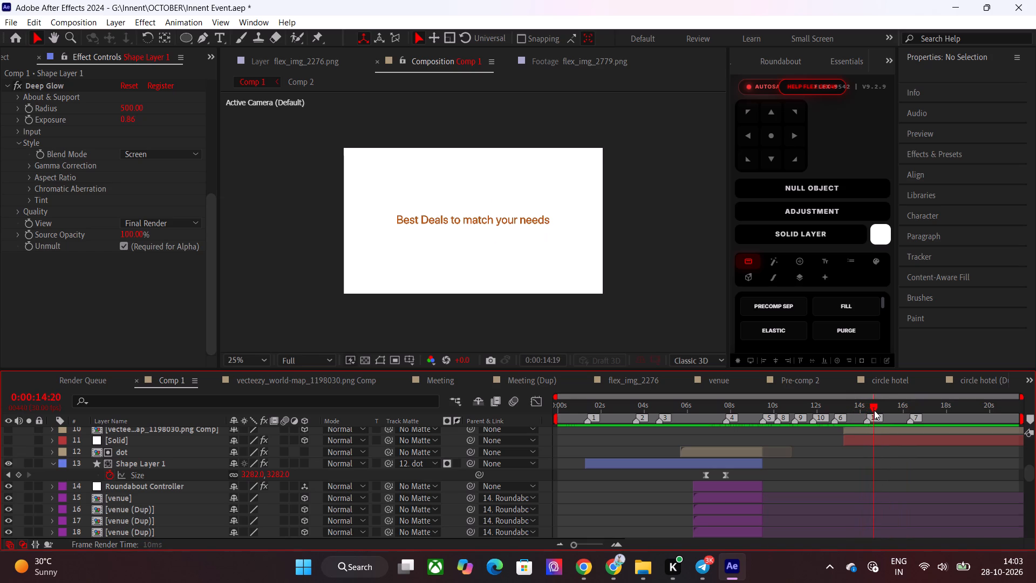
{"action": "left_click_drag", "start_coordinate": [874, 410], "coordinate": [865, 415]}
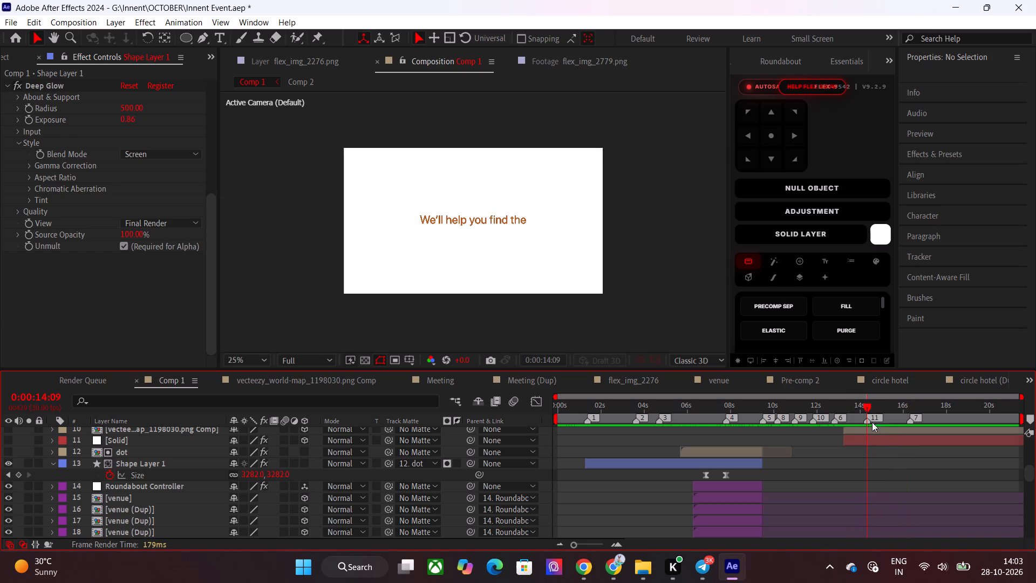
Apply Presetify's W-with-left-arrow text preset to the "Best Deals to match your needs" layer at 0:00:14:12.
{"action": "scroll", "coordinate": [882, 436], "scroll_direction": "up", "scroll_amount": 9}
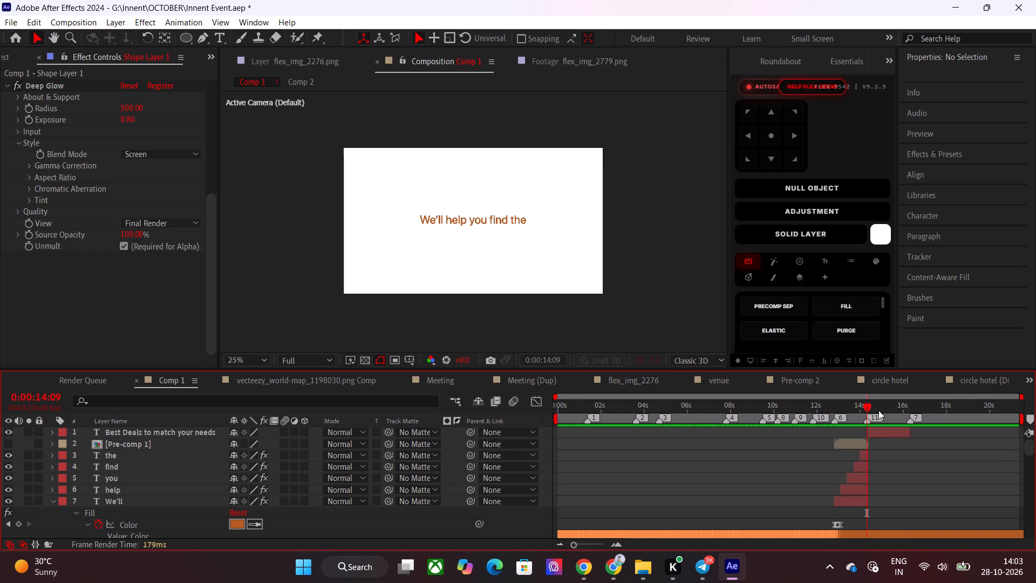
{"action": "left_click_drag", "start_coordinate": [869, 405], "coordinate": [874, 405]}
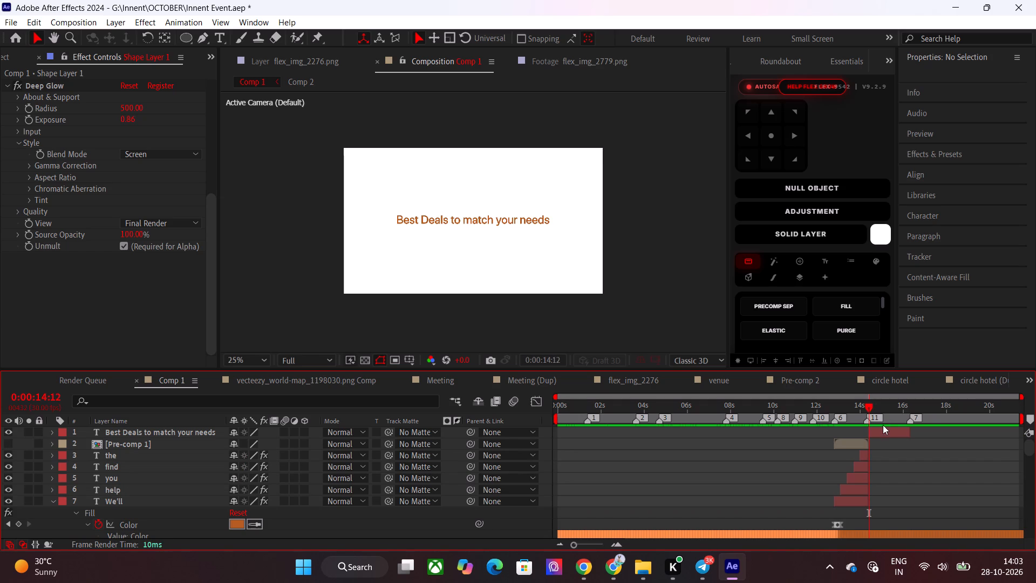
{"action": "left_click", "coordinate": [883, 428]}
{"action": "left_click", "coordinate": [843, 70]}
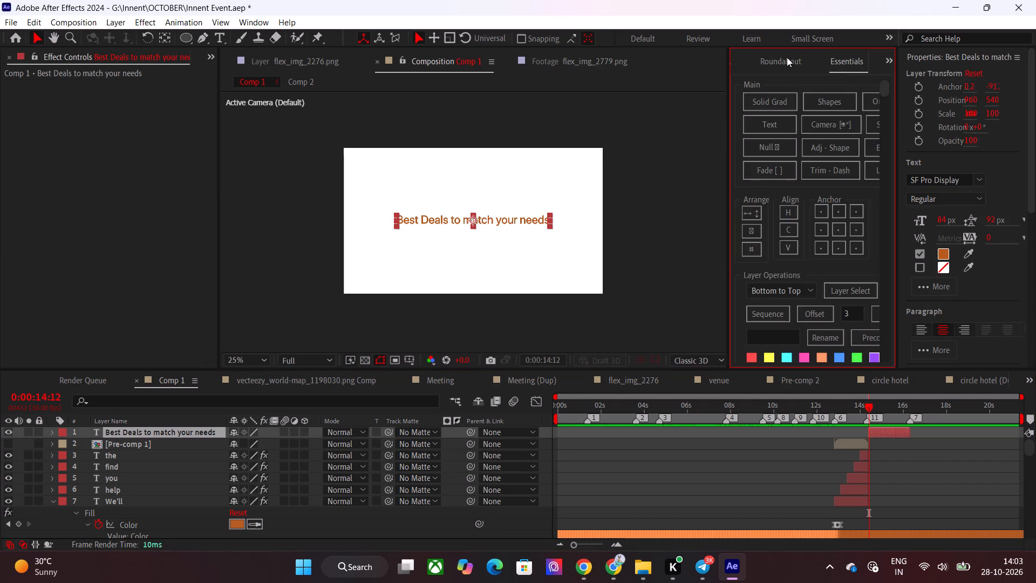
{"action": "left_click", "coordinate": [787, 57]}
{"action": "left_click", "coordinate": [738, 65]}
{"action": "left_click", "coordinate": [738, 64]}
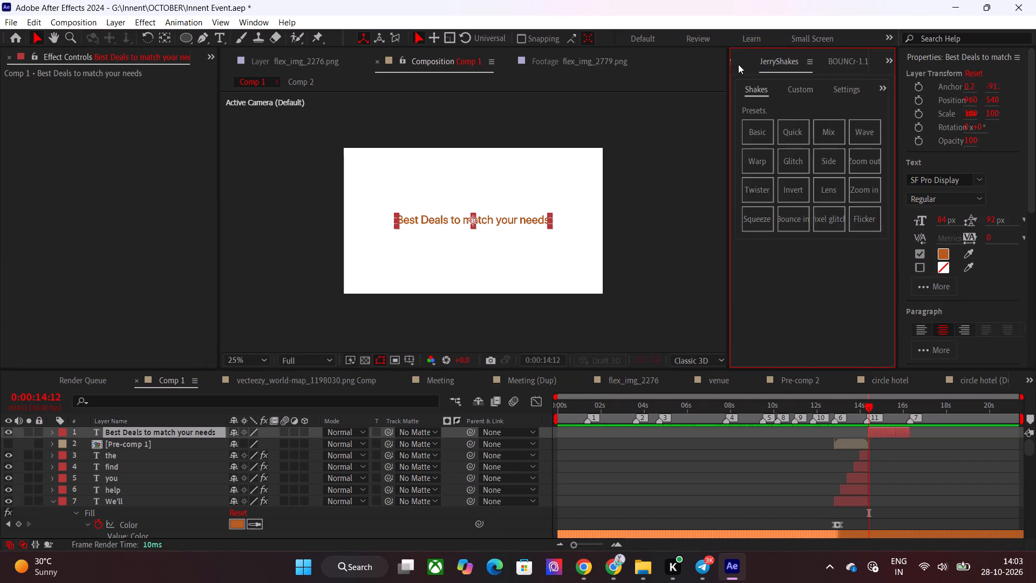
{"action": "left_click", "coordinate": [738, 64]}
{"action": "left_click", "coordinate": [738, 64]}
{"action": "left_click", "coordinate": [891, 63]}
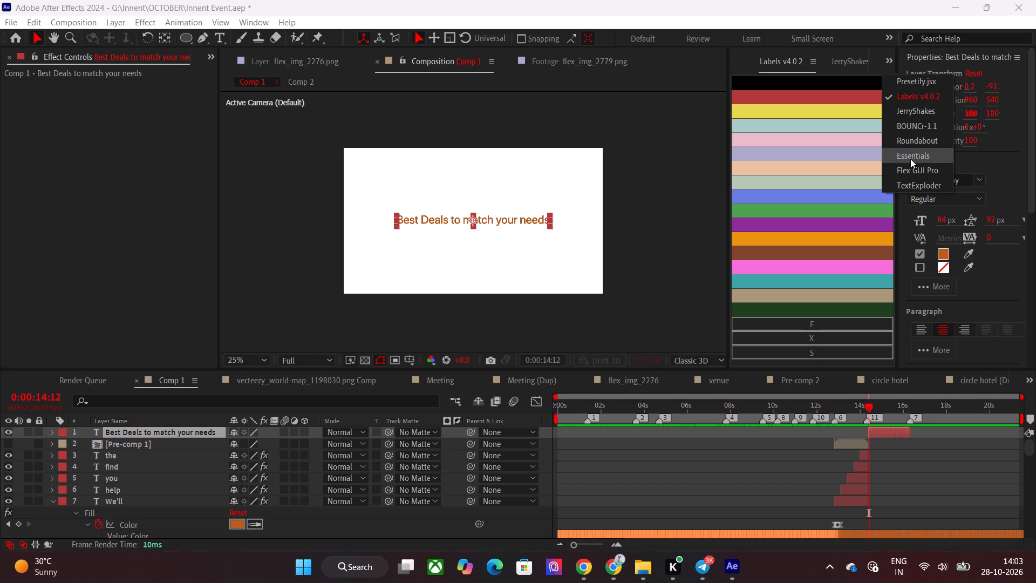
{"action": "left_click", "coordinate": [914, 85]}
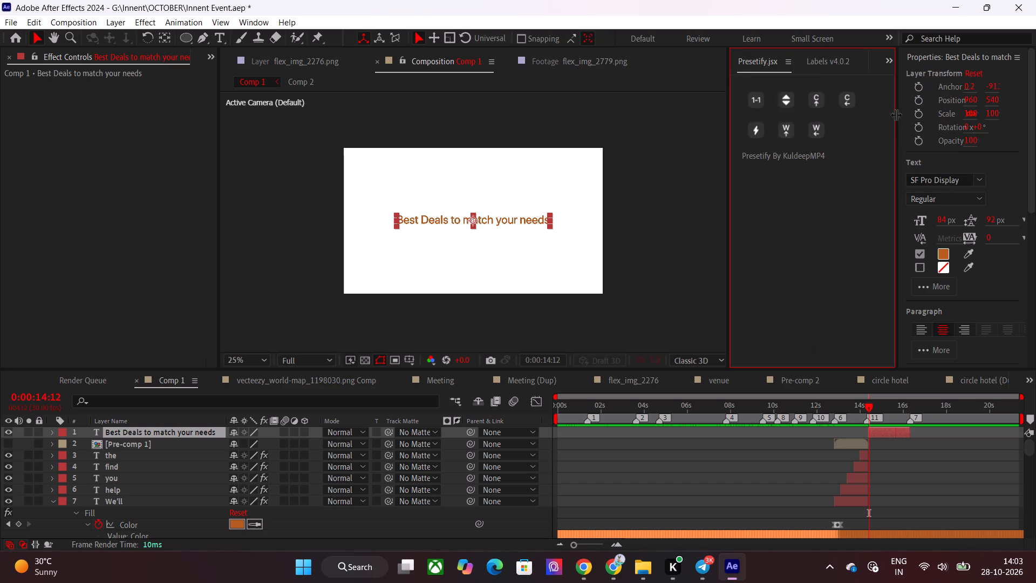
{"action": "left_click", "coordinate": [816, 135]}
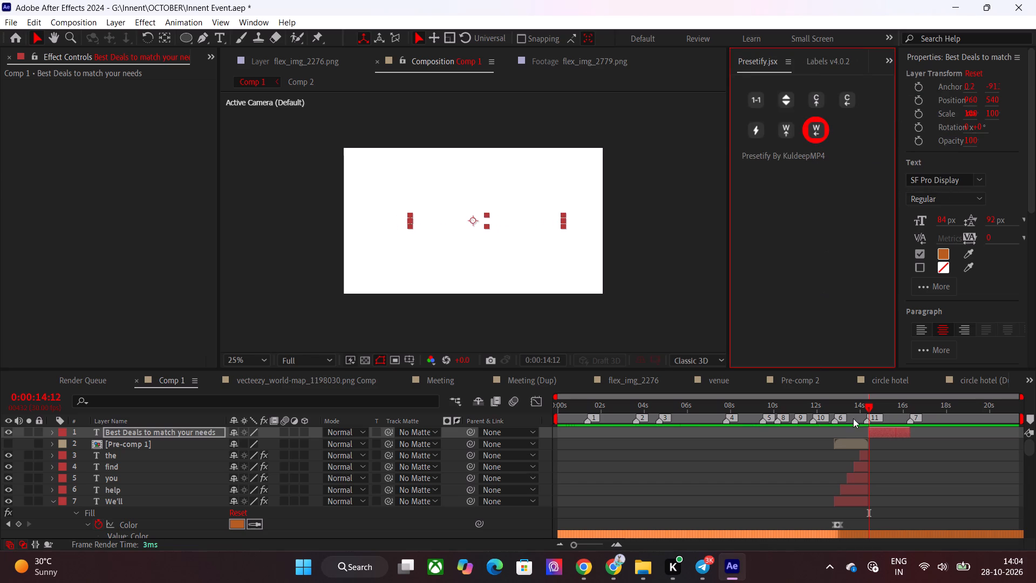
Shorten the "Best Deals to match your needs" text animation by moving its last Offset keyframe to about 0:00:15:22, and preview it.
{"action": "key", "text": "space"}
{"action": "left_click", "coordinate": [903, 467]}
{"action": "left_click", "coordinate": [888, 437]}
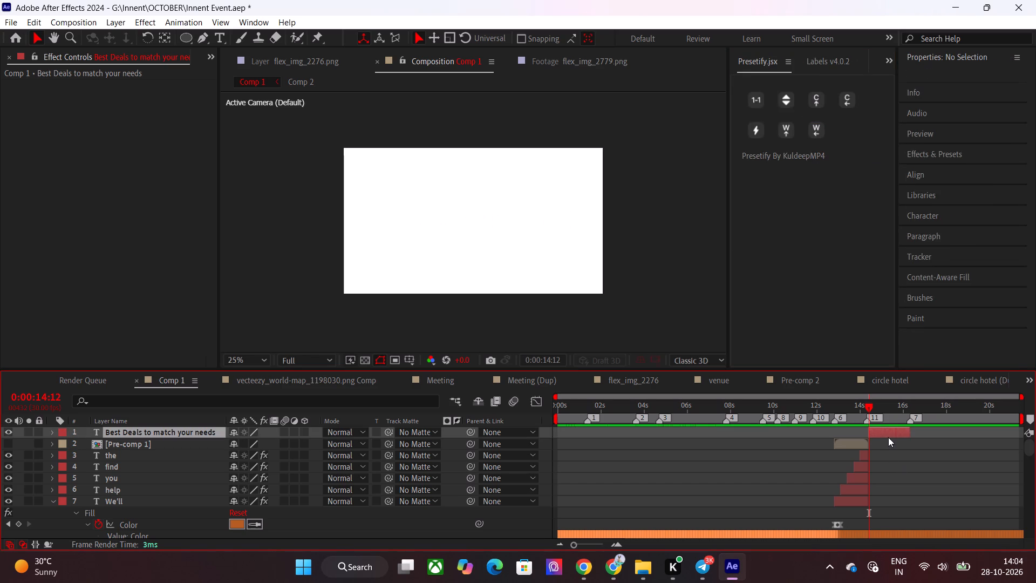
{"action": "key", "text": "u"}
{"action": "left_click_drag", "start_coordinate": [908, 455], "coordinate": [898, 455]}
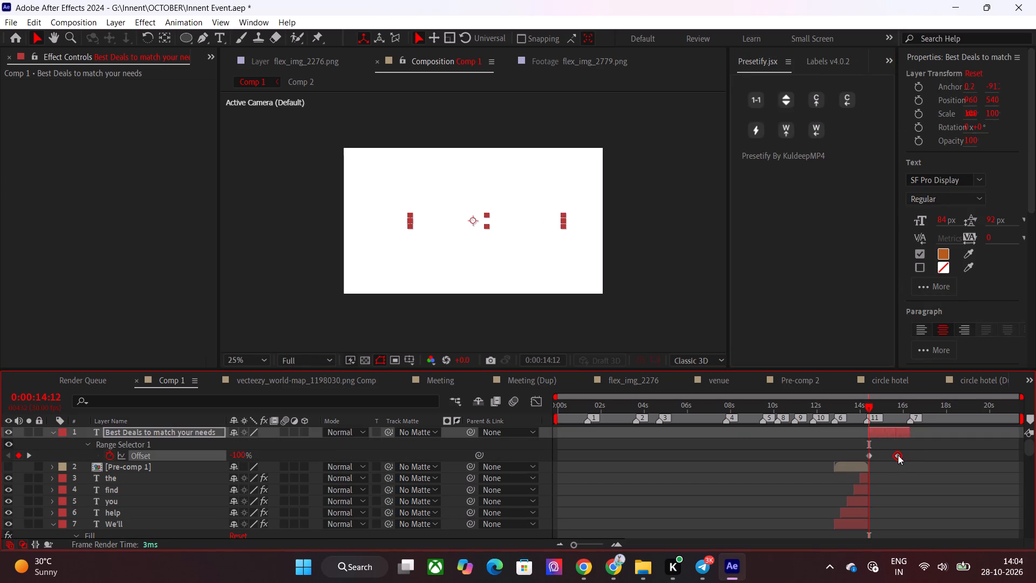
{"action": "left_click", "coordinate": [899, 463]}
{"action": "key", "text": "space"}
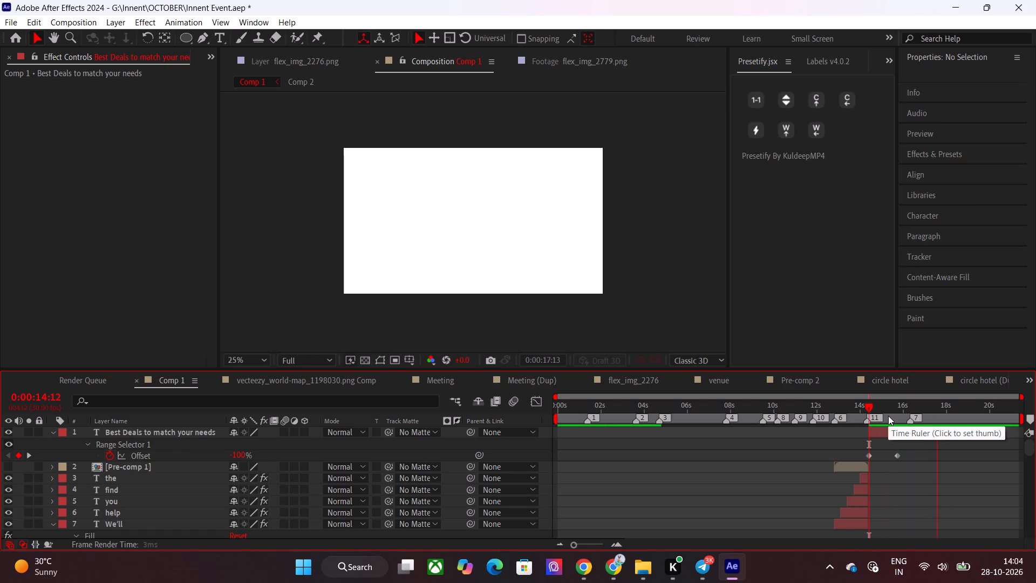
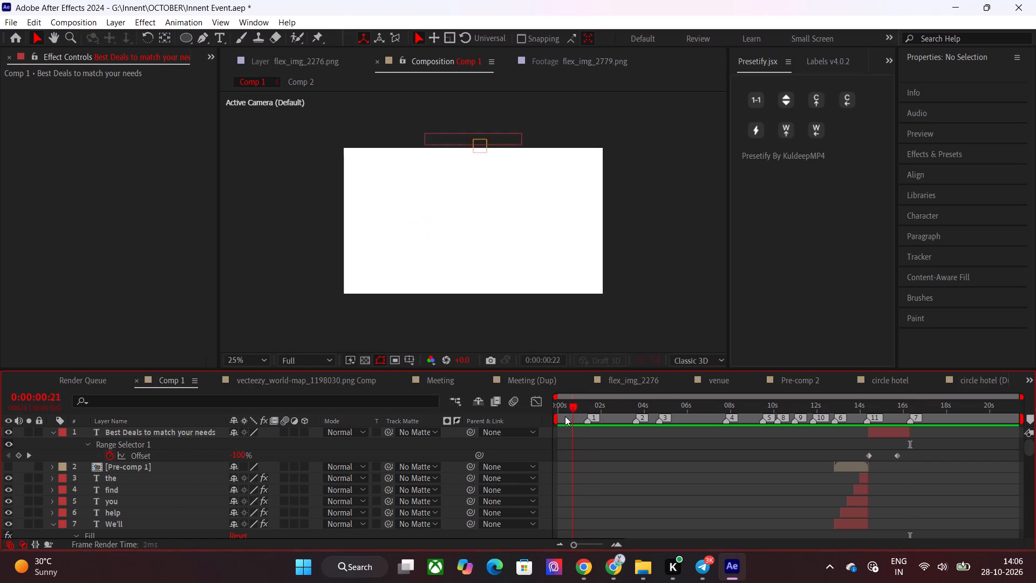
{"action": "left_click_drag", "start_coordinate": [565, 416], "coordinate": [568, 418]}
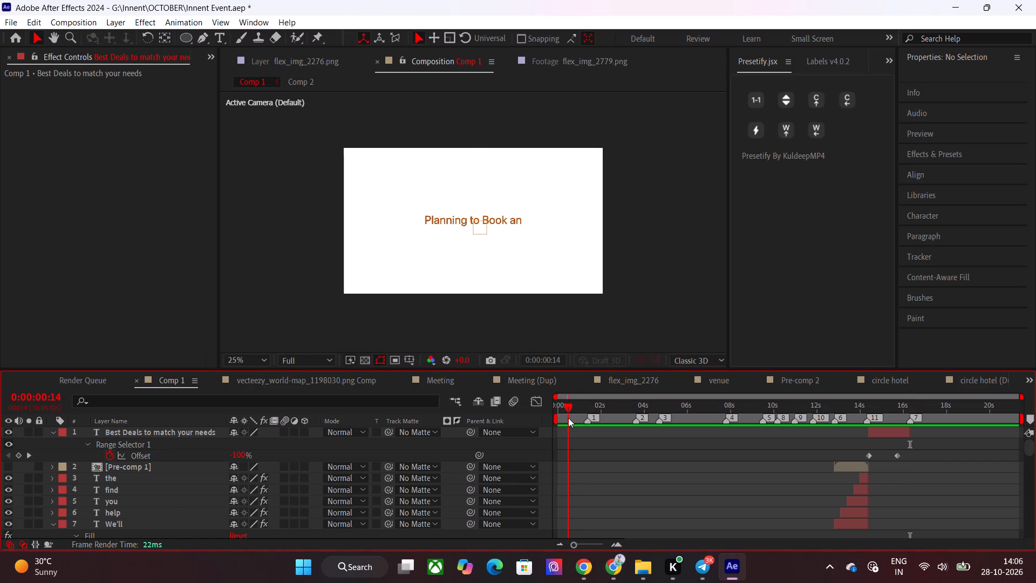
{"action": "left_click_drag", "start_coordinate": [568, 418], "coordinate": [585, 421]}
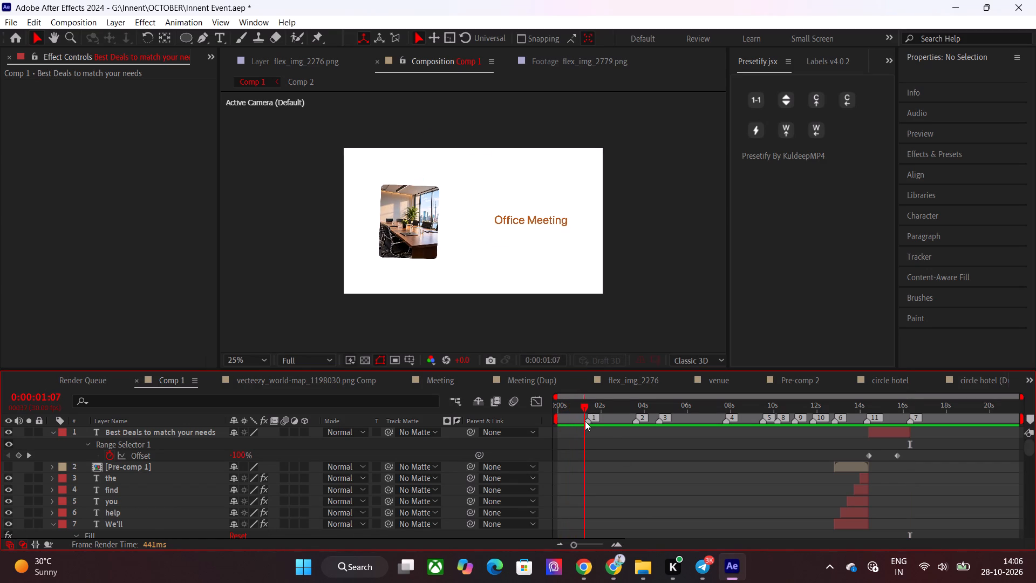
{"action": "left_click_drag", "start_coordinate": [585, 421], "coordinate": [597, 428]}
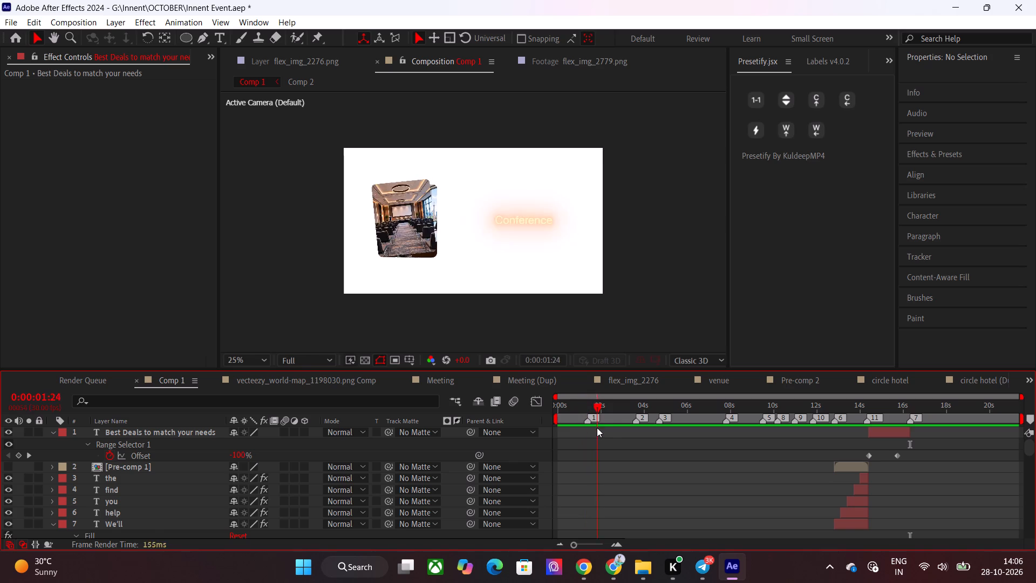
{"action": "left_click_drag", "start_coordinate": [597, 428], "coordinate": [618, 436]}
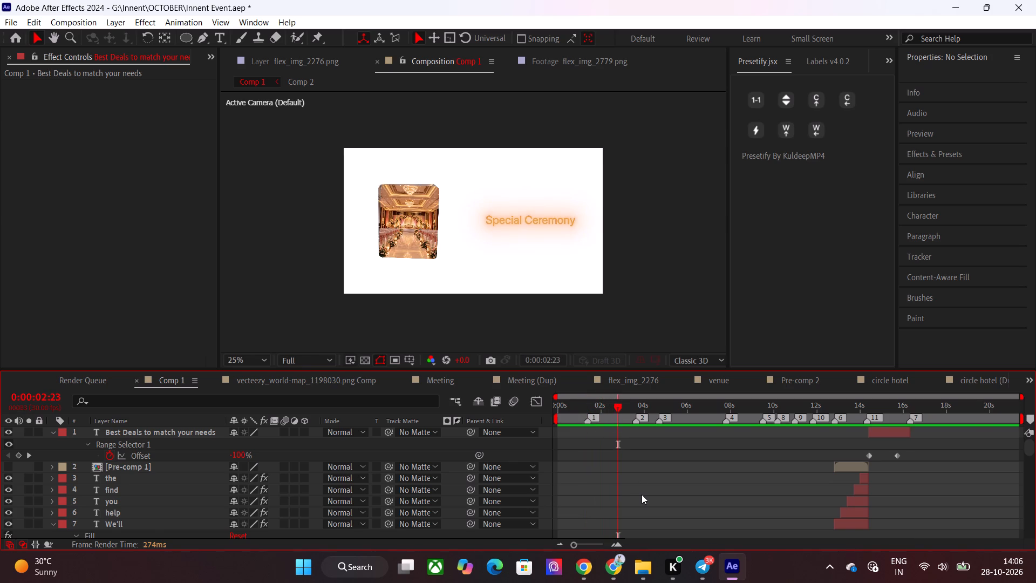
Collapse the expanded properties of all layers in Comp 1's timeline.
{"action": "scroll", "coordinate": [642, 494], "scroll_direction": "down", "scroll_amount": 4}
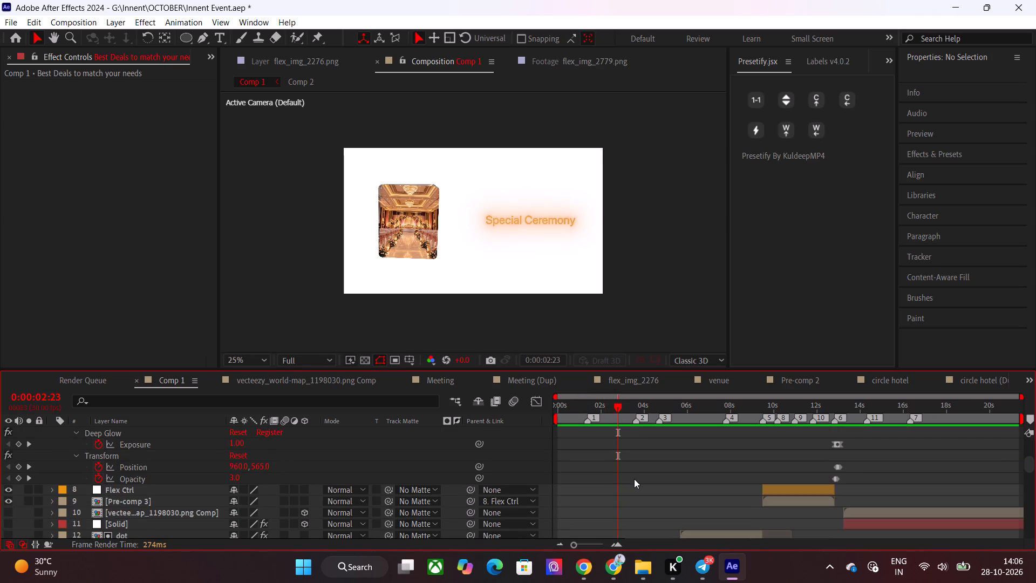
{"action": "key", "text": "ctrl+a"}
{"action": "key", "text": "u"}
{"action": "left_click", "coordinate": [634, 479]}
{"action": "scroll", "coordinate": [634, 479], "scroll_direction": "down", "scroll_amount": 3}
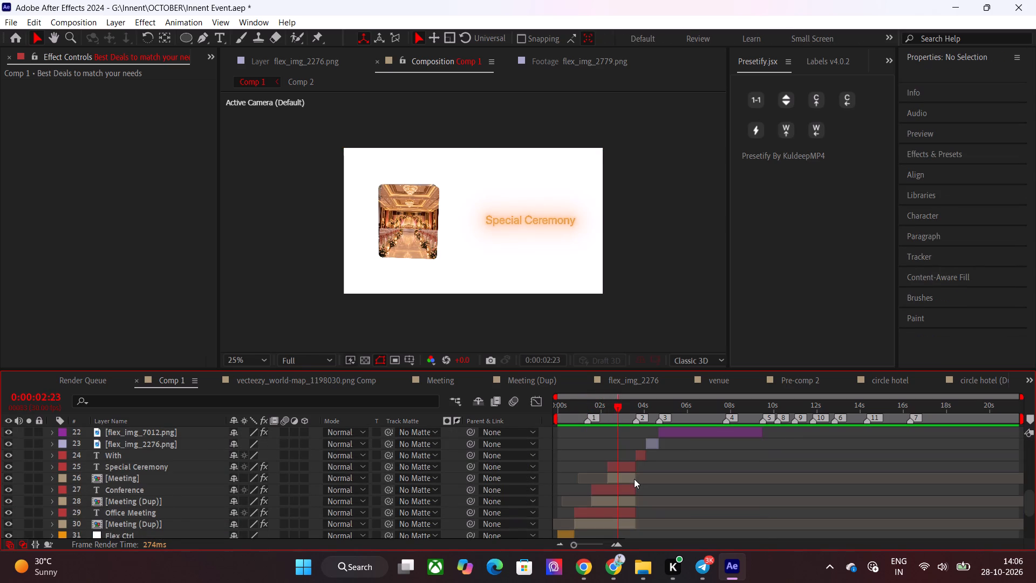
Parent the Meeting layer and both Meeting (Dup) image layers to a new null object created with Flex GUI Pro.
{"action": "left_click", "coordinate": [619, 478]}
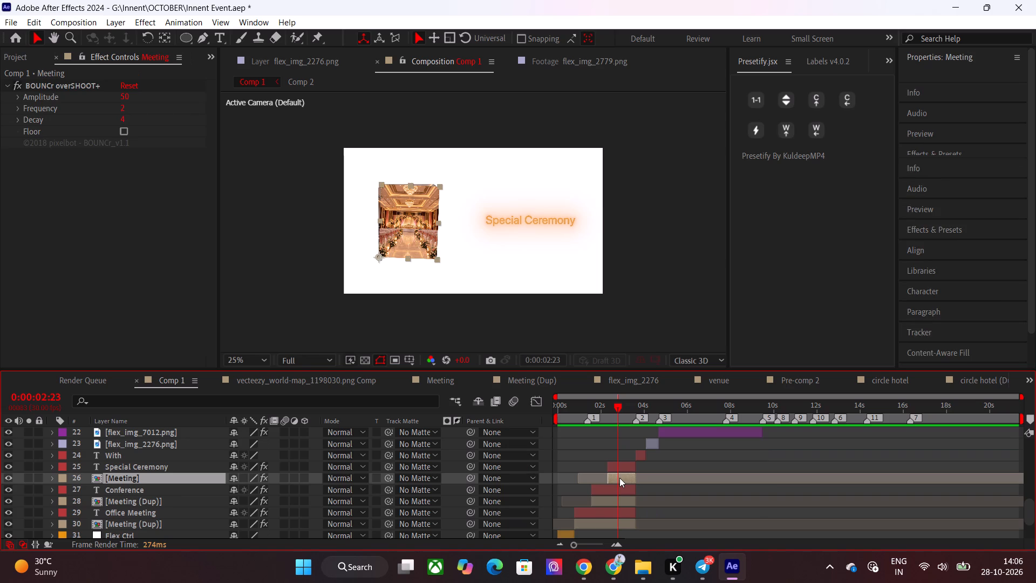
{"action": "left_click", "coordinate": [616, 498], "text": "ctrl"}
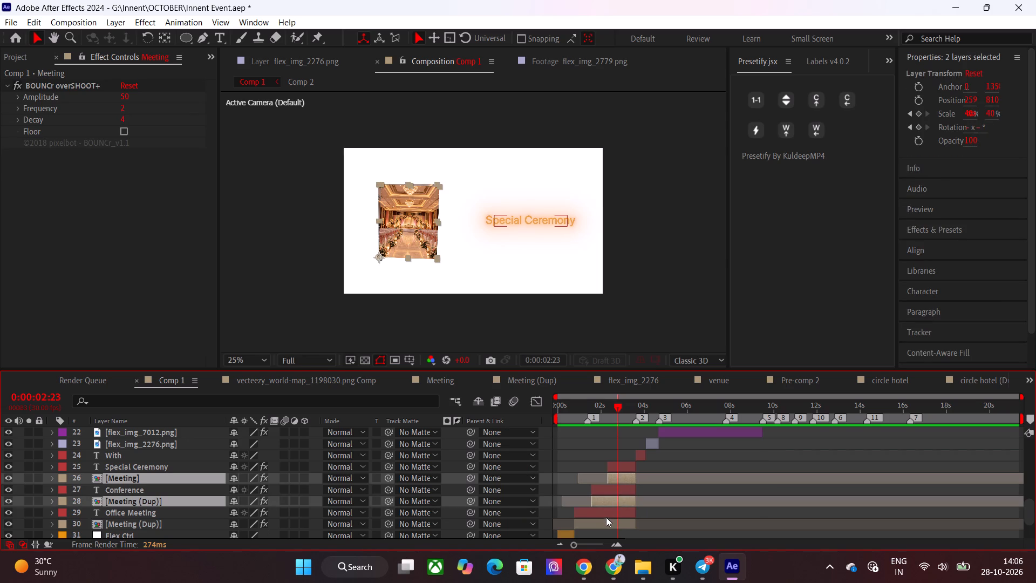
{"action": "left_click", "coordinate": [607, 521], "text": "ctrl"}
{"action": "key", "text": "s"}
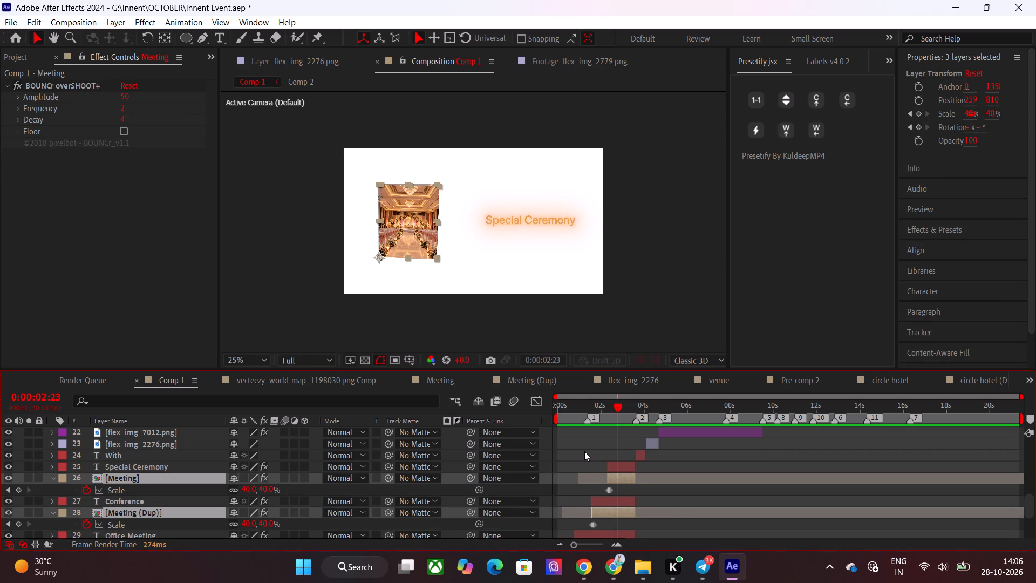
{"action": "key", "text": "u"}
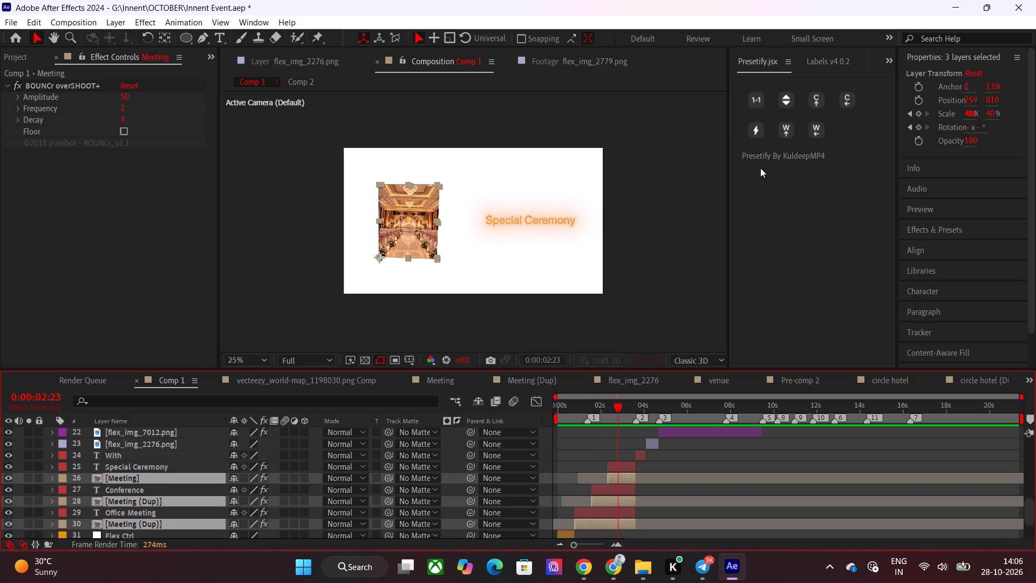
{"action": "left_click", "coordinate": [882, 59]}
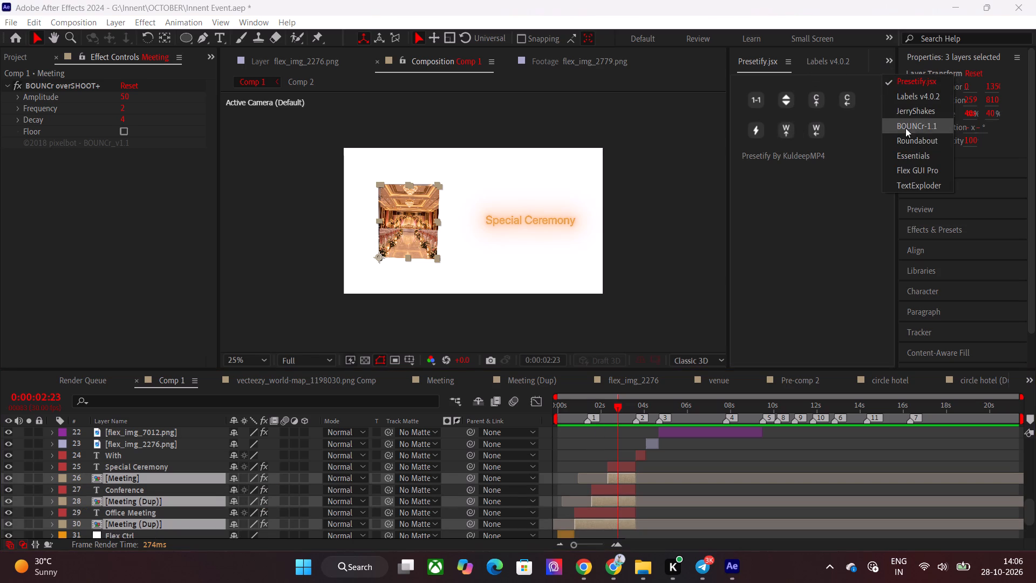
{"action": "left_click", "coordinate": [908, 166]}
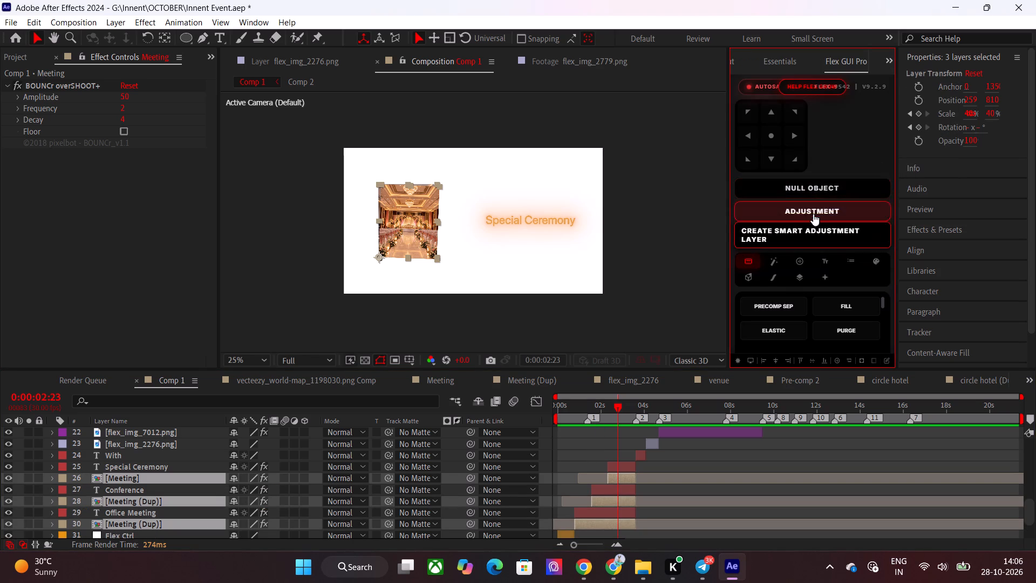
{"action": "left_click", "coordinate": [815, 189]}
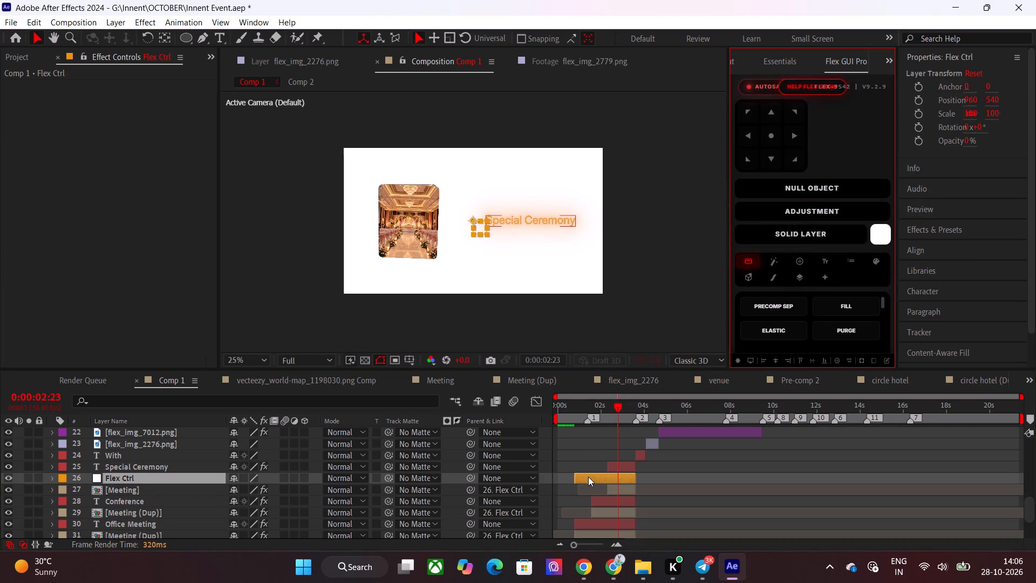
Scale the meeting images' null to 129% and set its position to 1072, 540.
{"action": "left_click", "coordinate": [588, 479]}
{"action": "key", "text": "s"}
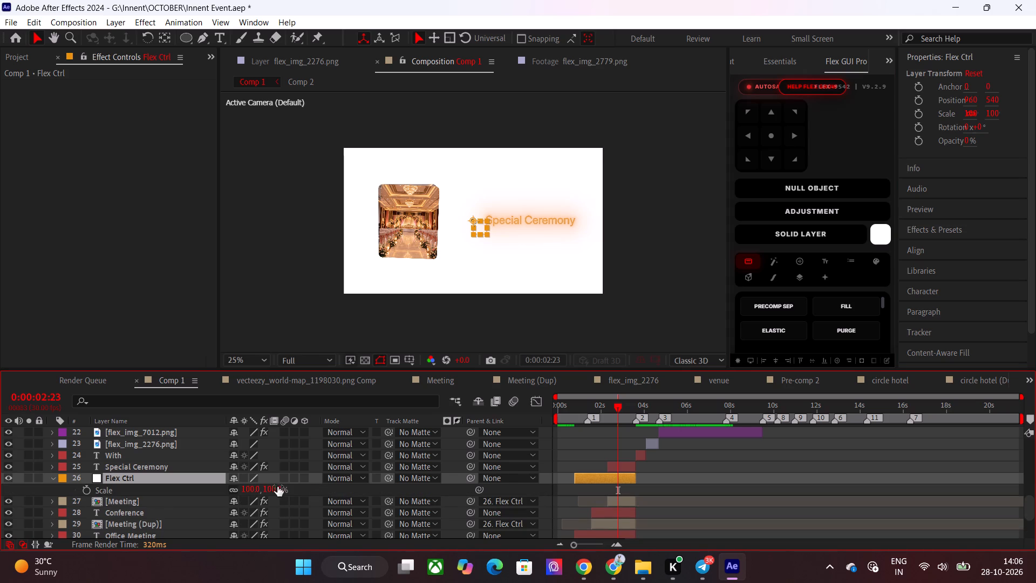
{"action": "left_click_drag", "start_coordinate": [271, 487], "coordinate": [295, 489]}
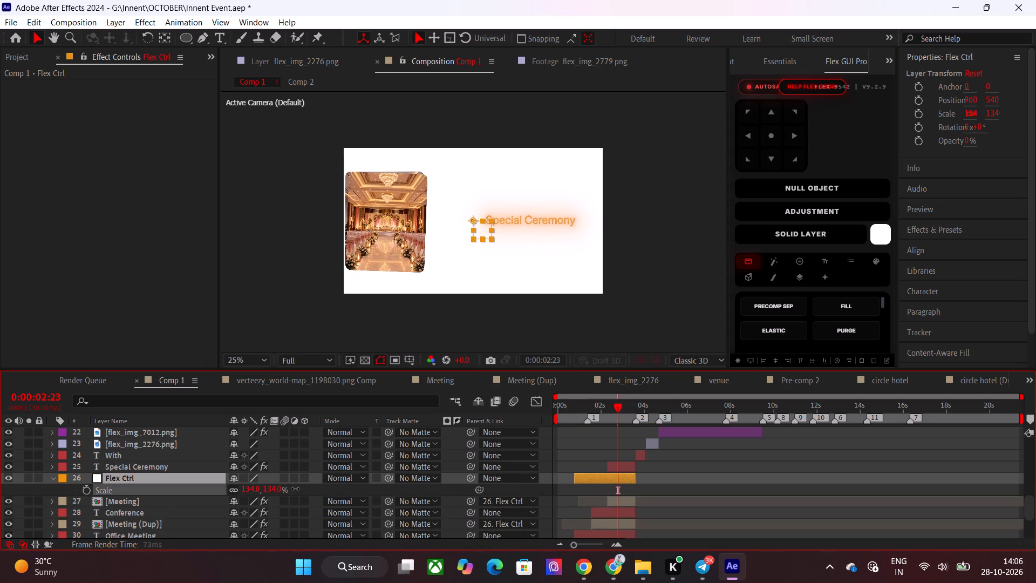
{"action": "left_click_drag", "start_coordinate": [295, 489], "coordinate": [292, 489]}
{"action": "key", "text": "p"}
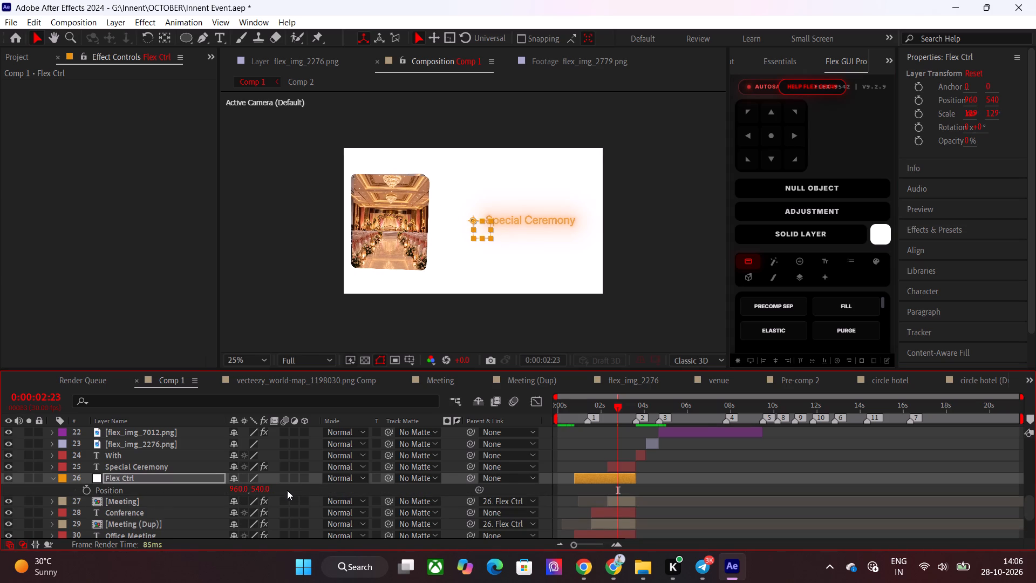
{"action": "left_click_drag", "start_coordinate": [246, 491], "coordinate": [324, 492]}
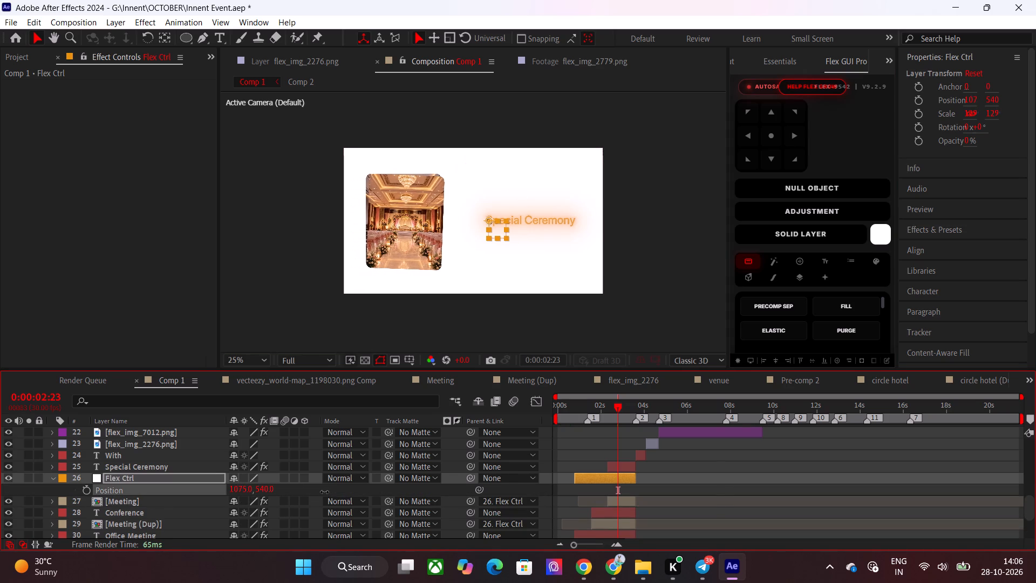
{"action": "left_click_drag", "start_coordinate": [324, 492], "coordinate": [322, 492]}
{"action": "left_click", "coordinate": [683, 466]}
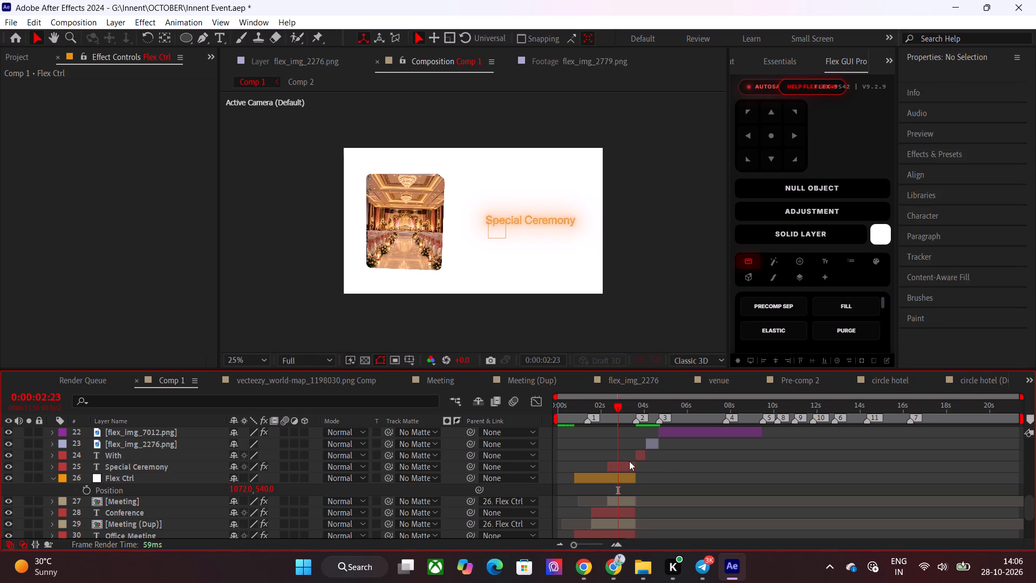
Parent the Special Ceremony, Conference and Office Meeting text layers to another new null object.
{"action": "left_click", "coordinate": [626, 466]}
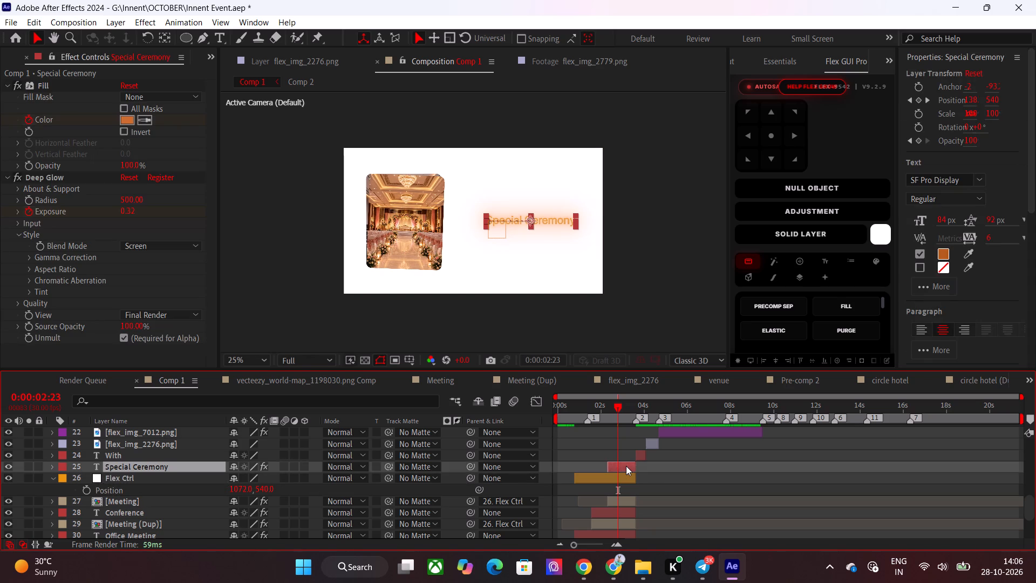
{"action": "scroll", "coordinate": [626, 466], "scroll_direction": "down", "scroll_amount": 2}
{"action": "scroll", "coordinate": [626, 466], "scroll_direction": "up", "scroll_amount": 1}
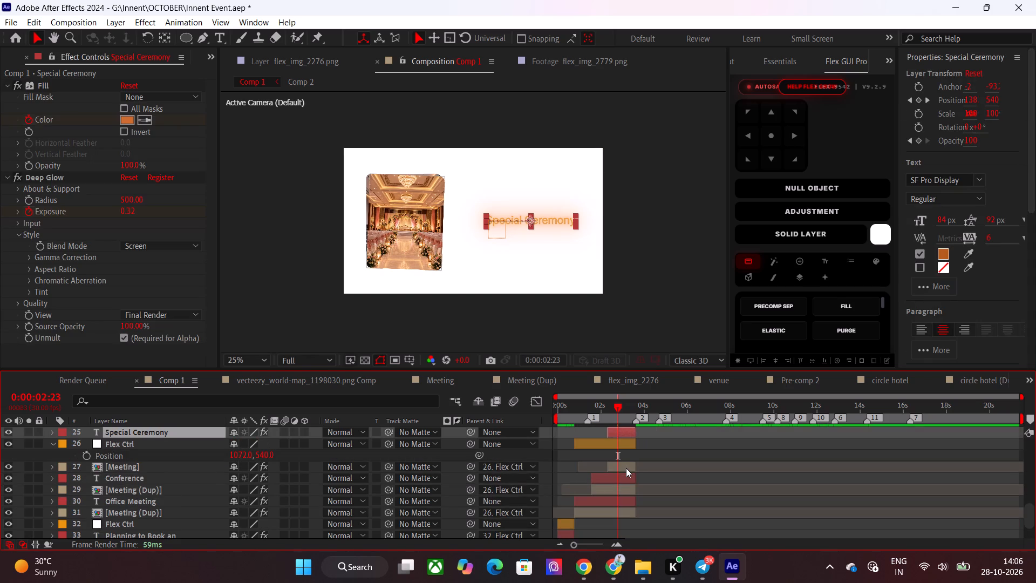
{"action": "left_click", "coordinate": [623, 476], "text": "ctrl"}
{"action": "left_click", "coordinate": [615, 501], "text": "ctrl"}
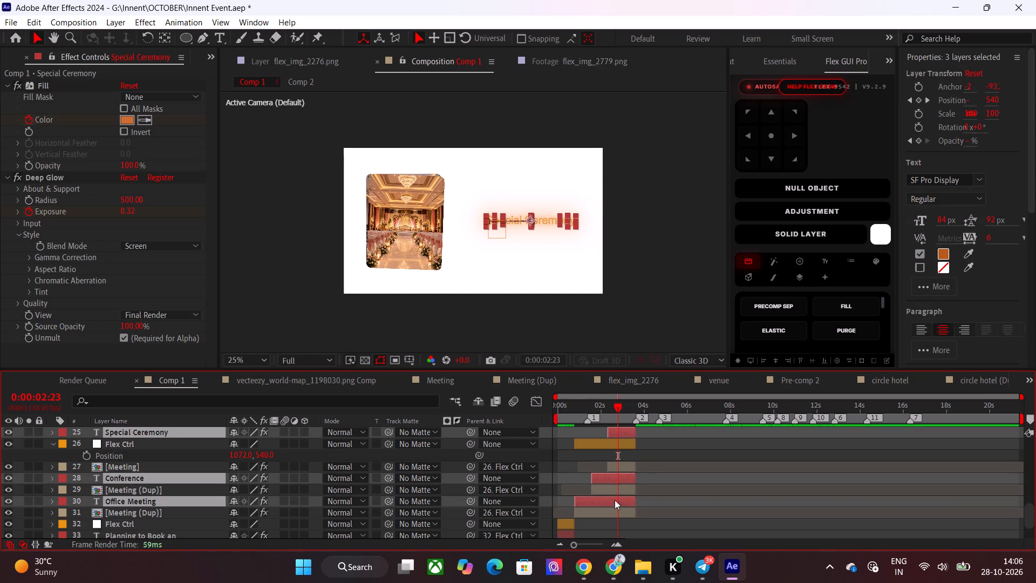
{"action": "left_click", "coordinate": [814, 189]}
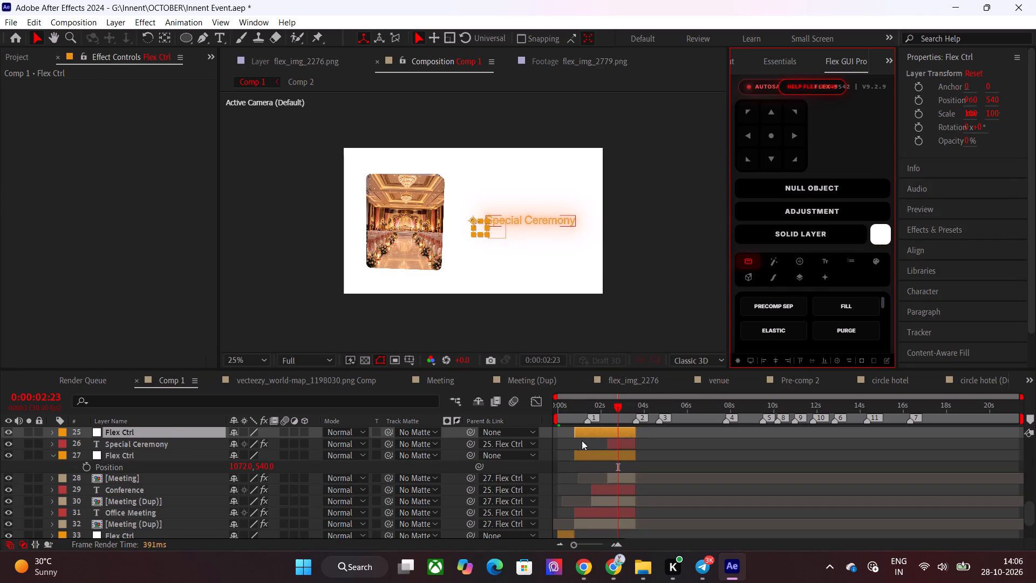
Scale the text layers' null to 120% and set its position to 864, 568.
{"action": "key", "text": "s"}
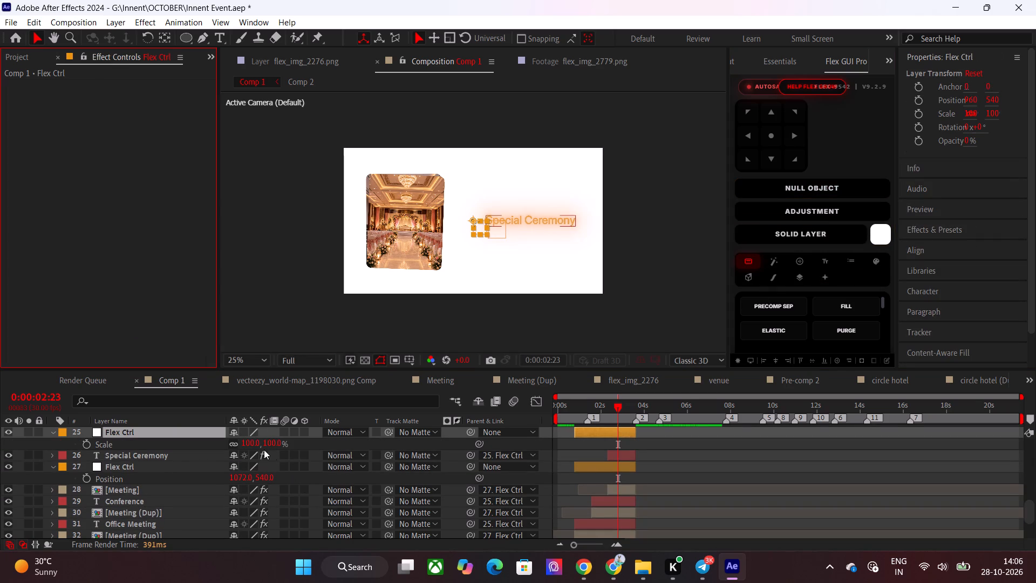
{"action": "left_click_drag", "start_coordinate": [274, 444], "coordinate": [288, 444]}
{"action": "key", "text": "p"}
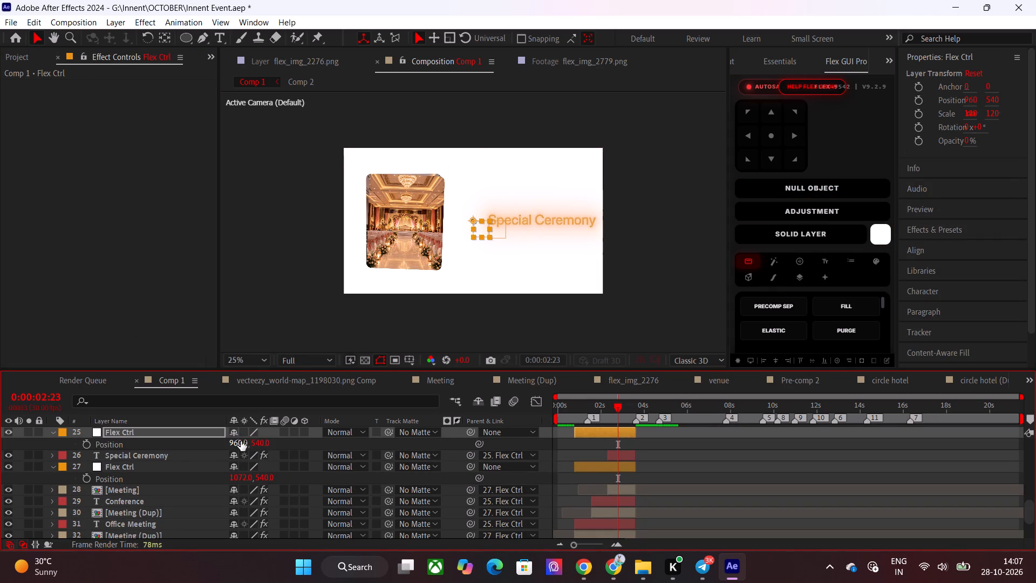
{"action": "left_click_drag", "start_coordinate": [241, 441], "coordinate": [186, 442]}
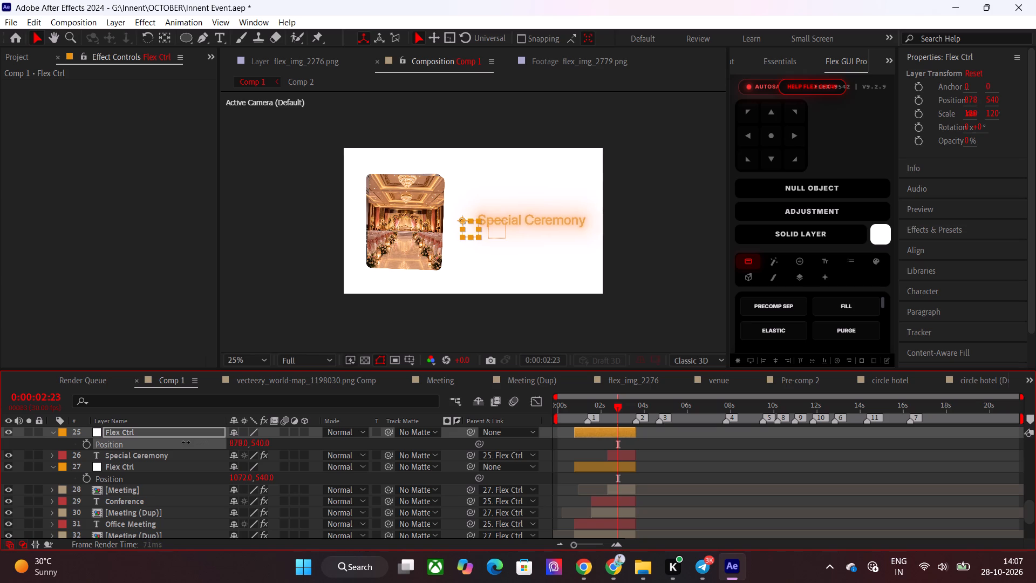
{"action": "left_click_drag", "start_coordinate": [186, 442], "coordinate": [176, 442]}
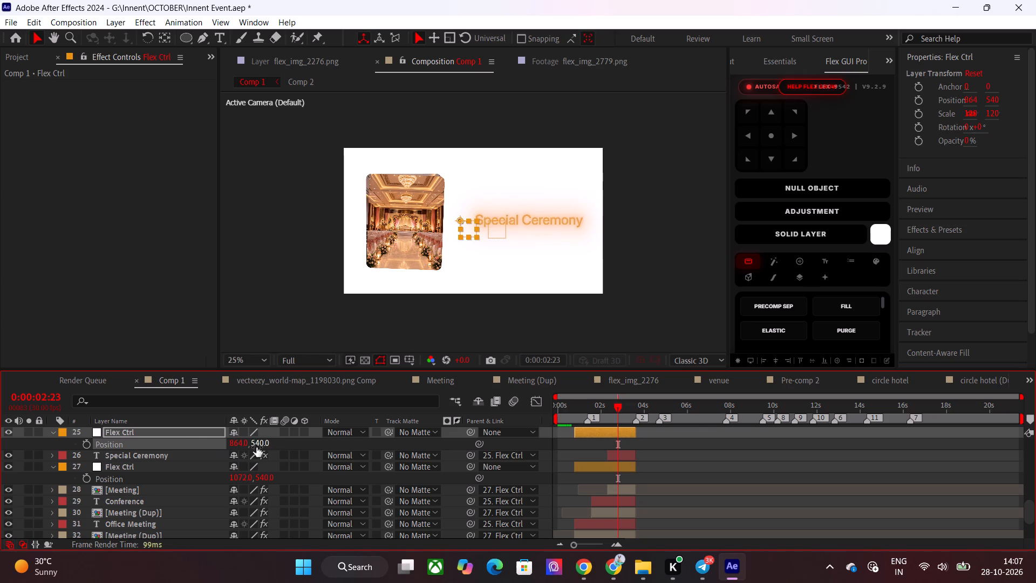
{"action": "left_click_drag", "start_coordinate": [257, 447], "coordinate": [283, 446]}
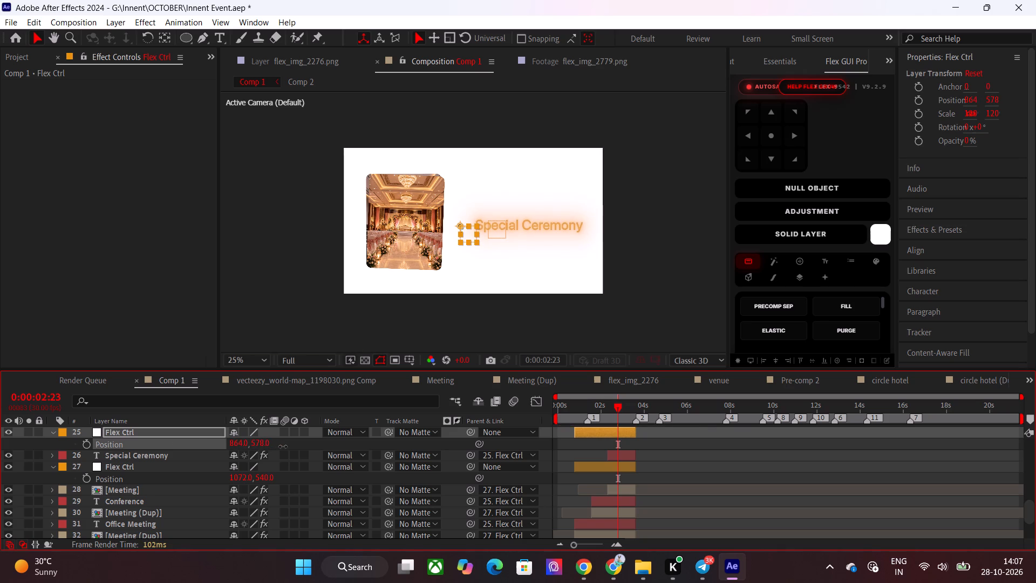
{"action": "left_click_drag", "start_coordinate": [283, 446], "coordinate": [277, 446]}
{"action": "left_click", "coordinate": [659, 460]}
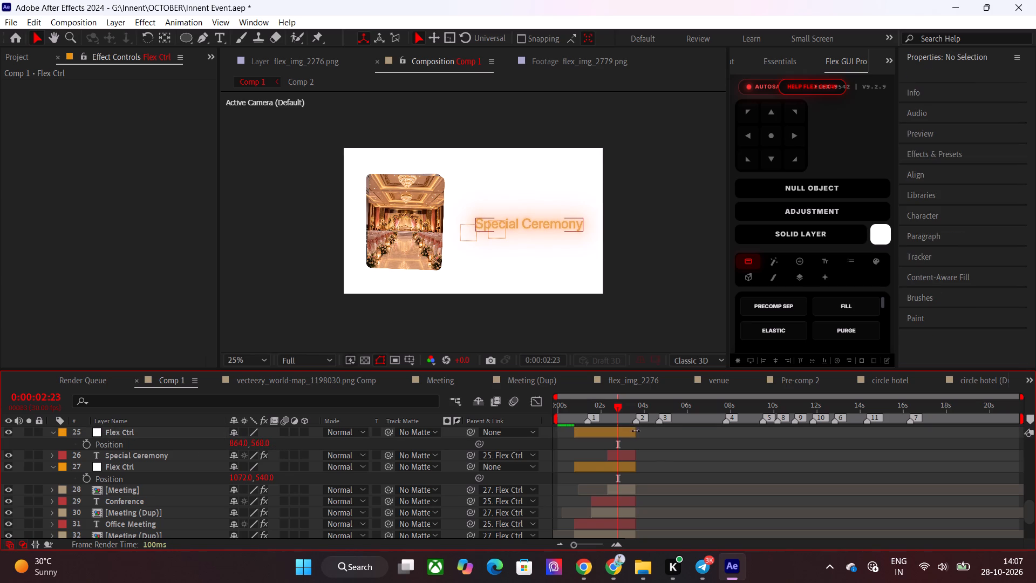
Scrub through Comp 1 from the meeting scenes to the Best Deals text to review the sequence.
{"action": "left_click_drag", "start_coordinate": [619, 408], "coordinate": [603, 410]}
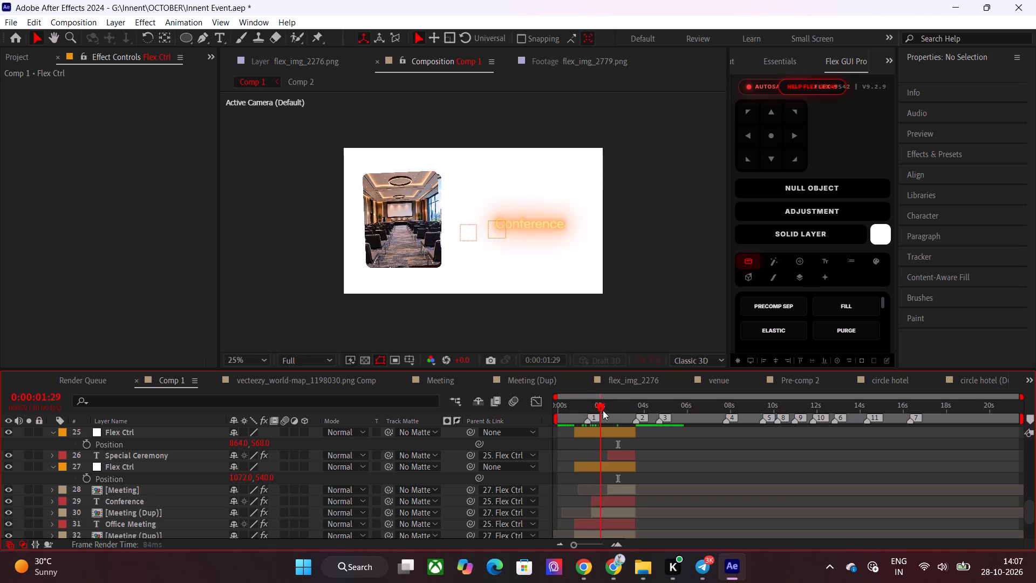
{"action": "left_click_drag", "start_coordinate": [603, 410], "coordinate": [631, 413]}
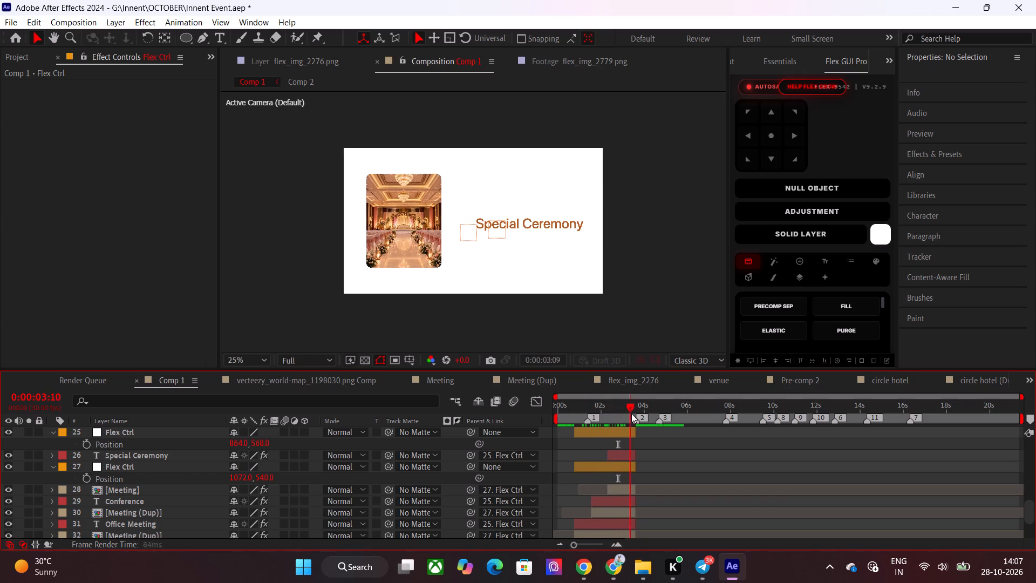
{"action": "left_click_drag", "start_coordinate": [631, 413], "coordinate": [637, 424]}
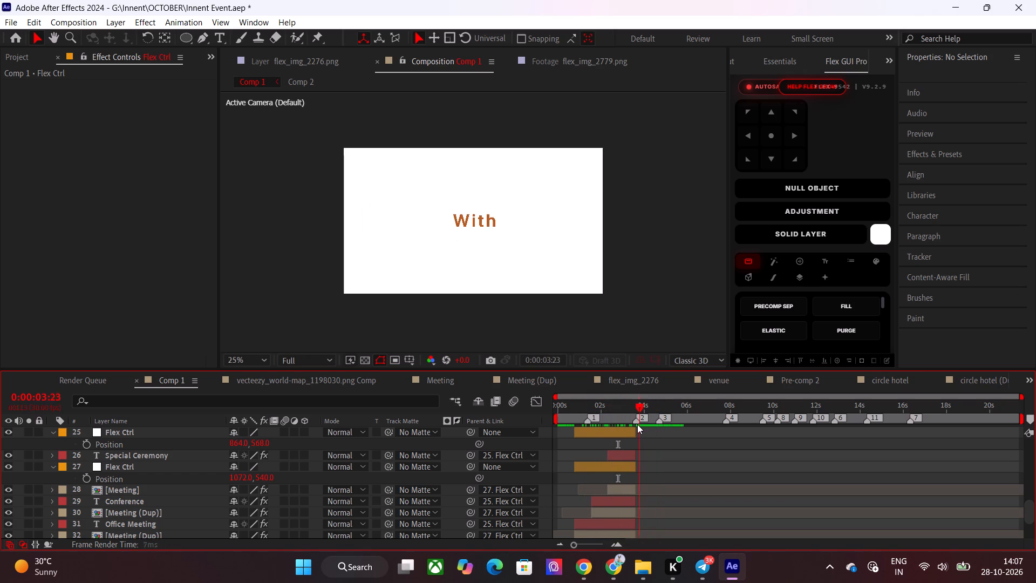
{"action": "left_click_drag", "start_coordinate": [637, 424], "coordinate": [668, 429]}
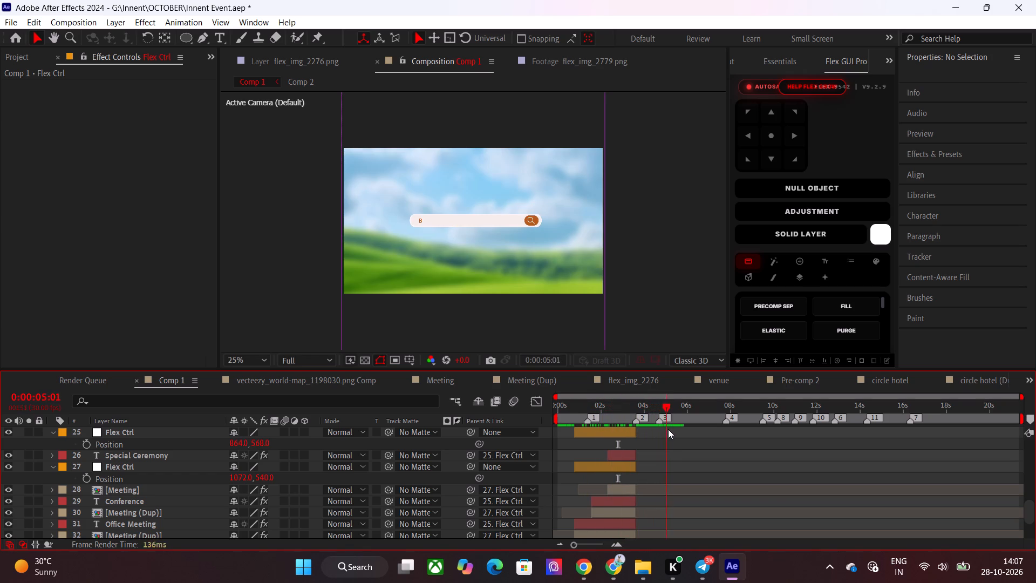
{"action": "left_click_drag", "start_coordinate": [668, 429], "coordinate": [714, 438]}
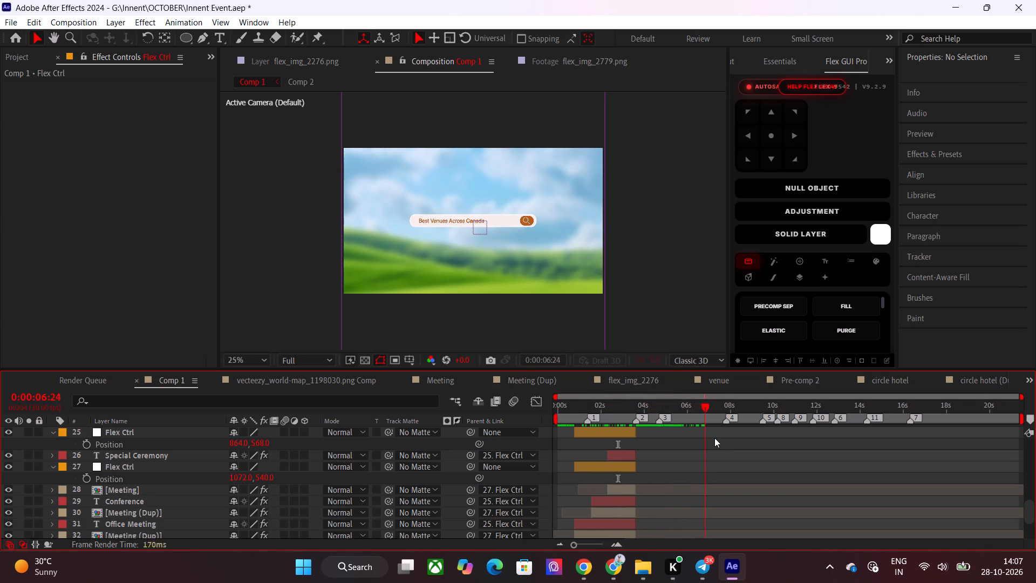
{"action": "left_click_drag", "start_coordinate": [714, 438], "coordinate": [782, 441]}
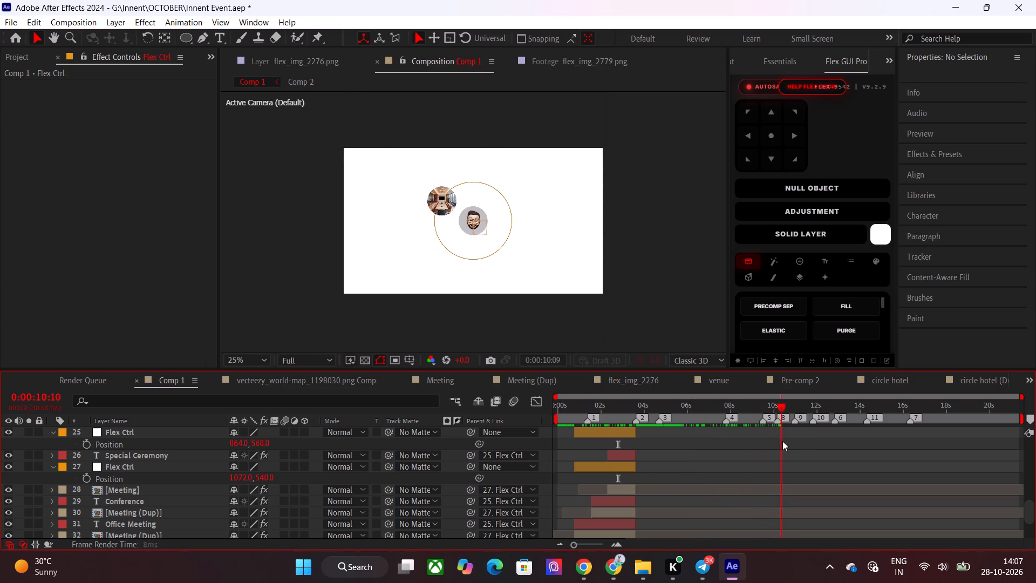
{"action": "left_click_drag", "start_coordinate": [782, 441], "coordinate": [844, 446]}
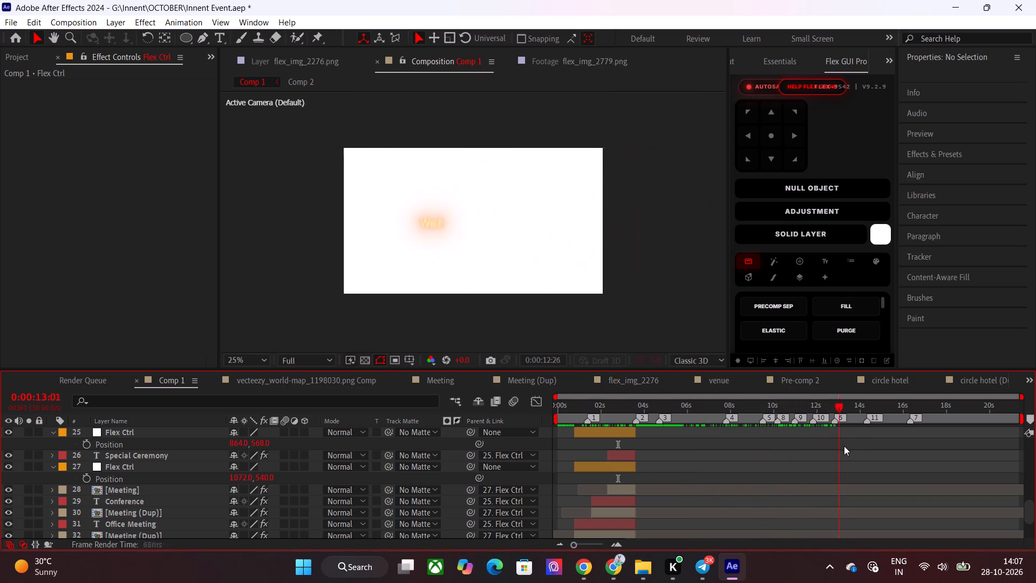
{"action": "left_click_drag", "start_coordinate": [844, 446], "coordinate": [890, 469]}
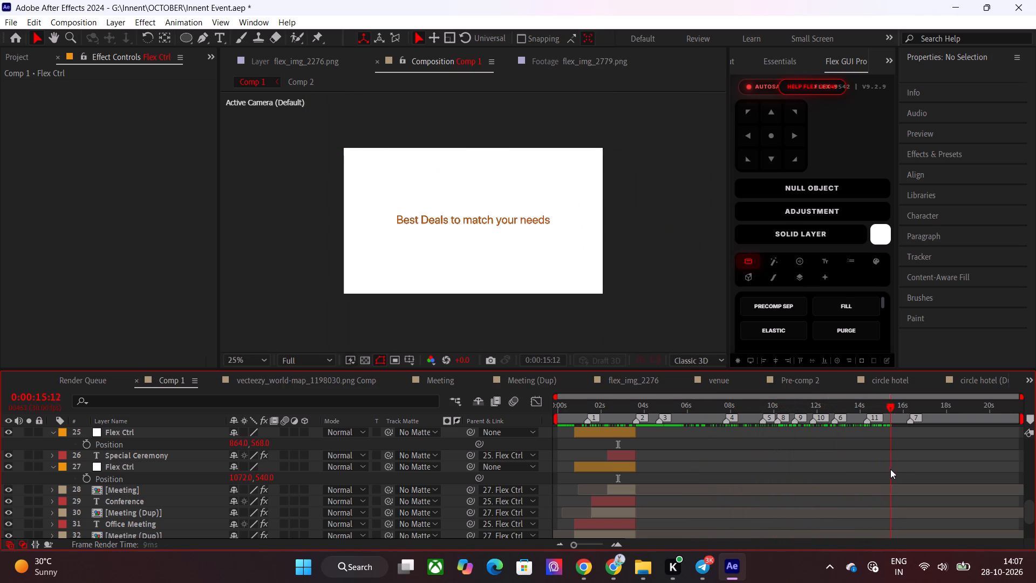
{"action": "left_click_drag", "start_coordinate": [890, 469], "coordinate": [820, 473]}
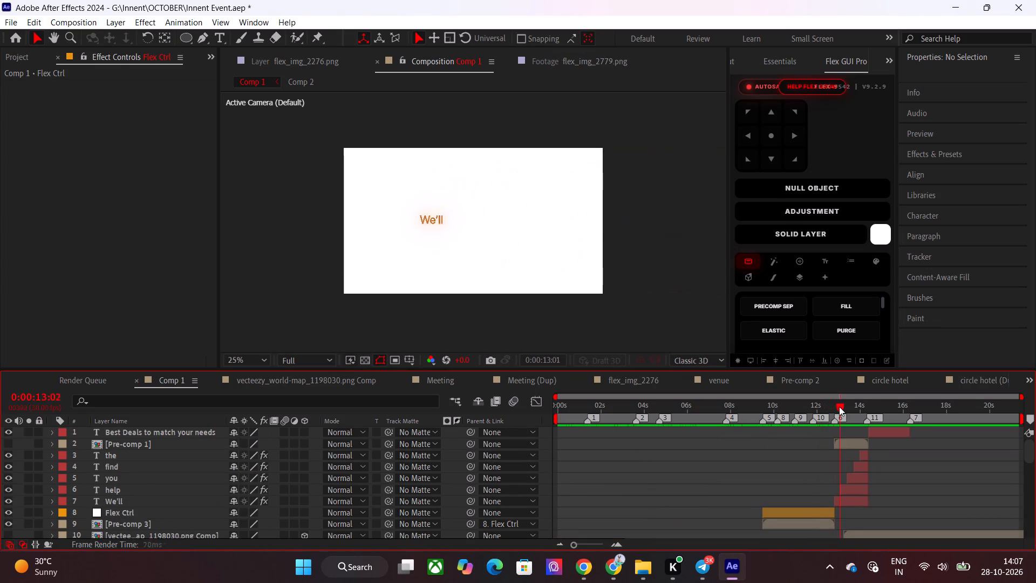
{"action": "left_click_drag", "start_coordinate": [839, 406], "coordinate": [901, 421]}
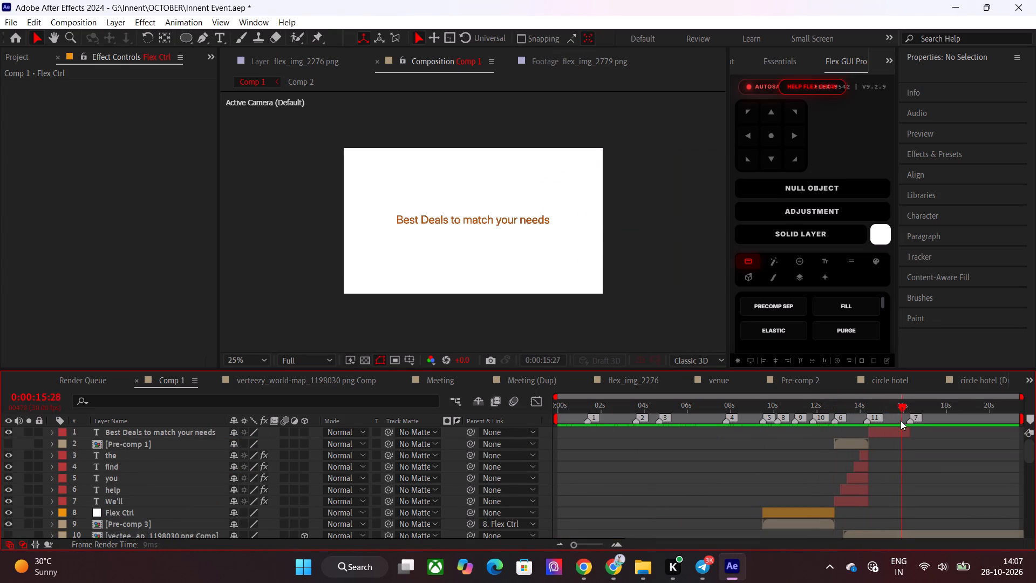
{"action": "left_click_drag", "start_coordinate": [901, 421], "coordinate": [902, 438]}
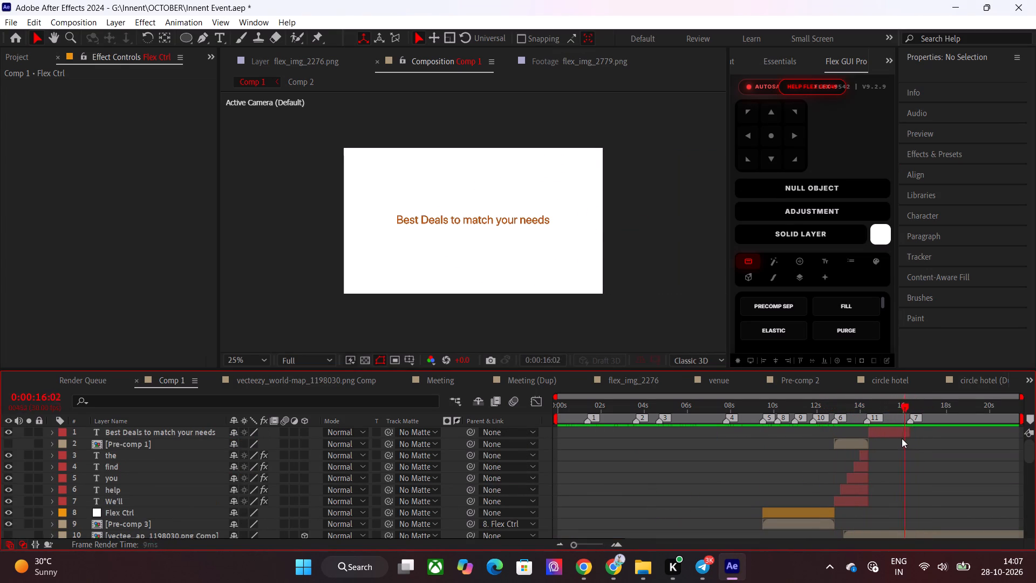
{"action": "left_click_drag", "start_coordinate": [902, 438], "coordinate": [661, 458]}
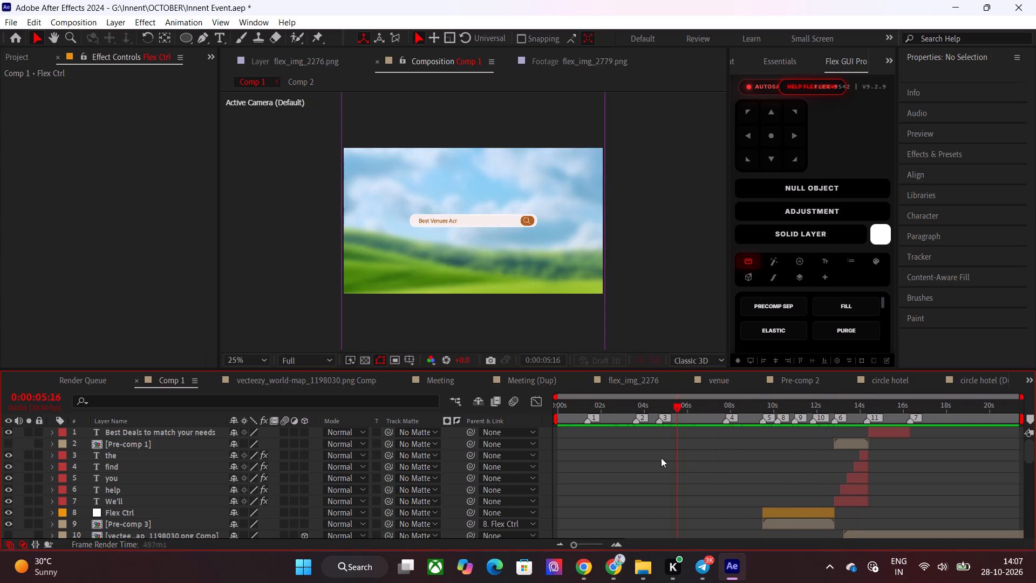
{"action": "left_click_drag", "start_coordinate": [661, 458], "coordinate": [547, 463]}
{"action": "key", "text": "space"}
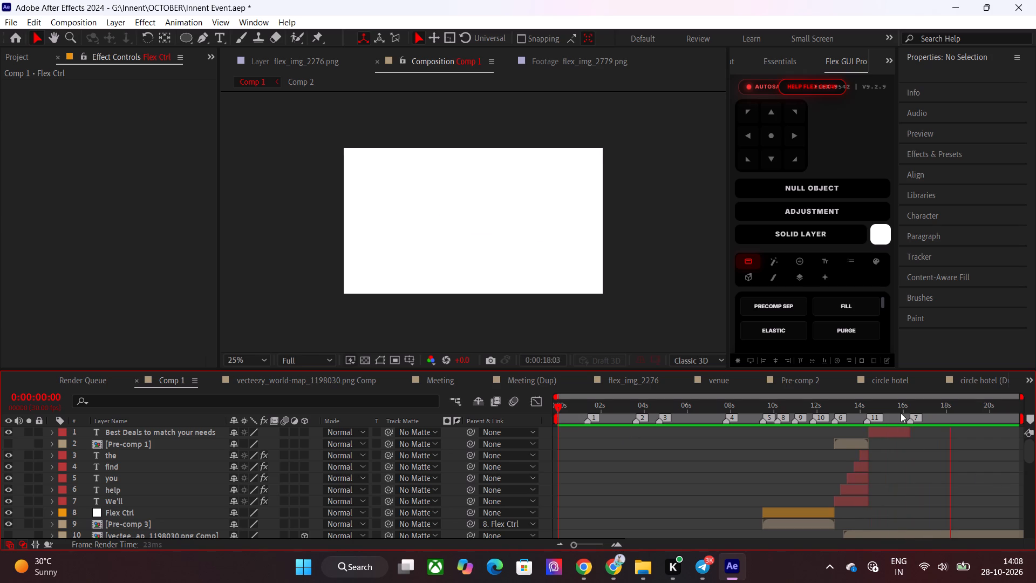
{"action": "left_click_drag", "start_coordinate": [899, 412], "coordinate": [530, 453]}
{"action": "key", "text": "space"}
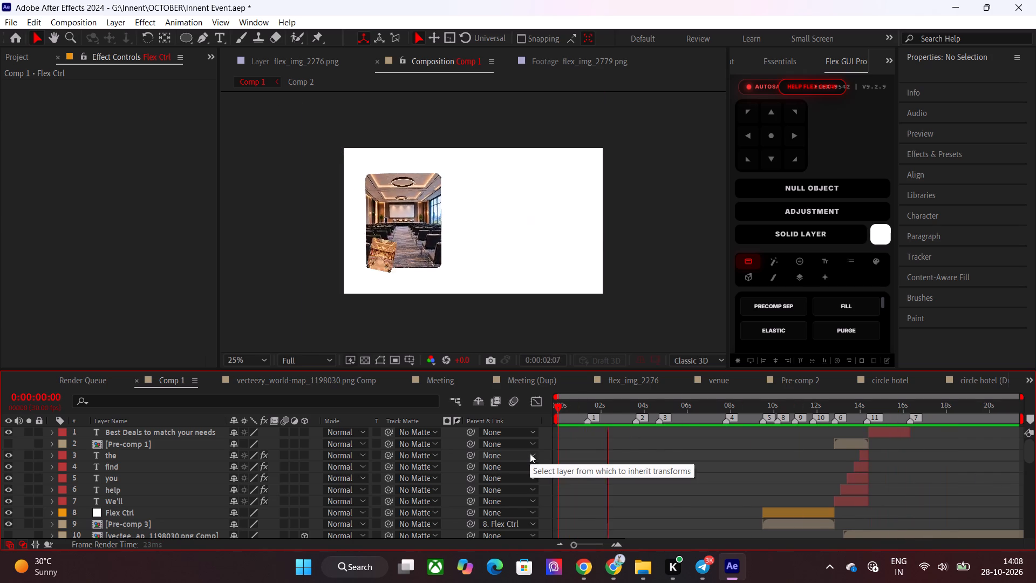
At the Conference frame, show the proportional grid and move the text layers' null to position 864, 545.
{"action": "left_click_drag", "start_coordinate": [566, 404], "coordinate": [603, 405]}
{"action": "left_click", "coordinate": [410, 358]}
{"action": "left_click", "coordinate": [431, 375]}
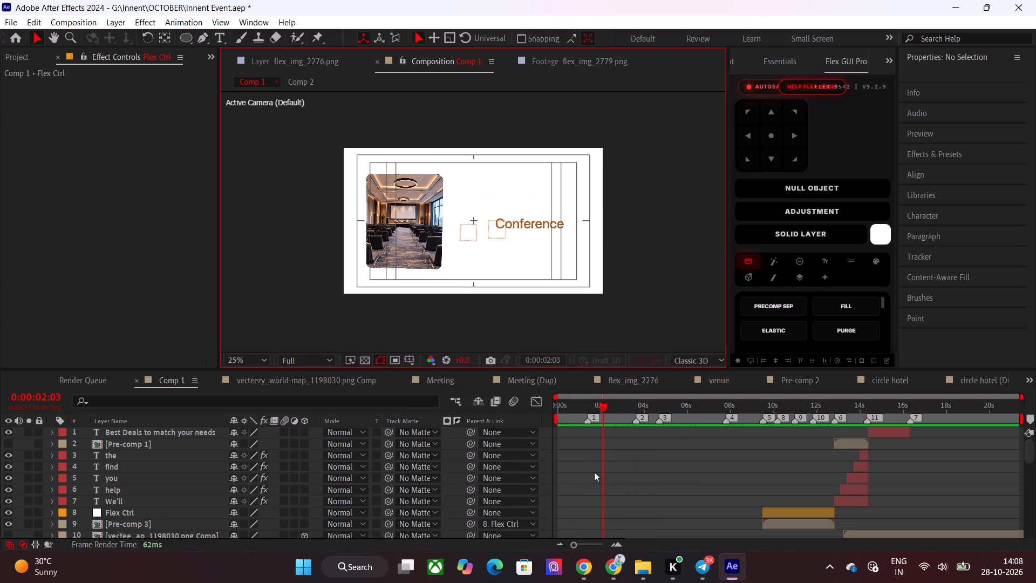
{"action": "left_click", "coordinate": [404, 360]}
{"action": "left_click", "coordinate": [434, 385]}
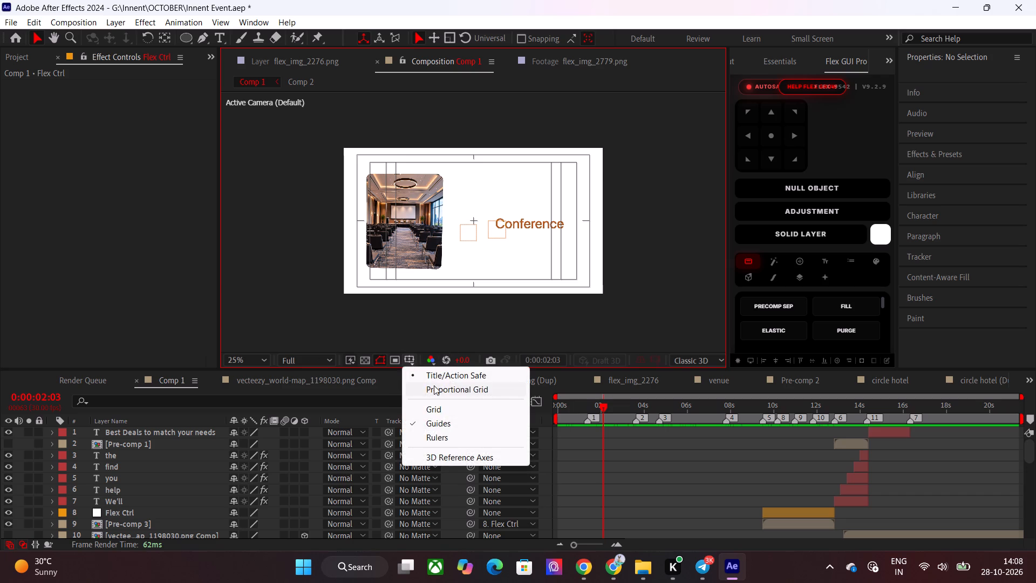
{"action": "scroll", "coordinate": [618, 459], "scroll_direction": "down", "scroll_amount": 3}
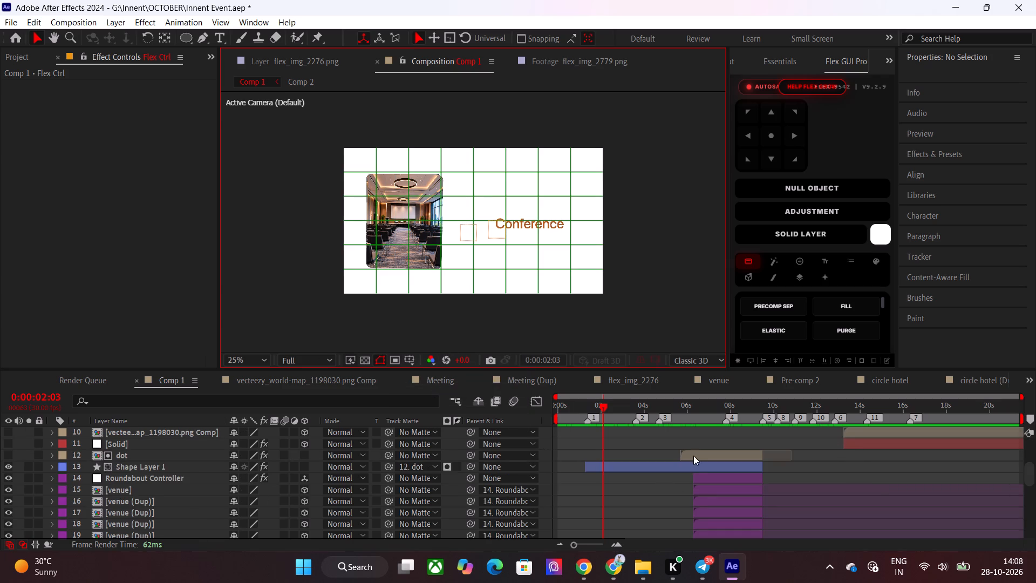
{"action": "scroll", "coordinate": [652, 442], "scroll_direction": "down", "scroll_amount": 4}
{"action": "left_click", "coordinate": [610, 466]}
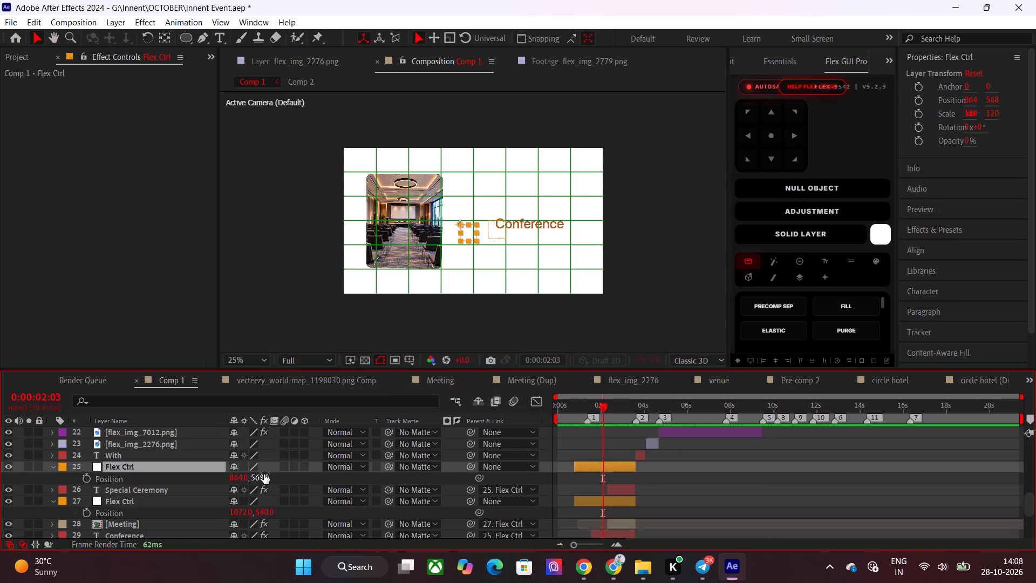
{"action": "left_click_drag", "start_coordinate": [261, 474], "coordinate": [248, 474]}
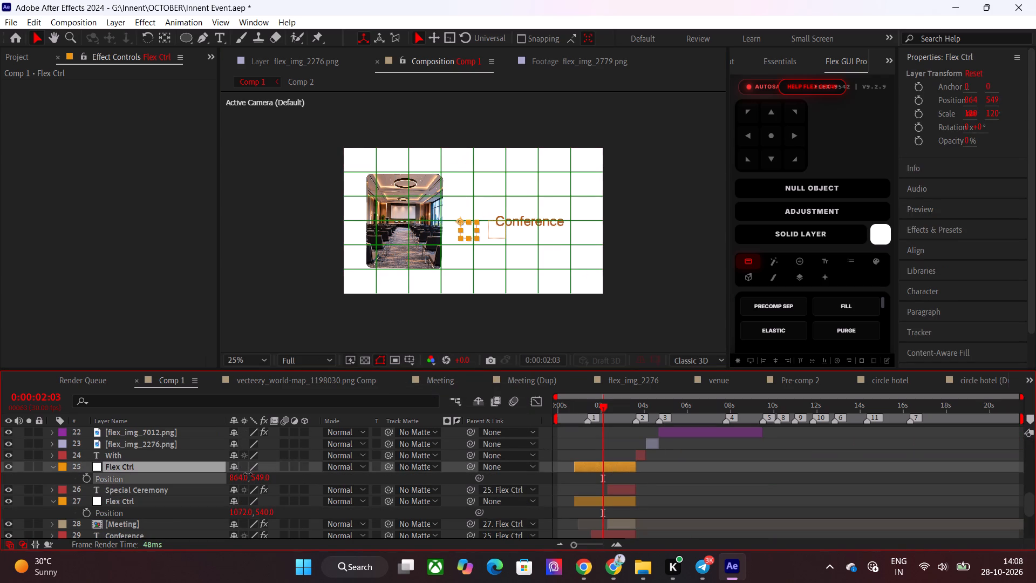
{"action": "left_click_drag", "start_coordinate": [248, 474], "coordinate": [245, 474]}
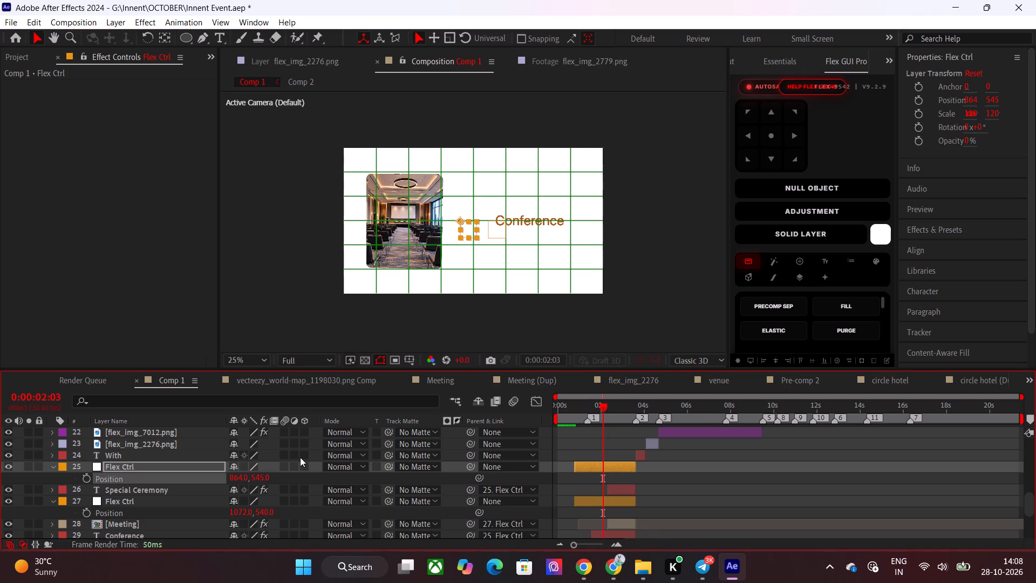
Set the meeting images' null position to 1072, 537 and hide the proportional grid.
{"action": "left_click", "coordinate": [181, 501]}
{"action": "left_click", "coordinate": [268, 513]}
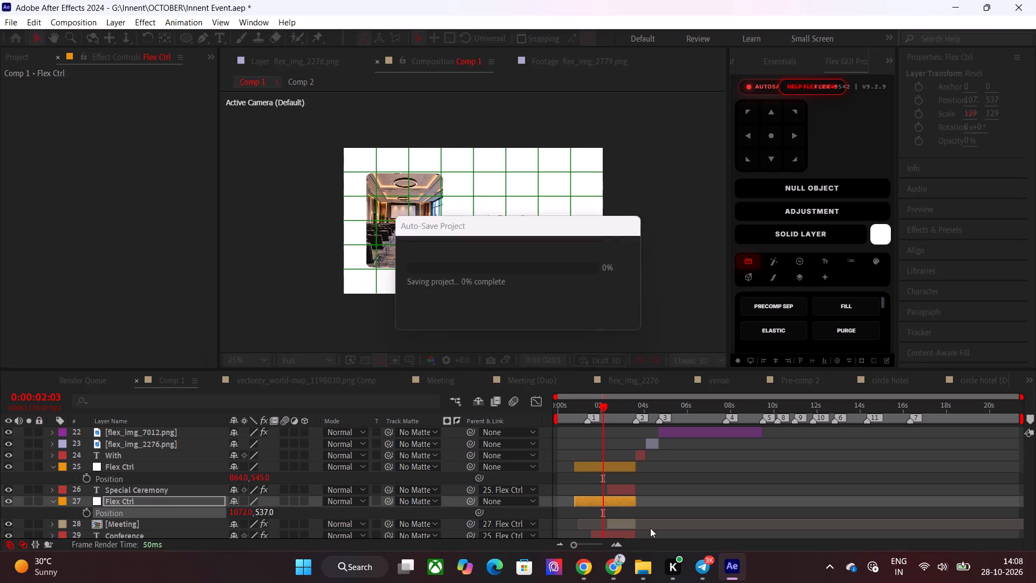
{"action": "left_click", "coordinate": [728, 498]}
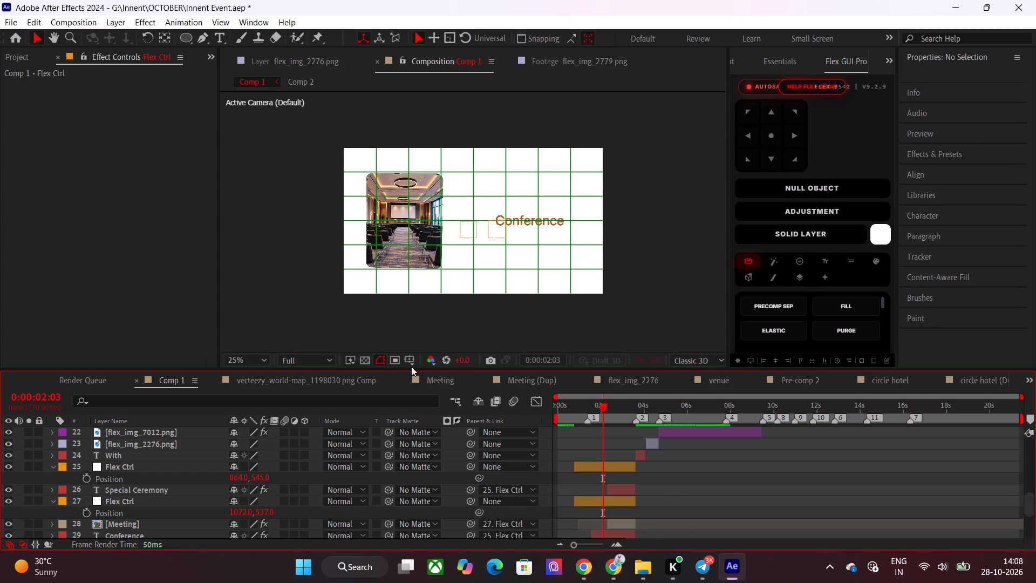
{"action": "left_click", "coordinate": [408, 365]}
{"action": "left_click", "coordinate": [425, 389]}
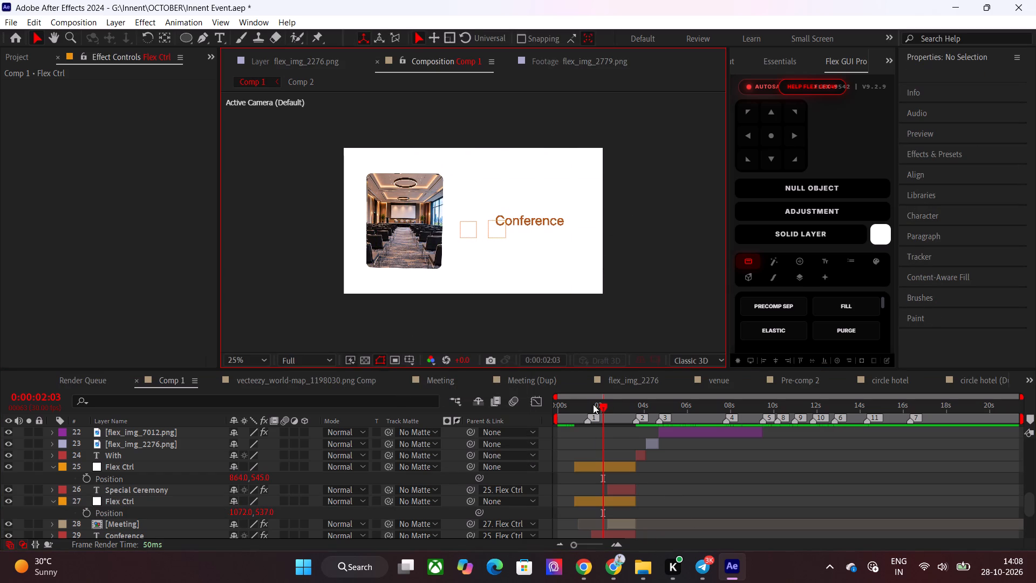
Play Comp 1 from the start to check the opening scenes, stopping at the Special Ceremony frame.
{"action": "left_click_drag", "start_coordinate": [603, 404], "coordinate": [475, 427]}
{"action": "key", "text": "space"}
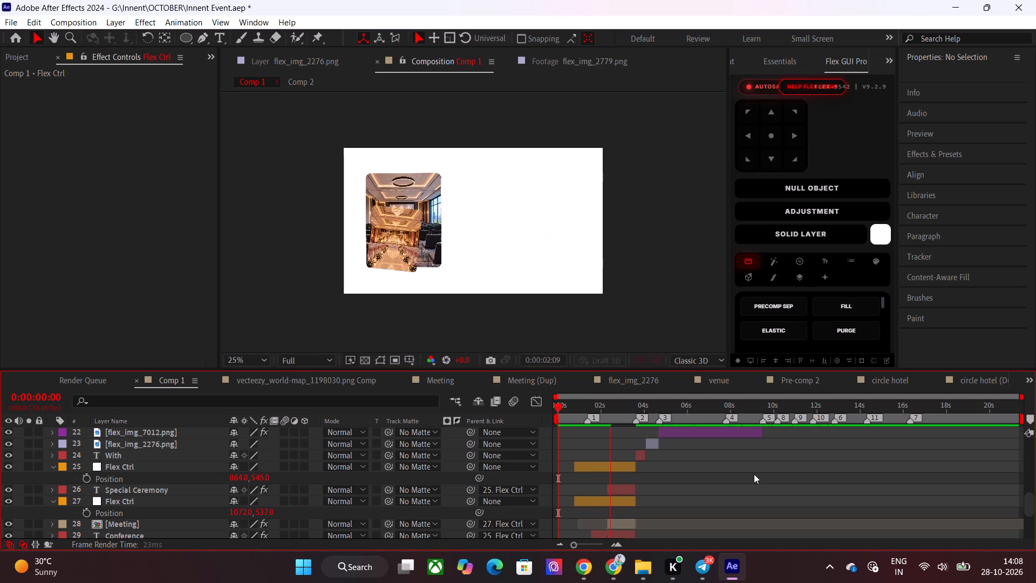
{"action": "left_click", "coordinate": [618, 410]}
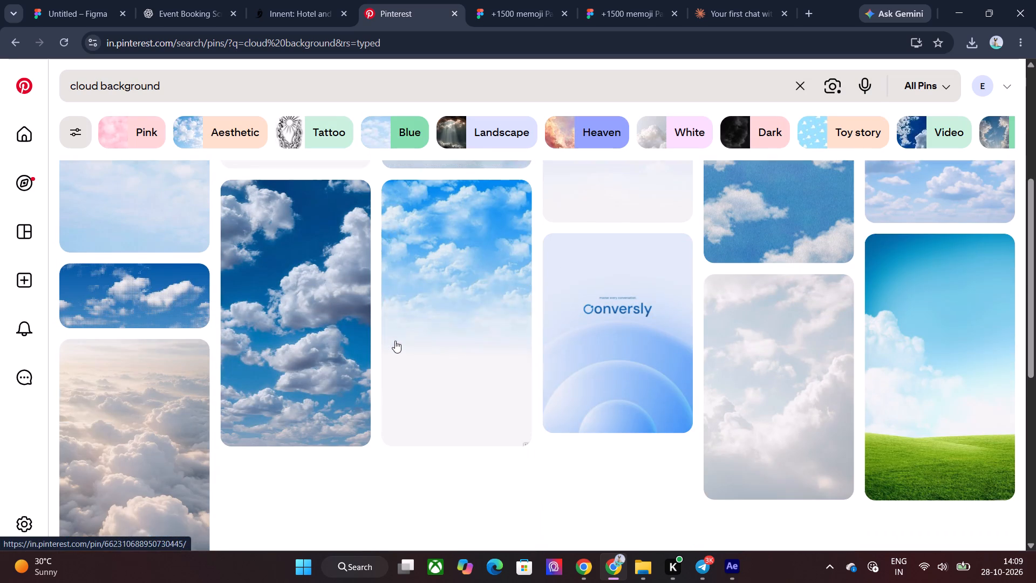
{"action": "scroll", "coordinate": [393, 340], "scroll_direction": "down", "scroll_amount": 3}
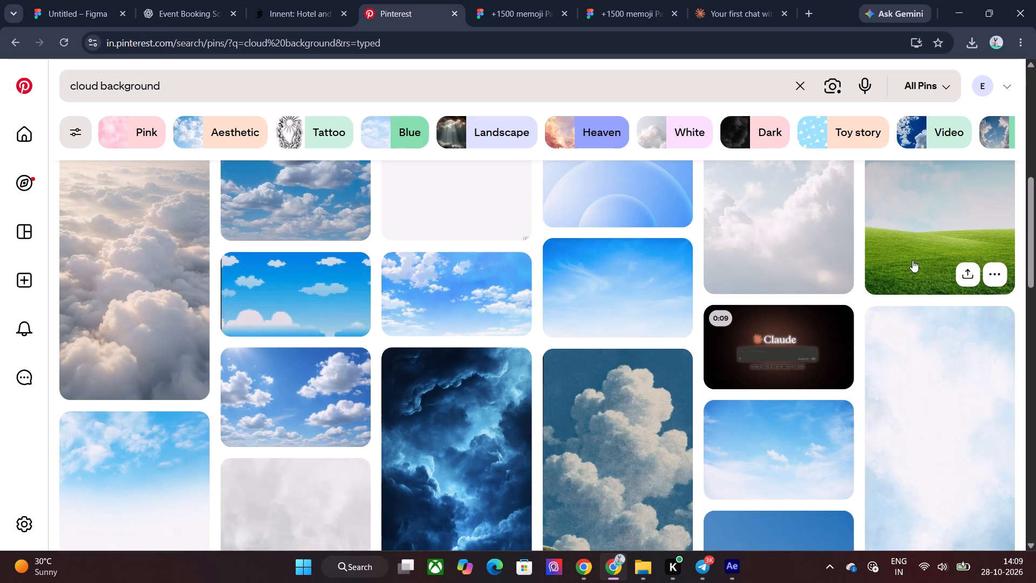
{"action": "left_click", "coordinate": [915, 256]}
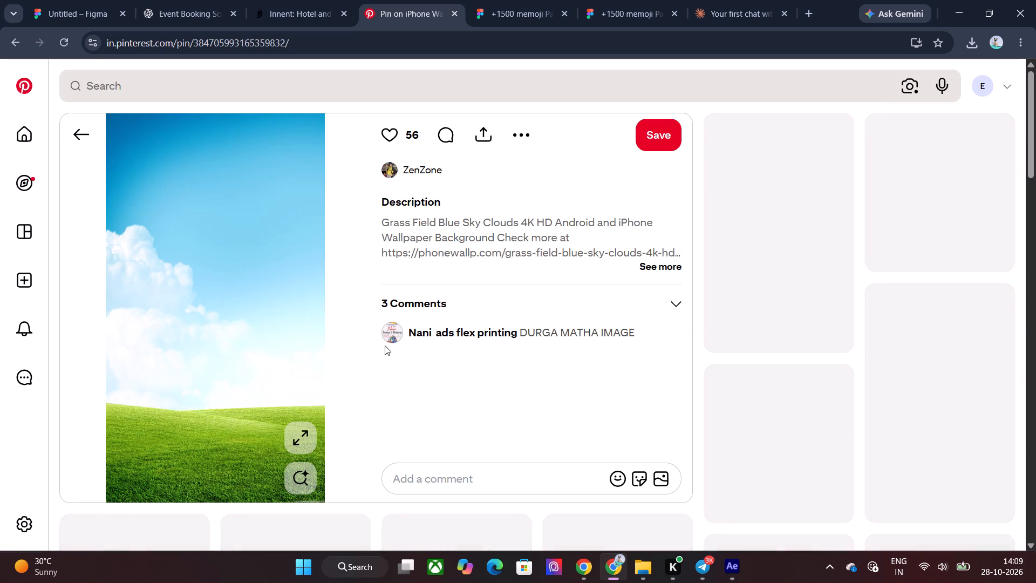
{"action": "scroll", "coordinate": [385, 345], "scroll_direction": "down", "scroll_amount": 4}
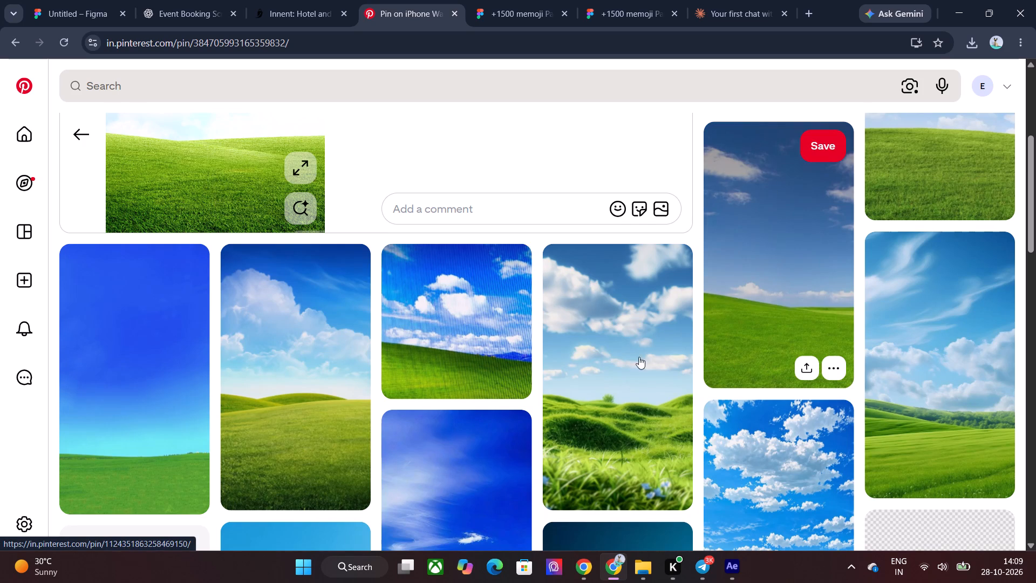
{"action": "left_click", "coordinate": [601, 350]}
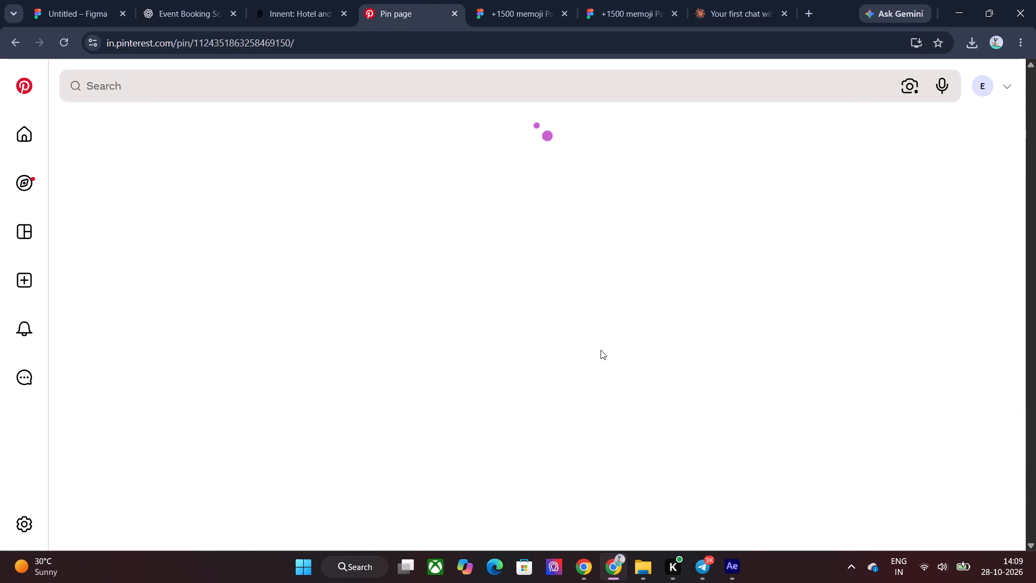
{"action": "right_click", "coordinate": [317, 322]}
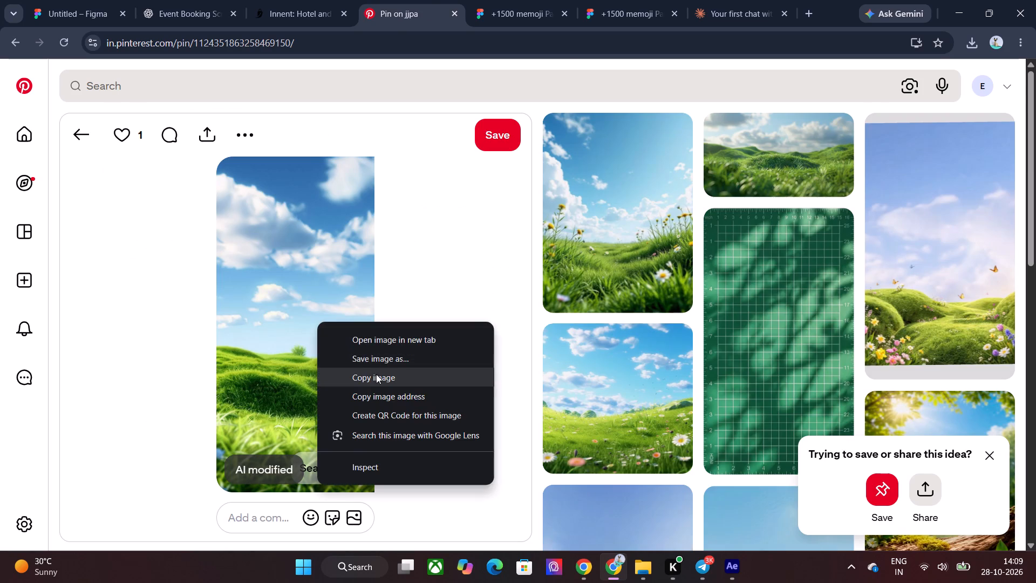
{"action": "left_click", "coordinate": [376, 374]}
Return to After Effects and, at the "Planning to Book an" frame, paste the copied image directly above the 1final.mp3 layer with Flex's Paste Image.
{"action": "left_click", "coordinate": [739, 572]}
{"action": "scroll", "coordinate": [567, 438], "scroll_direction": "down", "scroll_amount": 7}
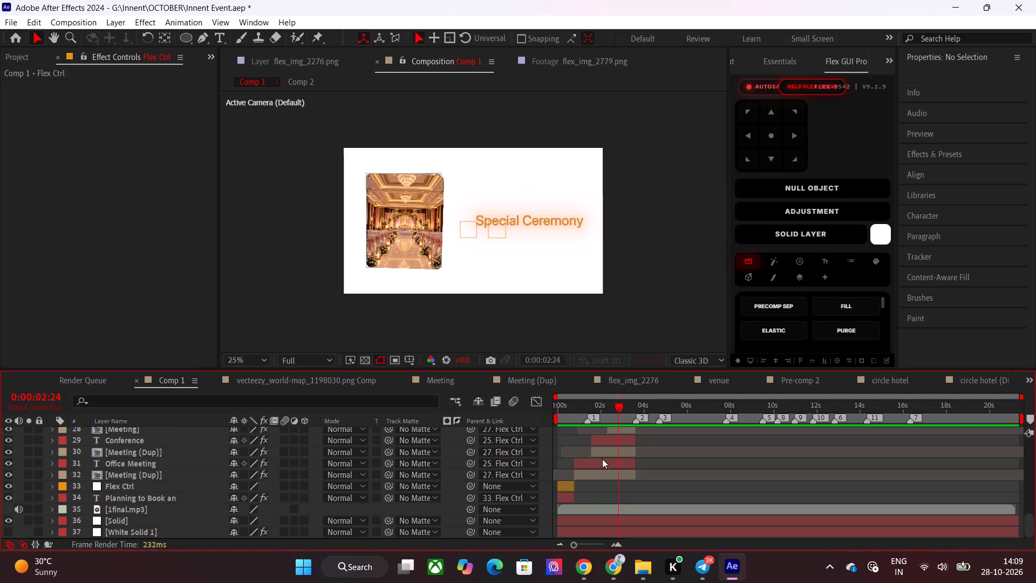
{"action": "scroll", "coordinate": [602, 459], "scroll_direction": "down", "scroll_amount": 3}
{"action": "left_click", "coordinate": [570, 411]}
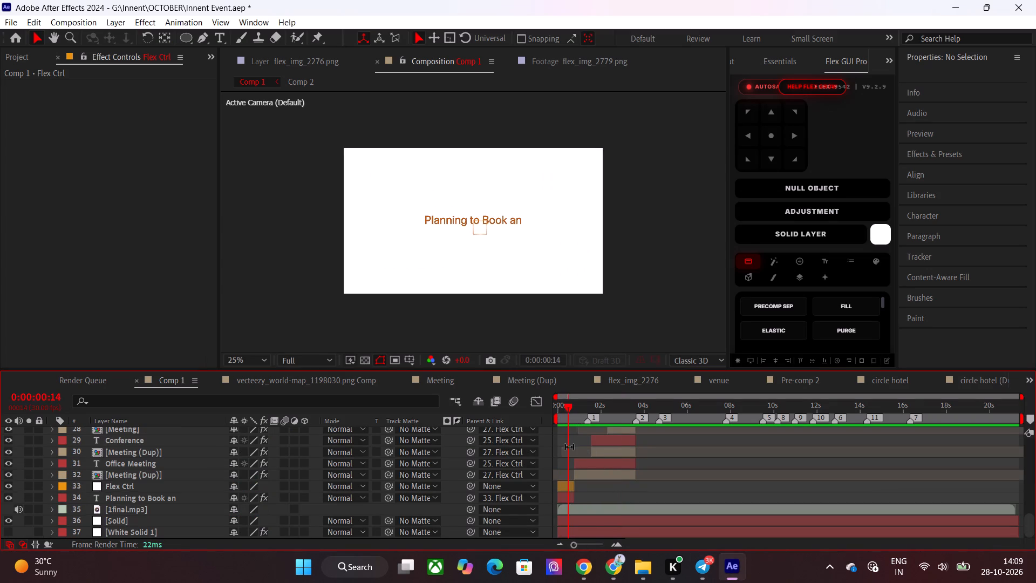
{"action": "left_click", "coordinate": [593, 509]}
{"action": "scroll", "coordinate": [821, 272], "scroll_direction": "down", "scroll_amount": 1}
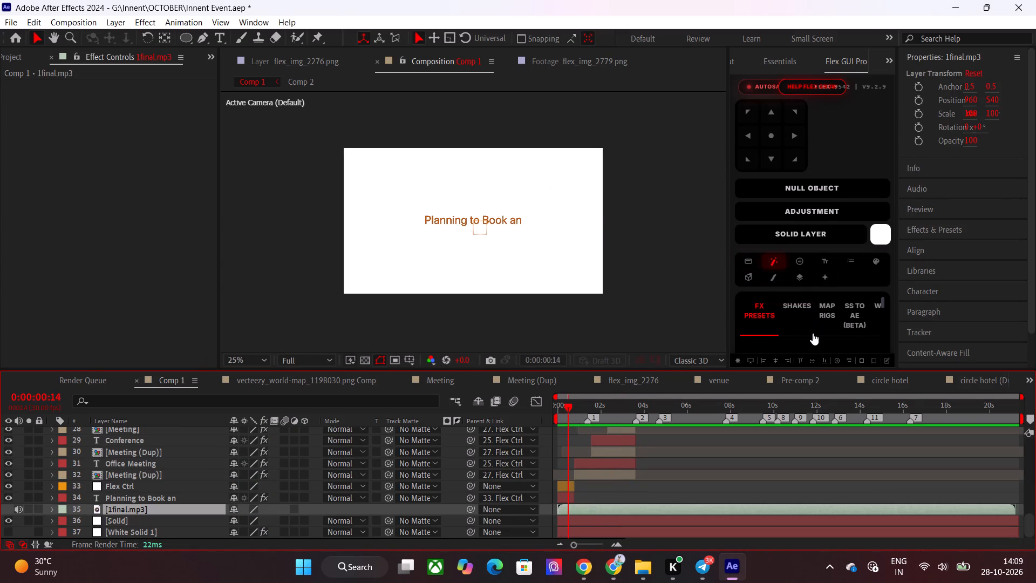
{"action": "scroll", "coordinate": [801, 312], "scroll_direction": "up", "scroll_amount": 2}
{"action": "scroll", "coordinate": [800, 236], "scroll_direction": "up", "scroll_amount": 2}
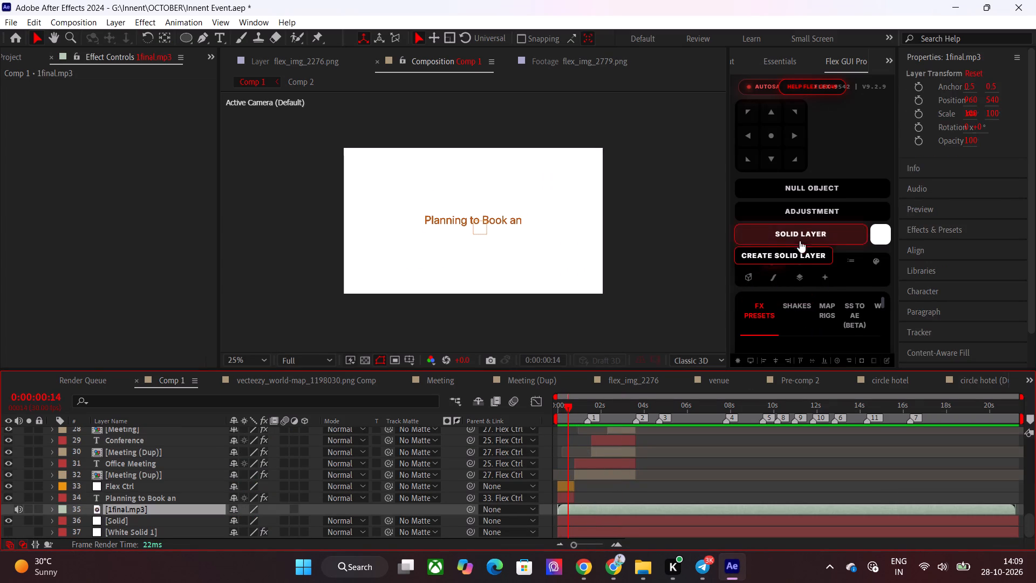
{"action": "scroll", "coordinate": [800, 296], "scroll_direction": "up", "scroll_amount": 1}
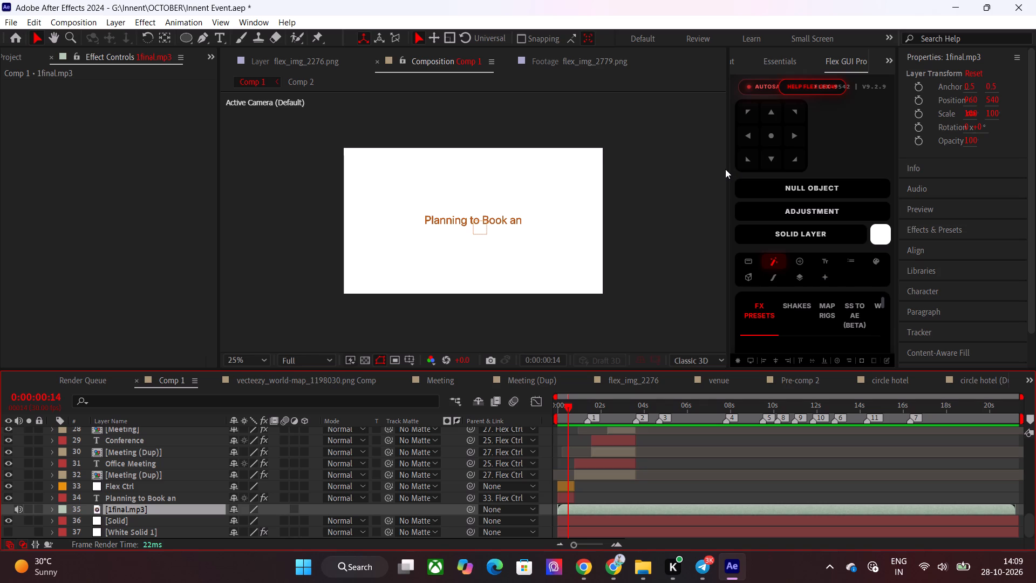
{"action": "left_click_drag", "start_coordinate": [726, 169], "coordinate": [650, 175]}
{"action": "scroll", "coordinate": [776, 309], "scroll_direction": "up", "scroll_amount": 1}
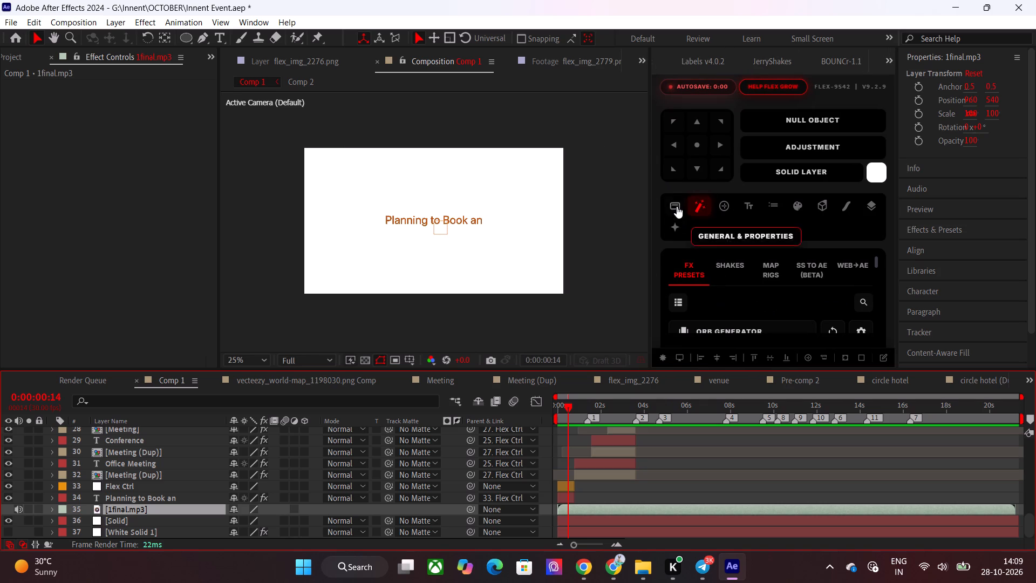
{"action": "left_click", "coordinate": [676, 205]}
{"action": "scroll", "coordinate": [749, 297], "scroll_direction": "down", "scroll_amount": 1}
{"action": "left_click", "coordinate": [754, 299]}
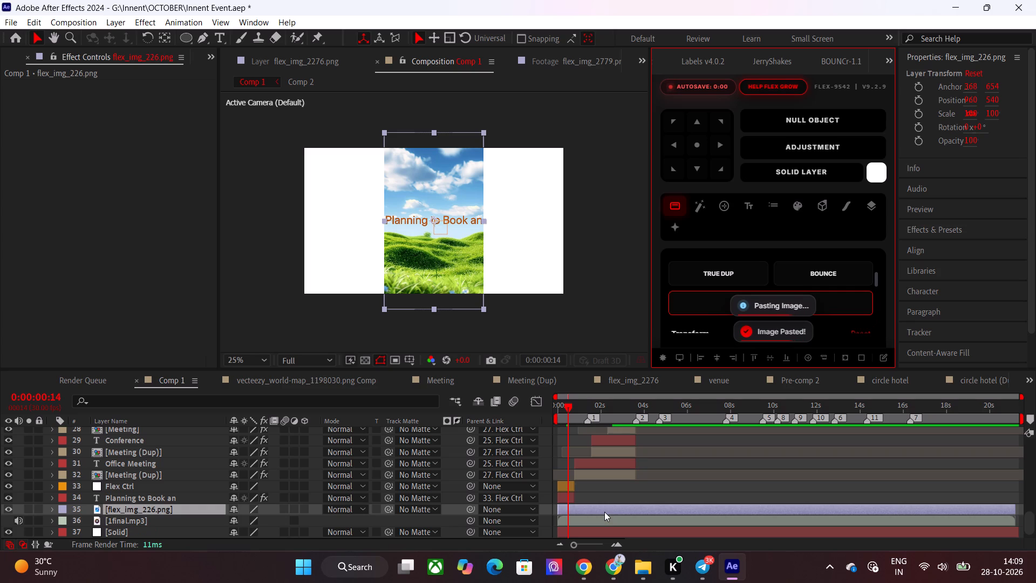
Scale the pasted sky and hills image to 333% so it fills the whole frame.
{"action": "key", "text": "s"}
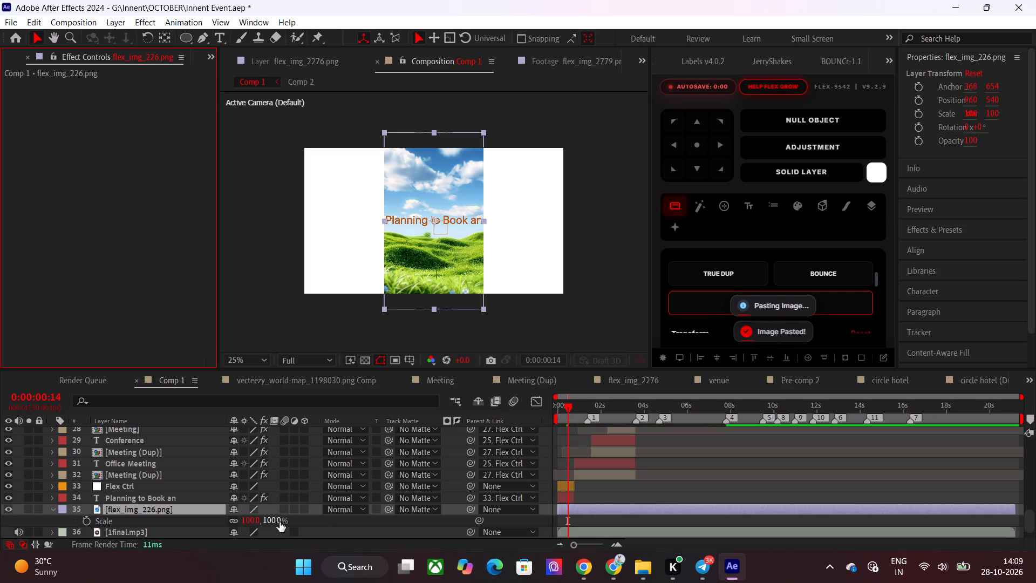
{"action": "left_click_drag", "start_coordinate": [278, 522], "coordinate": [393, 523]}
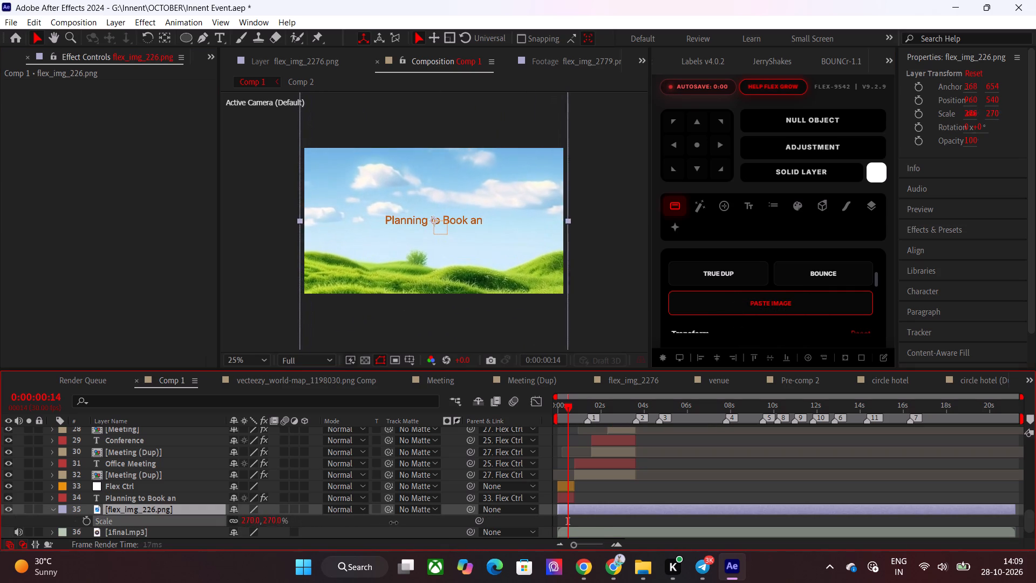
{"action": "left_click_drag", "start_coordinate": [393, 523], "coordinate": [434, 523]}
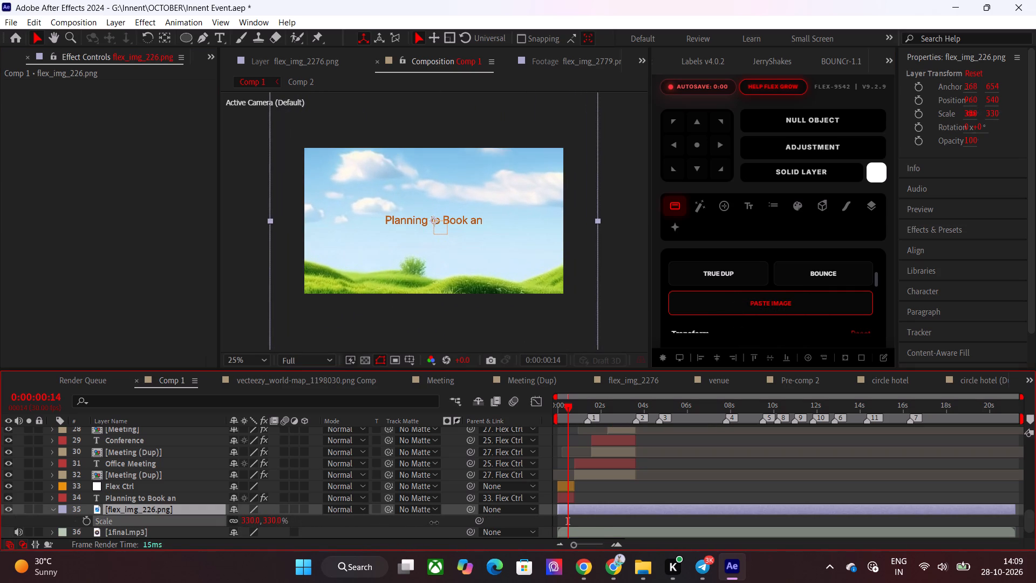
{"action": "left_click_drag", "start_coordinate": [434, 523], "coordinate": [435, 523]}
{"action": "left_click", "coordinate": [628, 493]}
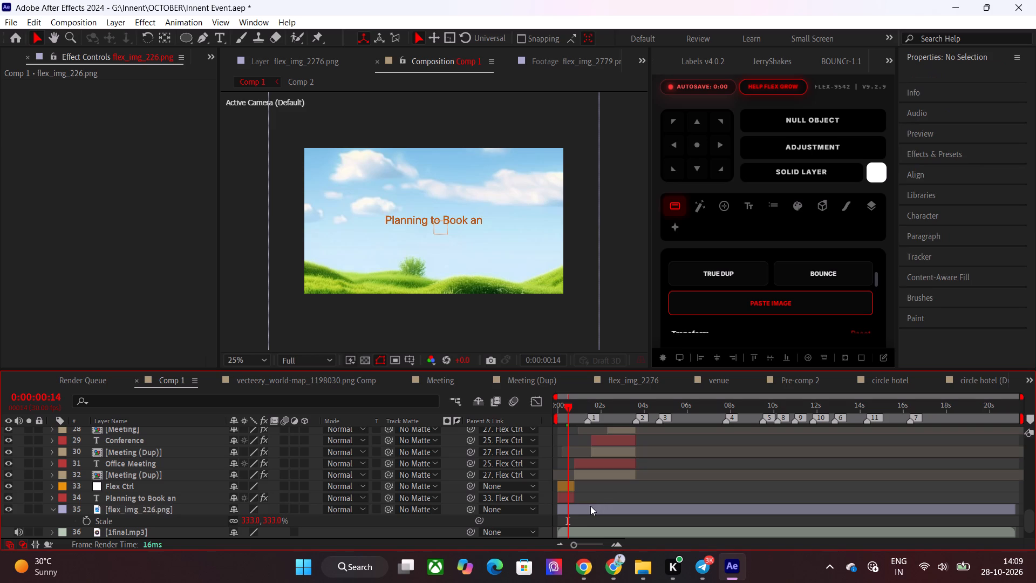
Apply Fast Box Blur to the sky background layer and set its blur radius to 8.
{"action": "left_click", "coordinate": [590, 506]}
{"action": "key", "text": "ctrl+Tab"}
{"action": "type", "text": "box"}
{"action": "left_click", "coordinate": [583, 443]}
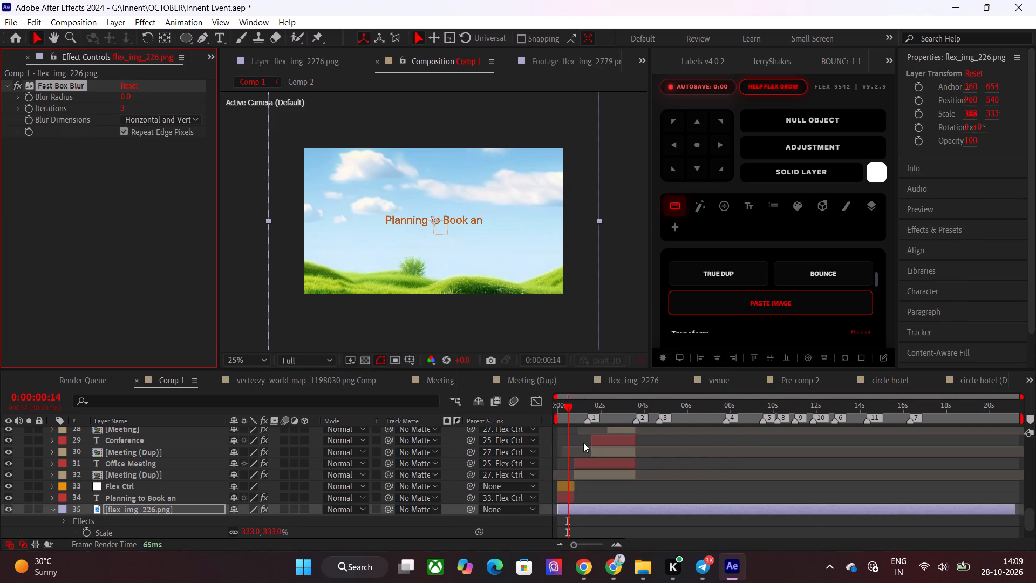
{"action": "left_click_drag", "start_coordinate": [124, 97], "coordinate": [217, 101]}
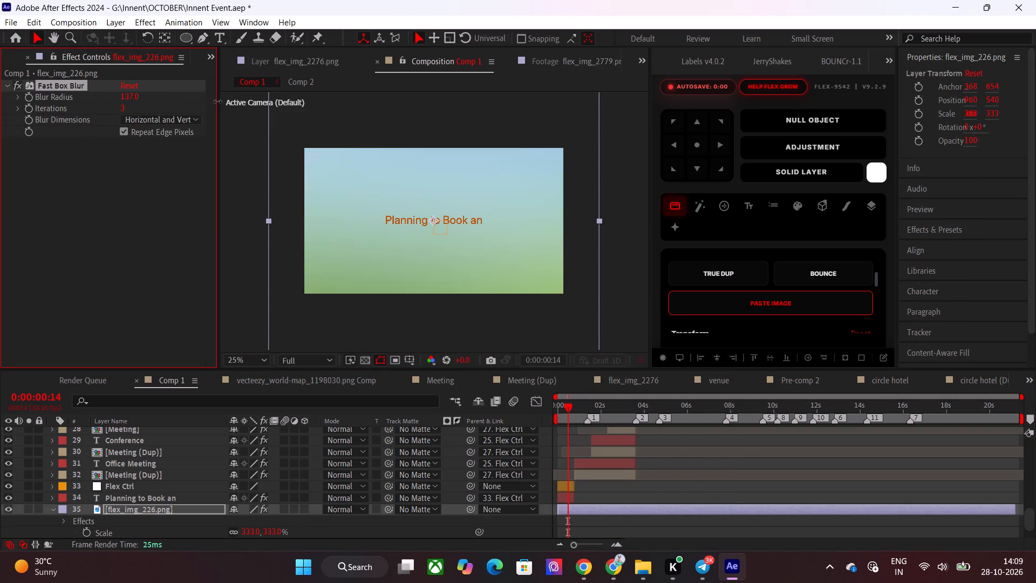
{"action": "left_click_drag", "start_coordinate": [217, 101], "coordinate": [139, 107]}
{"action": "left_click", "coordinate": [647, 486]}
Scrub to the Conference frame to judge the background and set its Fast Box Blur radius to 6.
{"action": "left_click_drag", "start_coordinate": [570, 404], "coordinate": [569, 404]}
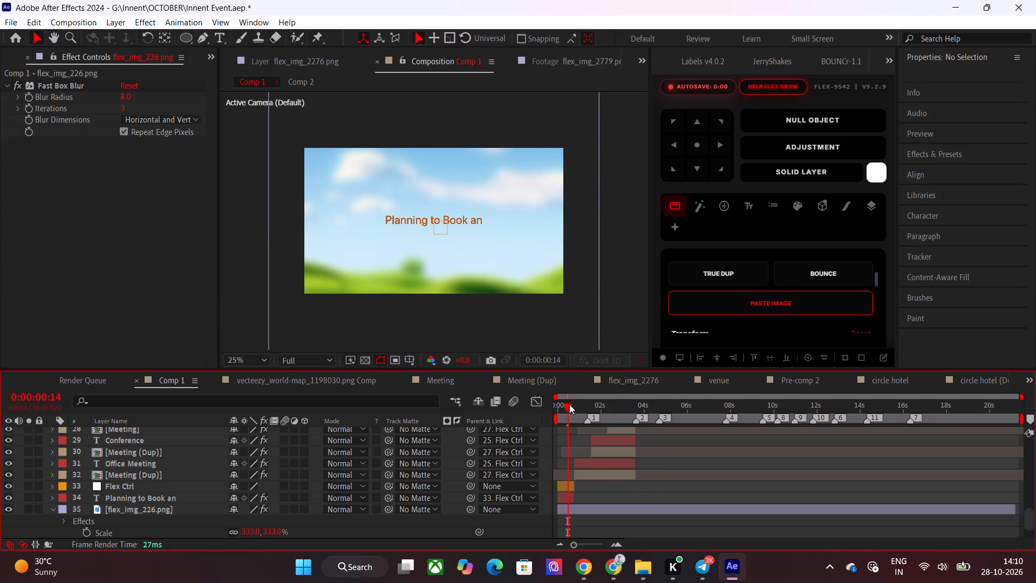
{"action": "left_click_drag", "start_coordinate": [569, 404], "coordinate": [594, 410]}
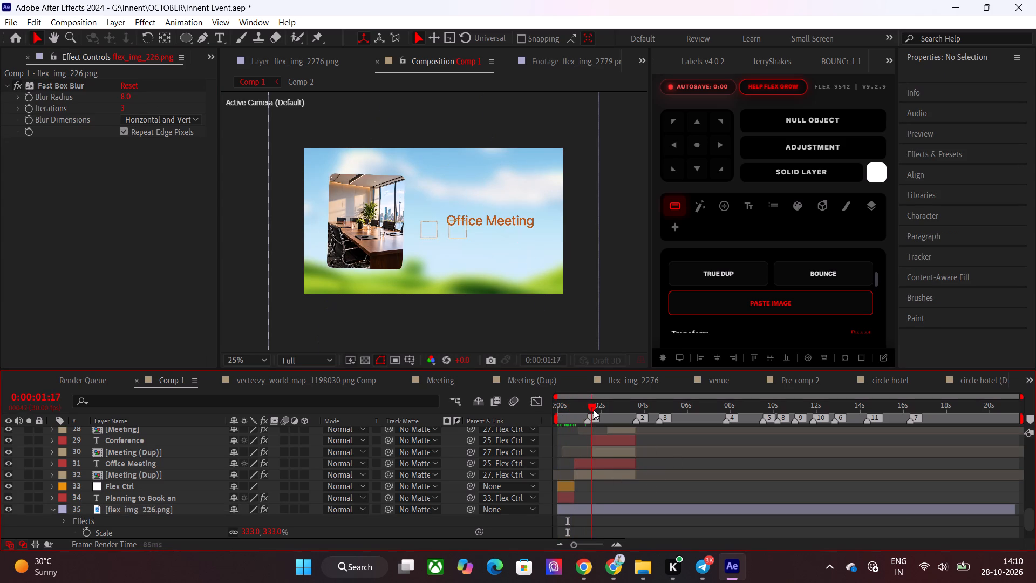
{"action": "left_click_drag", "start_coordinate": [594, 410], "coordinate": [608, 410]}
{"action": "left_click_drag", "start_coordinate": [127, 99], "coordinate": [115, 99]}
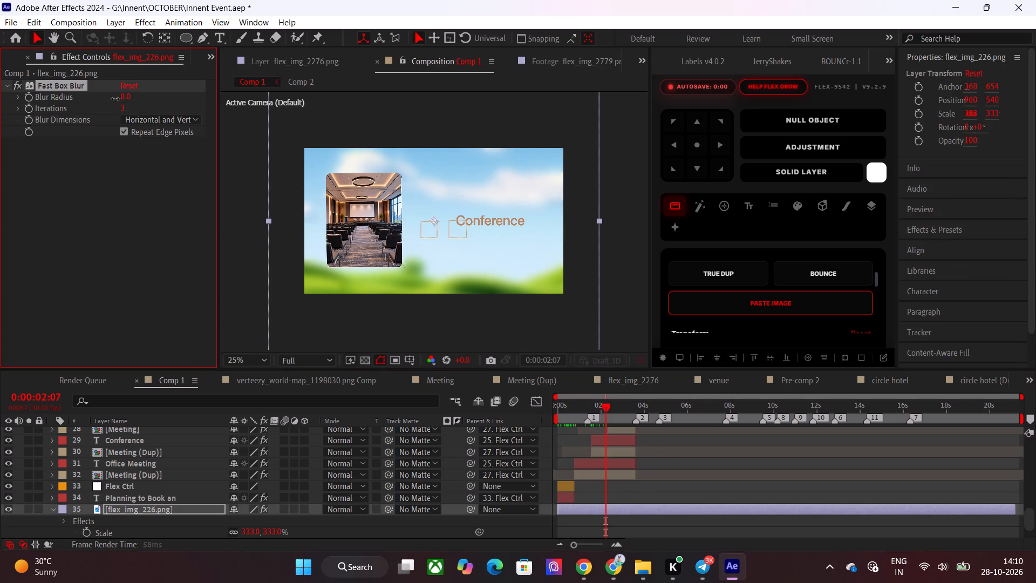
{"action": "left_click_drag", "start_coordinate": [115, 99], "coordinate": [119, 99]}
Scrub through the Special Ceremony scene to check the blurred background, and return to the start of Comp 1.
{"action": "left_click_drag", "start_coordinate": [614, 409], "coordinate": [635, 408]}
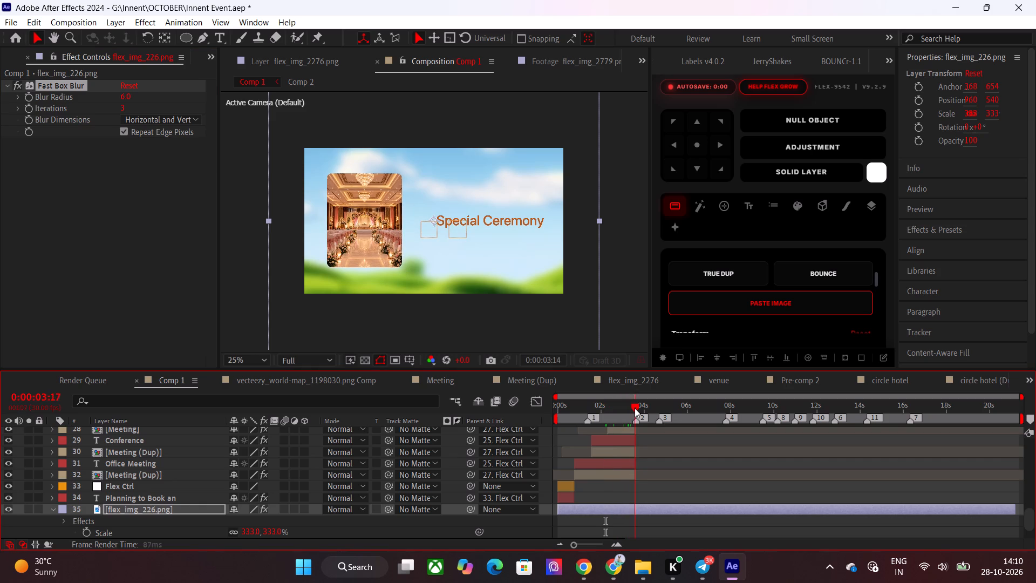
{"action": "left_click_drag", "start_coordinate": [635, 408], "coordinate": [531, 425]}
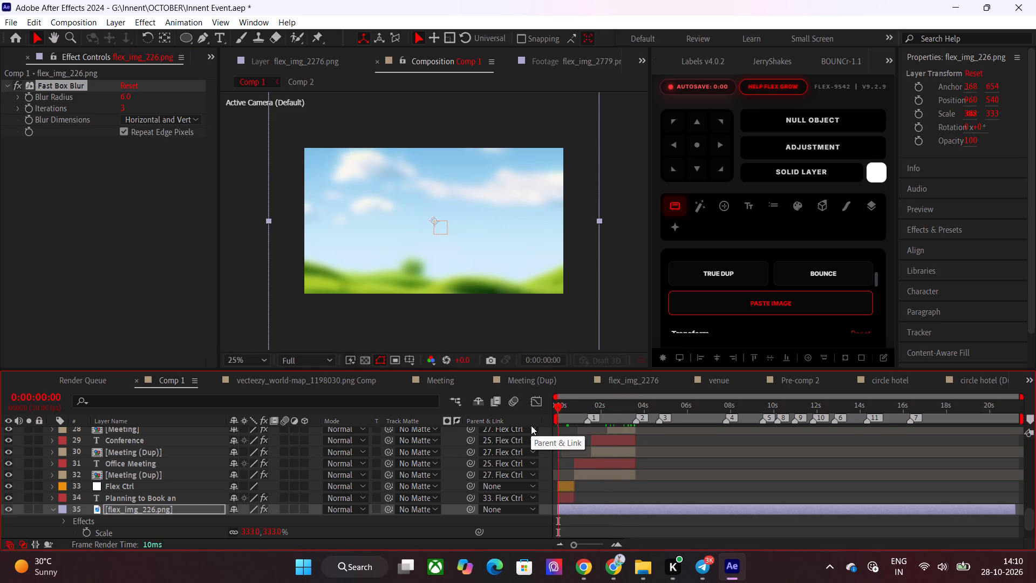
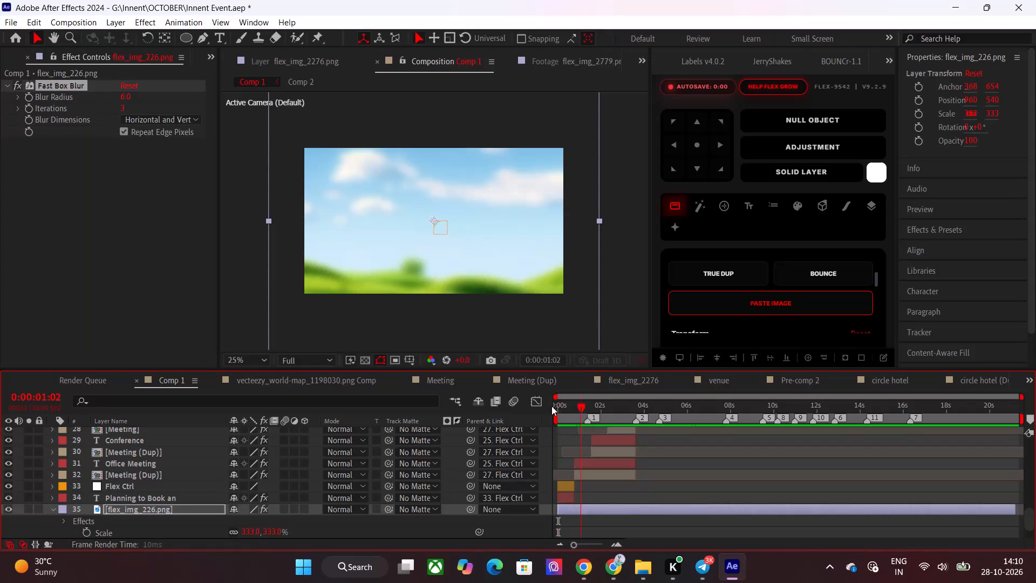
Play Comp 1 from the start to review all scenes over the blurred sky, with the viewer magnification at Fit up to 100%.
{"action": "key", "text": "space"}
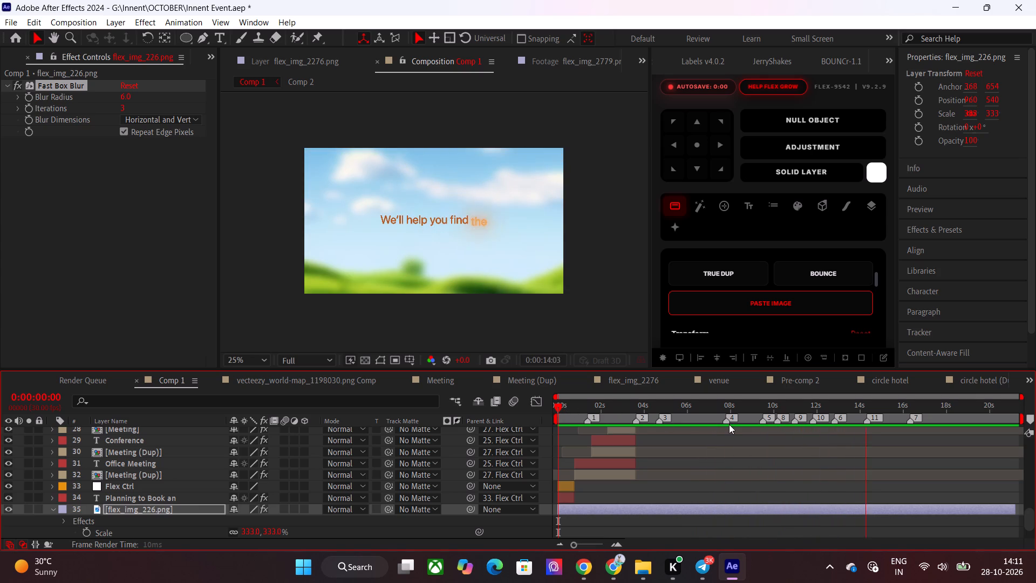
{"action": "left_click", "coordinate": [696, 413]}
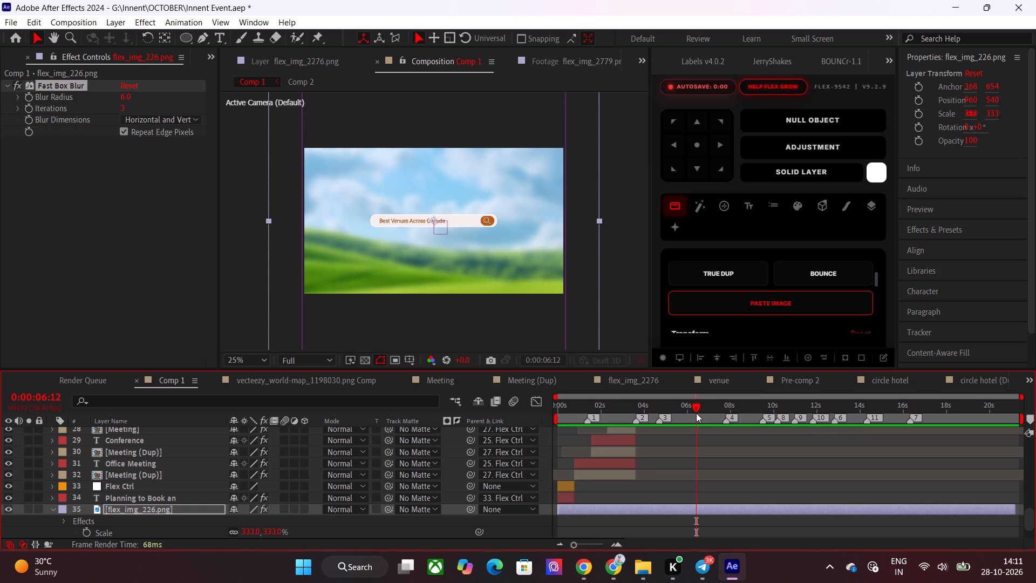
{"action": "left_click", "coordinate": [243, 357]}
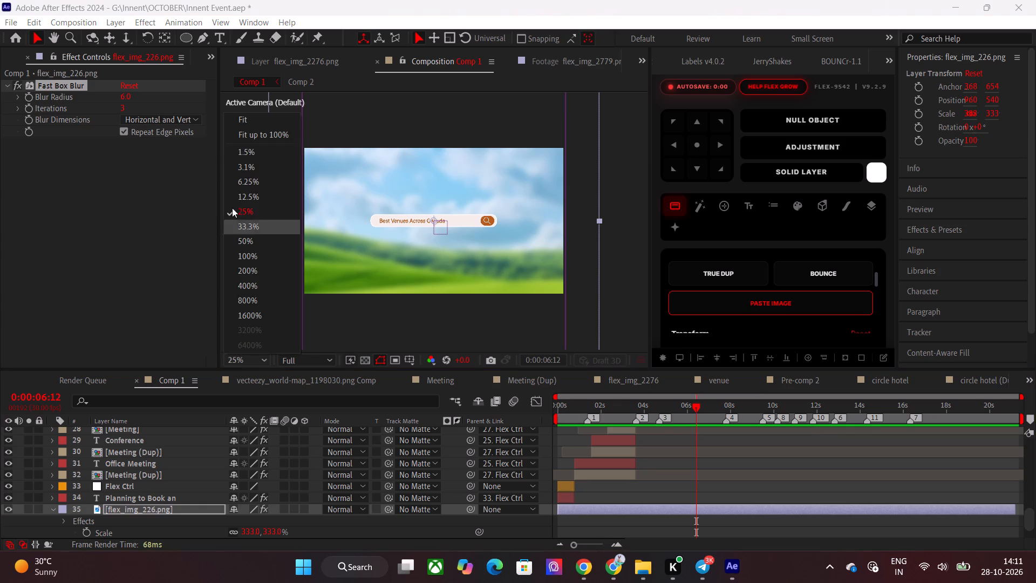
{"action": "left_click", "coordinate": [246, 133]}
{"action": "left_click_drag", "start_coordinate": [571, 401], "coordinate": [527, 401]}
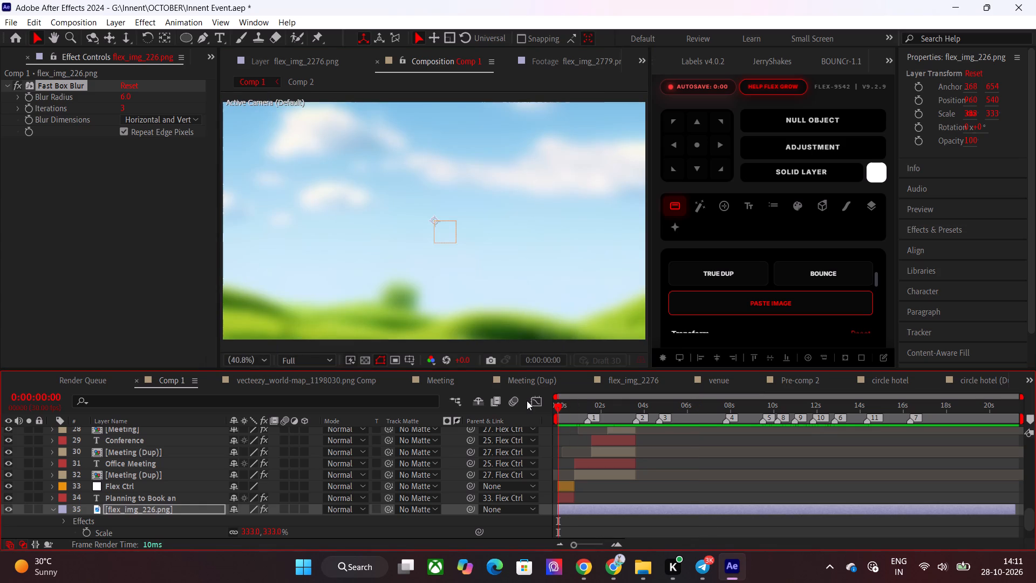
{"action": "key", "text": "space"}
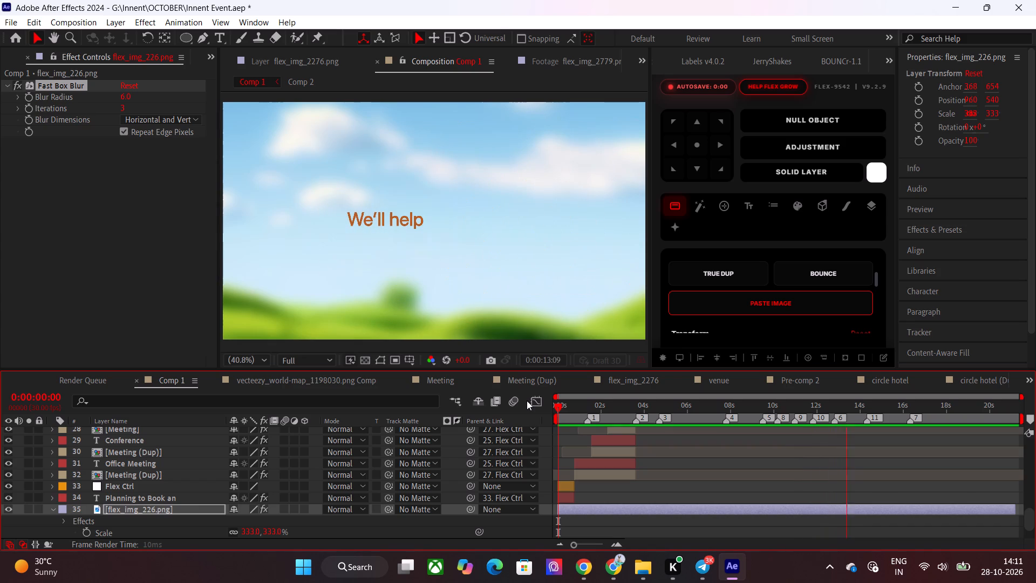
Examine the transition from the orbiting circles scene through the "We'll help you find the" words to the "Best Deals to match your needs" text.
{"action": "scroll", "coordinate": [845, 464], "scroll_direction": "up", "scroll_amount": 11}
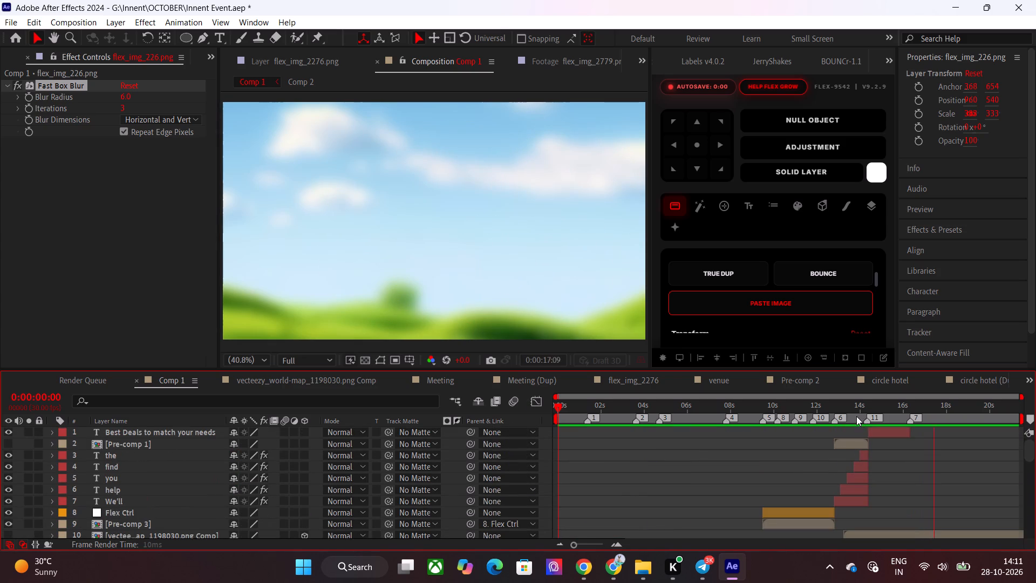
{"action": "left_click_drag", "start_coordinate": [851, 408], "coordinate": [833, 412]}
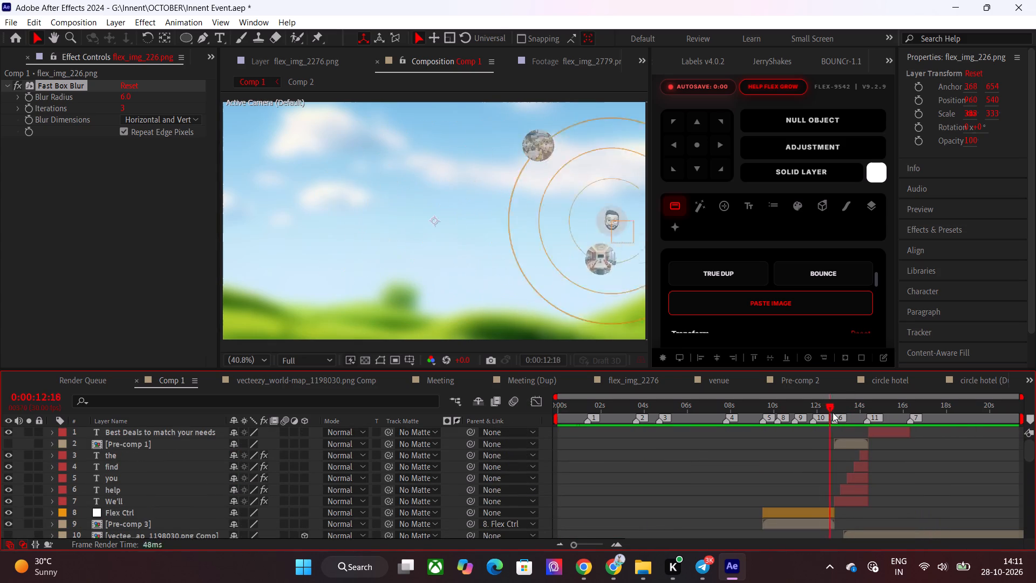
{"action": "left_click_drag", "start_coordinate": [833, 412], "coordinate": [826, 412]}
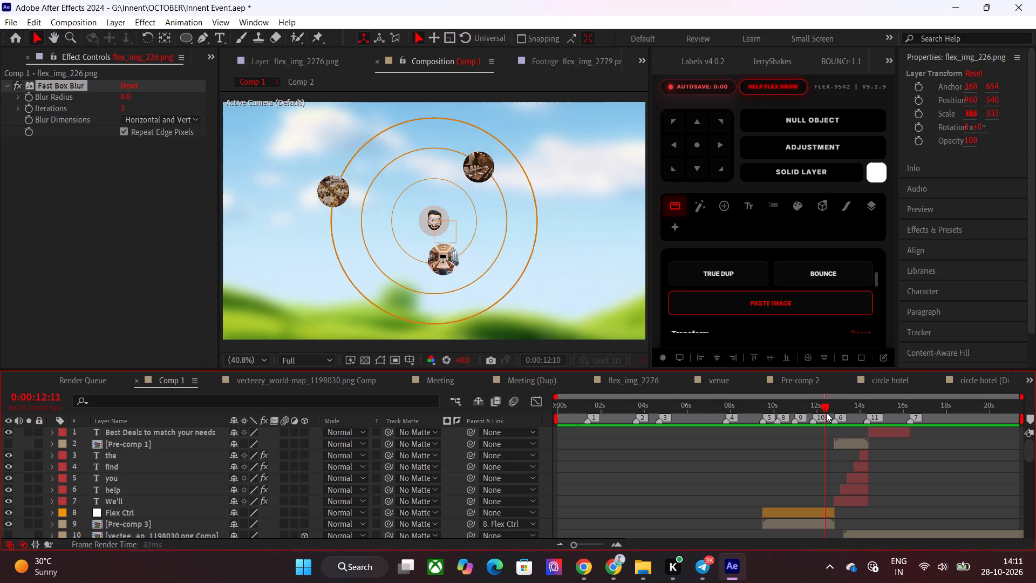
{"action": "left_click_drag", "start_coordinate": [826, 412], "coordinate": [829, 416]}
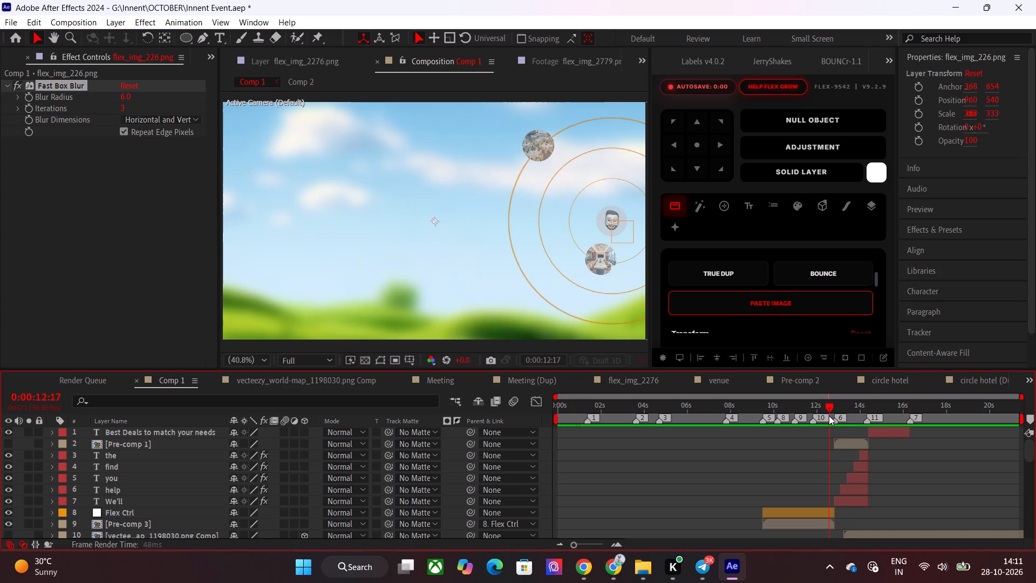
{"action": "left_click_drag", "start_coordinate": [829, 416], "coordinate": [871, 417]}
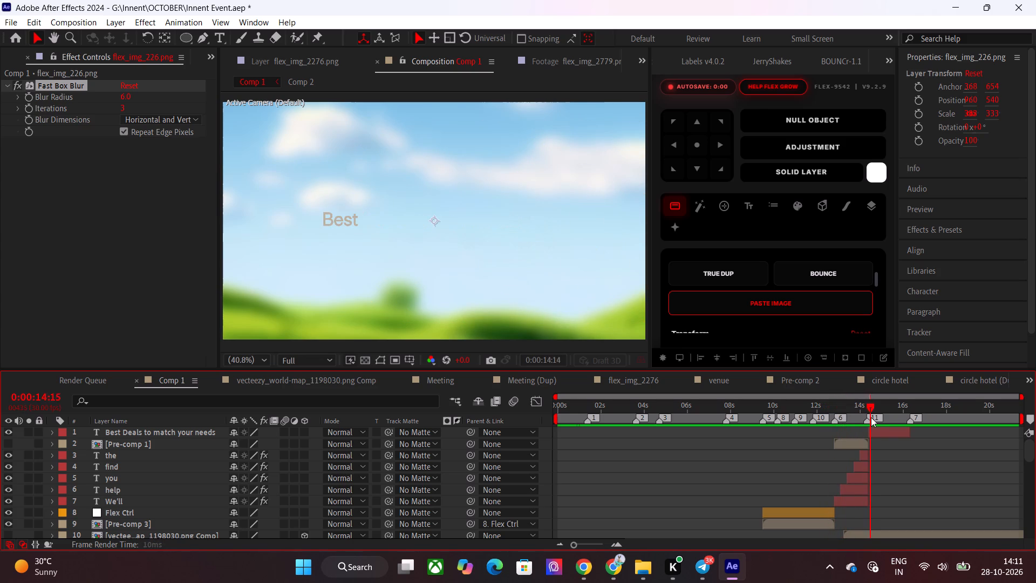
{"action": "left_click_drag", "start_coordinate": [871, 417], "coordinate": [845, 424]}
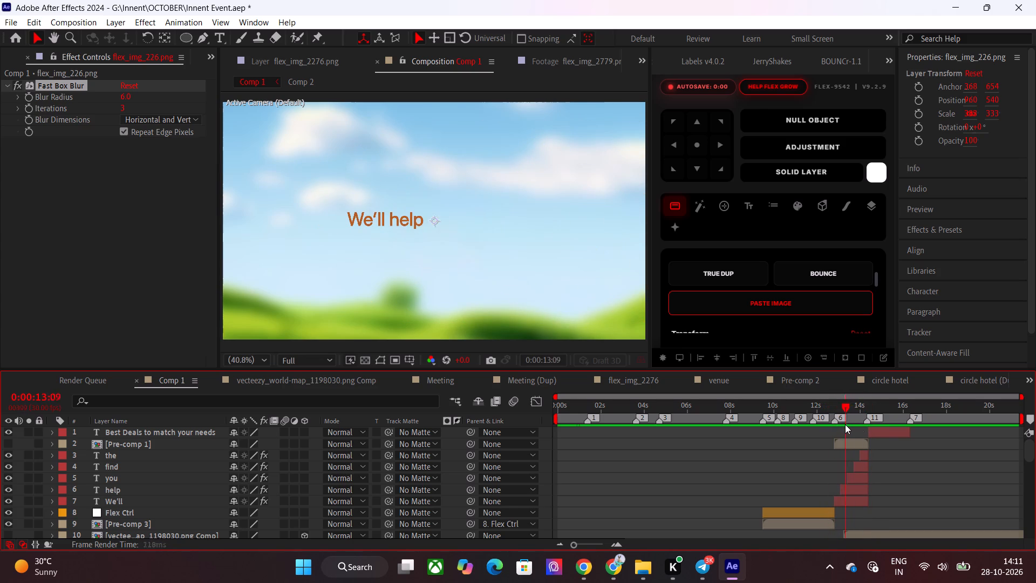
{"action": "left_click_drag", "start_coordinate": [845, 424], "coordinate": [834, 430]}
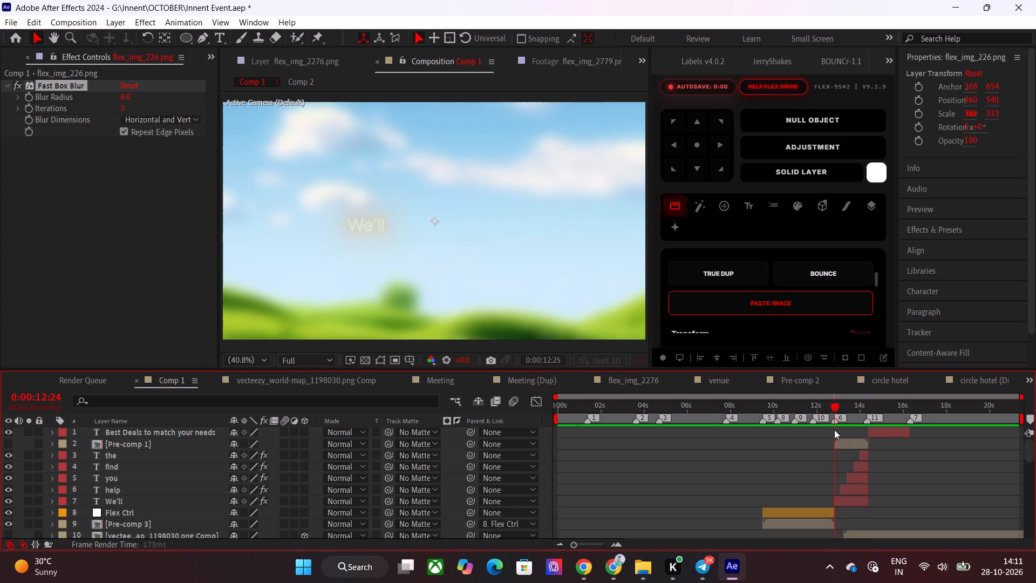
{"action": "left_click_drag", "start_coordinate": [834, 430], "coordinate": [862, 433]}
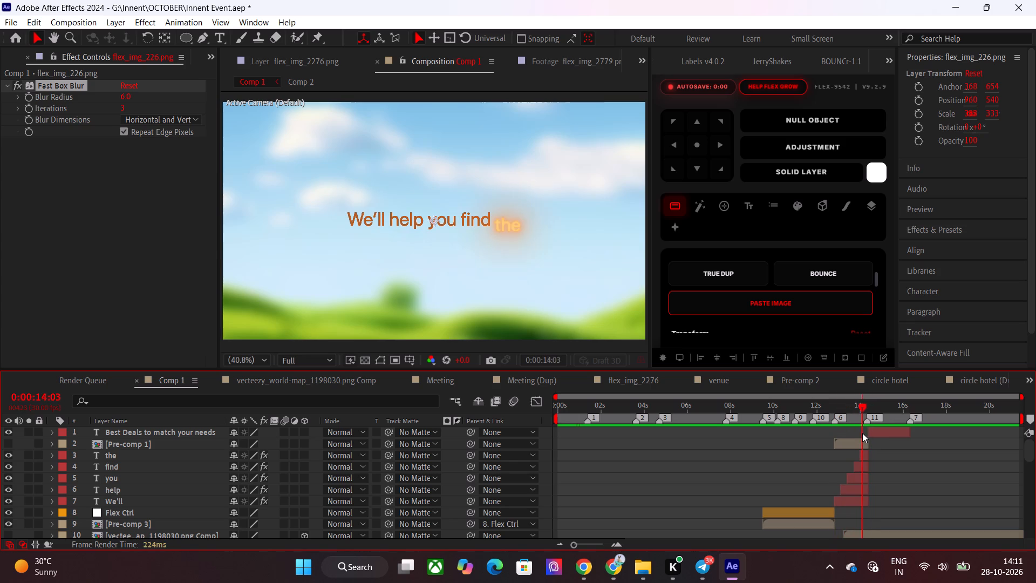
{"action": "left_click_drag", "start_coordinate": [862, 433], "coordinate": [900, 433]}
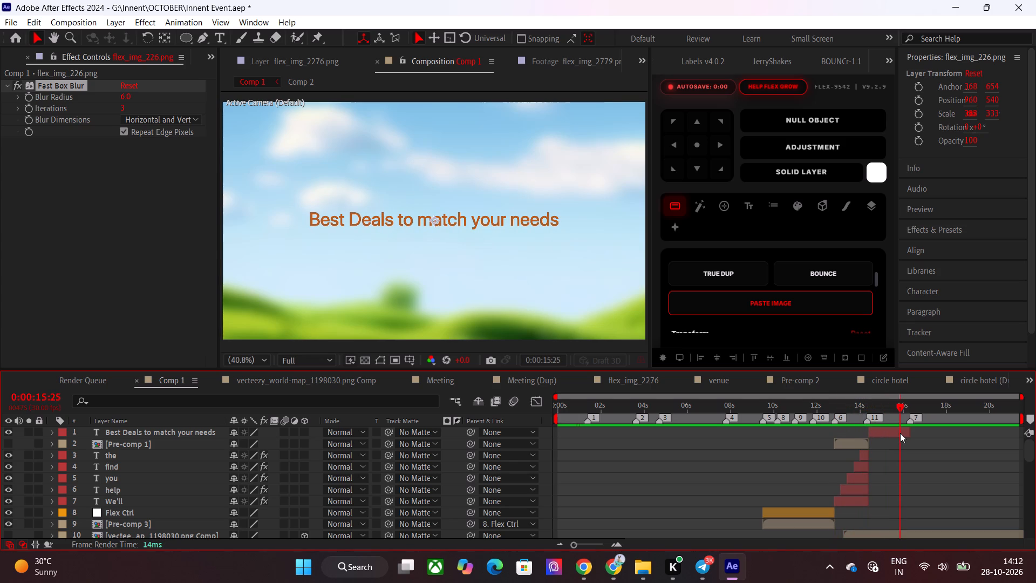
Preview the end of the "Best Deals to match your needs" text and park the playhead at 0:00:16:09, by marker 7.
{"action": "left_click_drag", "start_coordinate": [900, 433], "coordinate": [895, 437]}
{"action": "key", "text": "space"}
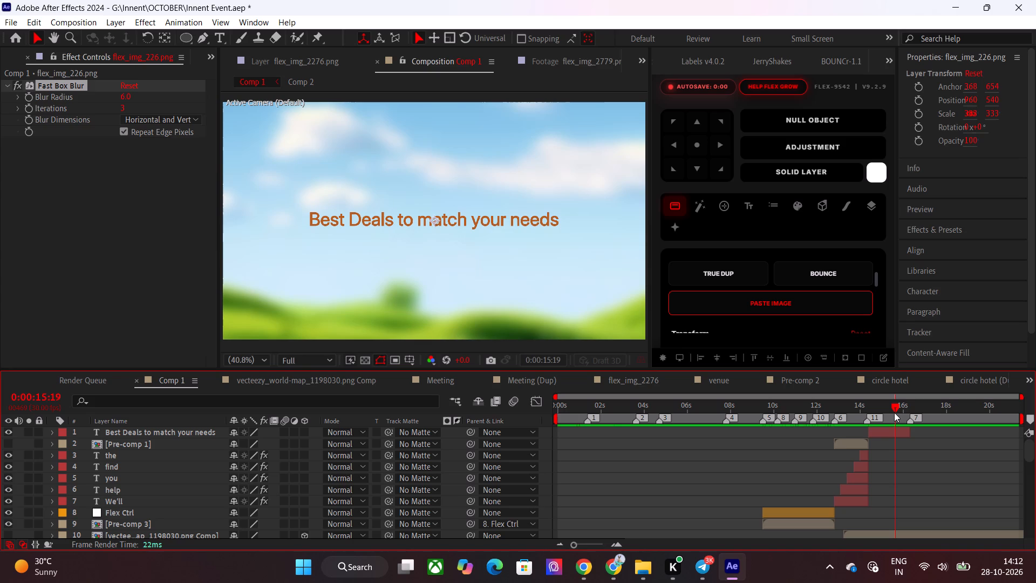
{"action": "key", "text": "space"}
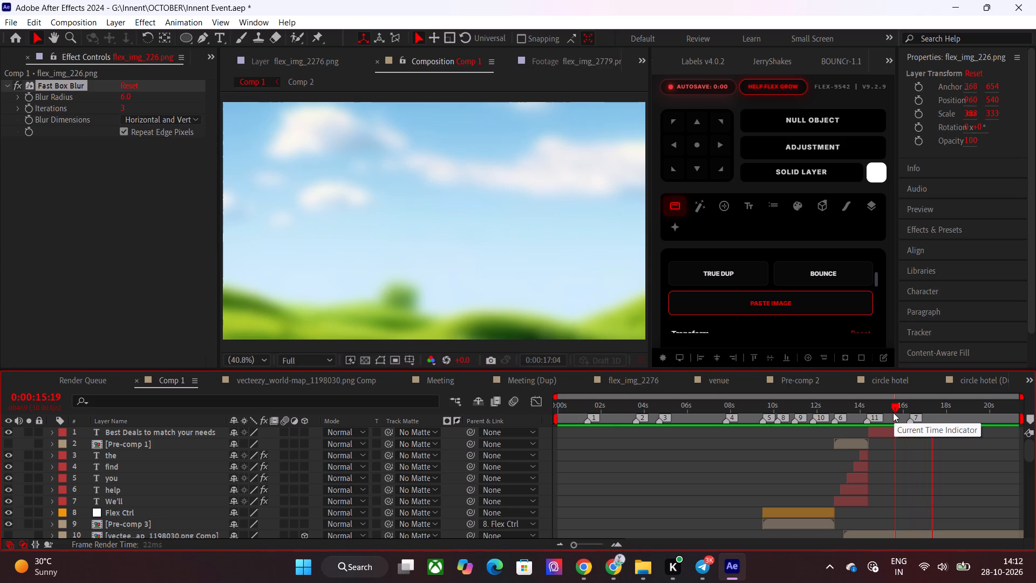
{"action": "left_click_drag", "start_coordinate": [893, 412], "coordinate": [905, 414]}
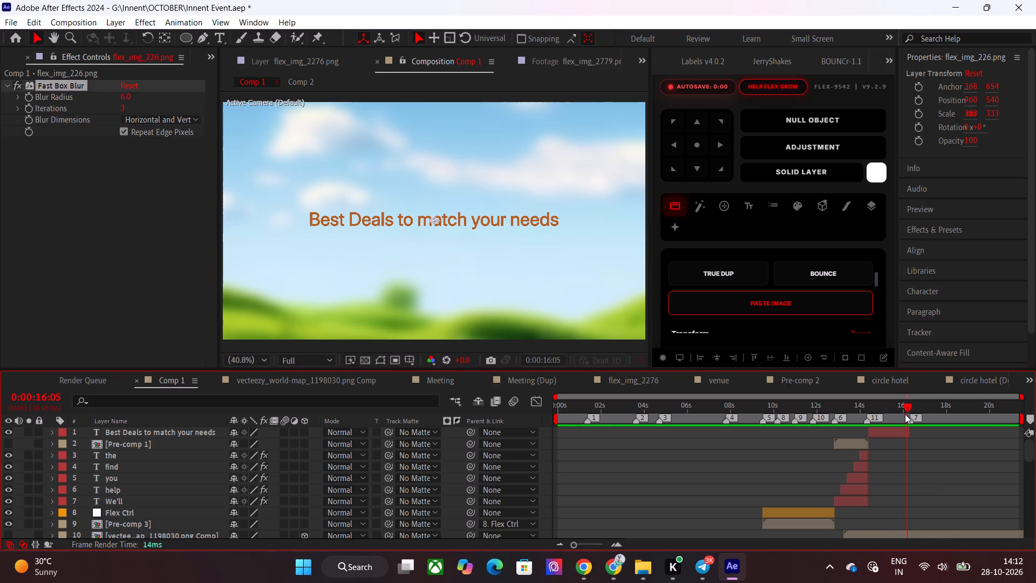
{"action": "left_click_drag", "start_coordinate": [905, 414], "coordinate": [913, 414]}
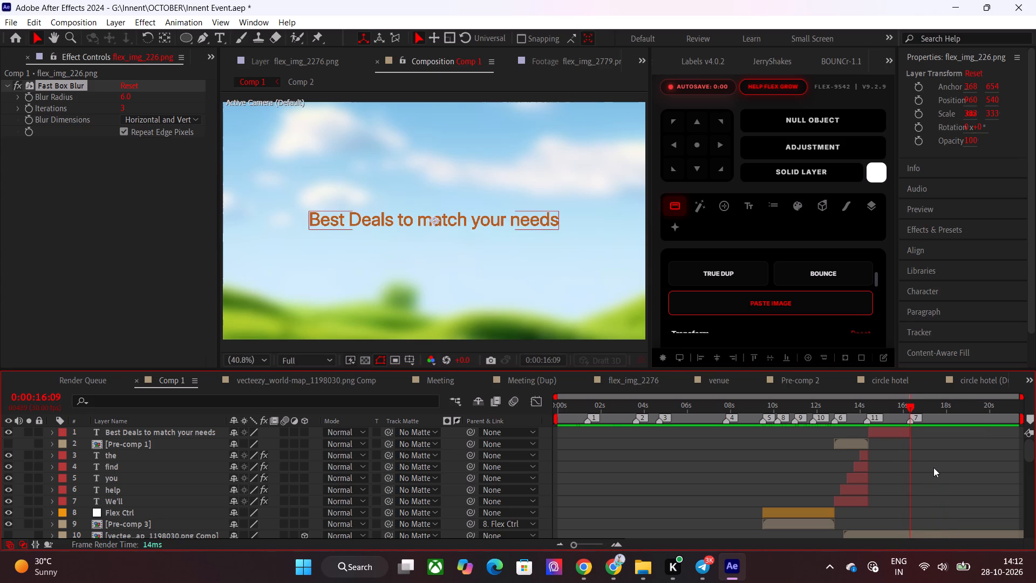
{"action": "key", "text": "space"}
{"action": "left_click", "coordinate": [908, 404]}
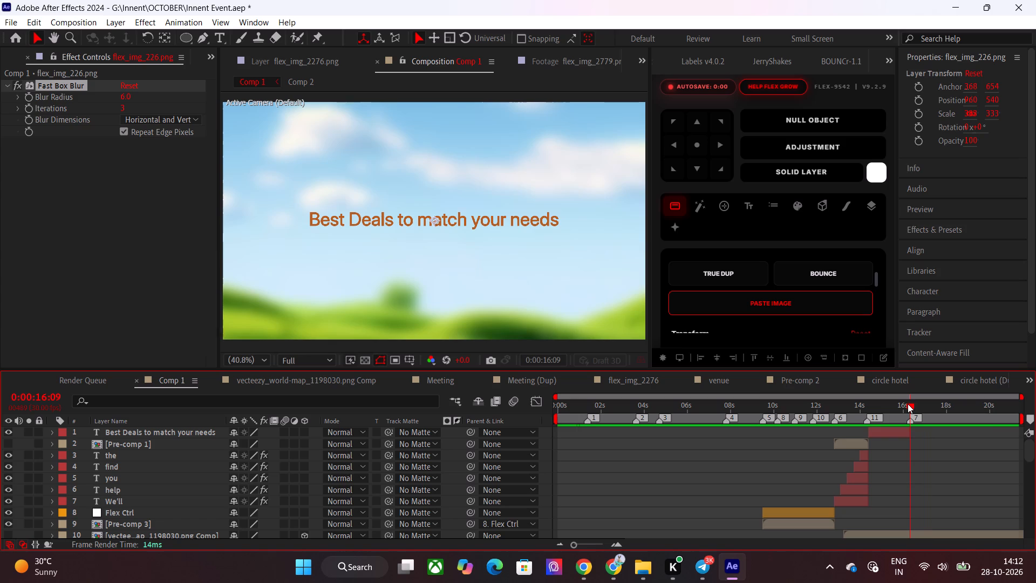
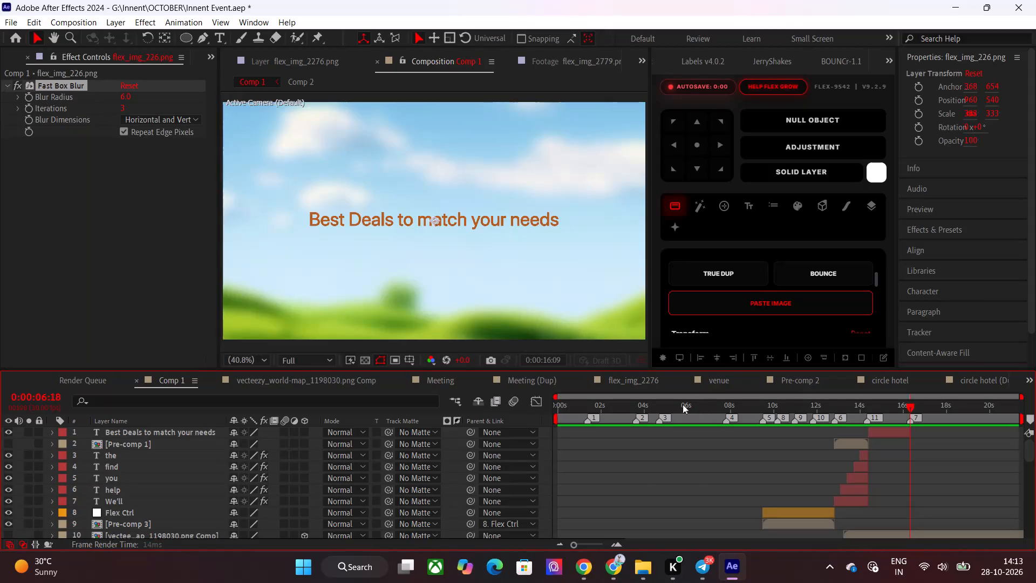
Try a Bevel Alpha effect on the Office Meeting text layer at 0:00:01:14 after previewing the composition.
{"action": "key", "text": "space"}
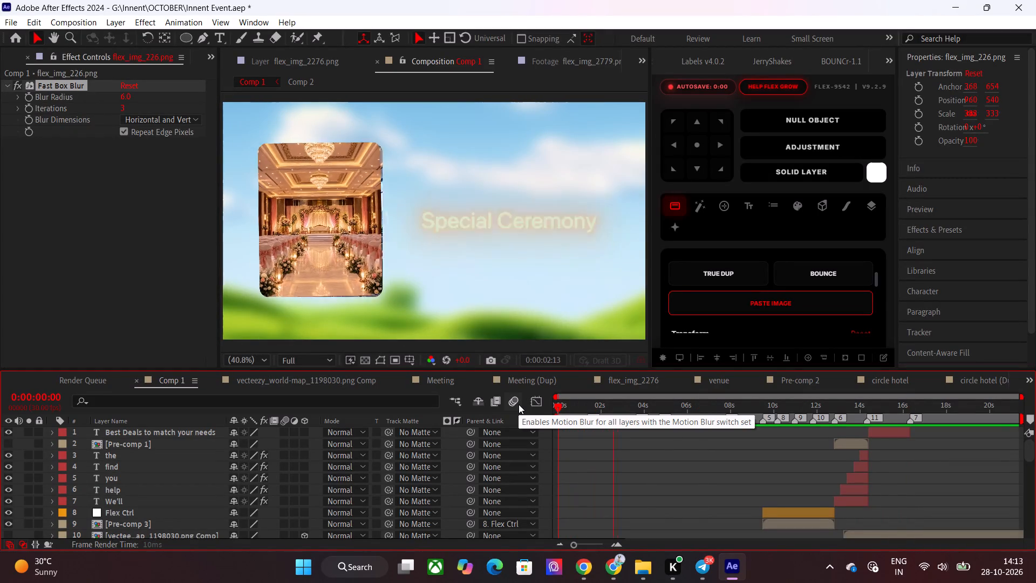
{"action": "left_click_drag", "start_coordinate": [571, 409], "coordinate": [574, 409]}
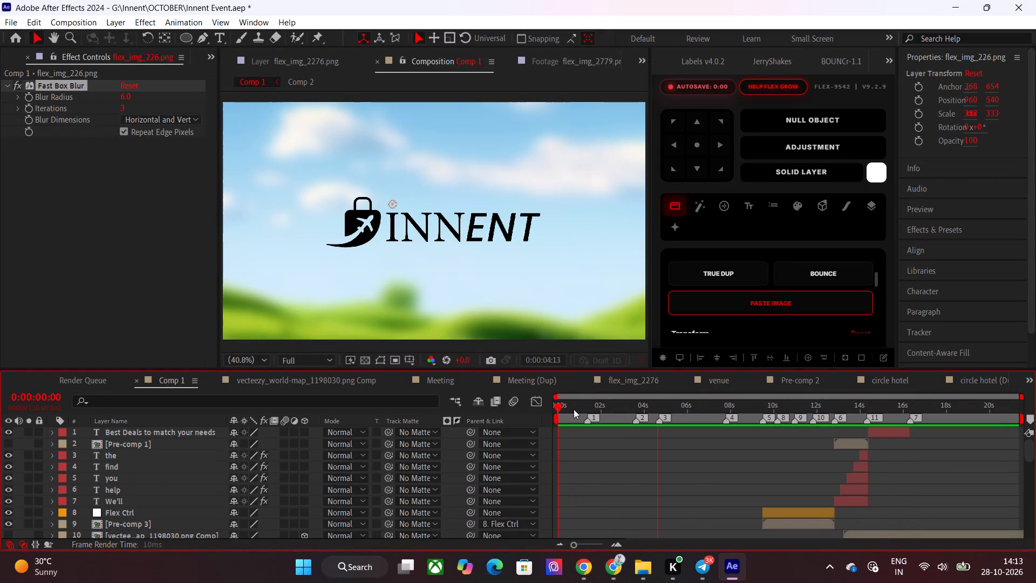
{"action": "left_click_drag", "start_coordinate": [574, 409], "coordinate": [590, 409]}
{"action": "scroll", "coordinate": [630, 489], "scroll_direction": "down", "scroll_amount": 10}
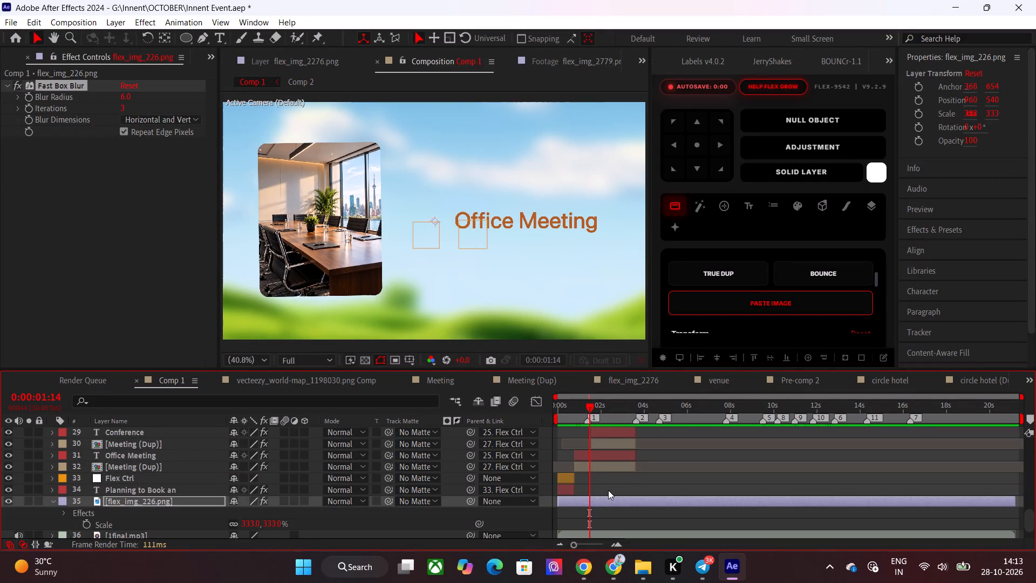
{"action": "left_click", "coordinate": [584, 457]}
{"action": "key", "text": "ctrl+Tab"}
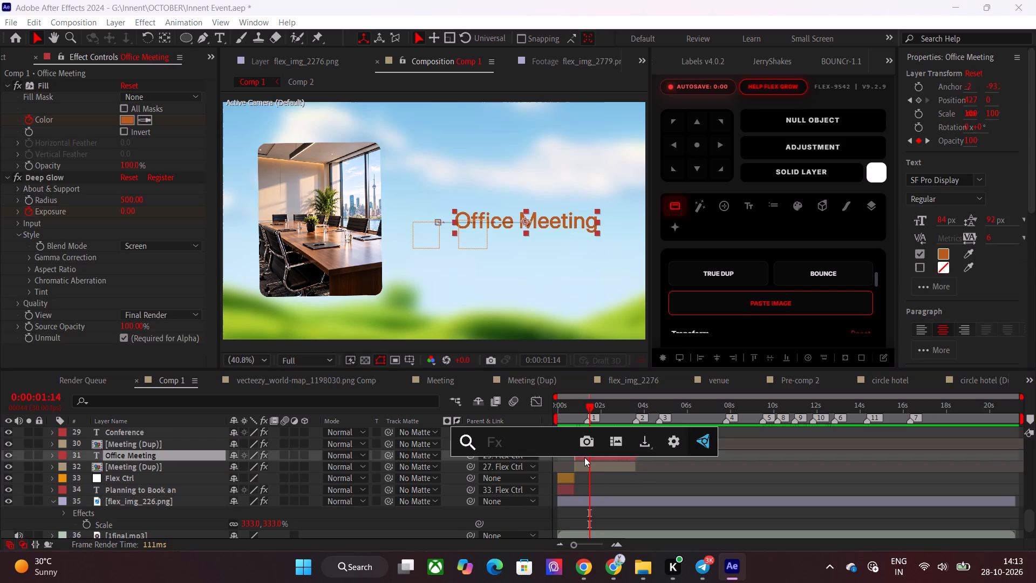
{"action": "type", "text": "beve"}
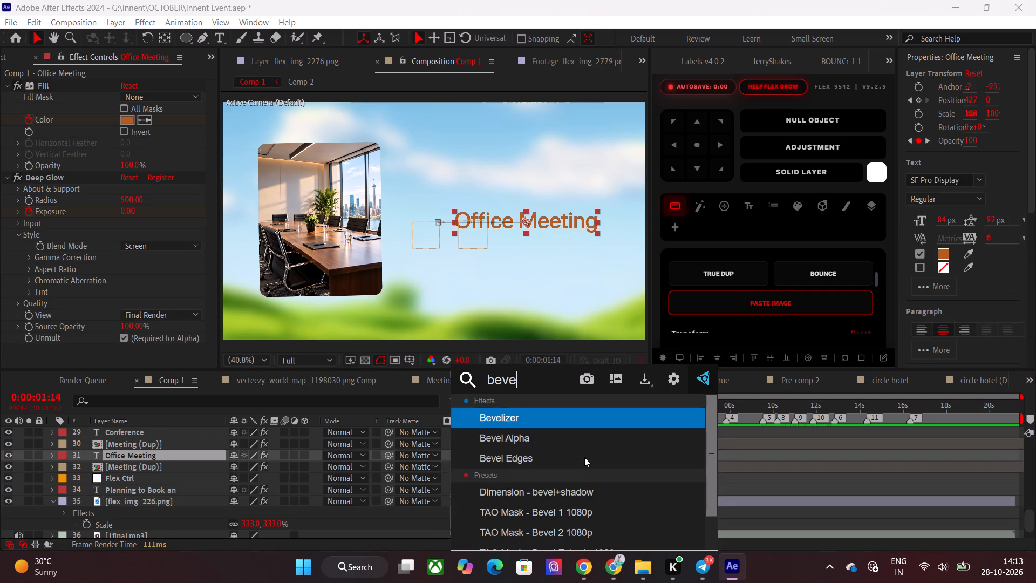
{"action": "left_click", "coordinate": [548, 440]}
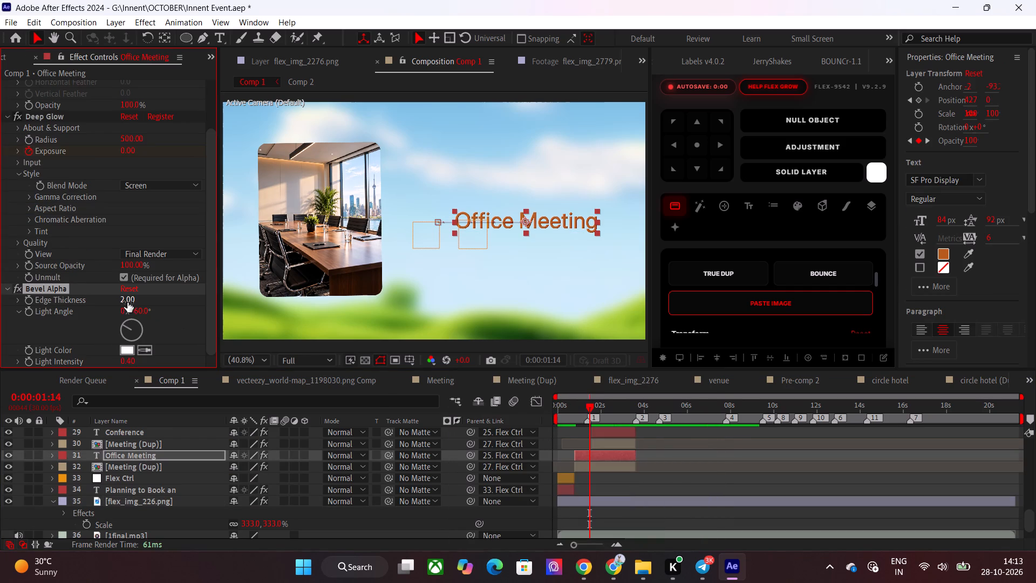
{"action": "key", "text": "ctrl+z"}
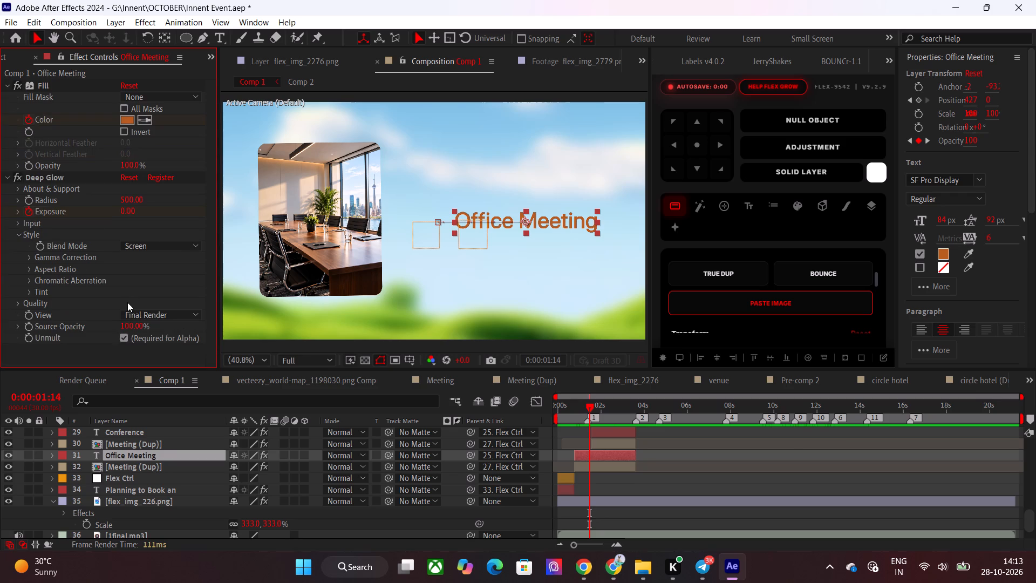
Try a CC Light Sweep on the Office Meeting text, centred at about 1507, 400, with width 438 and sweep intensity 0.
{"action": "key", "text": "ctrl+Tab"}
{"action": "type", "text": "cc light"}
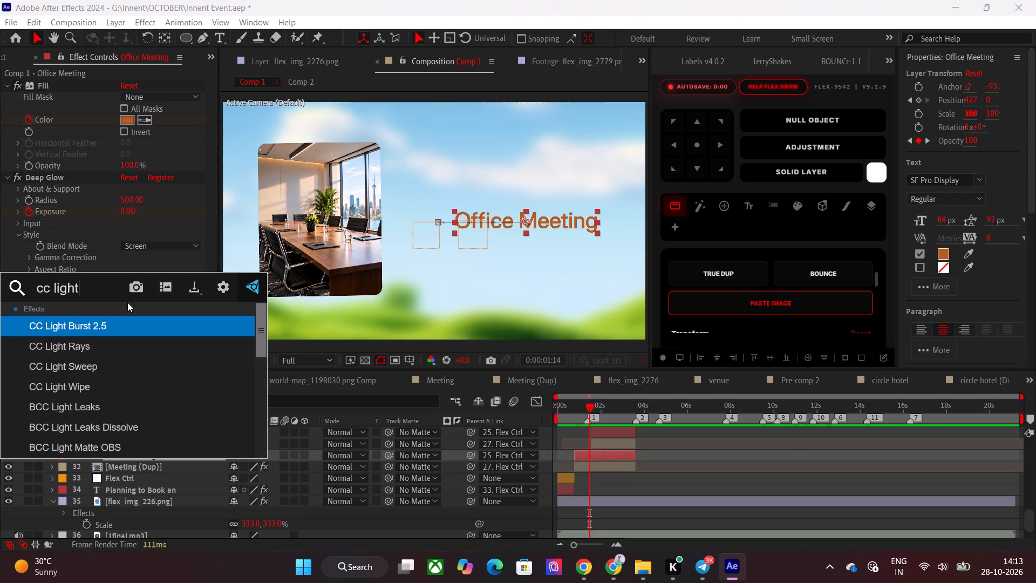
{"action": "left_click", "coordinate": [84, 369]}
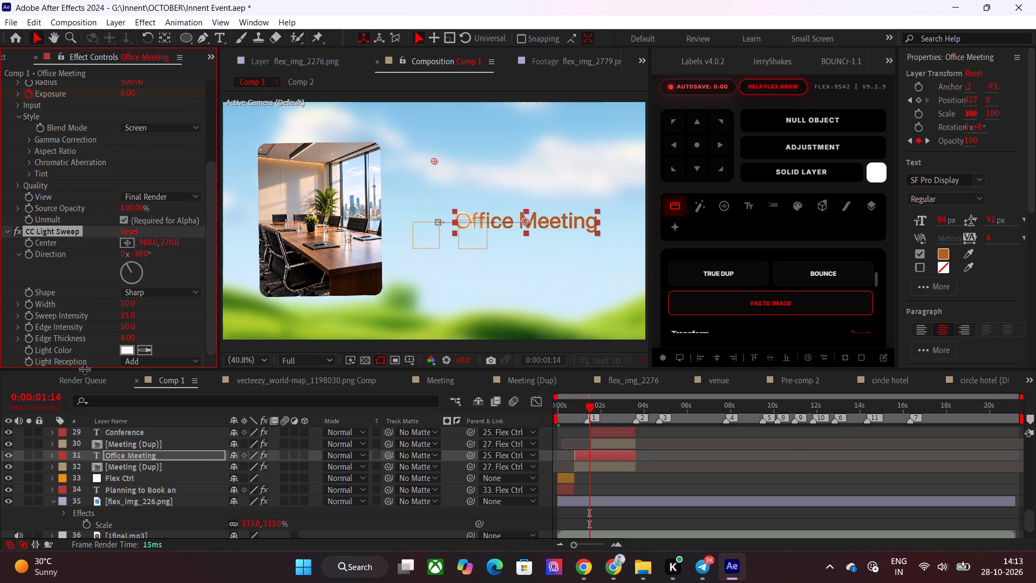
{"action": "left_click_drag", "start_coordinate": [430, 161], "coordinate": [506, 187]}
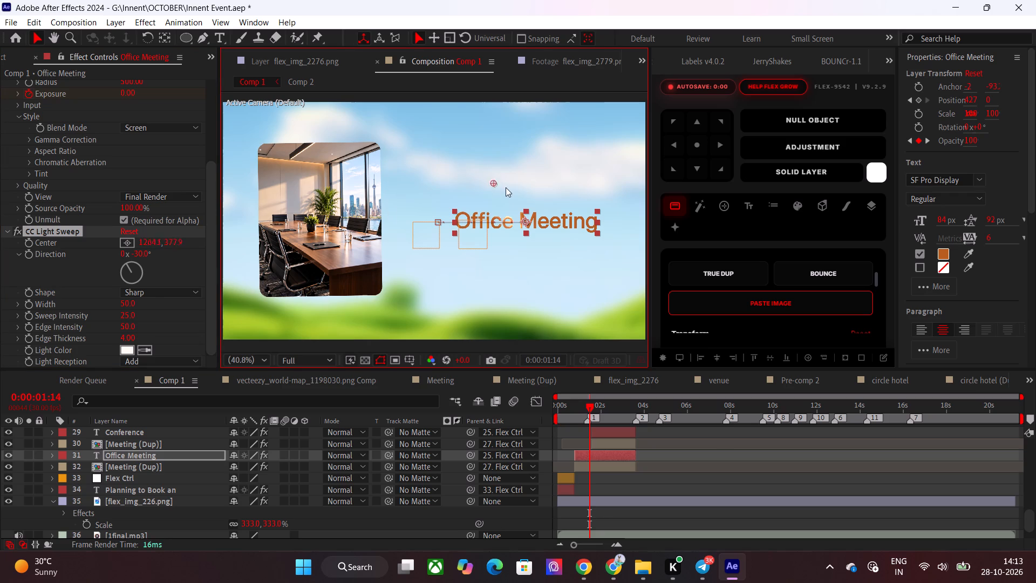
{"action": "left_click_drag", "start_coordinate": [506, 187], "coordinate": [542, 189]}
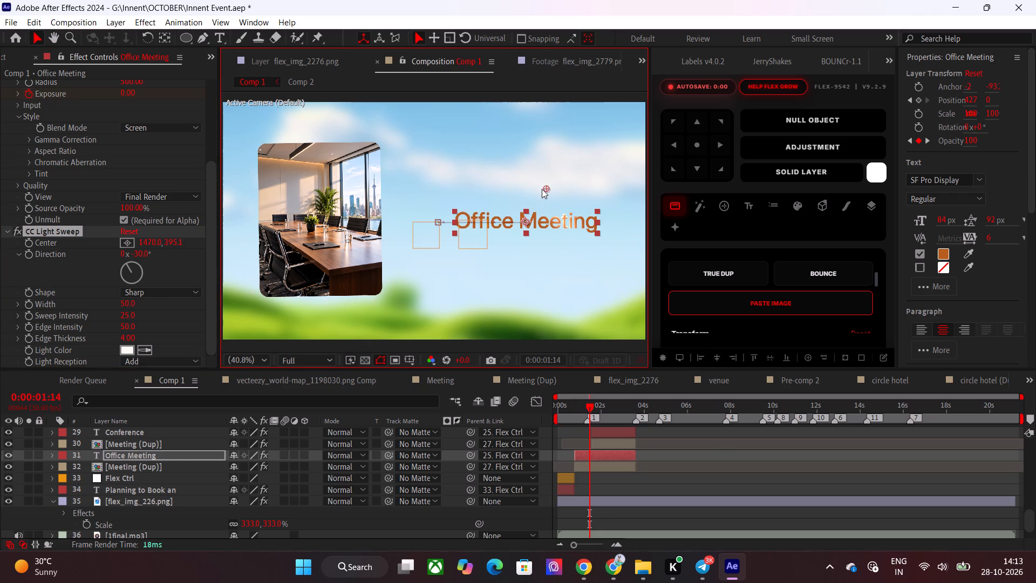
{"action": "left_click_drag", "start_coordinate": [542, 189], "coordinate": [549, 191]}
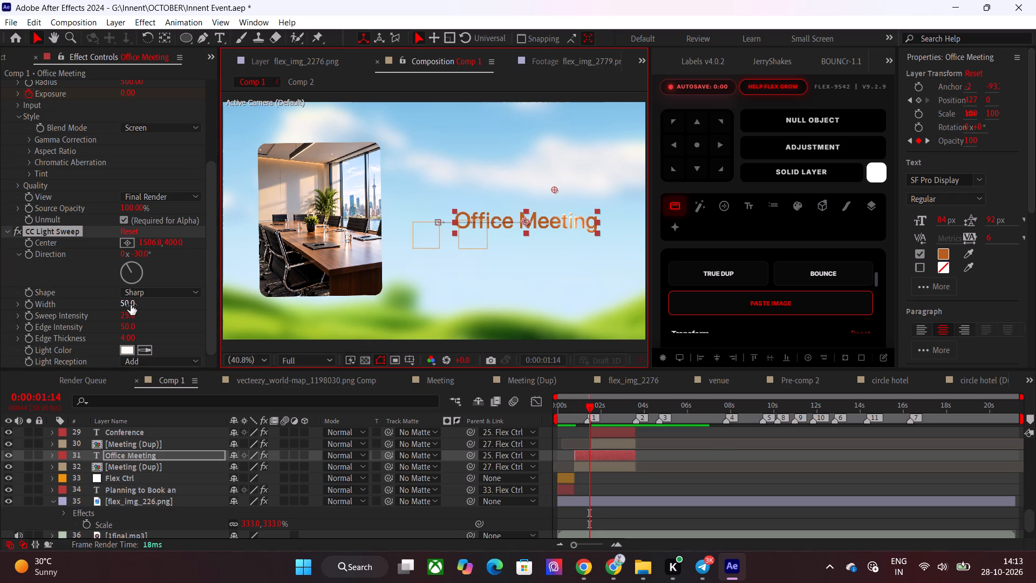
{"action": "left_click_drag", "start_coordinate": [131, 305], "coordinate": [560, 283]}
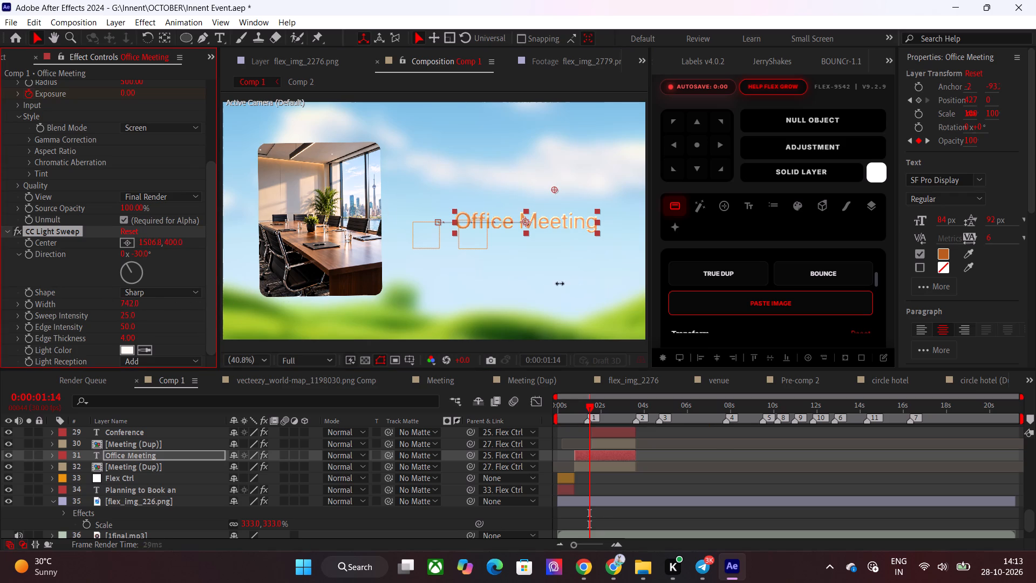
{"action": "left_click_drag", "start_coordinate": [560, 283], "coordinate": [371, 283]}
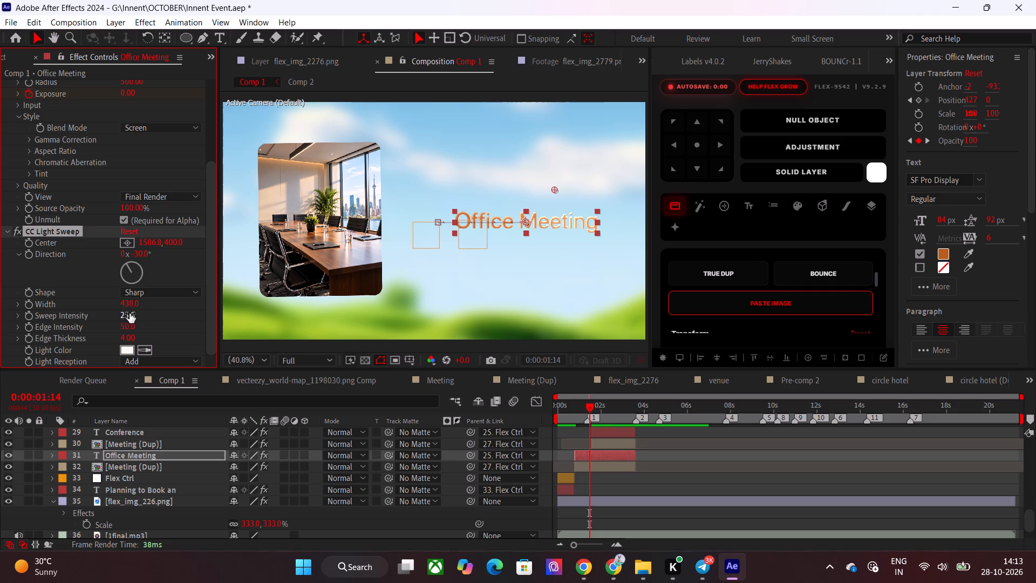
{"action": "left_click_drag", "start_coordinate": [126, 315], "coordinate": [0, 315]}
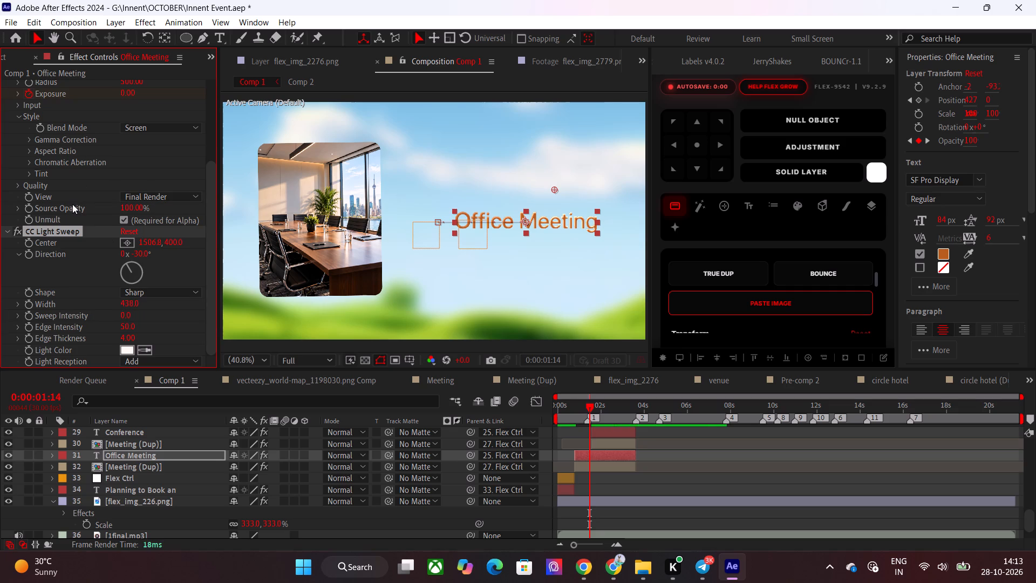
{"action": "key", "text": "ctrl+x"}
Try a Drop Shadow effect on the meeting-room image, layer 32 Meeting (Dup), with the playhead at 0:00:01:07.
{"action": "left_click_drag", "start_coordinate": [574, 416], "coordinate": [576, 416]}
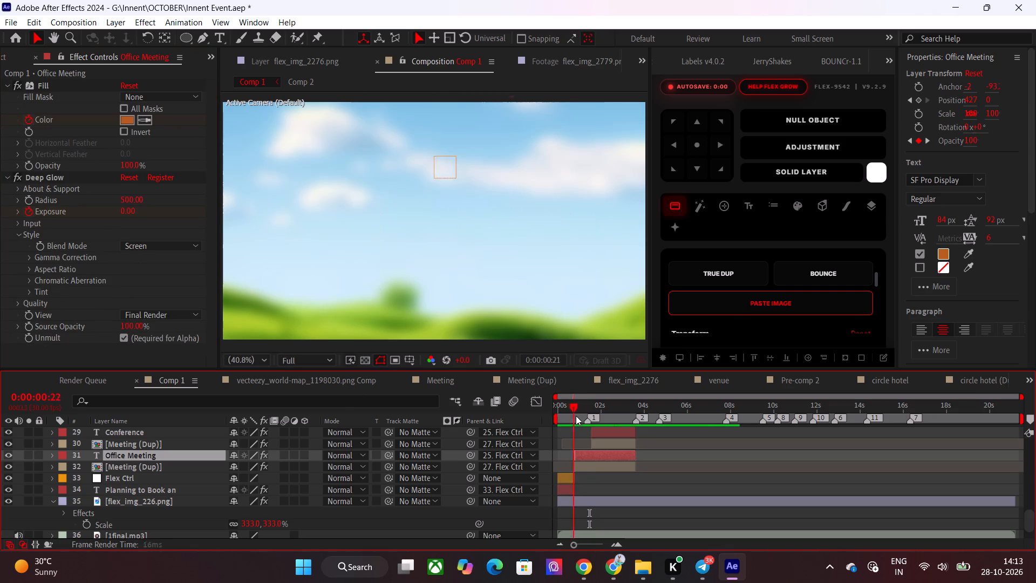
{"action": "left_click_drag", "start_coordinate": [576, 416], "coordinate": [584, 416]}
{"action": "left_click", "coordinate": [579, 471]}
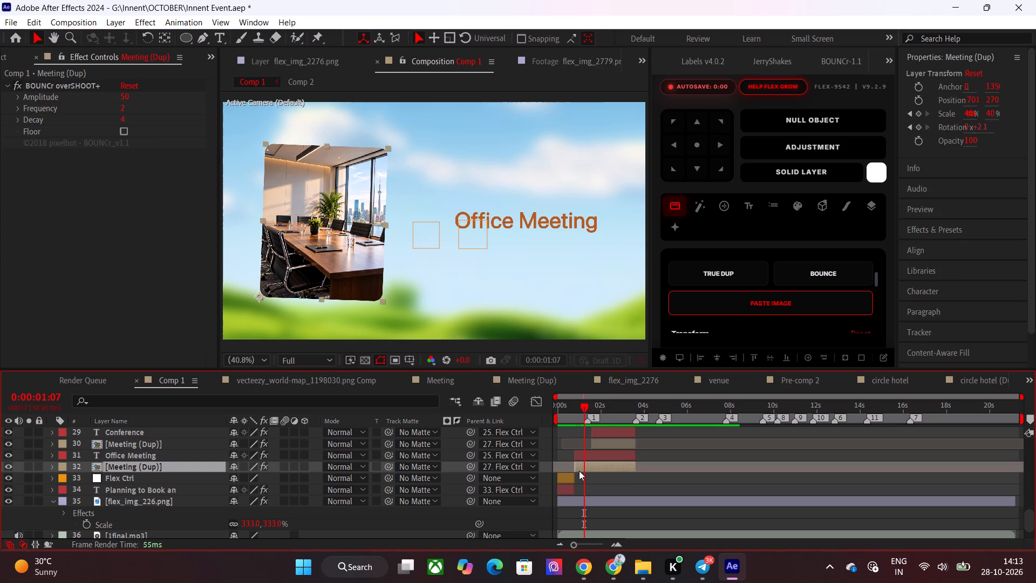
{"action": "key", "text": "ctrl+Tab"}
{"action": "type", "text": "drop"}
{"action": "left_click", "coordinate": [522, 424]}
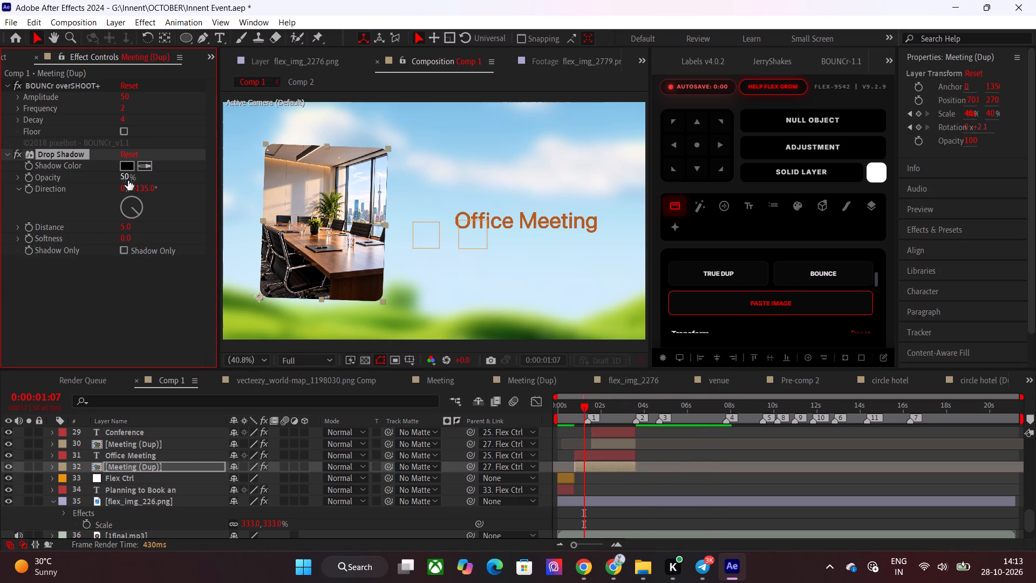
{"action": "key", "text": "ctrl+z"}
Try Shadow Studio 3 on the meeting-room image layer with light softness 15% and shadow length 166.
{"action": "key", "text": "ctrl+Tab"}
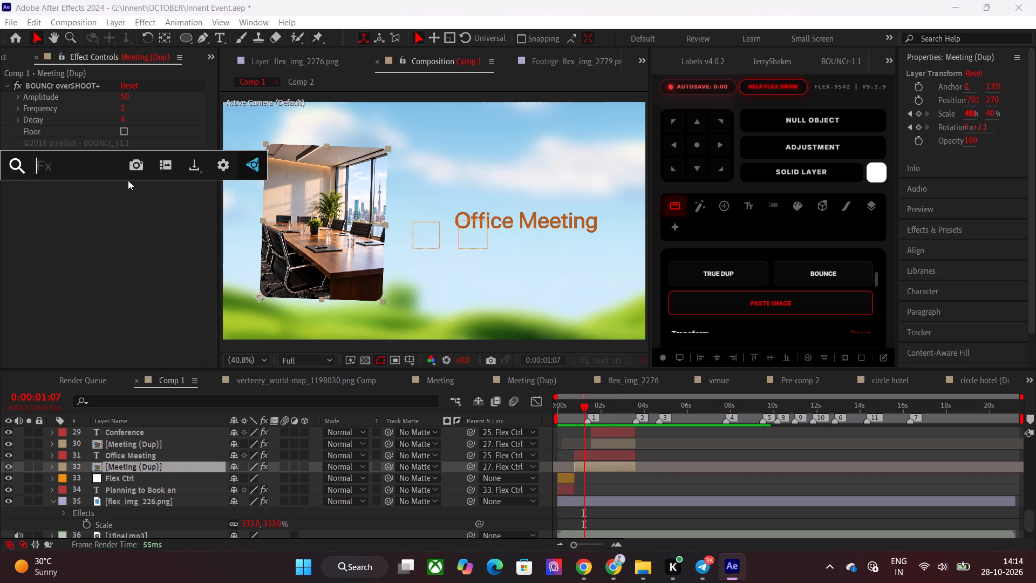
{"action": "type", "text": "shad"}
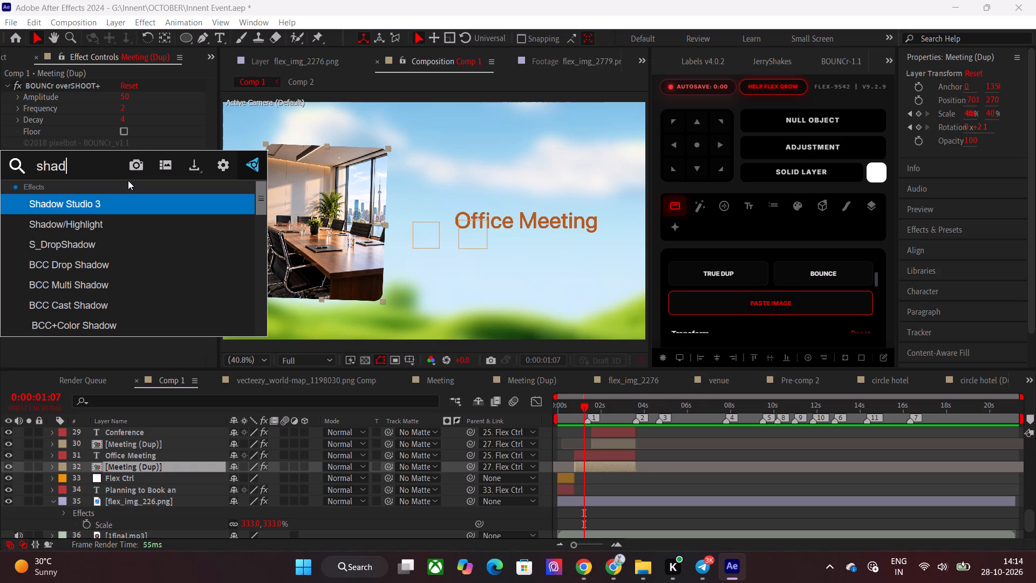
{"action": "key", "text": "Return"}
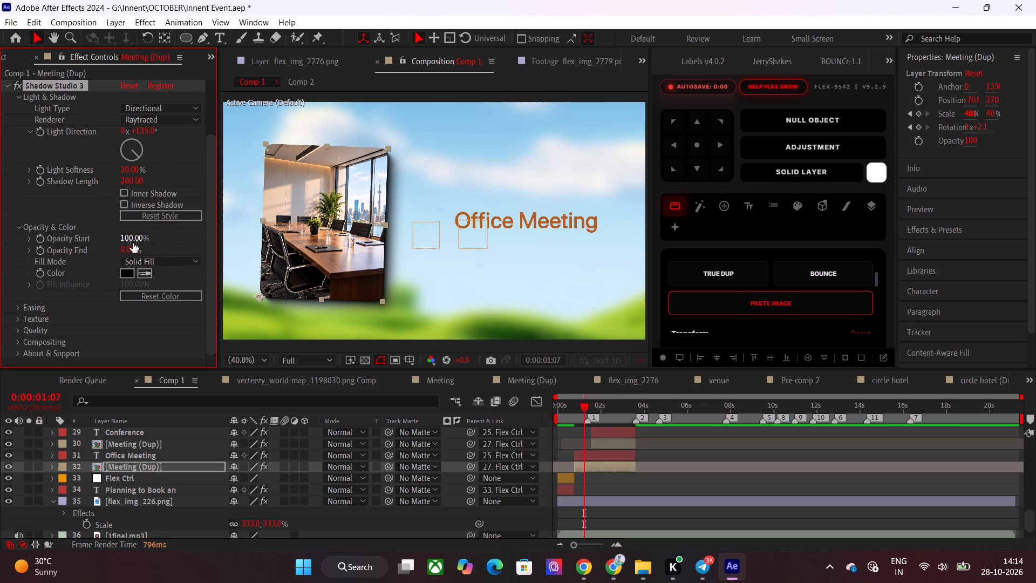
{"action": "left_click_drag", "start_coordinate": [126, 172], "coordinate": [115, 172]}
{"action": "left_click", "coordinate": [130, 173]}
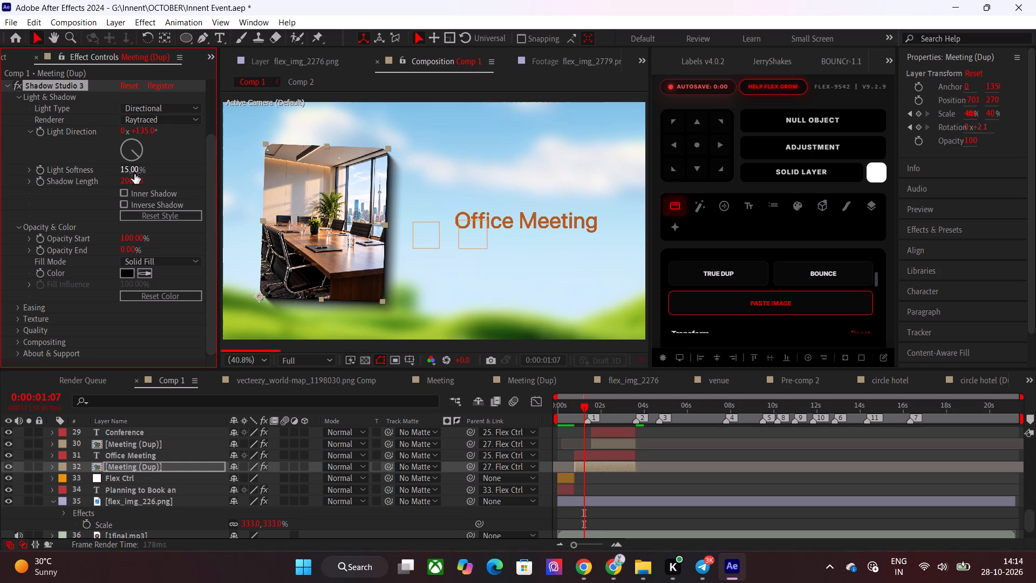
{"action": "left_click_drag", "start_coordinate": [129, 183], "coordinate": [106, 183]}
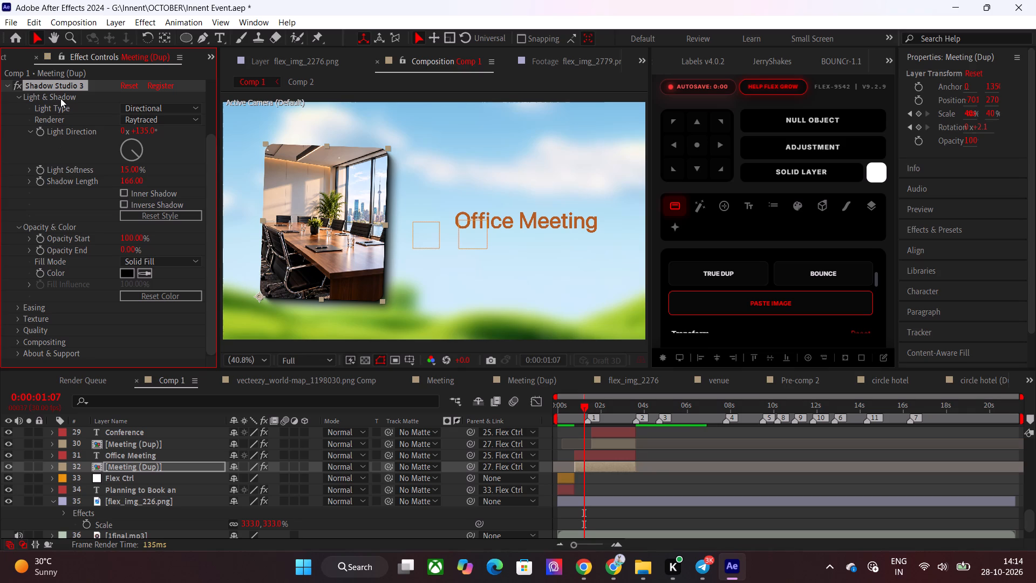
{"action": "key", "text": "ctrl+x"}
Add a Drop Shadow effect to the meeting-room image layer and set its opacity to 78%.
{"action": "key", "text": "ctrl+Tab"}
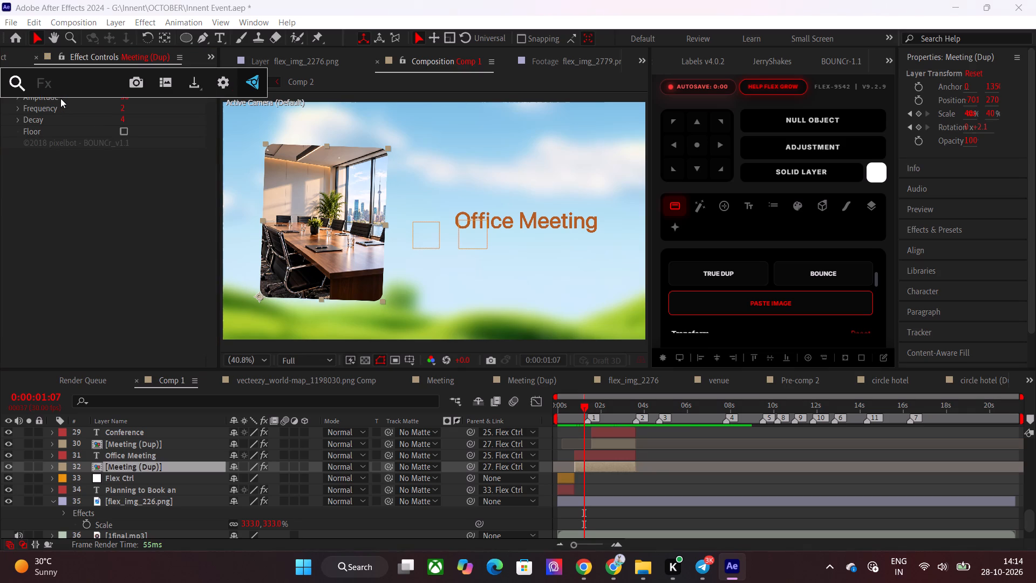
{"action": "type", "text": "drop"}
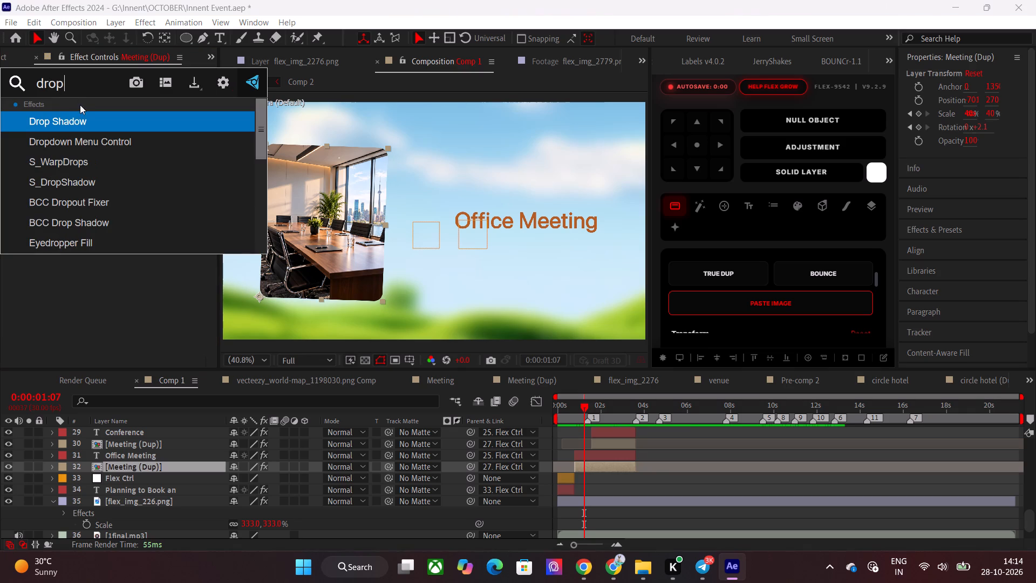
{"action": "left_click", "coordinate": [85, 113]}
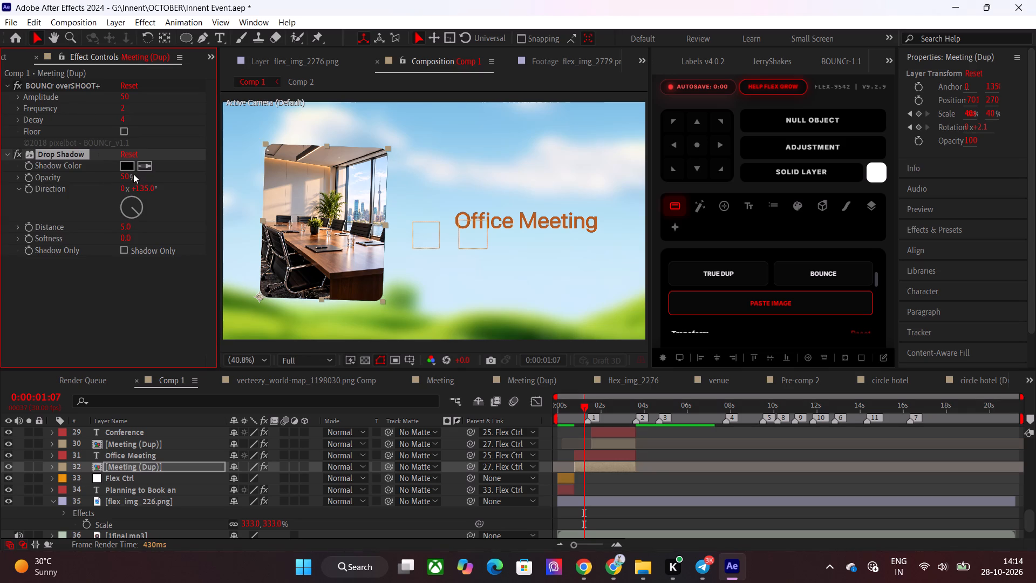
{"action": "left_click_drag", "start_coordinate": [129, 179], "coordinate": [139, 179]}
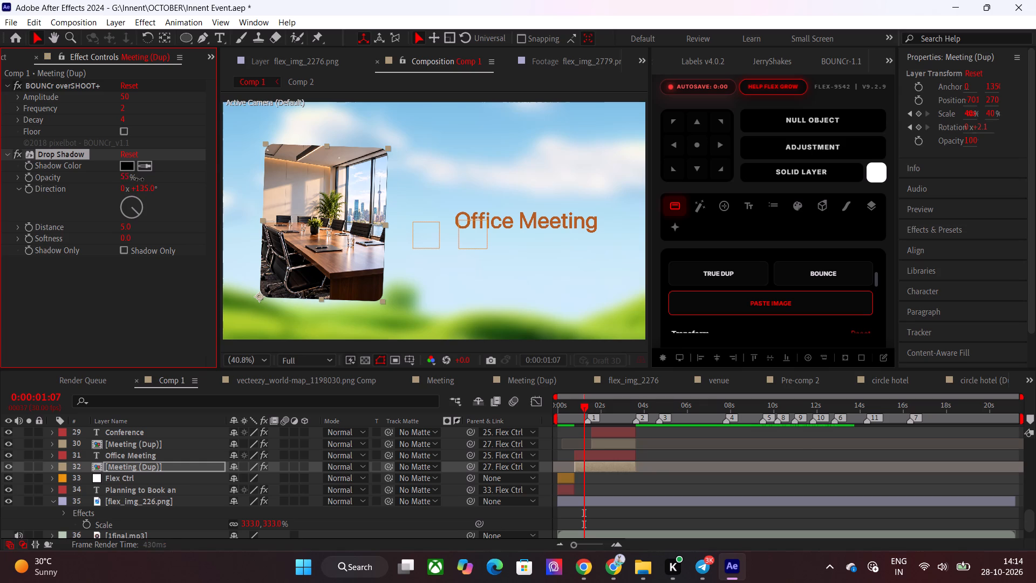
{"action": "left_click_drag", "start_coordinate": [139, 179], "coordinate": [181, 179]}
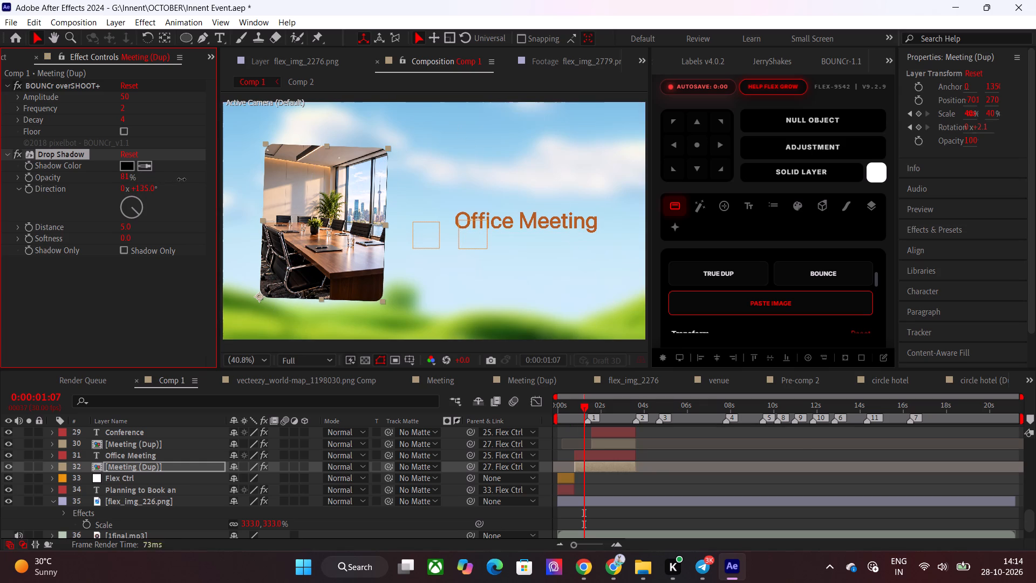
{"action": "left_click_drag", "start_coordinate": [181, 179], "coordinate": [178, 179]}
Set the meeting-room image's drop shadow distance to 52 and softness to 96.
{"action": "left_click_drag", "start_coordinate": [126, 232], "coordinate": [147, 232]}
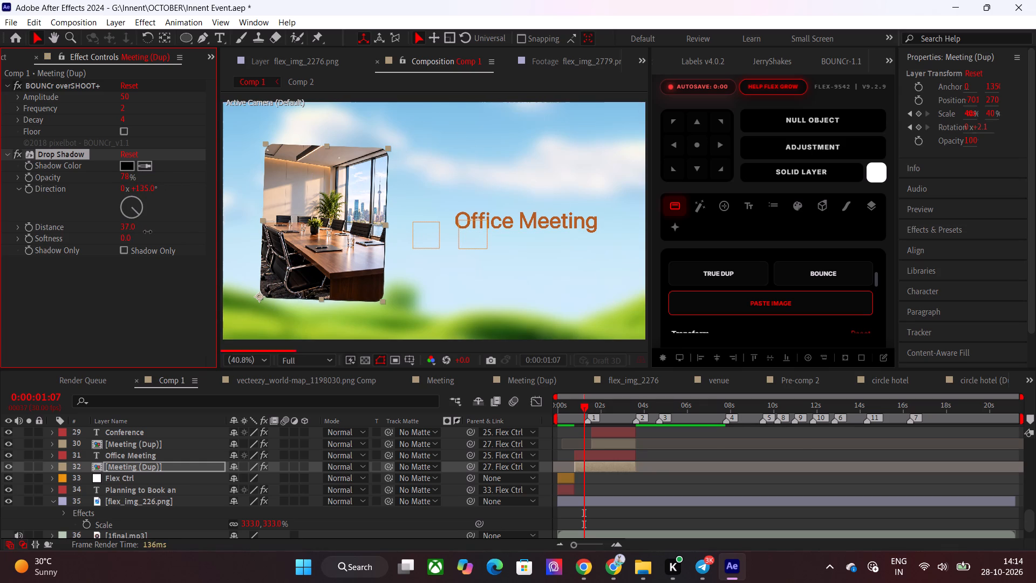
{"action": "left_click_drag", "start_coordinate": [147, 232], "coordinate": [138, 232]}
{"action": "left_click_drag", "start_coordinate": [124, 241], "coordinate": [137, 241]}
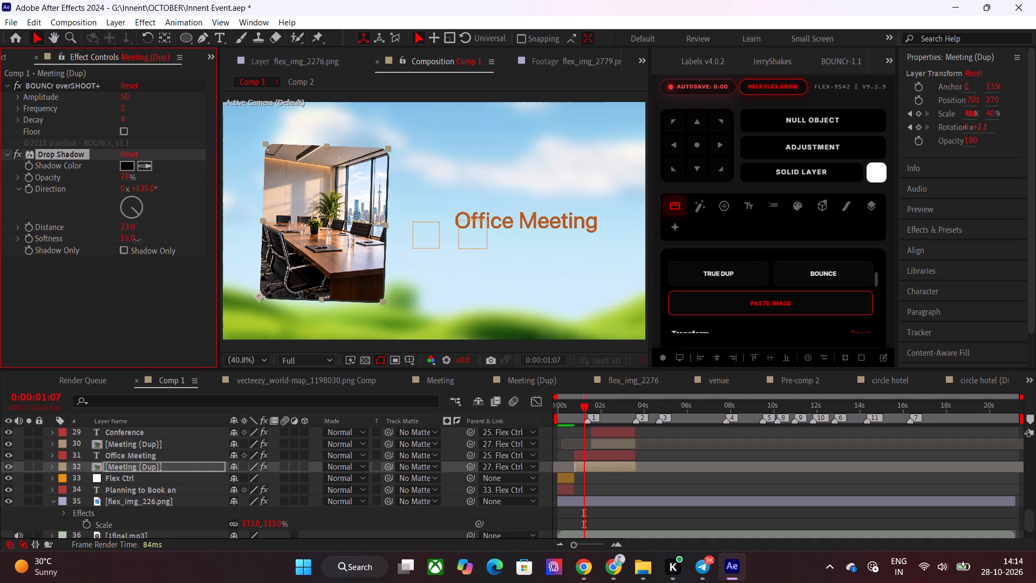
{"action": "left_click_drag", "start_coordinate": [137, 241], "coordinate": [188, 241]}
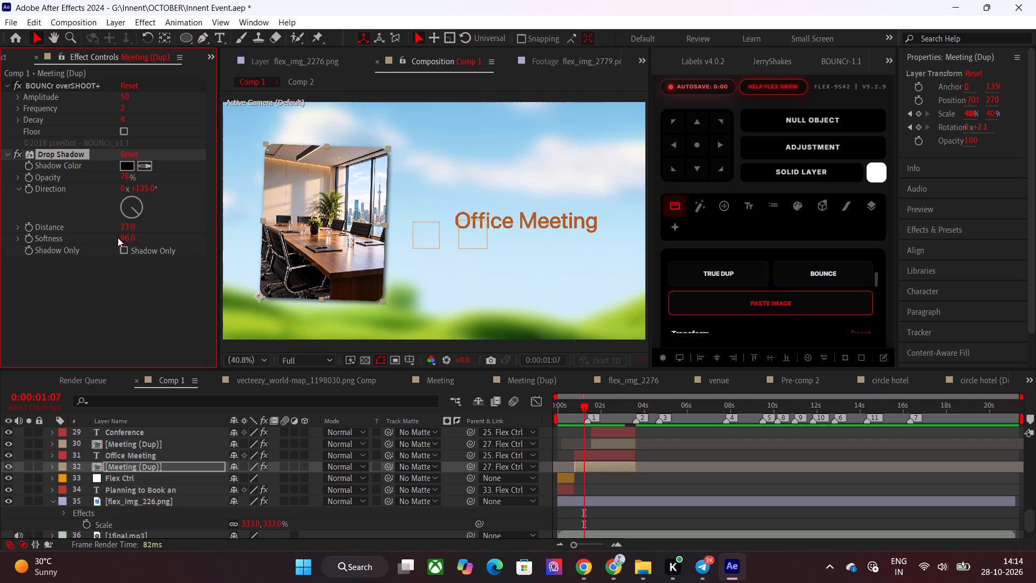
{"action": "left_click_drag", "start_coordinate": [125, 228], "coordinate": [135, 228]}
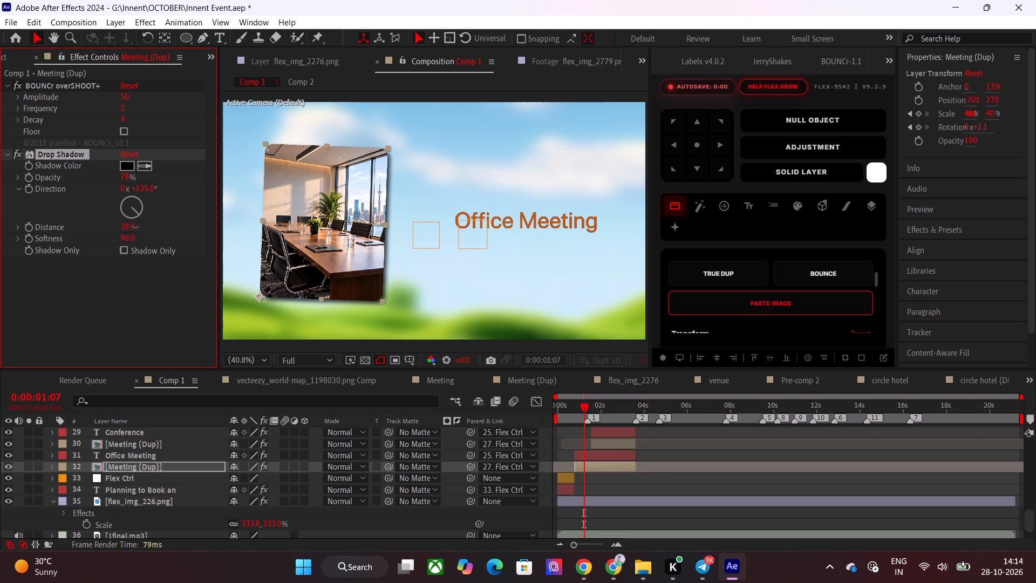
{"action": "left_click_drag", "start_coordinate": [135, 228], "coordinate": [141, 228]}
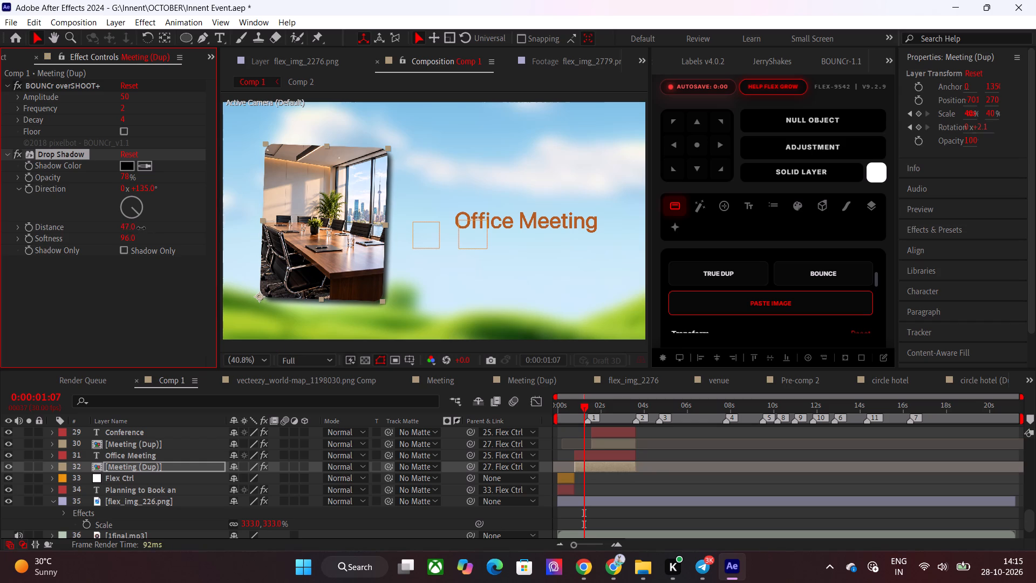
{"action": "left_click_drag", "start_coordinate": [141, 228], "coordinate": [145, 228]}
{"action": "left_click", "coordinate": [127, 176]}
Set the meeting-room image's drop shadow softness to 80 and its opacity to 36%.
{"action": "left_click_drag", "start_coordinate": [128, 239], "coordinate": [120, 239]}
{"action": "left_click_drag", "start_coordinate": [120, 239], "coordinate": [114, 240]}
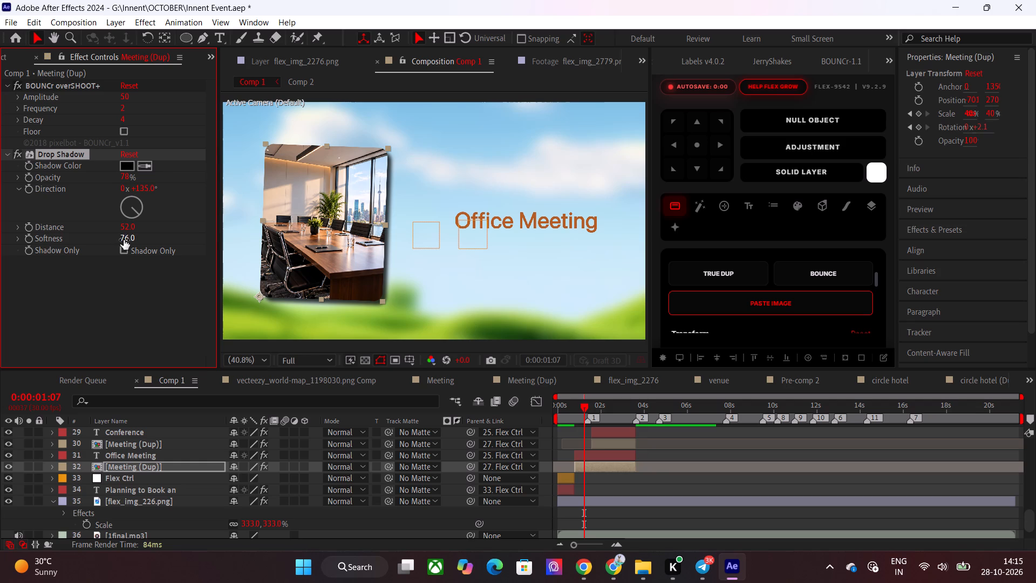
{"action": "left_click", "coordinate": [125, 240]}
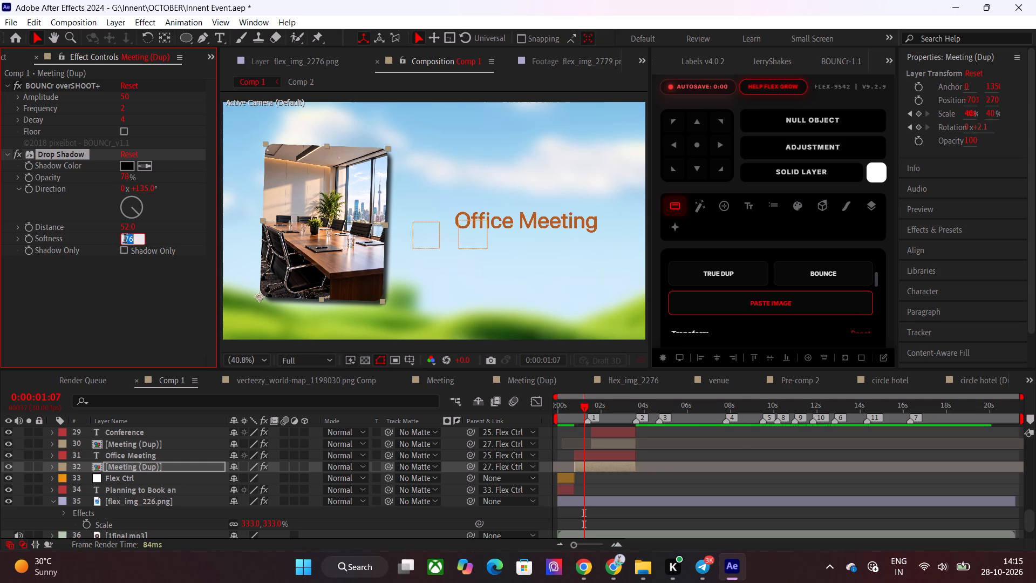
{"action": "type", "text": "80"}
{"action": "key", "text": "Return"}
{"action": "left_click_drag", "start_coordinate": [126, 176], "coordinate": [95, 179]}
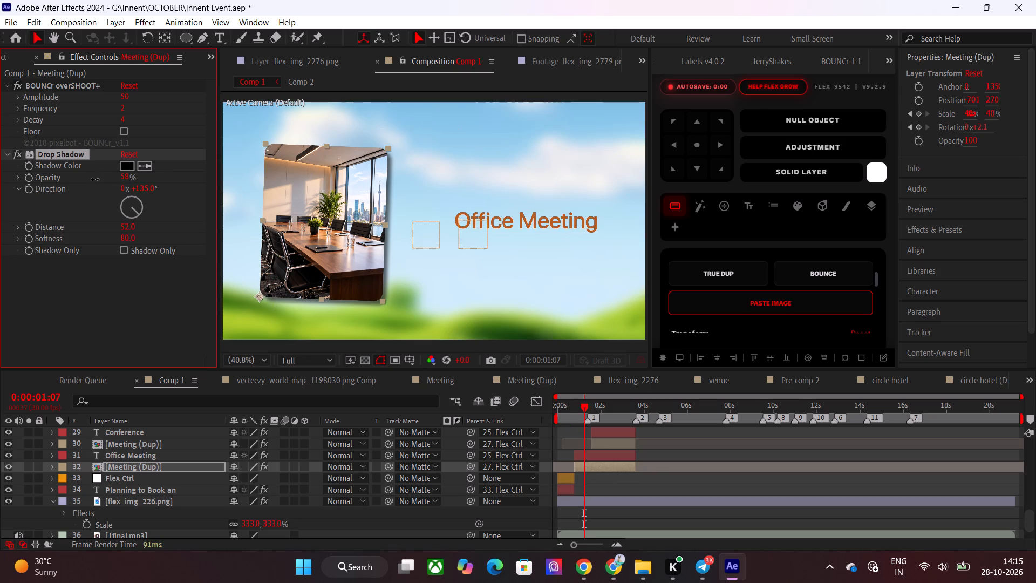
{"action": "left_click_drag", "start_coordinate": [95, 179], "coordinate": [79, 179]}
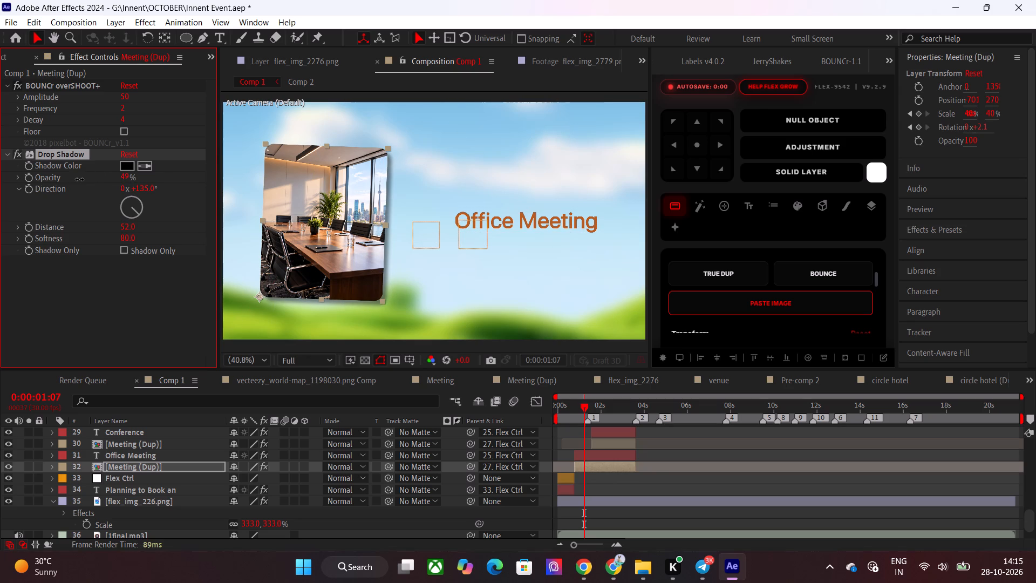
{"action": "left_click_drag", "start_coordinate": [79, 179], "coordinate": [59, 179]}
{"action": "left_click", "coordinate": [124, 177]}
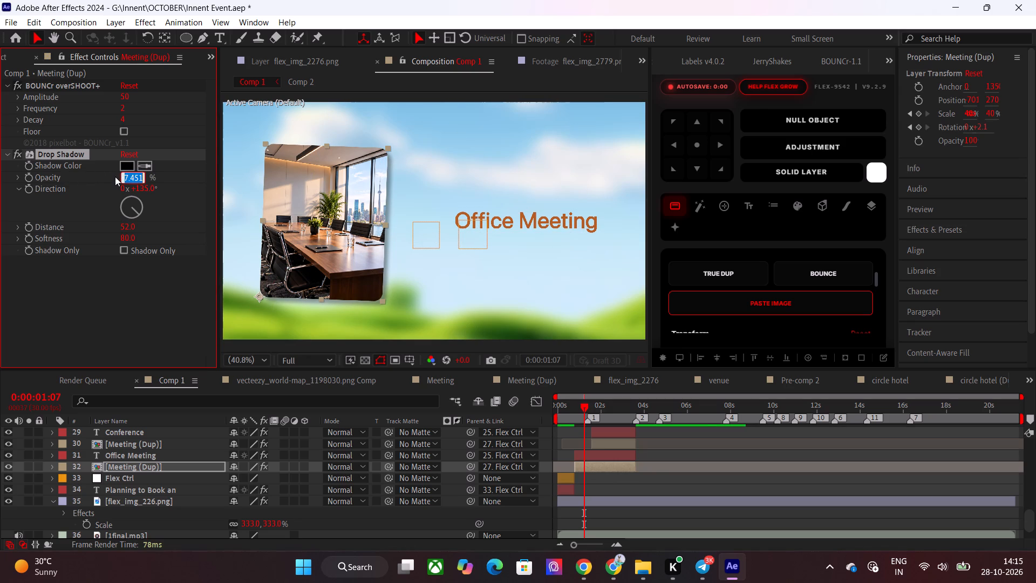
{"action": "type", "text": "36"}
{"action": "key", "text": "Return"}
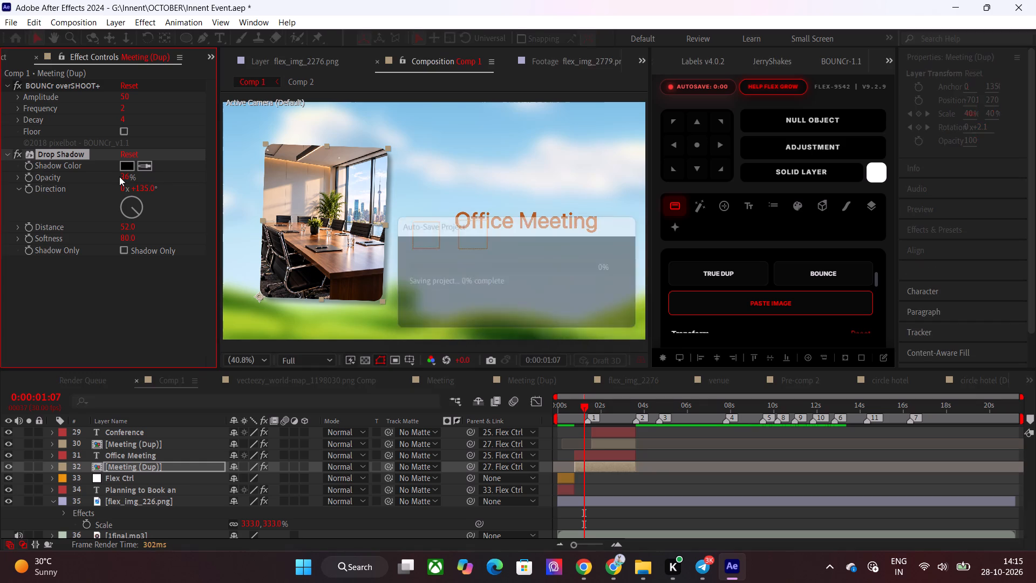
Copy the meeting-room image's Drop Shadow onto the other two image layers, 30 Meeting (Dup) and 28 Meeting.
{"action": "key", "text": "ctrl+c"}
{"action": "left_click", "coordinate": [607, 444]}
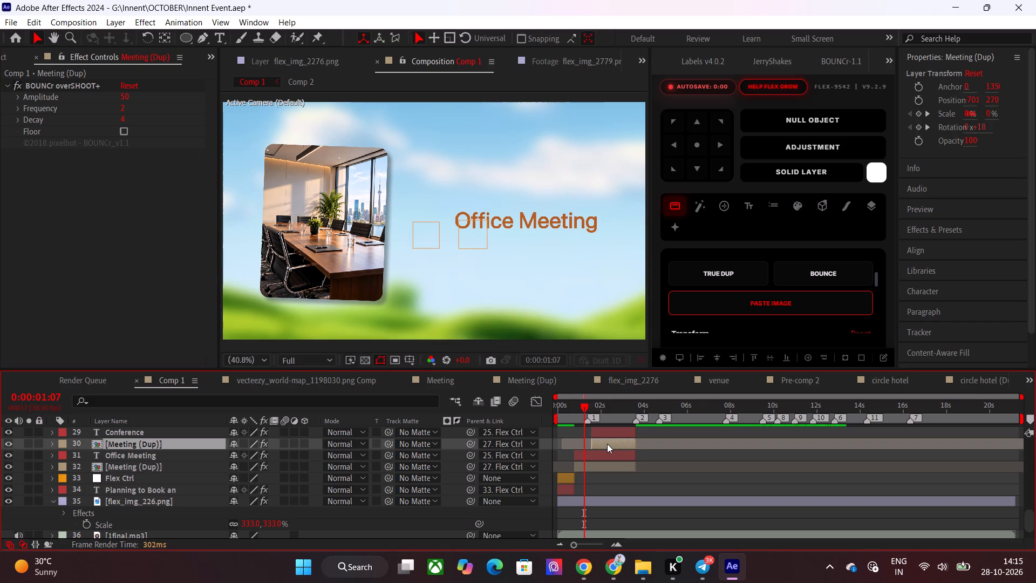
{"action": "key", "text": "ctrl+v"}
{"action": "left_click_drag", "start_coordinate": [609, 415], "coordinate": [613, 415]}
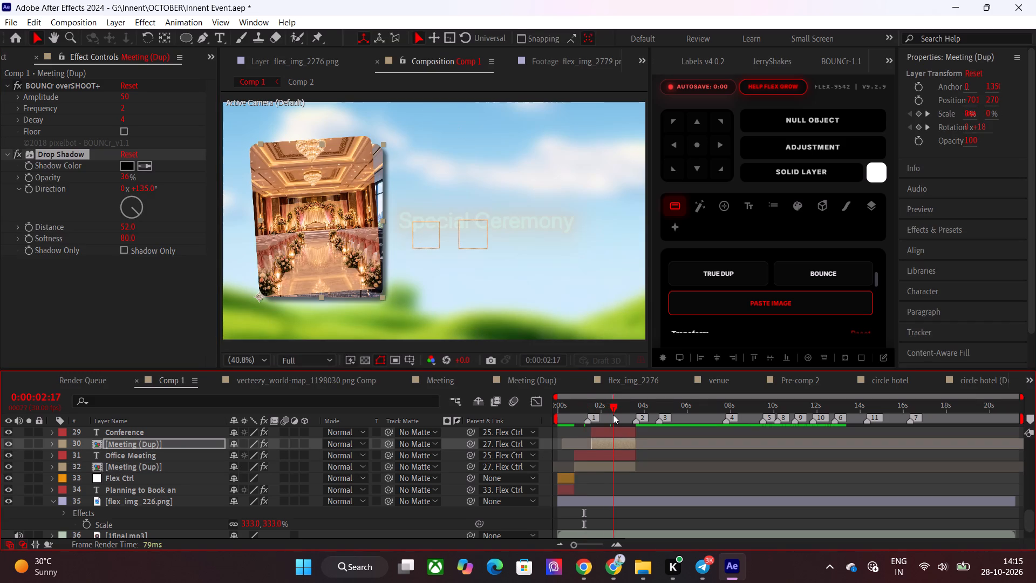
{"action": "left_click_drag", "start_coordinate": [613, 415], "coordinate": [612, 415]}
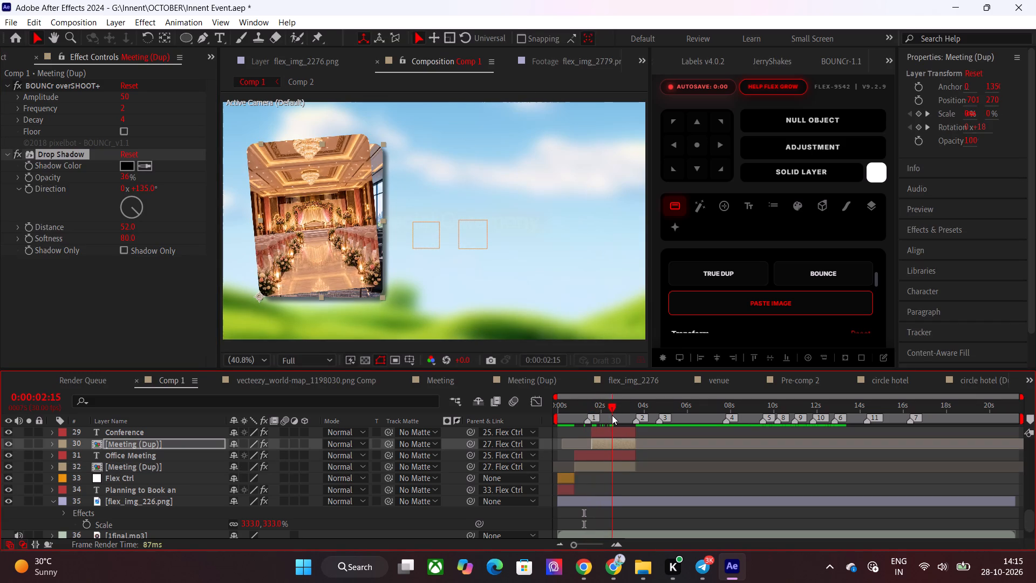
{"action": "left_click_drag", "start_coordinate": [612, 415], "coordinate": [613, 415]}
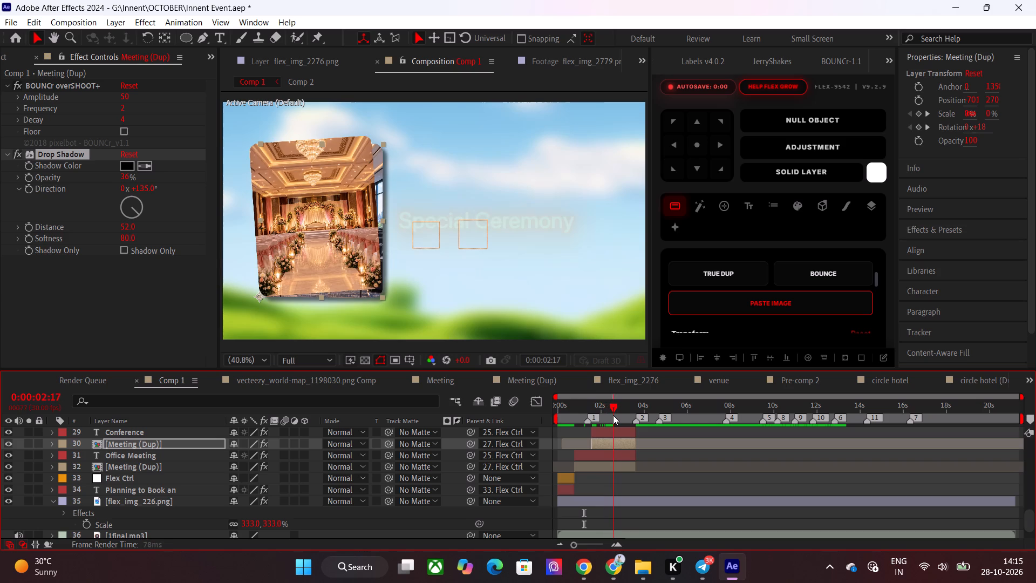
{"action": "left_click_drag", "start_coordinate": [613, 415], "coordinate": [618, 415]}
{"action": "scroll", "coordinate": [621, 468], "scroll_direction": "up", "scroll_amount": 2}
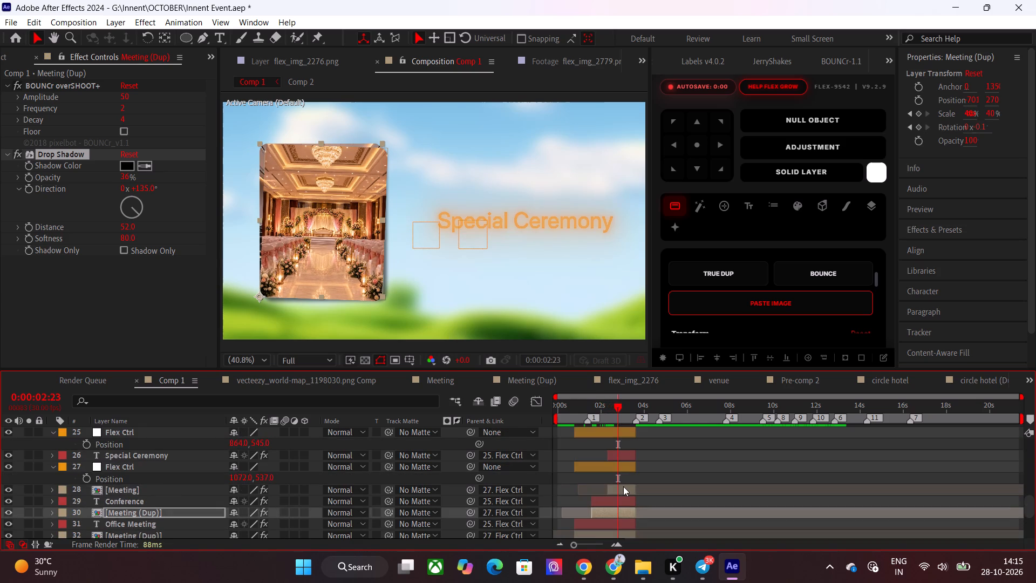
{"action": "left_click", "coordinate": [623, 486]}
{"action": "key", "text": "ctrl+v"}
Scrub through the Office Meeting, Conference and Special Ceremony scenes to check the drop shadows on their images.
{"action": "left_click_drag", "start_coordinate": [619, 410], "coordinate": [629, 410]}
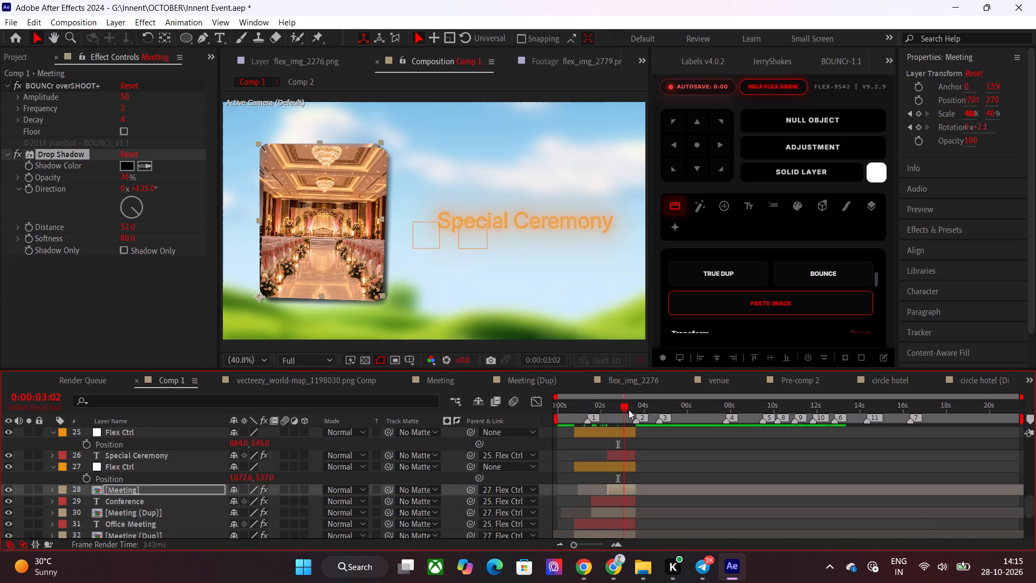
{"action": "left_click_drag", "start_coordinate": [629, 410], "coordinate": [601, 436]}
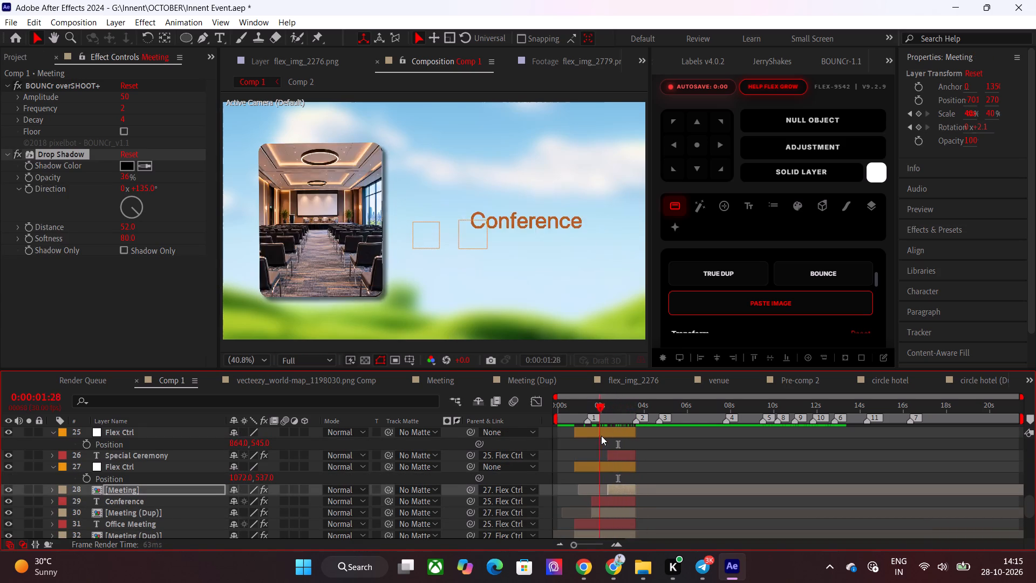
{"action": "left_click_drag", "start_coordinate": [601, 436], "coordinate": [595, 444]}
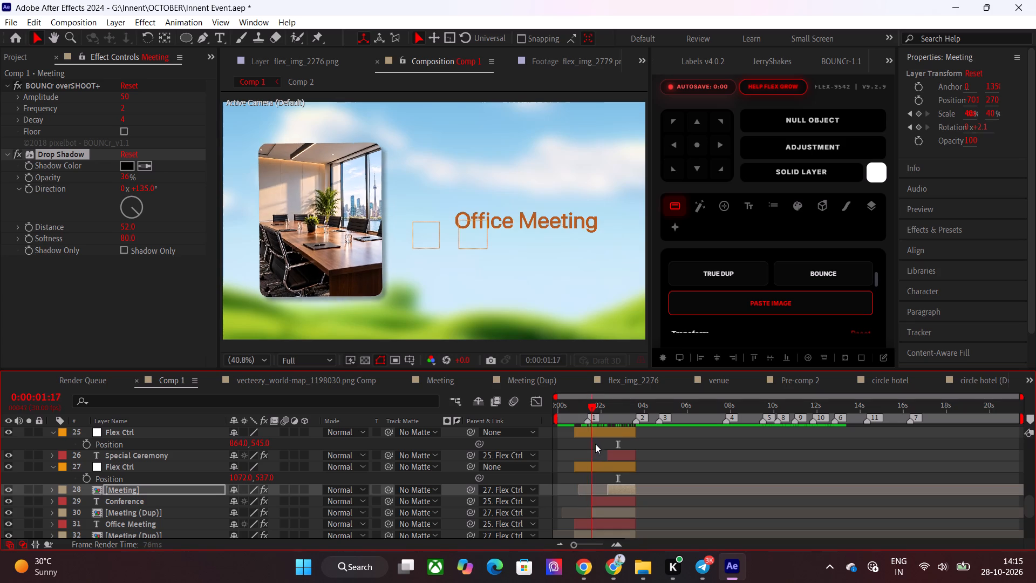
{"action": "left_click_drag", "start_coordinate": [595, 444], "coordinate": [627, 458]}
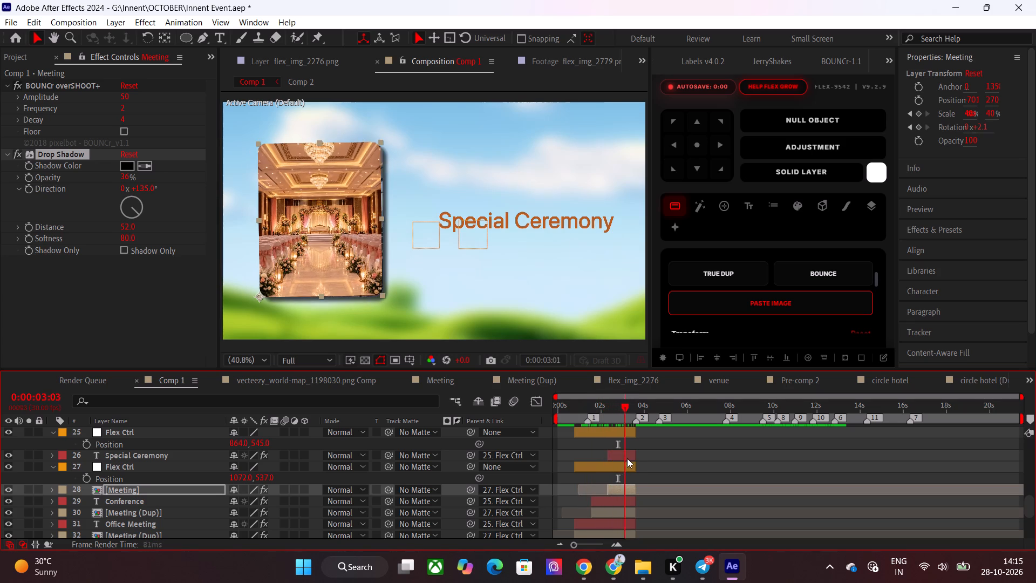
{"action": "left_click_drag", "start_coordinate": [627, 458], "coordinate": [570, 474]}
{"action": "left_click_drag", "start_coordinate": [572, 410], "coordinate": [542, 424]}
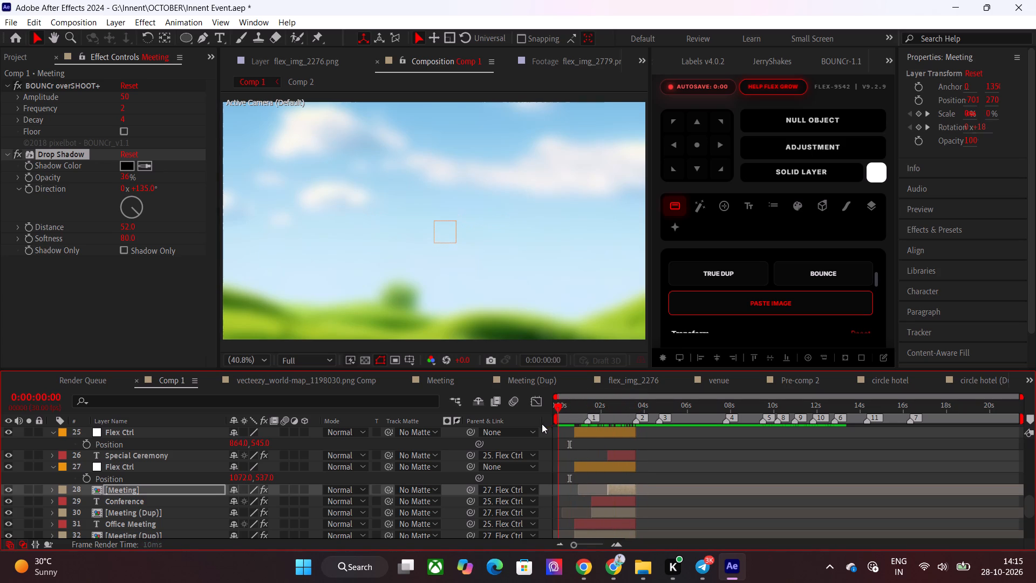
Paste the Drop Shadow onto the "Planning to Book an" text layer and reset the effect to its default settings.
{"action": "left_click_drag", "start_coordinate": [542, 424], "coordinate": [569, 431]}
{"action": "scroll", "coordinate": [572, 478], "scroll_direction": "down", "scroll_amount": 2}
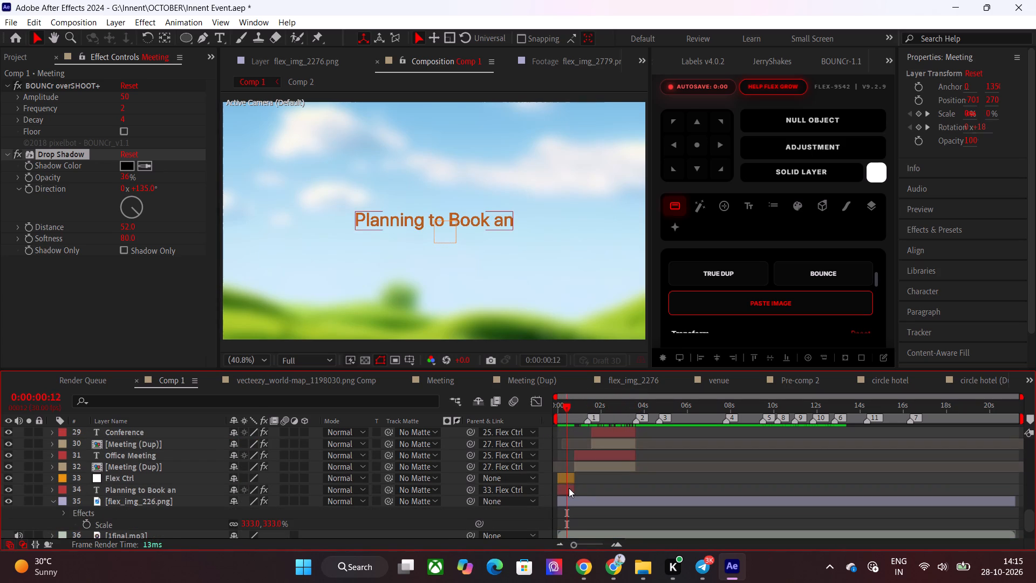
{"action": "left_click", "coordinate": [569, 488]}
{"action": "key", "text": "ctrl+v"}
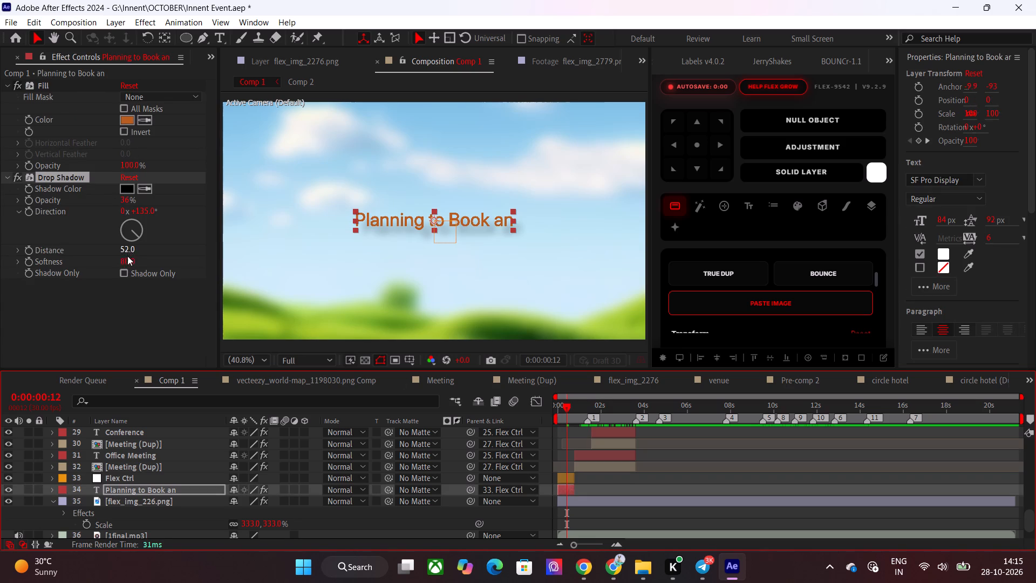
{"action": "left_click_drag", "start_coordinate": [126, 252], "coordinate": [69, 255]}
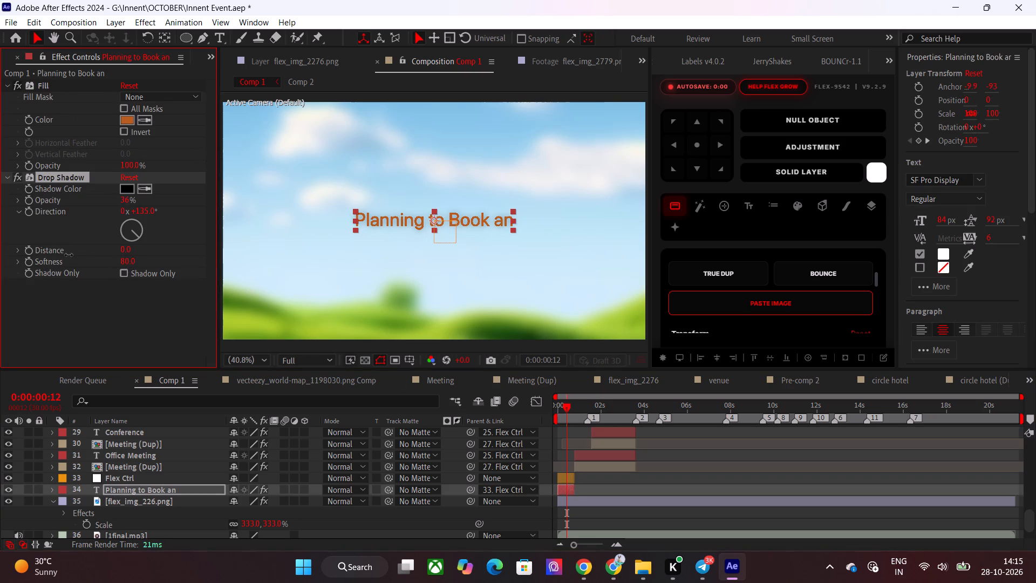
{"action": "left_click_drag", "start_coordinate": [69, 255], "coordinate": [67, 255]}
{"action": "left_click", "coordinate": [132, 177]}
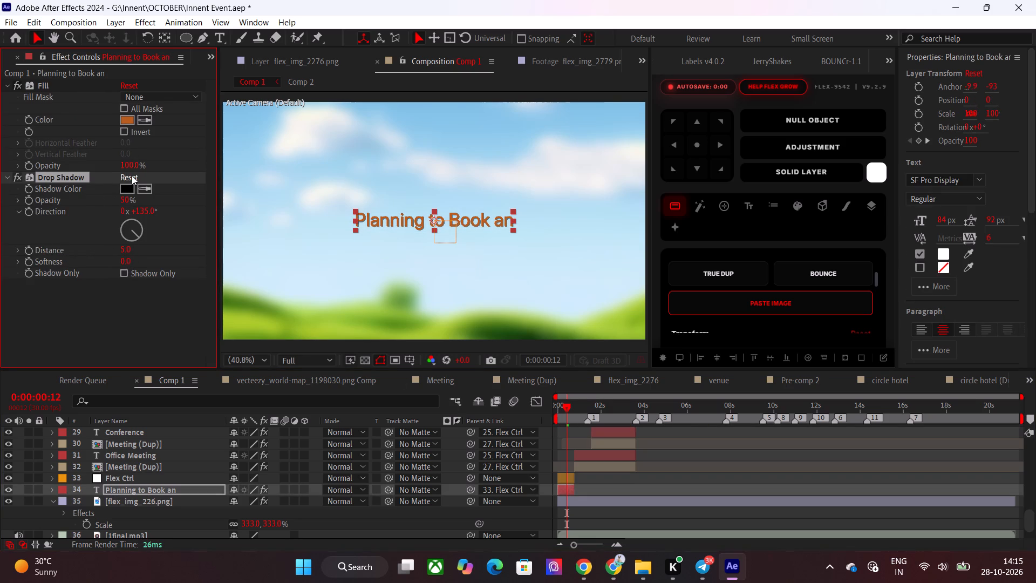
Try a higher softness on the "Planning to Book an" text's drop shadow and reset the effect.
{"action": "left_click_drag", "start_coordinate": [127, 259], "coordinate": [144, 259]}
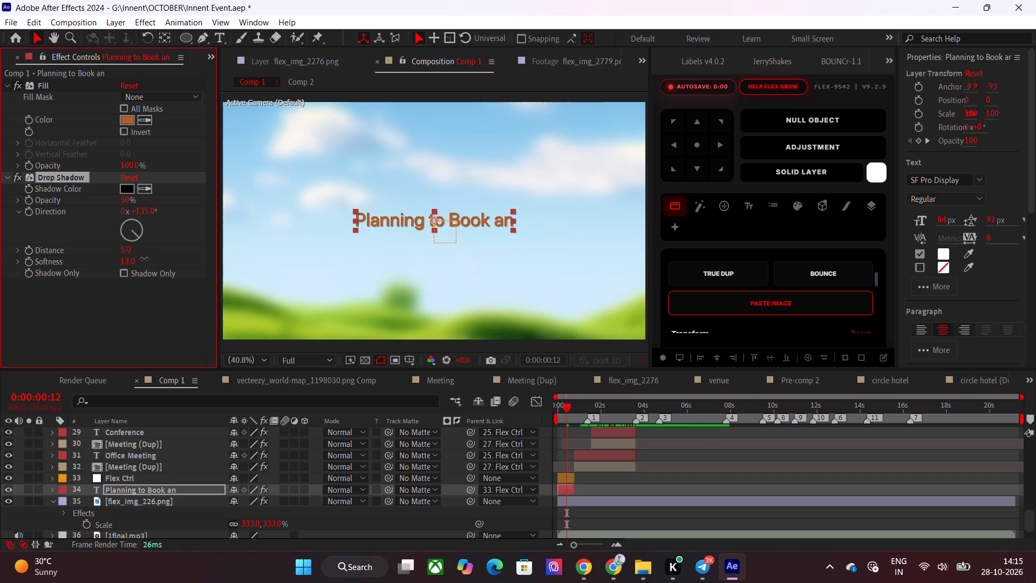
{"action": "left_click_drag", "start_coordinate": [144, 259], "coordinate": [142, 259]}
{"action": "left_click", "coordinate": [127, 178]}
Examine the "Planning to Book an" text's shadow up close and preview the composition from 0:00:00:12.
{"action": "left_click", "coordinate": [644, 504]}
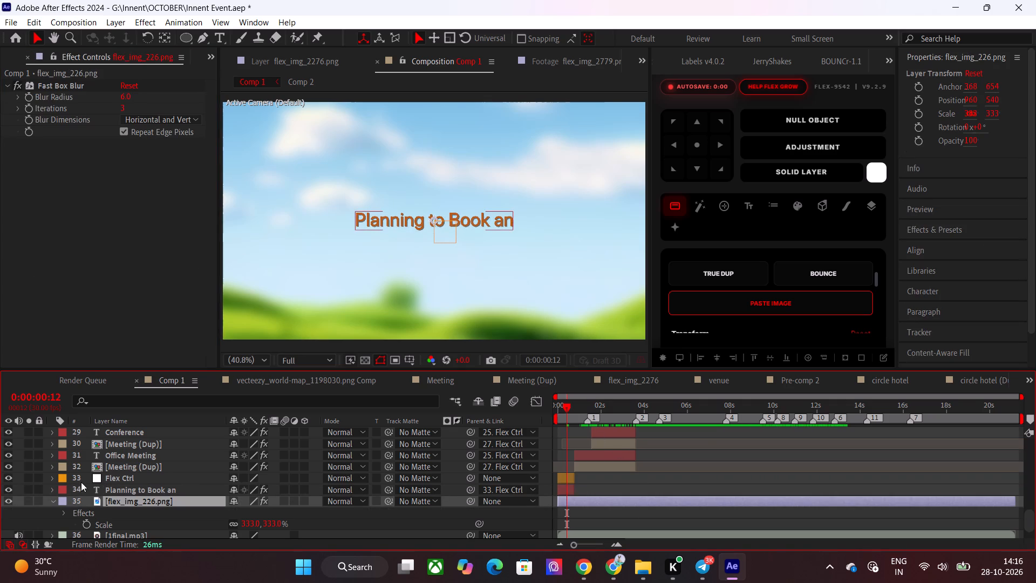
{"action": "scroll", "coordinate": [366, 256], "scroll_direction": "up", "scroll_amount": 1}
{"action": "scroll", "coordinate": [420, 235], "scroll_direction": "up", "scroll_amount": 1}
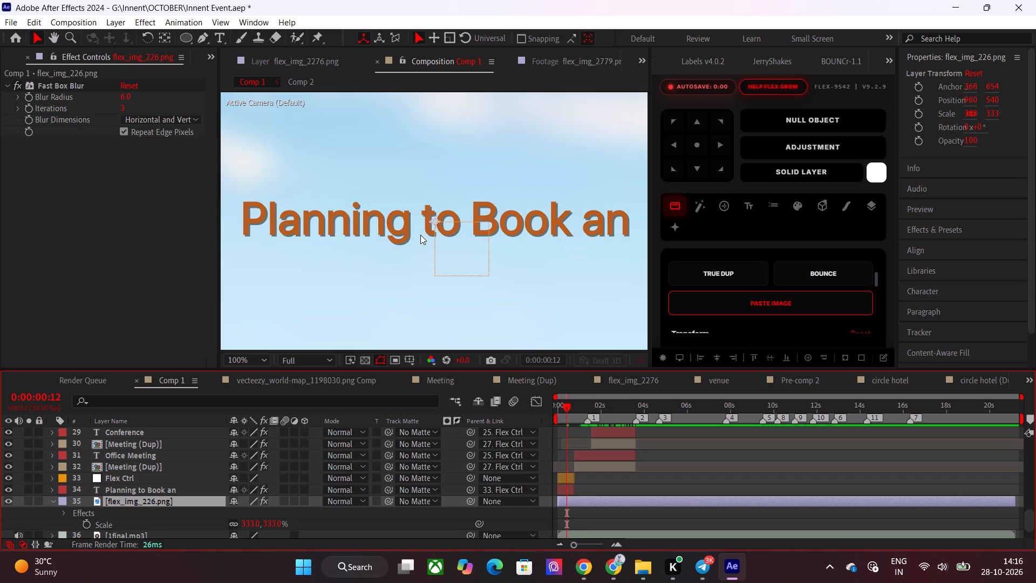
{"action": "scroll", "coordinate": [420, 235], "scroll_direction": "down", "scroll_amount": 2}
{"action": "scroll", "coordinate": [420, 235], "scroll_direction": "up", "scroll_amount": 1}
{"action": "scroll", "coordinate": [420, 235], "scroll_direction": "down", "scroll_amount": 1}
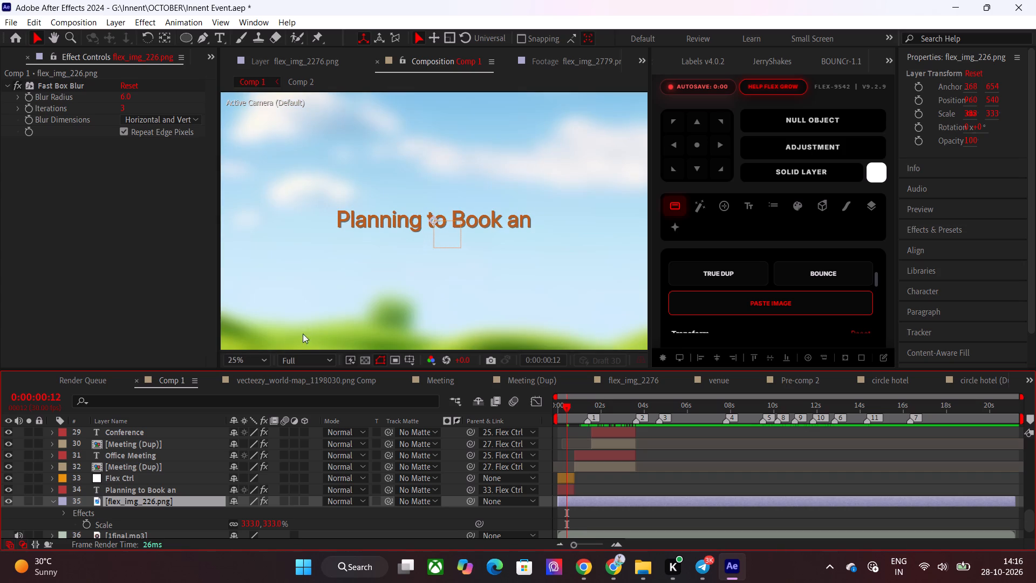
{"action": "left_click", "coordinate": [246, 354]}
{"action": "left_click", "coordinate": [261, 118]}
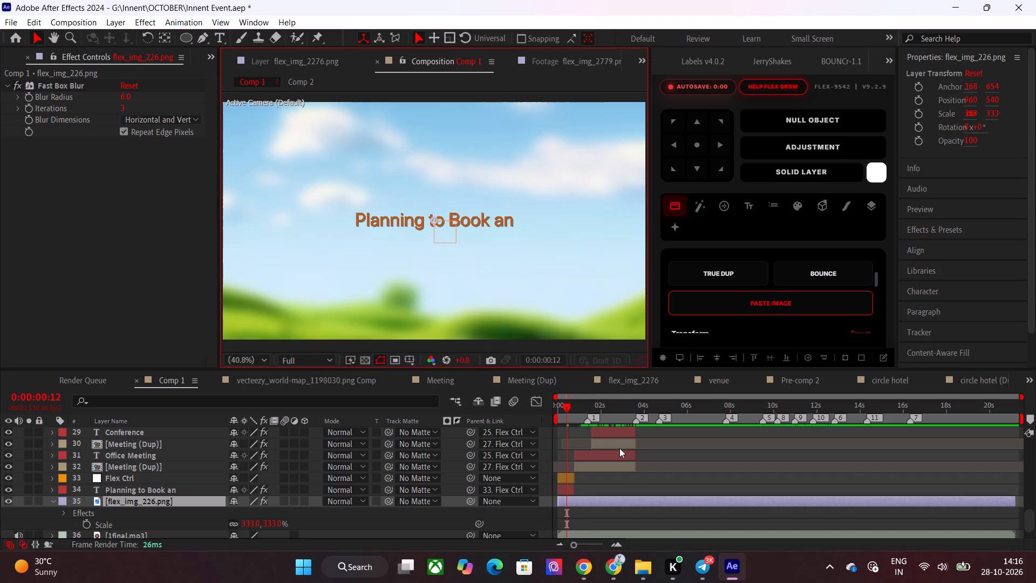
{"action": "left_click", "coordinate": [621, 492]}
{"action": "key", "text": "space"}
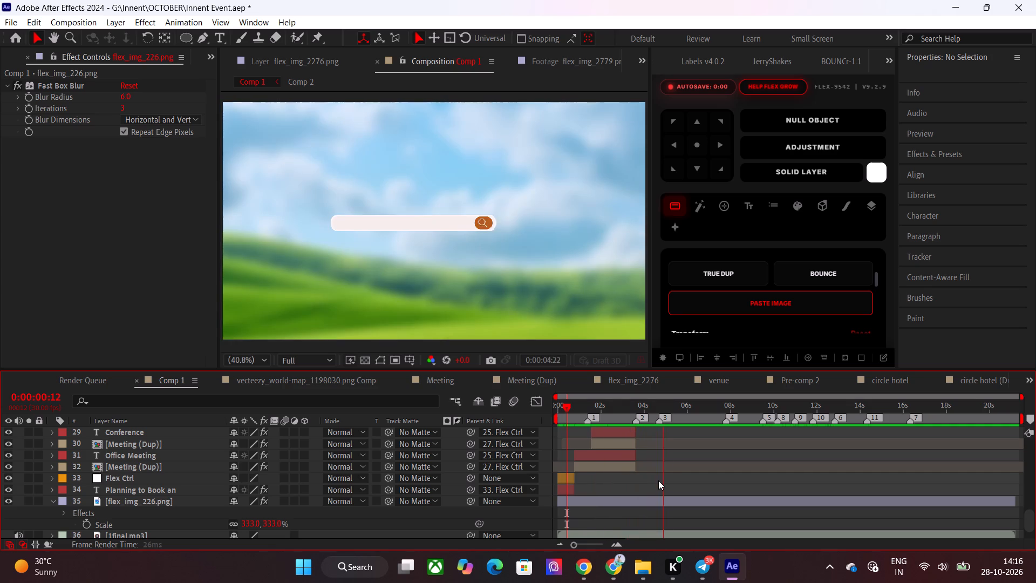
Apply a Drop Shadow effect to the Pre-comp 2 search bar layer in the "Best Venues Across Canada" scene.
{"action": "left_click", "coordinate": [680, 410]}
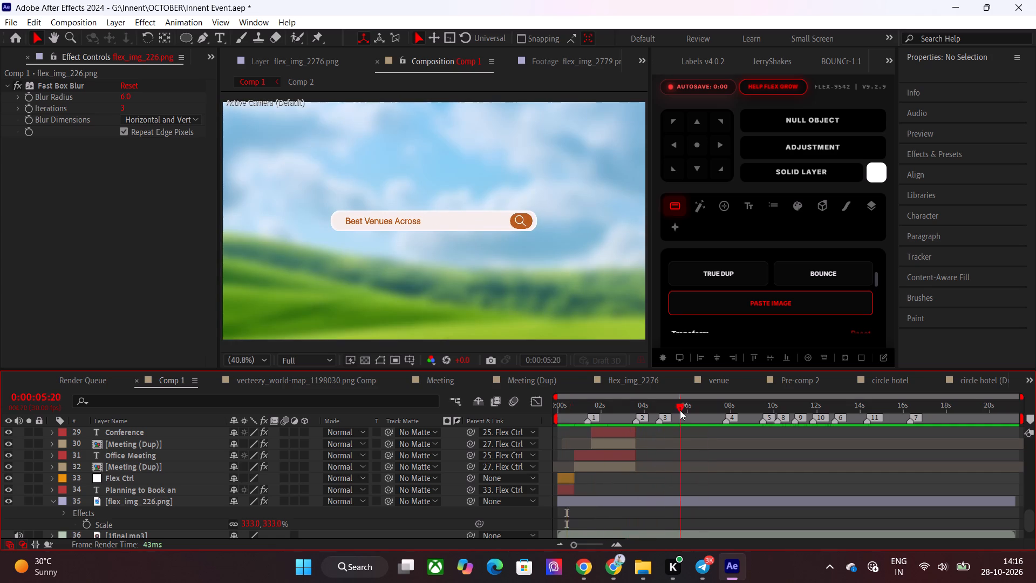
{"action": "scroll", "coordinate": [697, 456], "scroll_direction": "up", "scroll_amount": 4}
{"action": "left_click", "coordinate": [691, 471]}
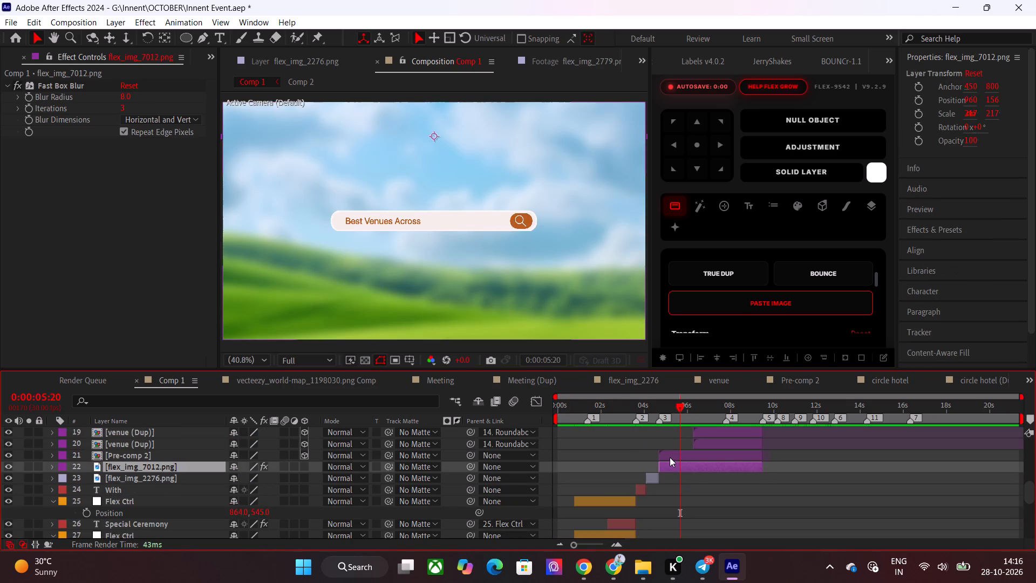
{"action": "left_click", "coordinate": [670, 457]}
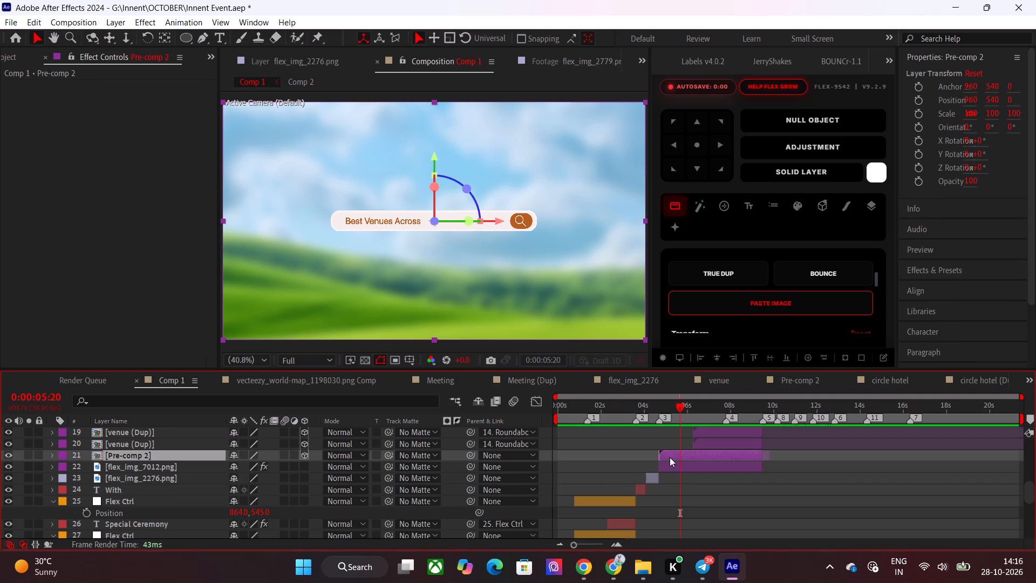
{"action": "key", "text": "ctrl+Tab"}
{"action": "type", "text": "drop"}
{"action": "left_click", "coordinate": [625, 425]}
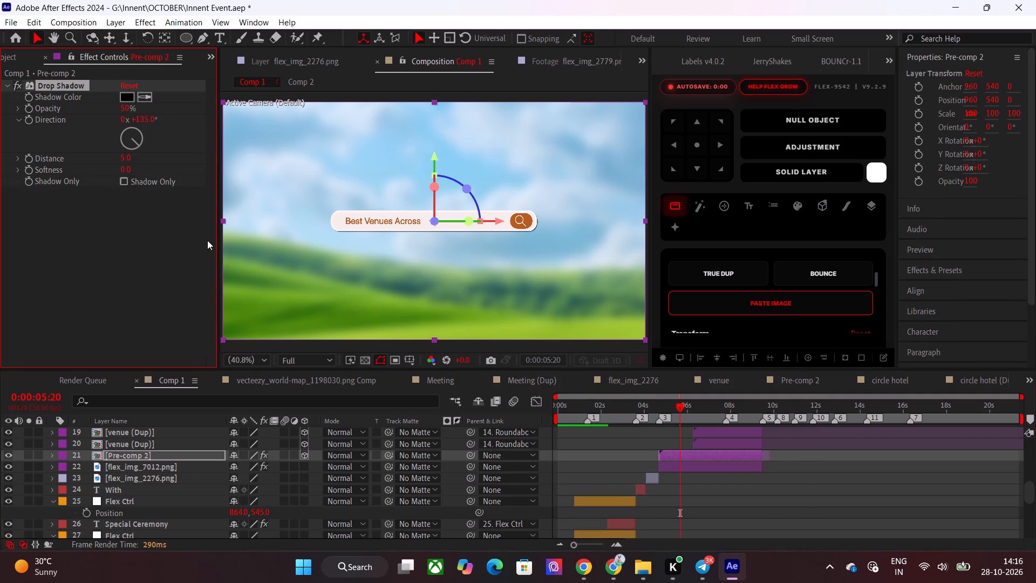
Set the softness of the search bar's drop shadow to 30.
{"action": "left_click_drag", "start_coordinate": [122, 166], "coordinate": [136, 166]}
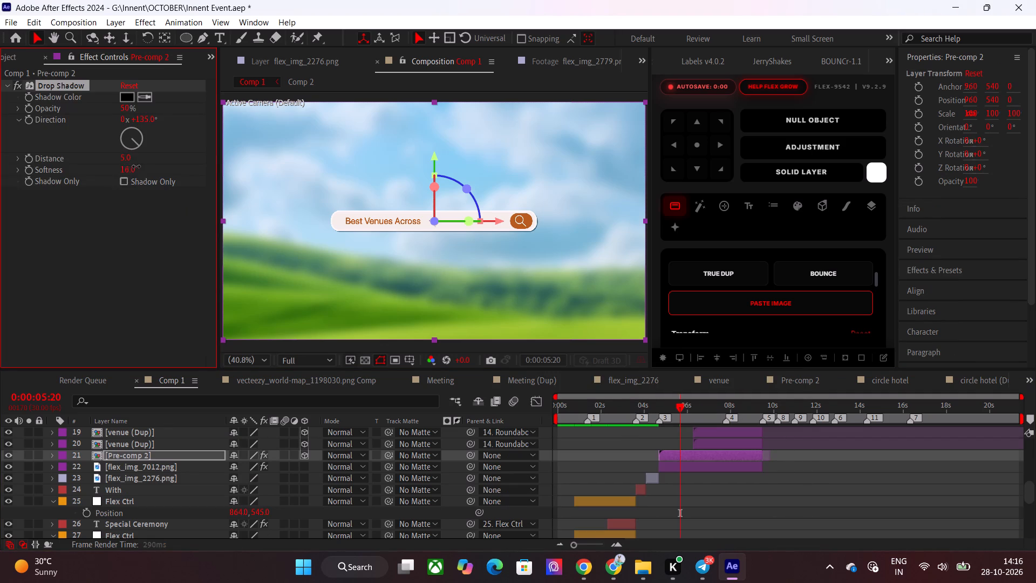
{"action": "left_click_drag", "start_coordinate": [136, 166], "coordinate": [141, 166]}
{"action": "left_click", "coordinate": [132, 168]}
{"action": "key", "text": "3"}
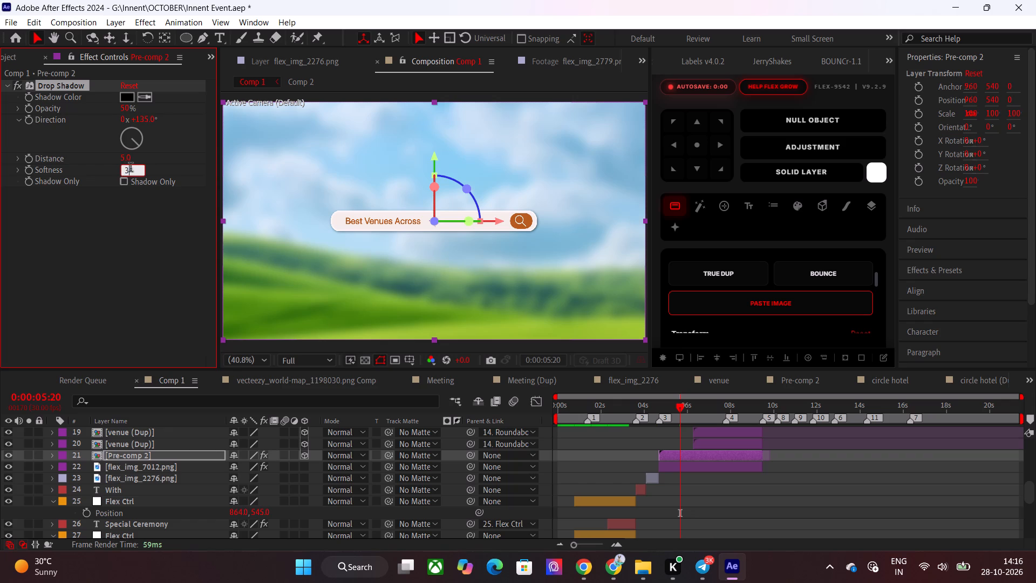
{"action": "key", "text": "0"}
{"action": "key", "text": "Return"}
{"action": "left_click", "coordinate": [724, 499]}
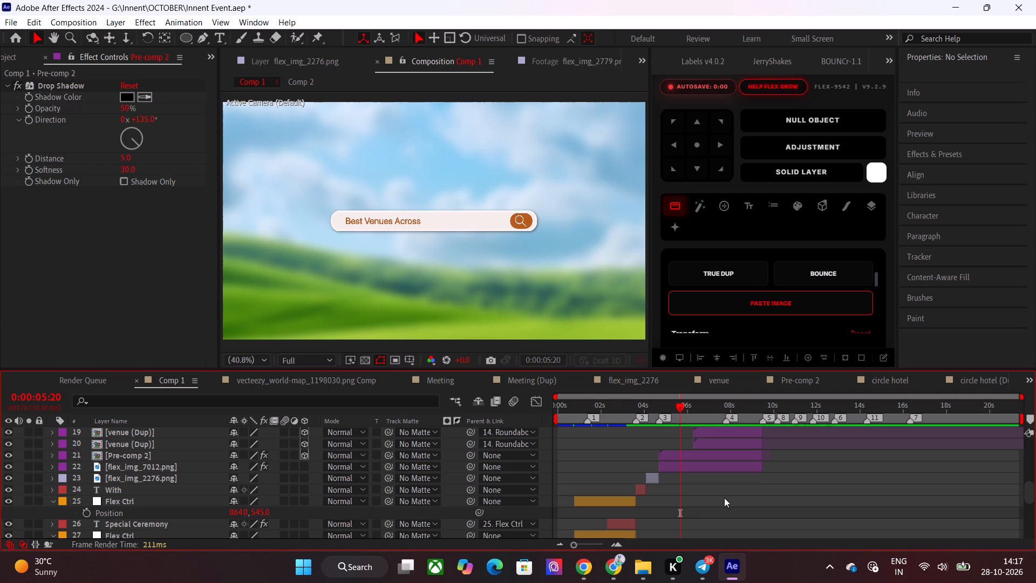
Scrub through the venue image carousel and copy the Drop Shadow effect from the Pre-comp 2 layer.
{"action": "left_click_drag", "start_coordinate": [697, 414], "coordinate": [698, 414]}
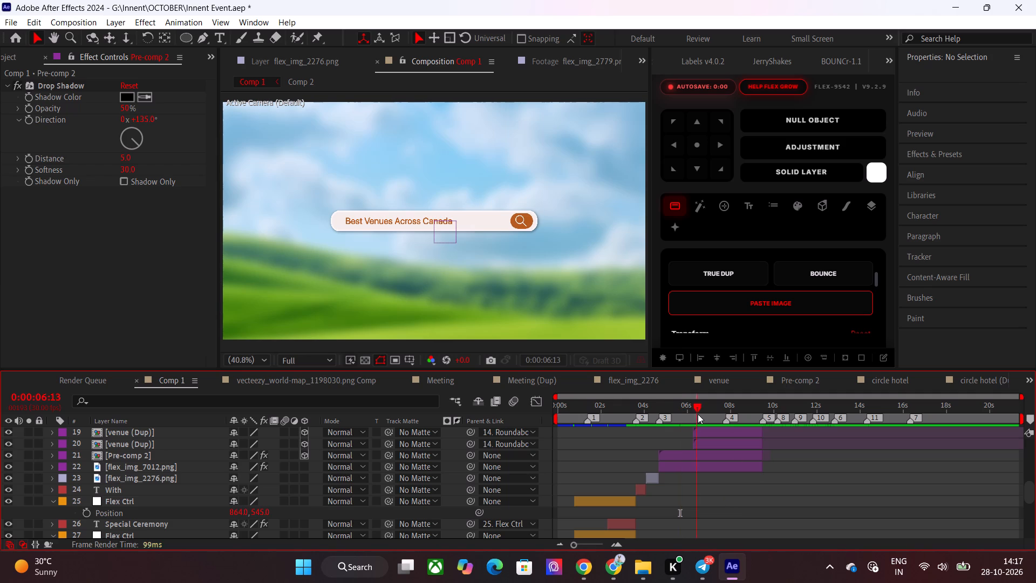
{"action": "left_click_drag", "start_coordinate": [698, 414], "coordinate": [725, 418]}
{"action": "scroll", "coordinate": [739, 460], "scroll_direction": "up", "scroll_amount": 1}
{"action": "left_click", "coordinate": [706, 482]}
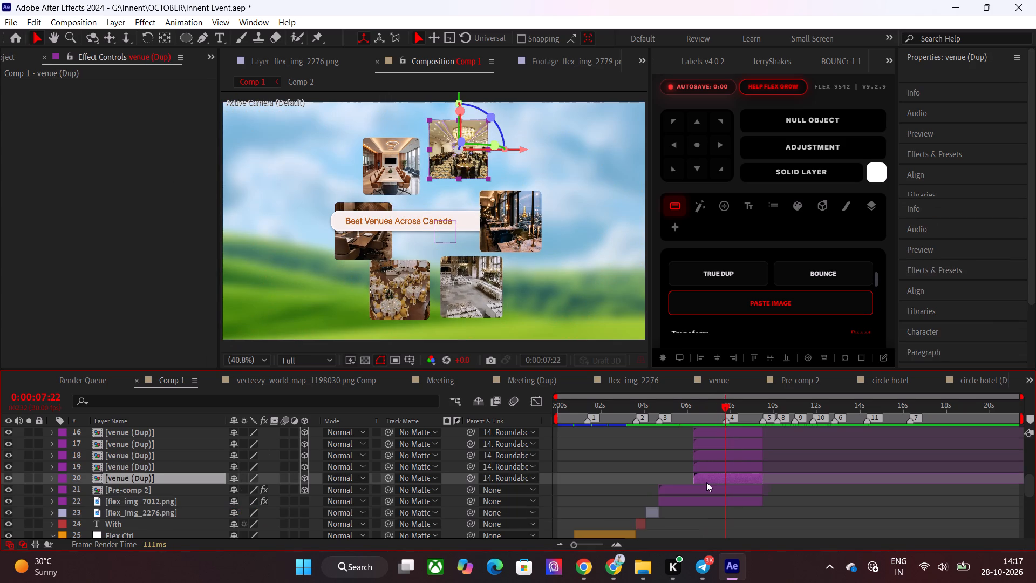
{"action": "scroll", "coordinate": [706, 482], "scroll_direction": "up", "scroll_amount": 1}
{"action": "left_click_drag", "start_coordinate": [687, 410], "coordinate": [680, 411]}
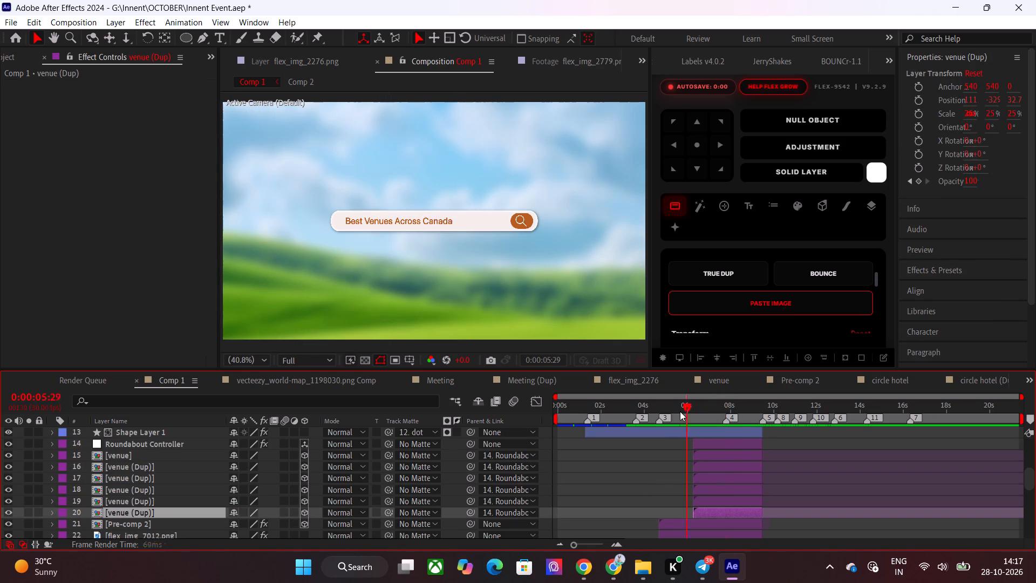
{"action": "left_click_drag", "start_coordinate": [680, 411], "coordinate": [673, 417]}
{"action": "left_click", "coordinate": [681, 527]}
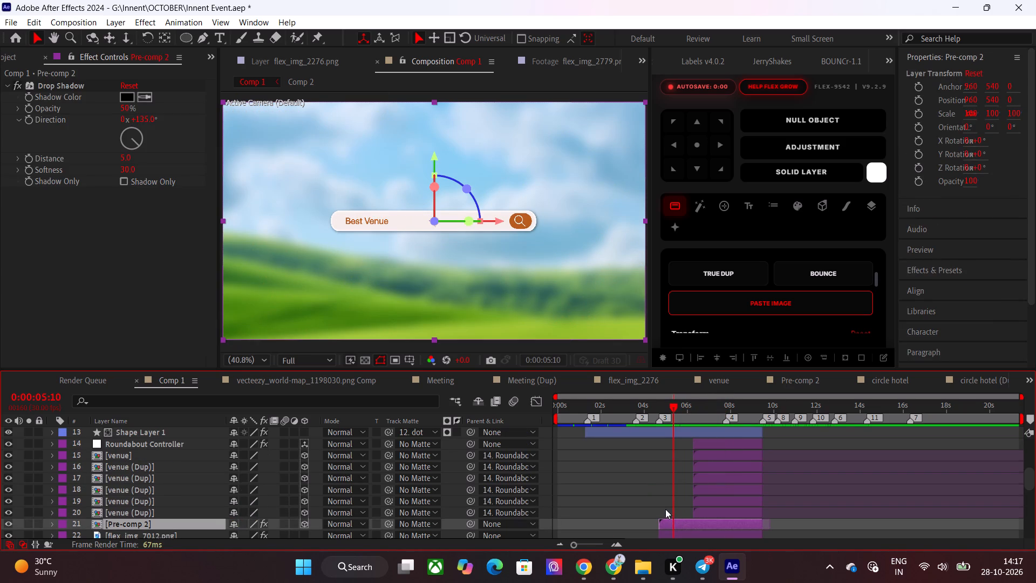
{"action": "left_click", "coordinate": [51, 92]}
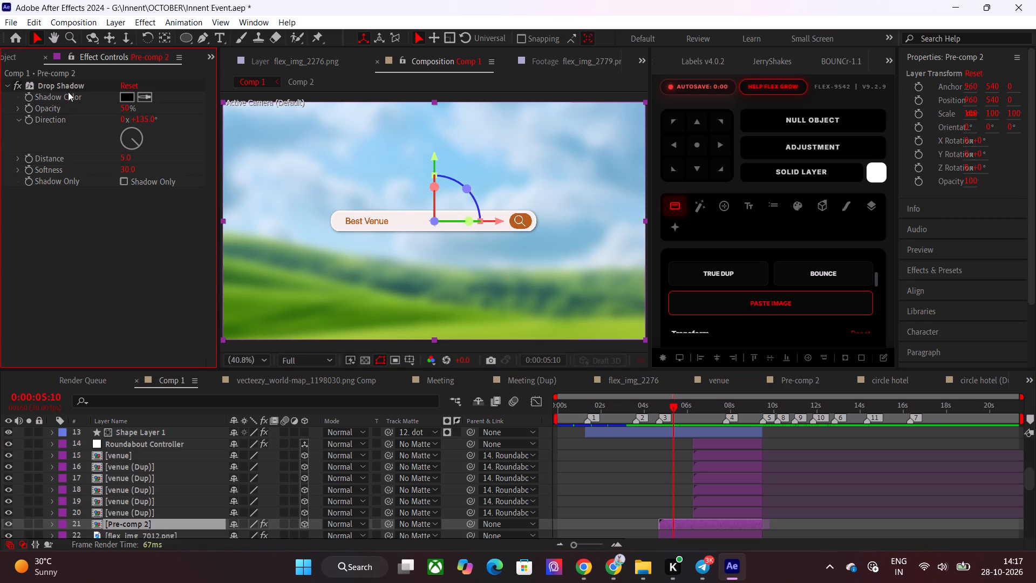
{"action": "left_click", "coordinate": [69, 92]}
{"action": "left_click", "coordinate": [83, 87]}
{"action": "key", "text": "ctrl+c"}
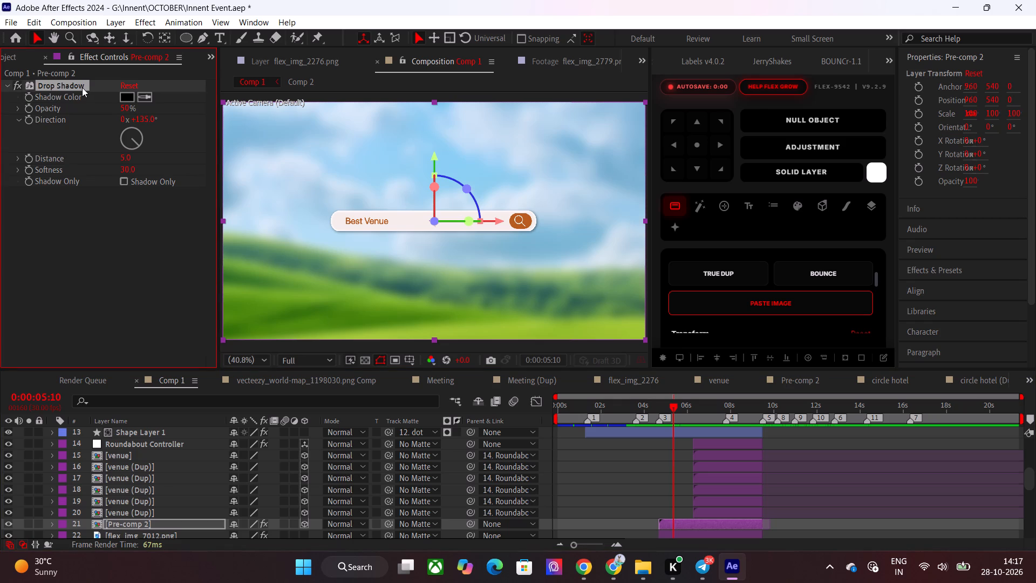
Paste the Drop Shadow onto the Roundabout Controller layer and all six venue image layers.
{"action": "left_click", "coordinate": [592, 450]}
{"action": "left_click", "coordinate": [704, 406]}
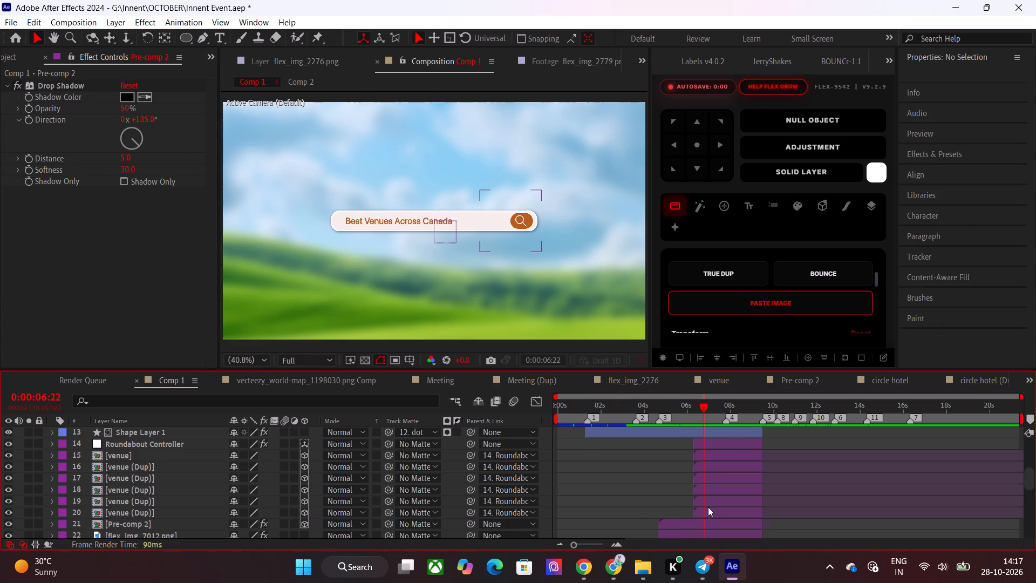
{"action": "double_click", "coordinate": [708, 507]}
{"action": "left_click", "coordinate": [717, 444], "text": "shift"}
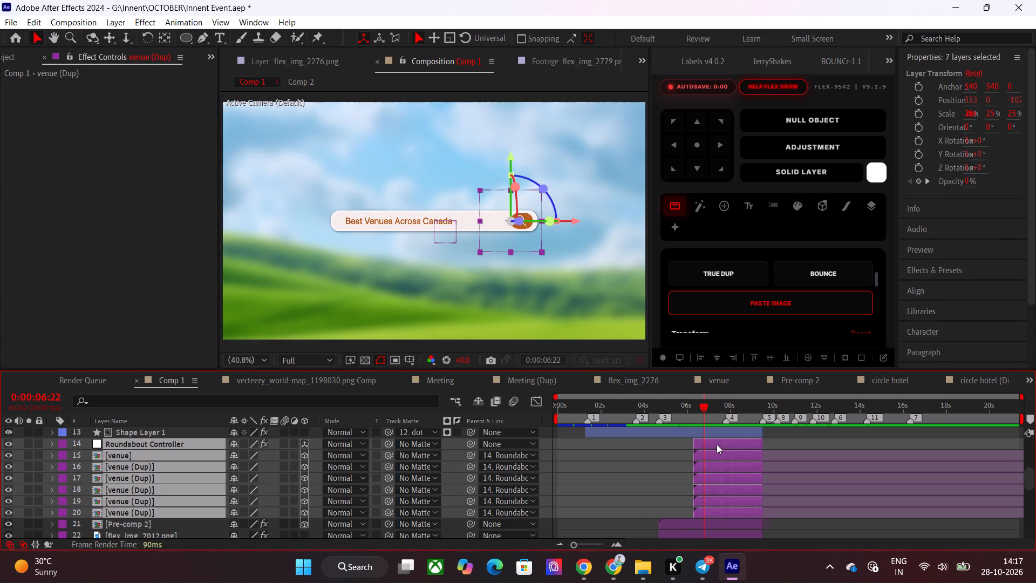
{"action": "key", "text": "ctrl+v"}
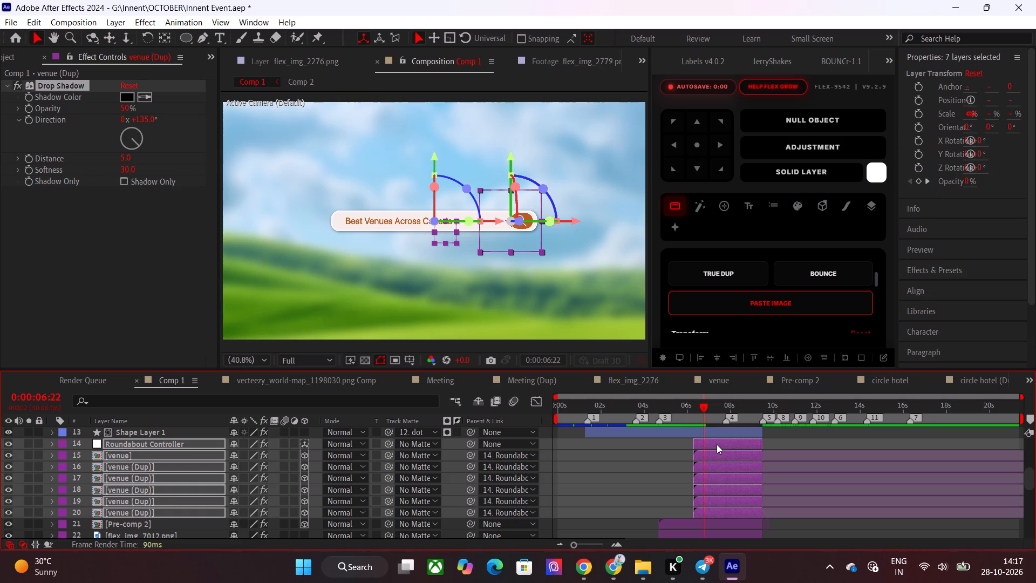
Scrub through the venue carousel to check the drop shadows on its images.
{"action": "left_click_drag", "start_coordinate": [717, 412], "coordinate": [721, 412]}
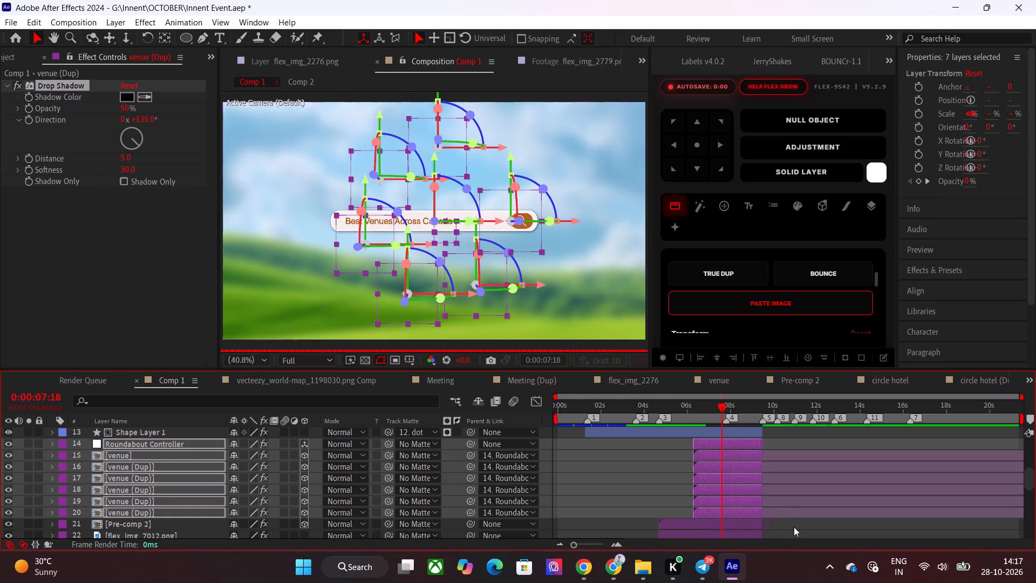
{"action": "left_click", "coordinate": [794, 527]}
{"action": "left_click_drag", "start_coordinate": [743, 408], "coordinate": [749, 412]}
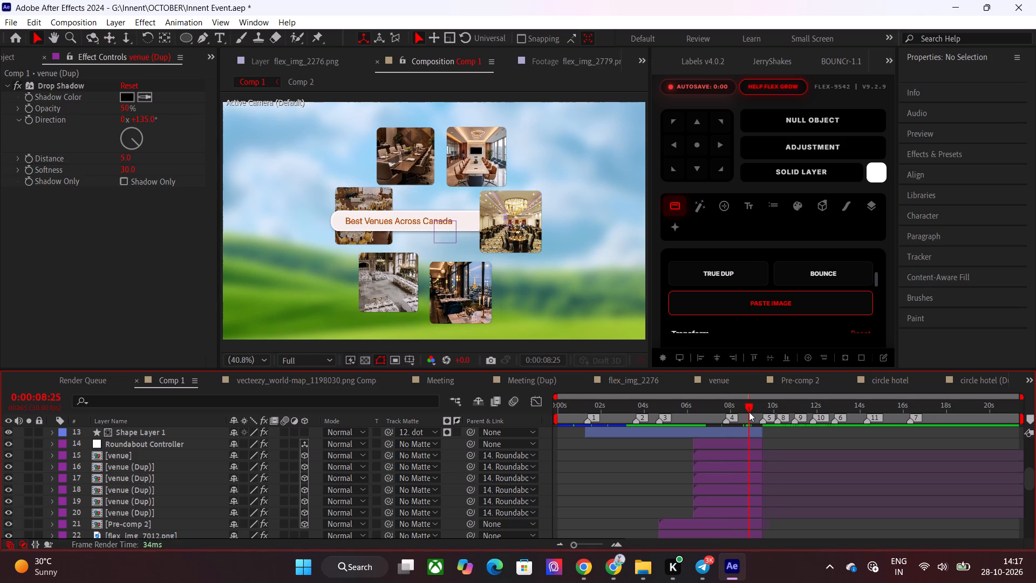
{"action": "left_click_drag", "start_coordinate": [749, 412], "coordinate": [751, 412]}
Go to the orbiting circle images scene at about 10 seconds and open Pre-comp 3.
{"action": "left_click_drag", "start_coordinate": [751, 412], "coordinate": [784, 416]}
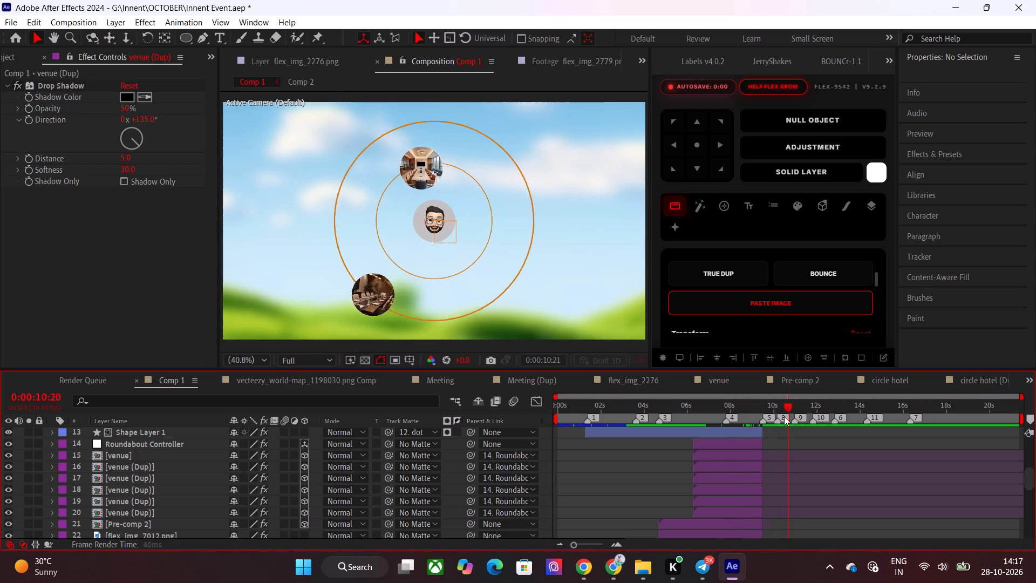
{"action": "left_click_drag", "start_coordinate": [784, 416], "coordinate": [780, 417]}
{"action": "scroll", "coordinate": [812, 478], "scroll_direction": "up", "scroll_amount": 2}
{"action": "left_click", "coordinate": [788, 454]}
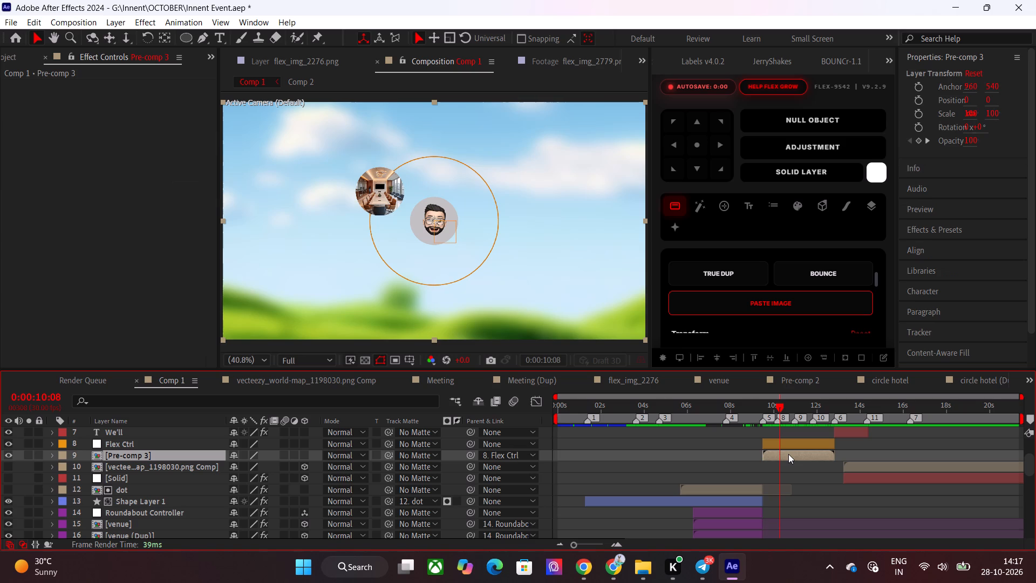
{"action": "left_click_drag", "start_coordinate": [741, 414], "coordinate": [779, 418]}
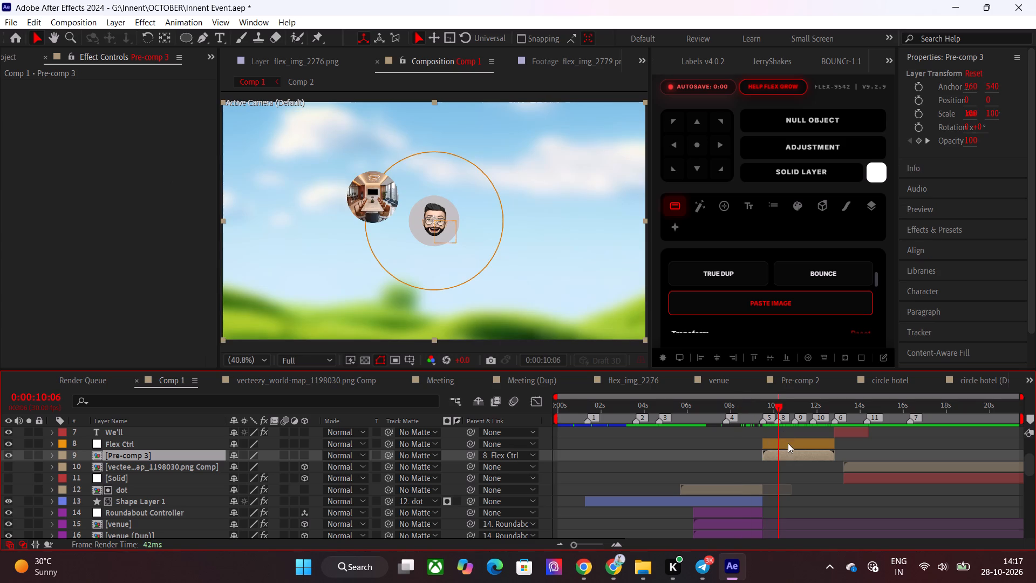
{"action": "double_click", "coordinate": [790, 454]}
{"action": "scroll", "coordinate": [616, 465], "scroll_direction": "down", "scroll_amount": 2}
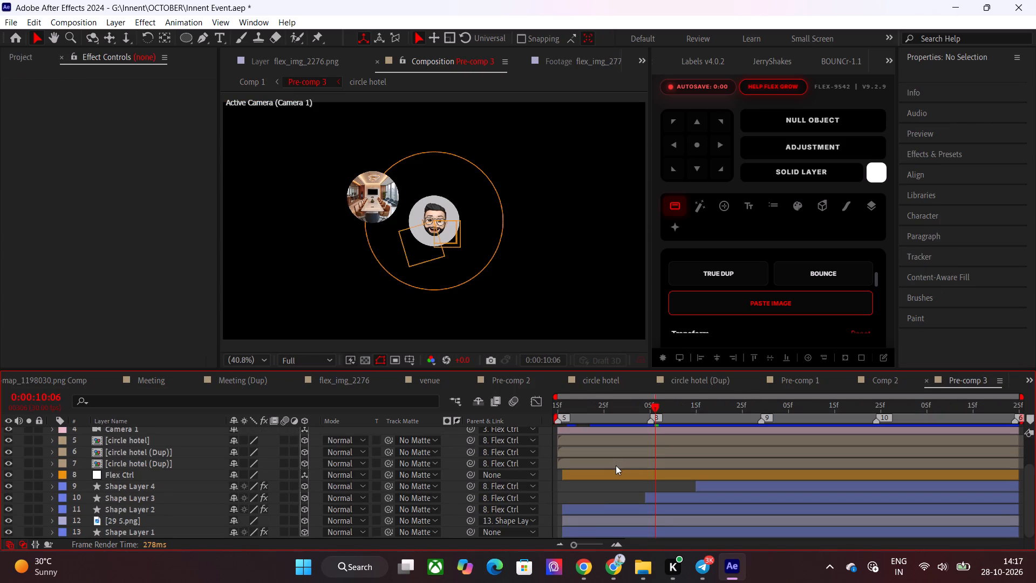
Add a white solid layer to Pre-comp 3 and place it at the bottom of the stack, beneath Shape Layer 1.
{"action": "left_click", "coordinate": [591, 534]}
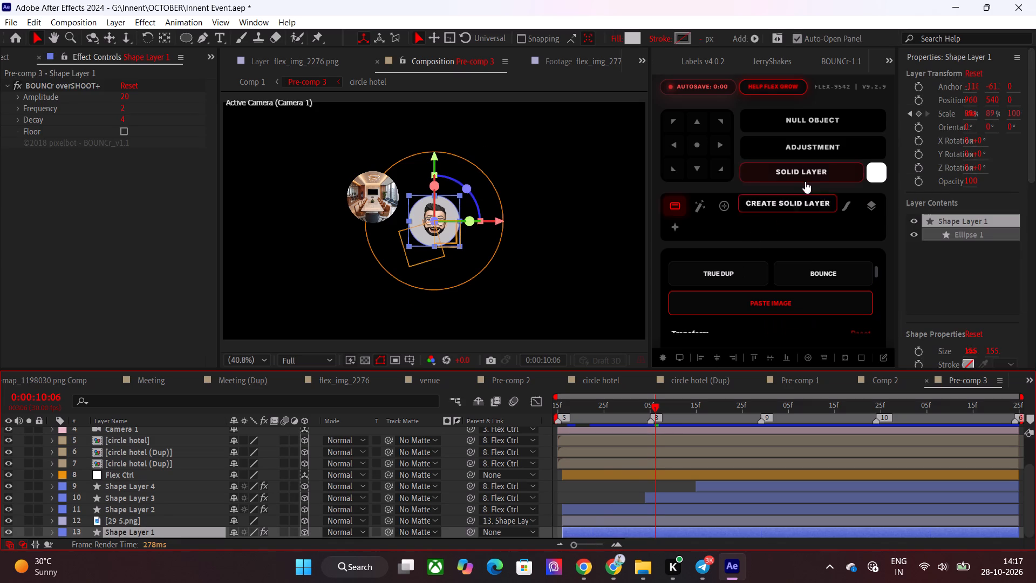
{"action": "left_click", "coordinate": [806, 181]}
{"action": "scroll", "coordinate": [194, 475], "scroll_direction": "down", "scroll_amount": 2}
{"action": "left_click_drag", "start_coordinate": [141, 519], "coordinate": [139, 524]}
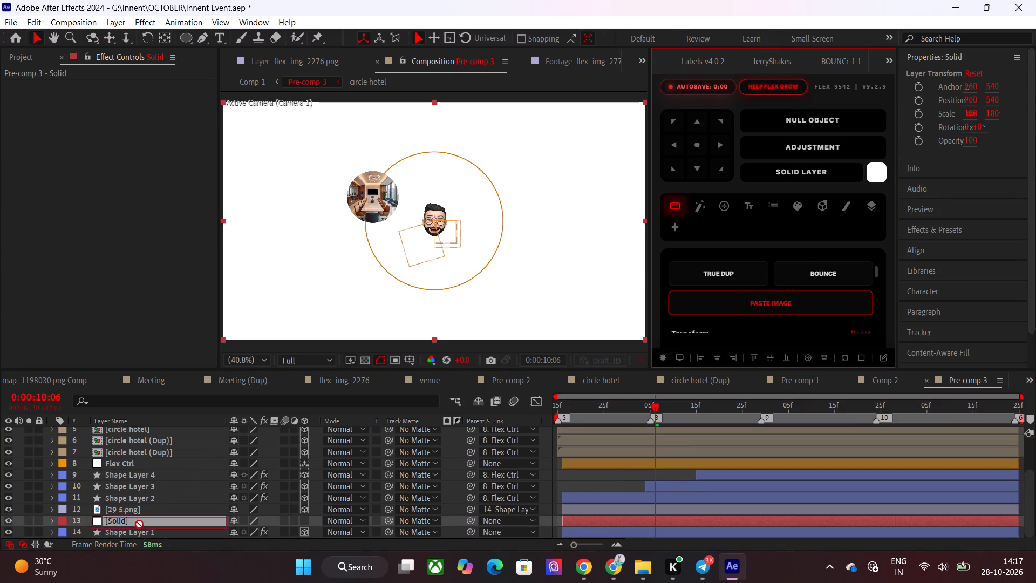
{"action": "left_click_drag", "start_coordinate": [139, 524], "coordinate": [131, 535]}
{"action": "scroll", "coordinate": [153, 506], "scroll_direction": "down", "scroll_amount": 1}
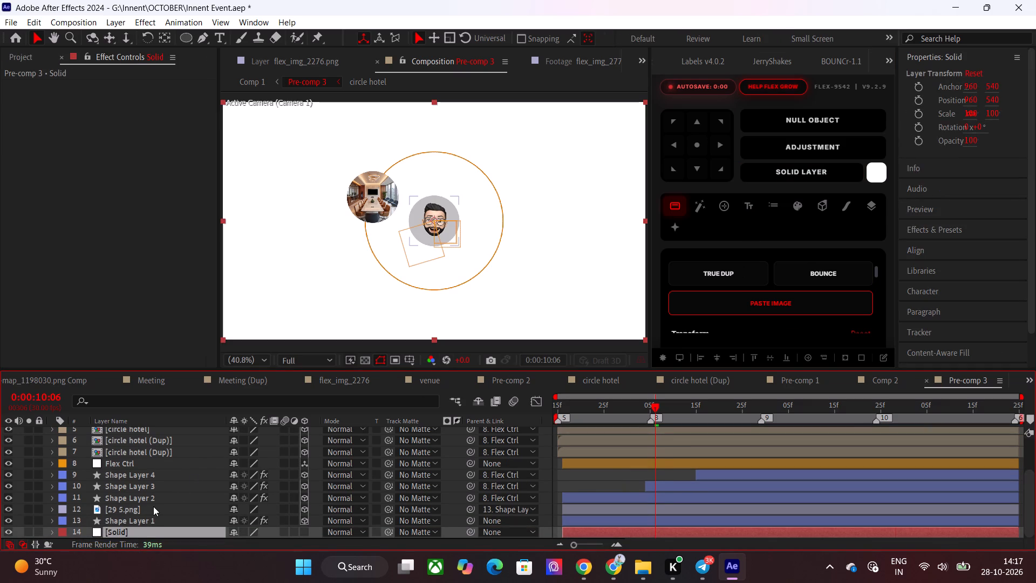
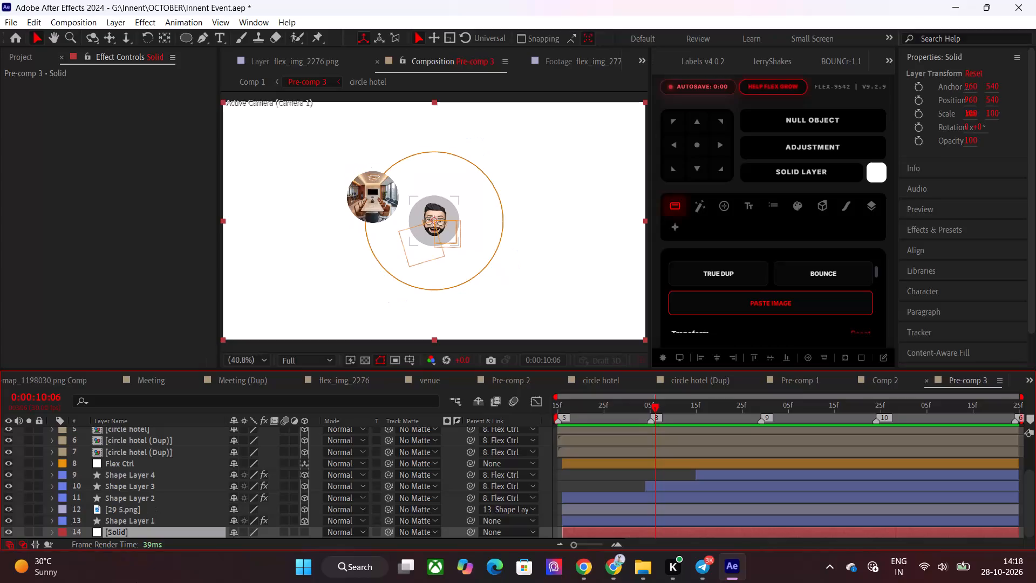
Paste the Drop Shadow onto Shape Layer 1, the circle behind the avatar.
{"action": "left_click", "coordinate": [125, 519]}
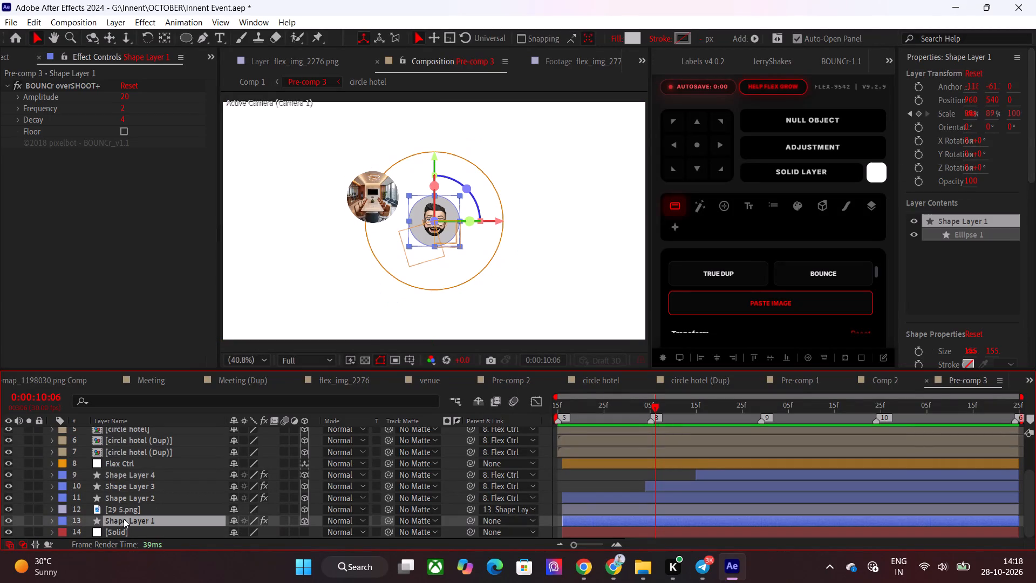
{"action": "key", "text": "ctrl+v"}
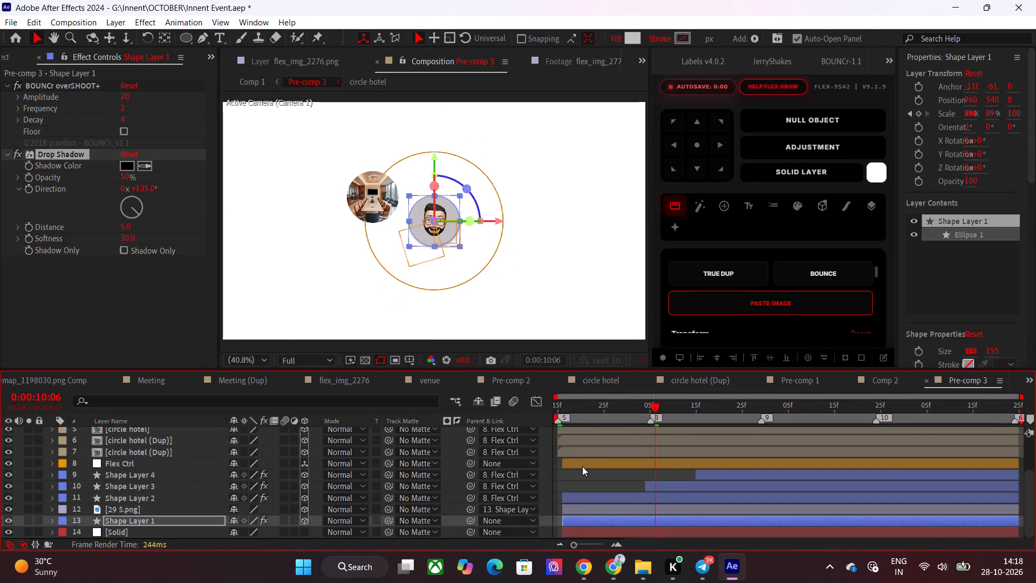
Paste the Drop Shadow onto the three circle hotel layers in Pre-comp 3.
{"action": "left_click", "coordinate": [133, 452]}
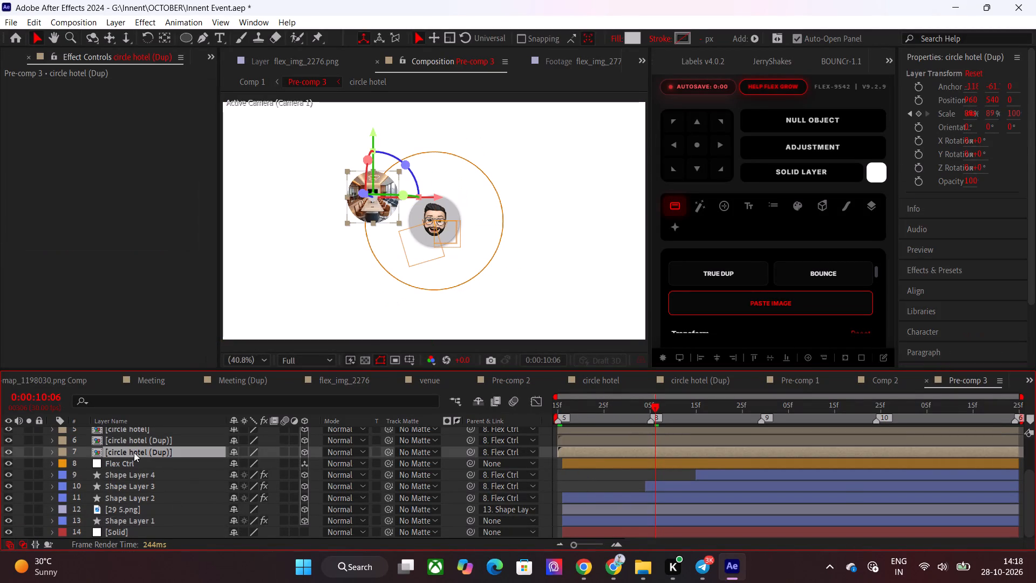
{"action": "scroll", "coordinate": [137, 452], "scroll_direction": "up", "scroll_amount": 1}
{"action": "left_click", "coordinate": [137, 464], "text": "shift"}
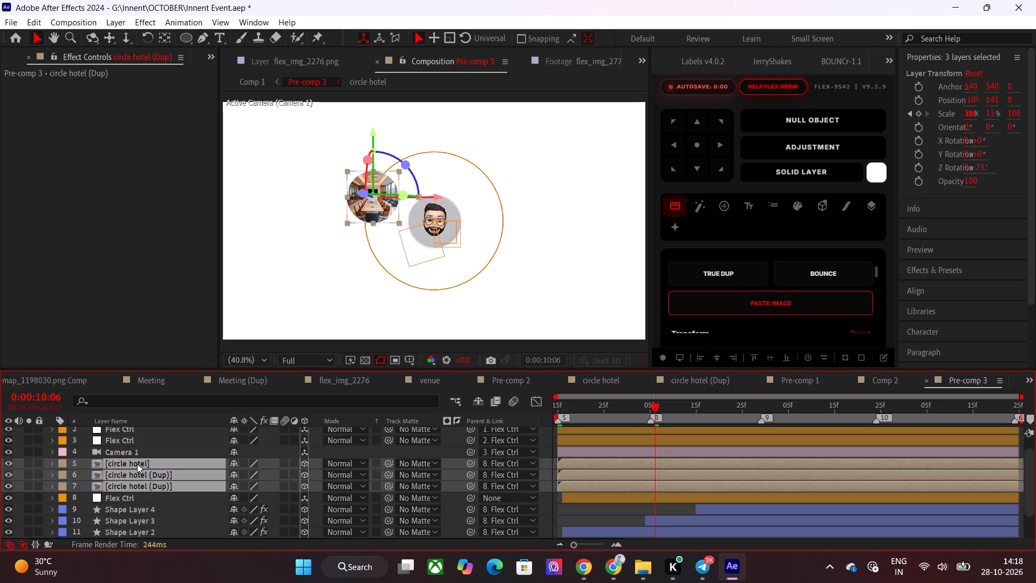
{"action": "key", "text": "ctrl+v"}
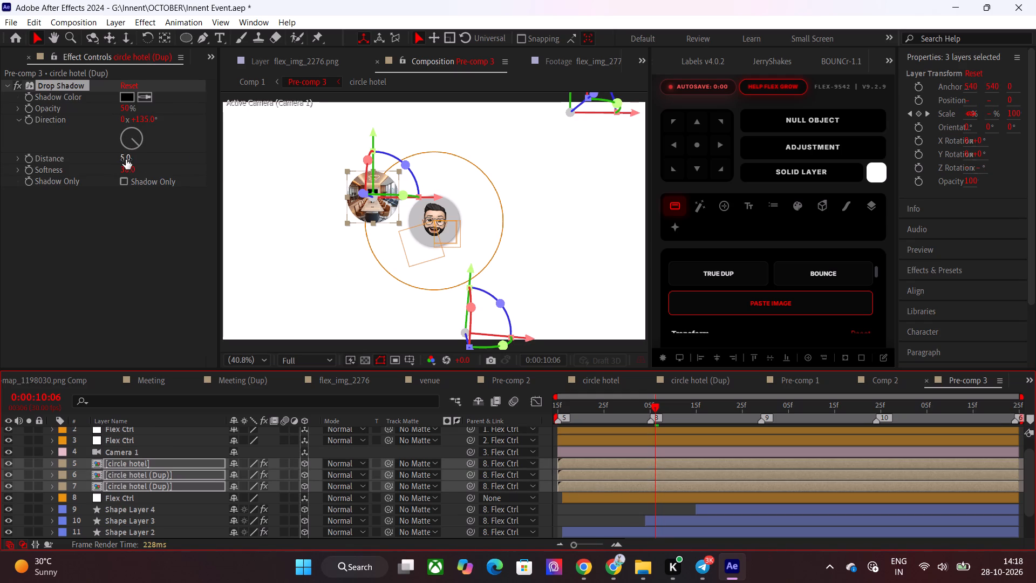
Set the circle hotel layers' Drop Shadow to distance 31, softness 70 and opacity 33%.
{"action": "left_click_drag", "start_coordinate": [126, 159], "coordinate": [149, 159]}
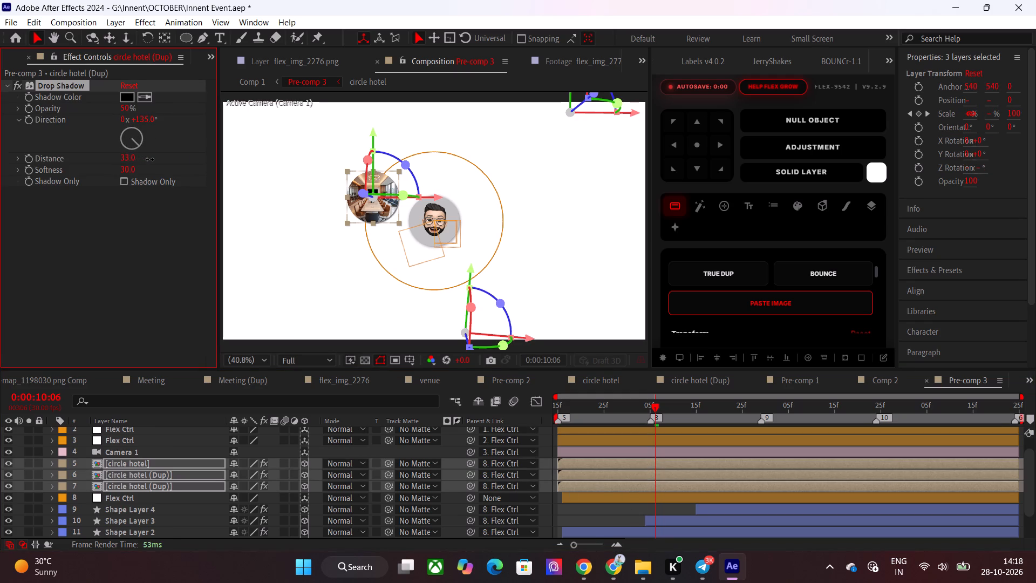
{"action": "left_click_drag", "start_coordinate": [149, 159], "coordinate": [145, 161]}
{"action": "left_click_drag", "start_coordinate": [128, 172], "coordinate": [156, 173]}
{"action": "left_click_drag", "start_coordinate": [125, 111], "coordinate": [106, 111]}
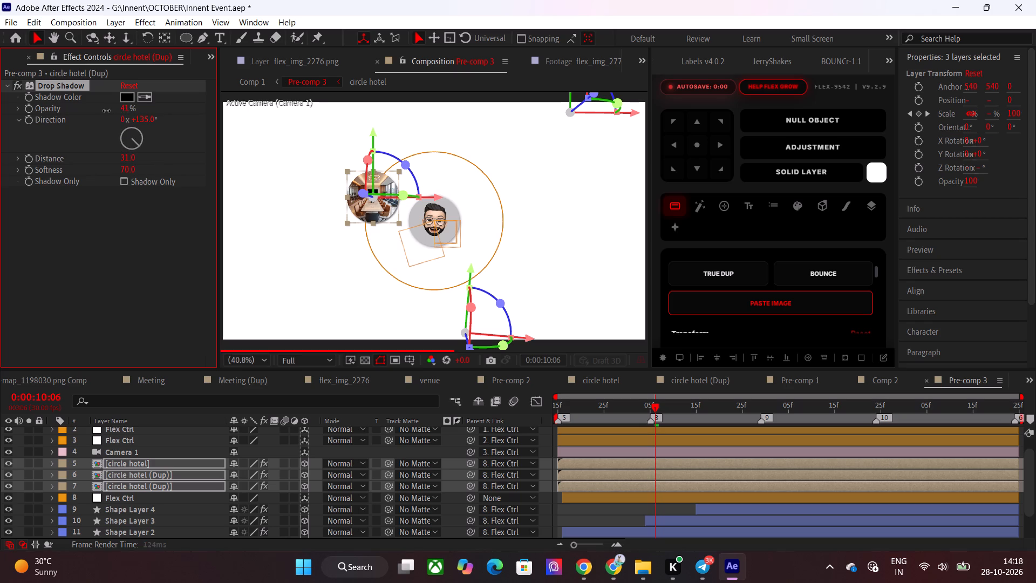
{"action": "left_click_drag", "start_coordinate": [106, 111], "coordinate": [96, 111]}
{"action": "left_click", "coordinate": [571, 518]}
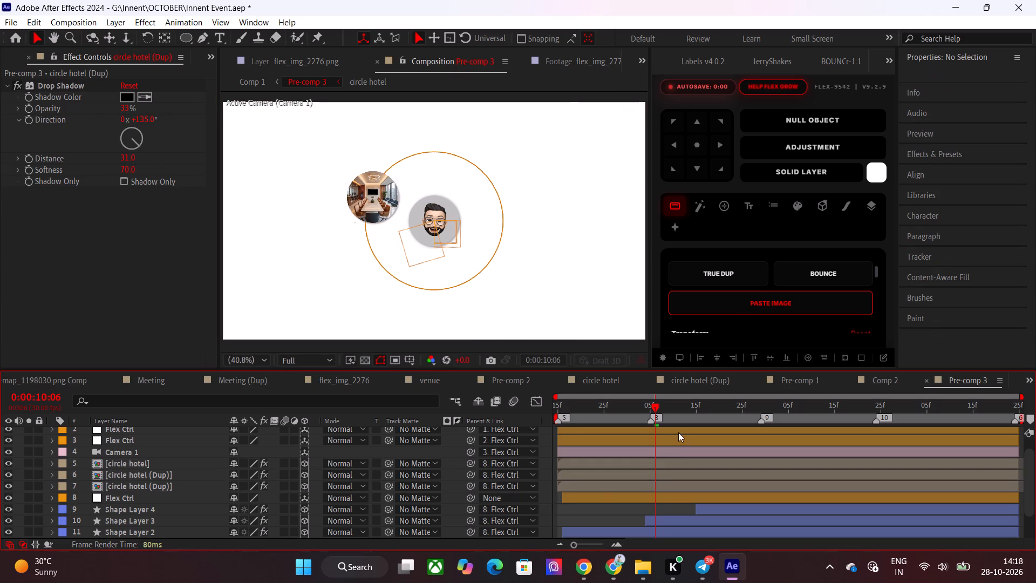
Check the orbiting circles' shadows, hide the white solid in Pre-comp 3, and return to Comp 1.
{"action": "left_click_drag", "start_coordinate": [717, 421], "coordinate": [779, 421]}
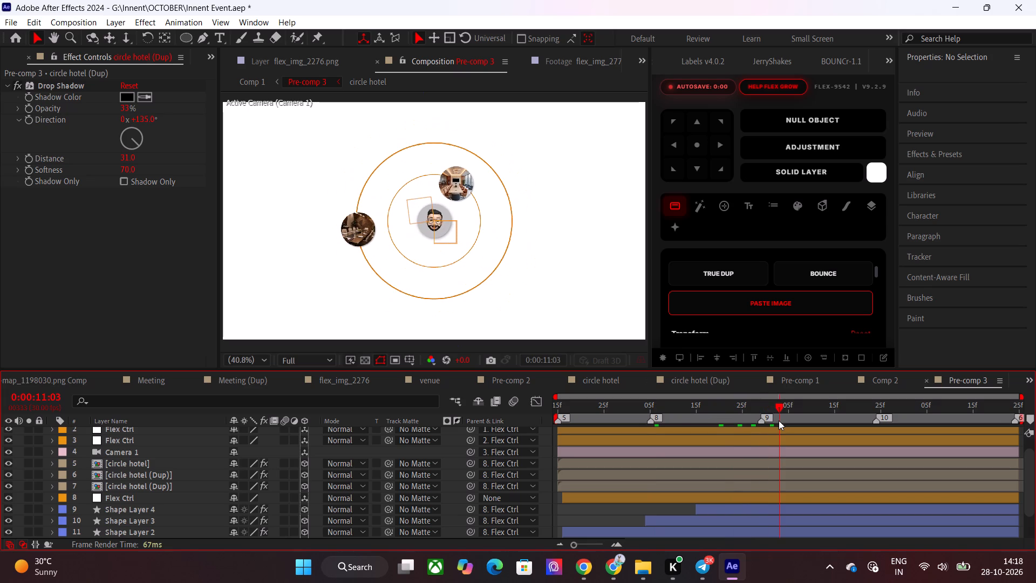
{"action": "left_click_drag", "start_coordinate": [779, 421], "coordinate": [858, 421]}
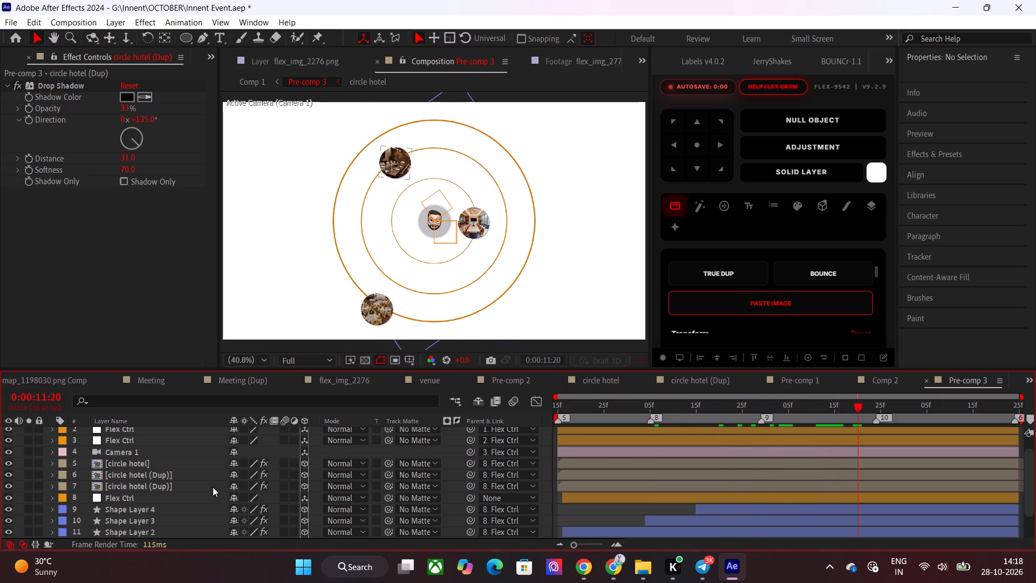
{"action": "scroll", "coordinate": [202, 492], "scroll_direction": "down", "scroll_amount": 3}
{"action": "left_click", "coordinate": [10, 535]}
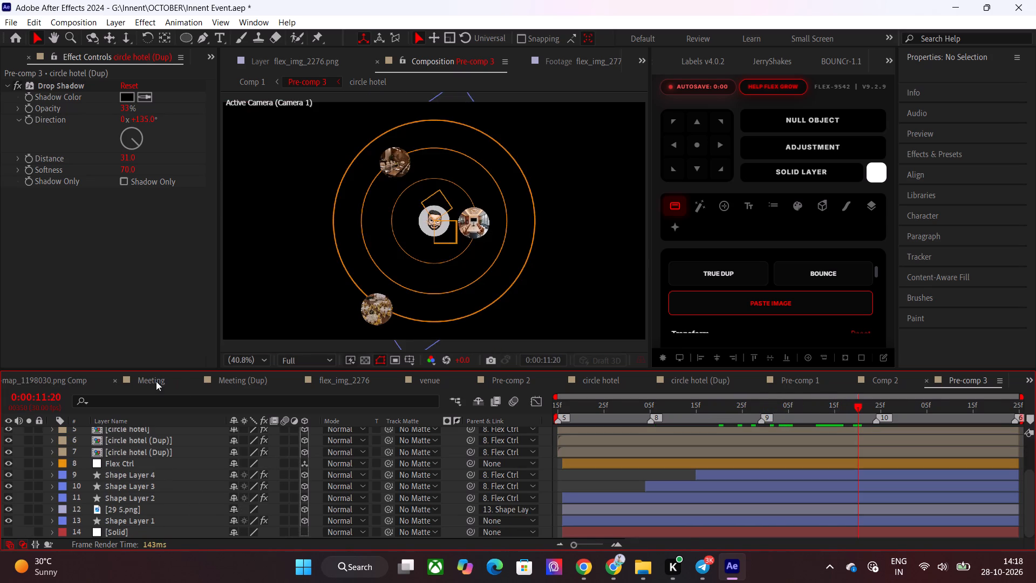
{"action": "left_click", "coordinate": [152, 383]}
{"action": "left_click", "coordinate": [87, 383]}
{"action": "left_click", "coordinate": [11, 379]}
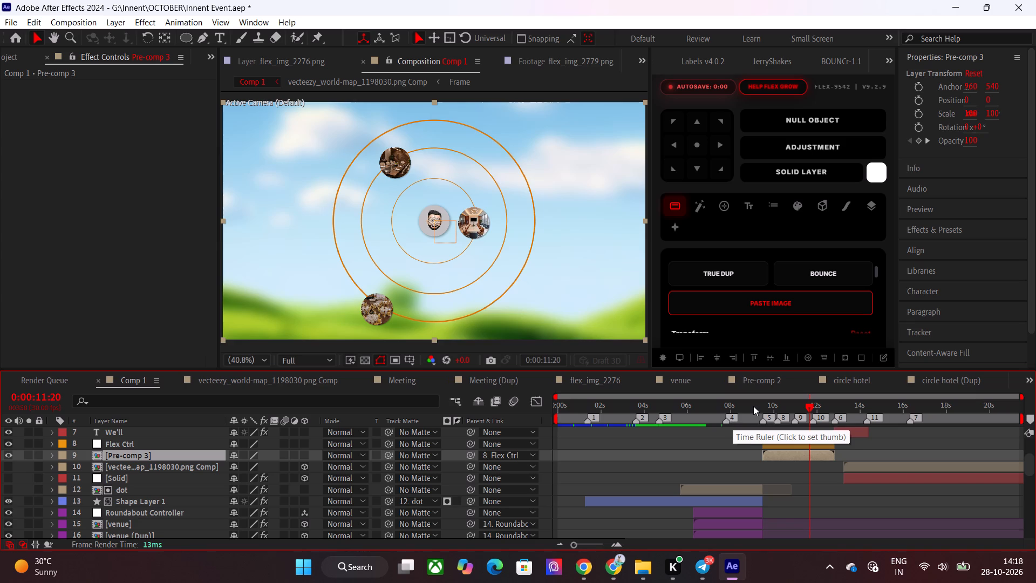
Scrub Comp 1 from the orbiting circles scene through the closing text scenes to check the shadows and transitions.
{"action": "left_click_drag", "start_coordinate": [753, 406], "coordinate": [797, 419]}
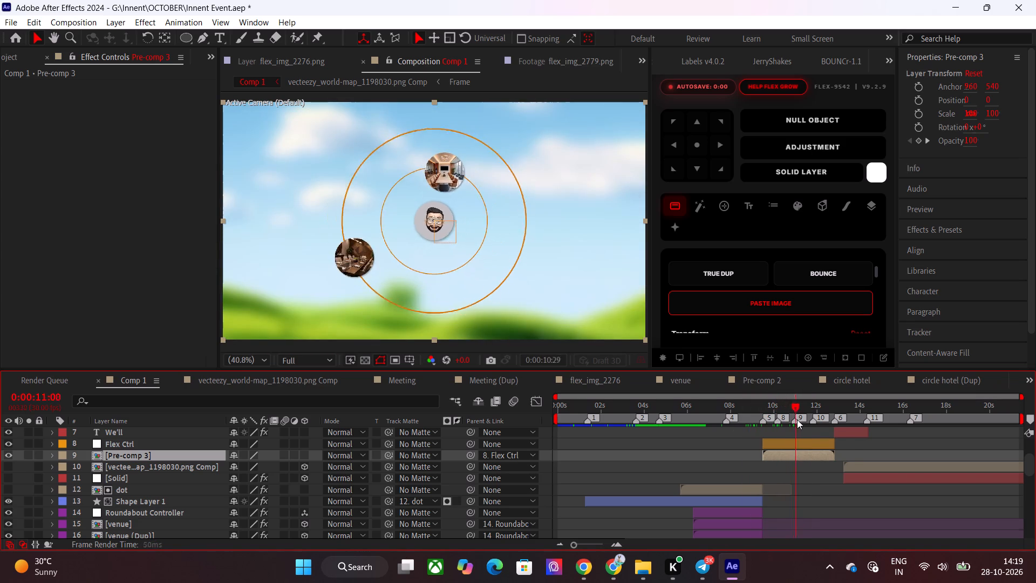
{"action": "left_click_drag", "start_coordinate": [797, 419], "coordinate": [824, 424]}
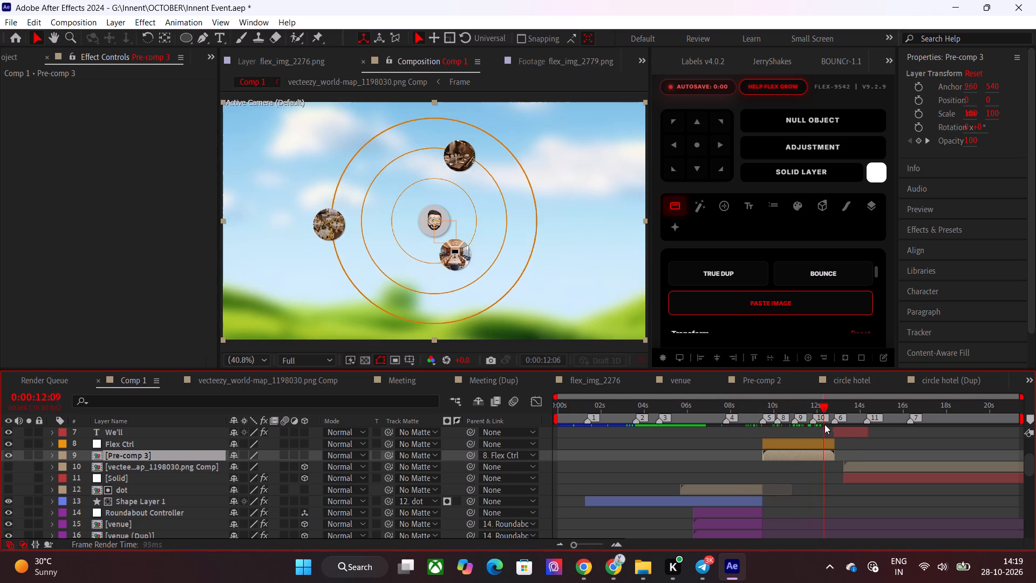
{"action": "left_click_drag", "start_coordinate": [824, 424], "coordinate": [883, 446]}
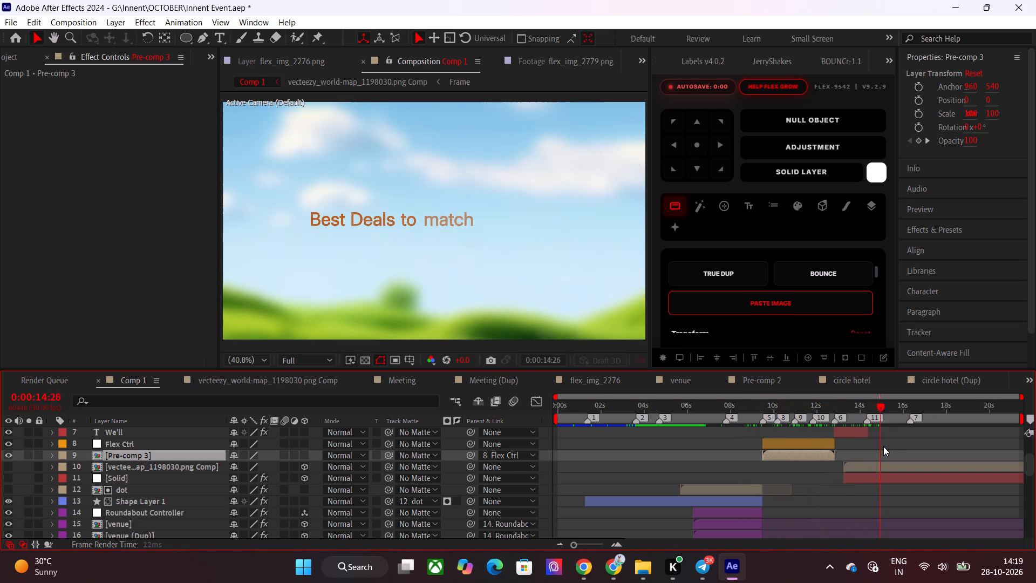
{"action": "left_click_drag", "start_coordinate": [883, 446], "coordinate": [906, 451]}
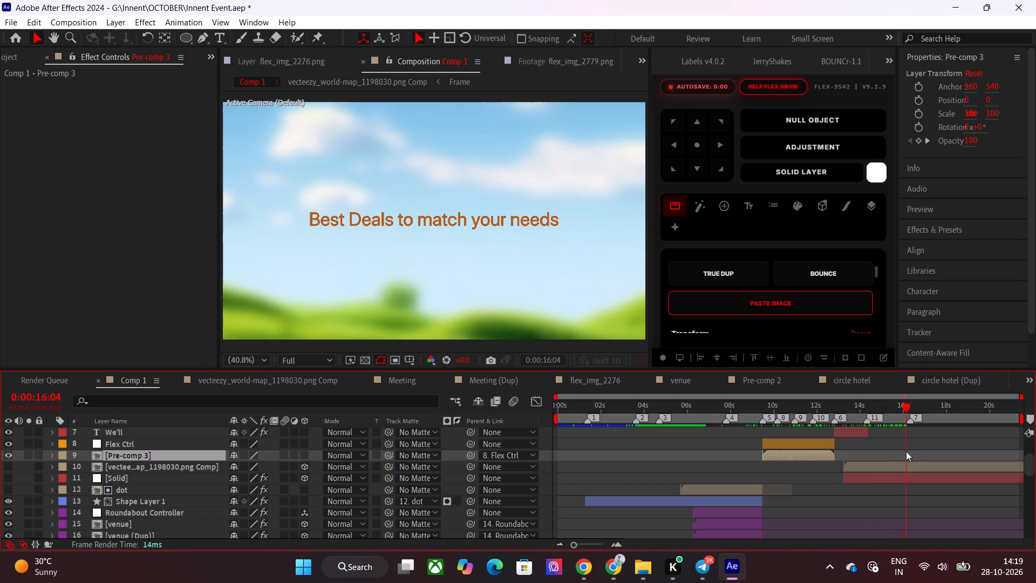
{"action": "left_click_drag", "start_coordinate": [906, 451], "coordinate": [866, 456]}
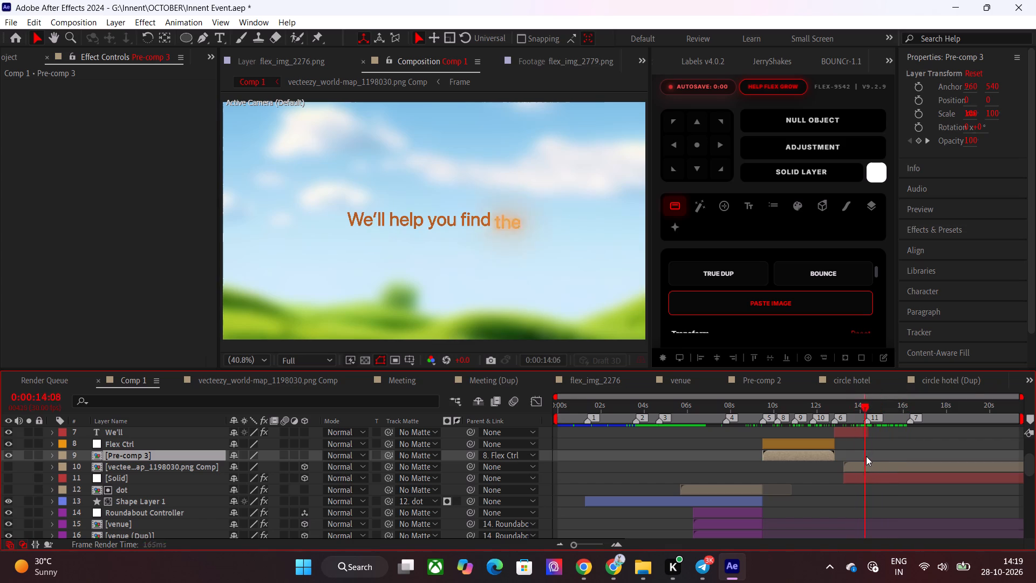
{"action": "left_click_drag", "start_coordinate": [866, 456], "coordinate": [912, 458]}
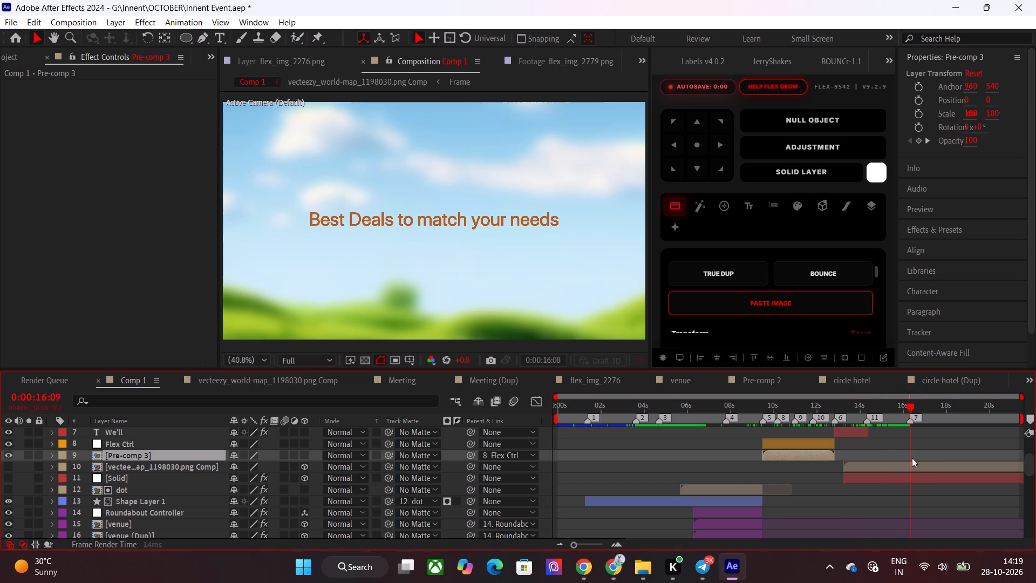
{"action": "left_click_drag", "start_coordinate": [912, 458], "coordinate": [950, 459]}
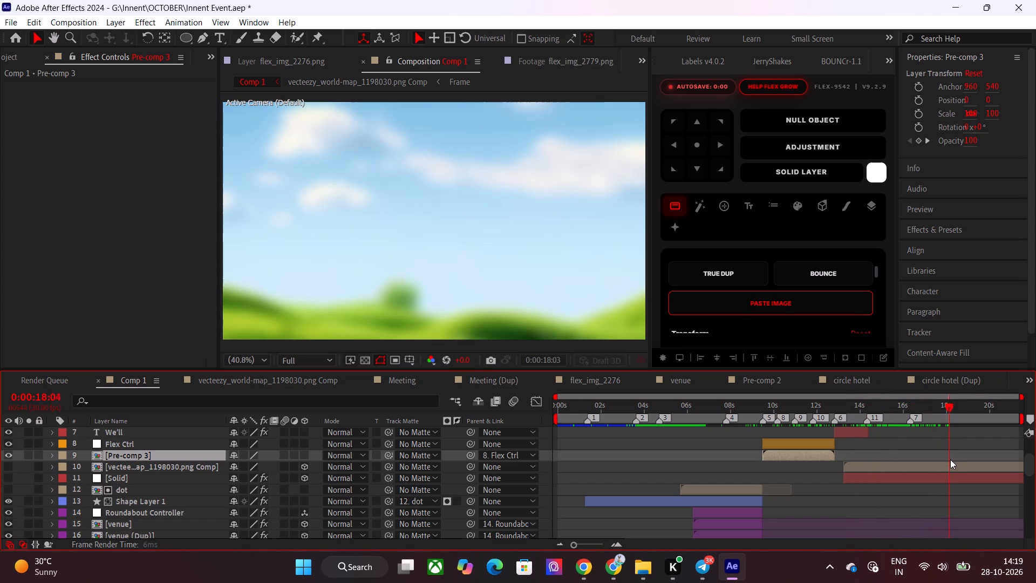
Play Comp 1 from the beginning to review the full animation.
{"action": "left_click_drag", "start_coordinate": [950, 459], "coordinate": [535, 484]}
{"action": "scroll", "coordinate": [592, 446], "scroll_direction": "down", "scroll_amount": 12}
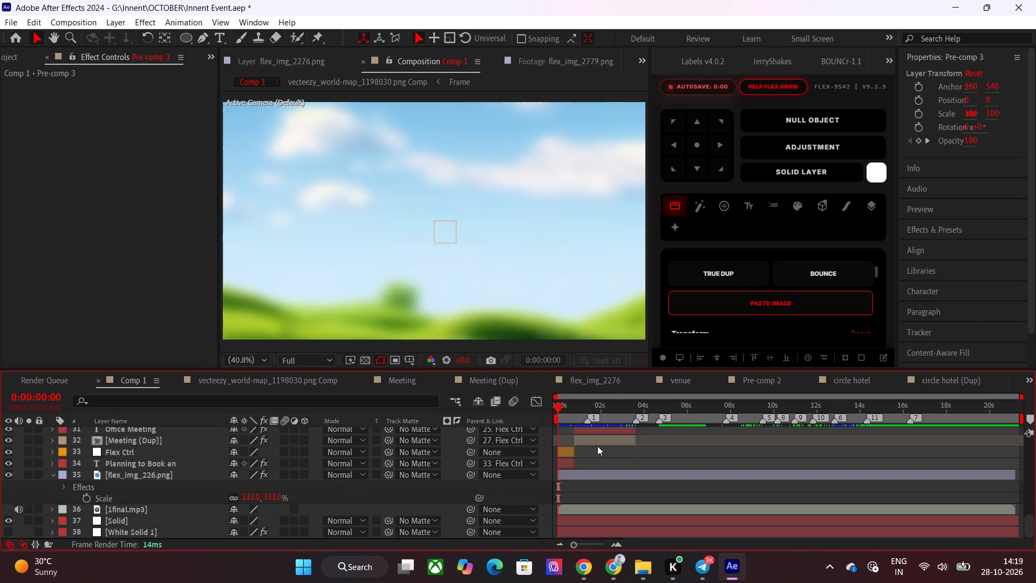
{"action": "key", "text": "space"}
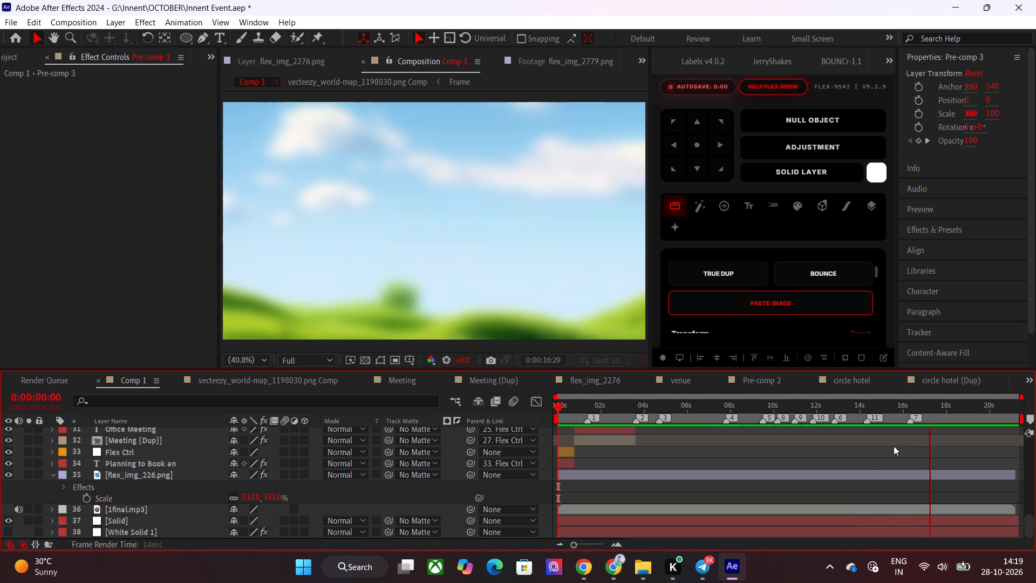
{"action": "scroll", "coordinate": [903, 457], "scroll_direction": "up", "scroll_amount": 15}
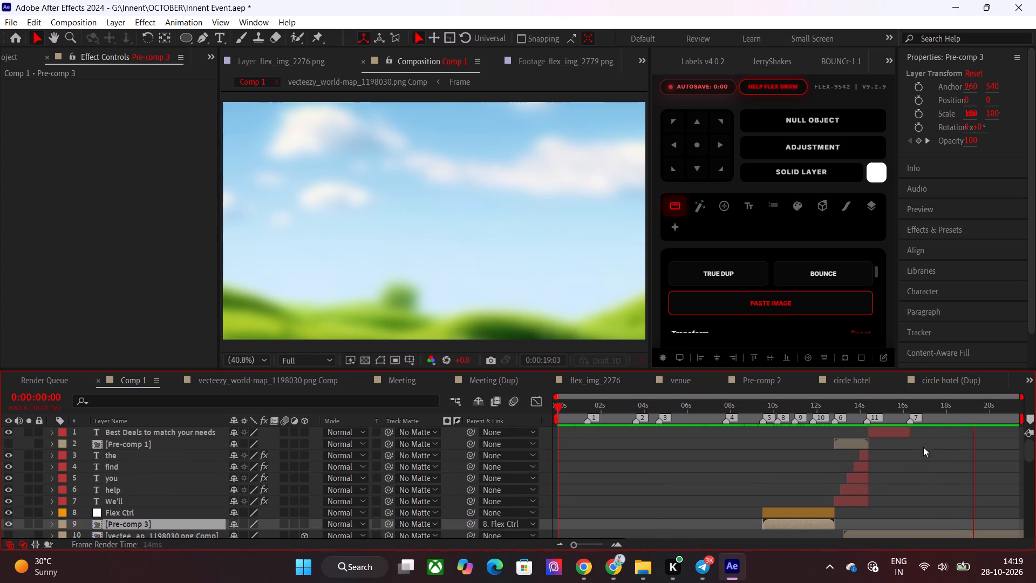
Replay Comp 1 from about 16 seconds to examine the end of the "Best Deals to match your needs" text.
{"action": "left_click_drag", "start_coordinate": [930, 413], "coordinate": [909, 419]}
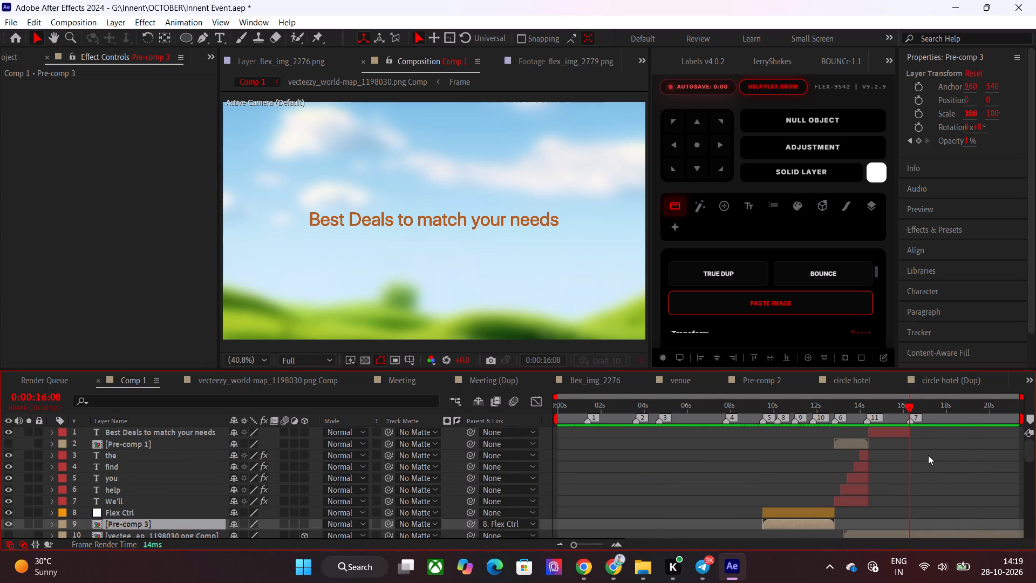
{"action": "key", "text": "space"}
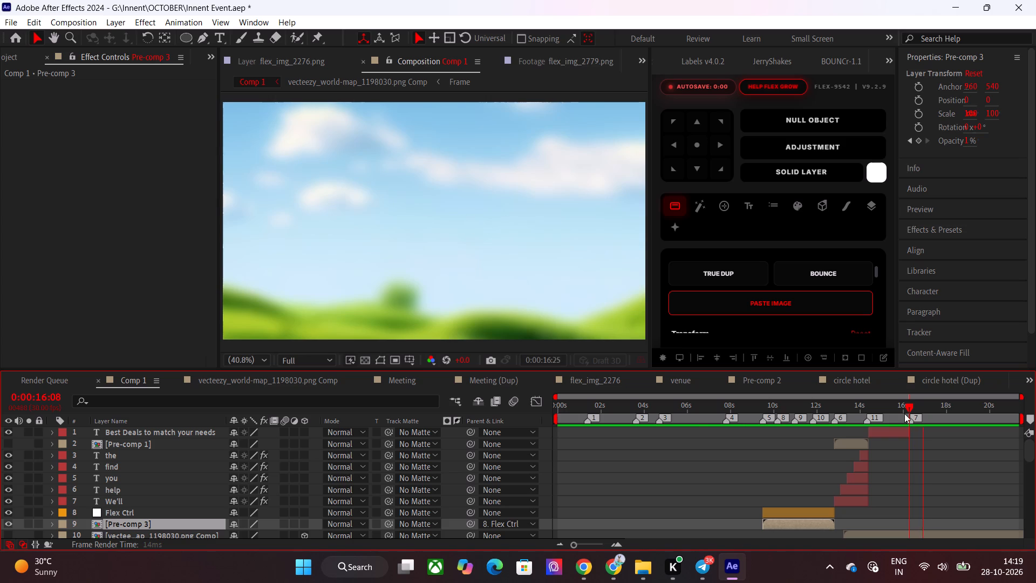
{"action": "left_click_drag", "start_coordinate": [909, 406], "coordinate": [916, 406]}
{"action": "key", "text": "space"}
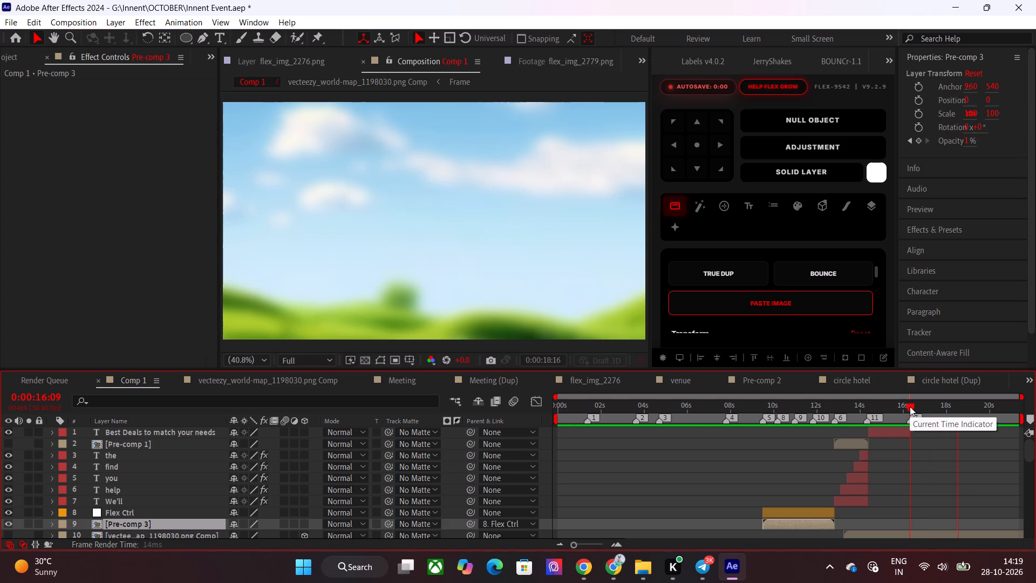
{"action": "left_click", "coordinate": [910, 406]}
{"action": "key", "text": "space"}
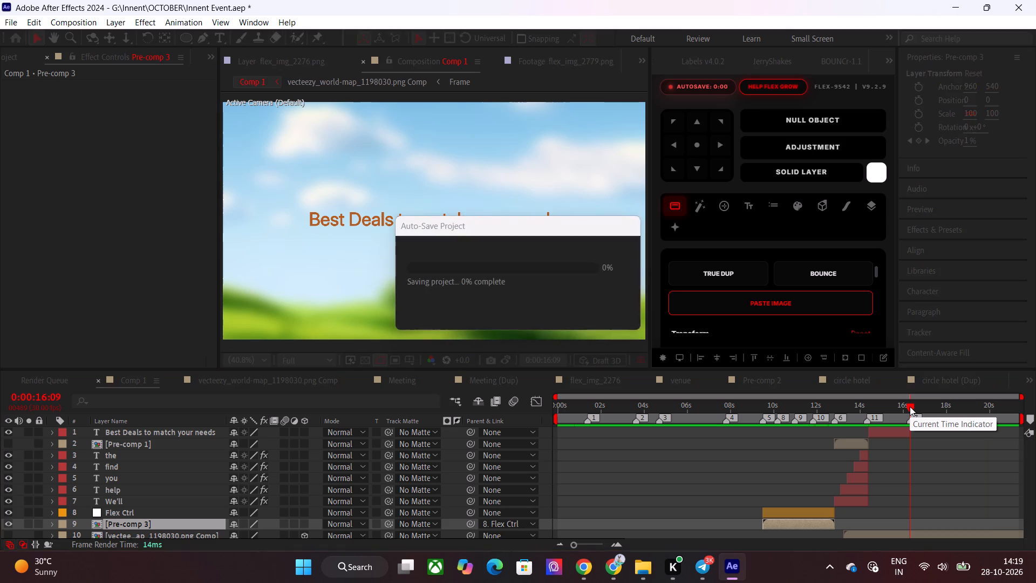
{"action": "key", "text": "space"}
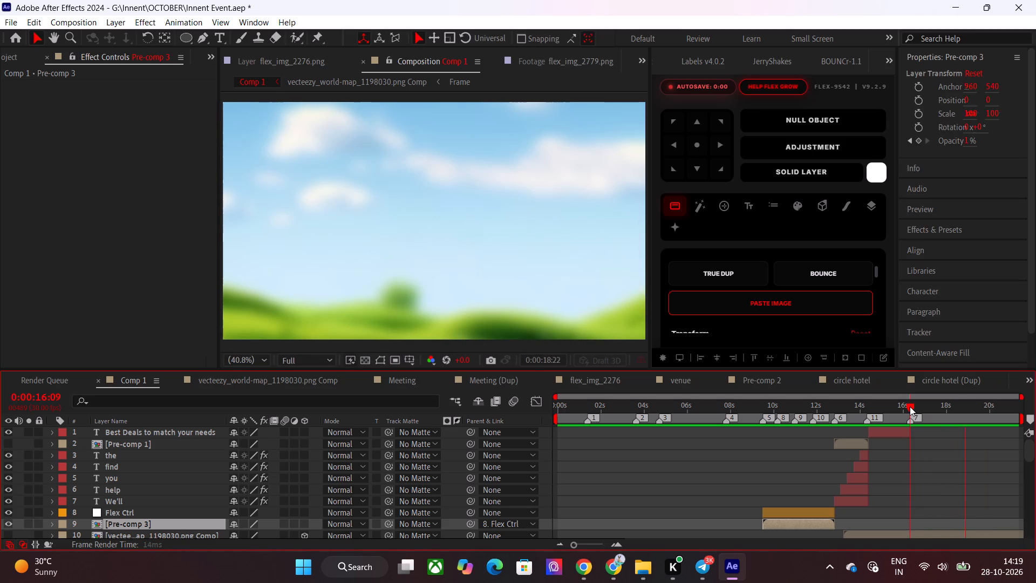
{"action": "left_click", "coordinate": [910, 406]}
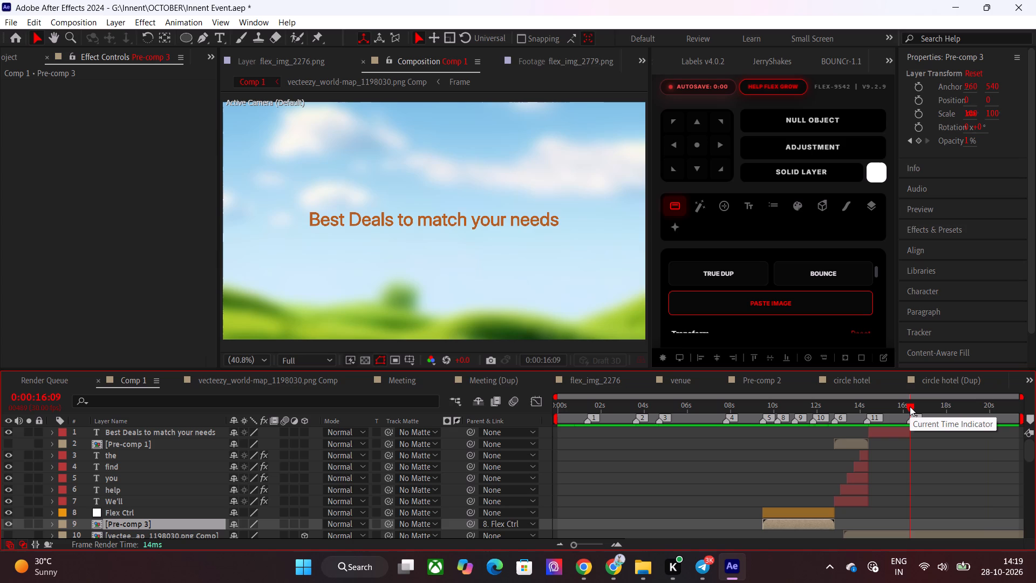
Add a parent null object for the "Best Deals to match your needs" text layer at 0:00:15:25.
{"action": "left_click_drag", "start_coordinate": [910, 406], "coordinate": [901, 412]}
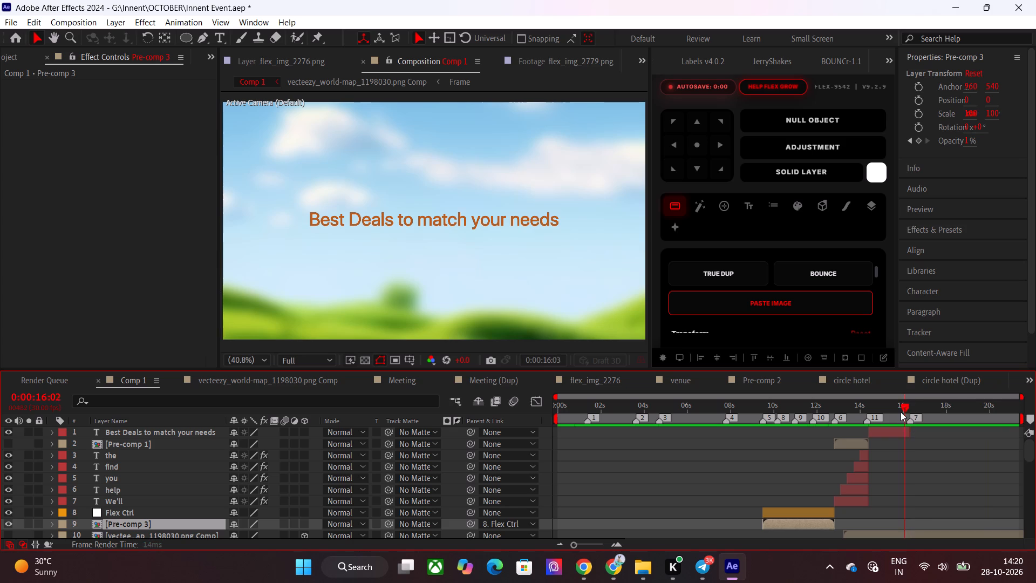
{"action": "left_click_drag", "start_coordinate": [901, 412], "coordinate": [900, 412]}
{"action": "left_click", "coordinate": [905, 435]}
{"action": "left_click", "coordinate": [827, 126]}
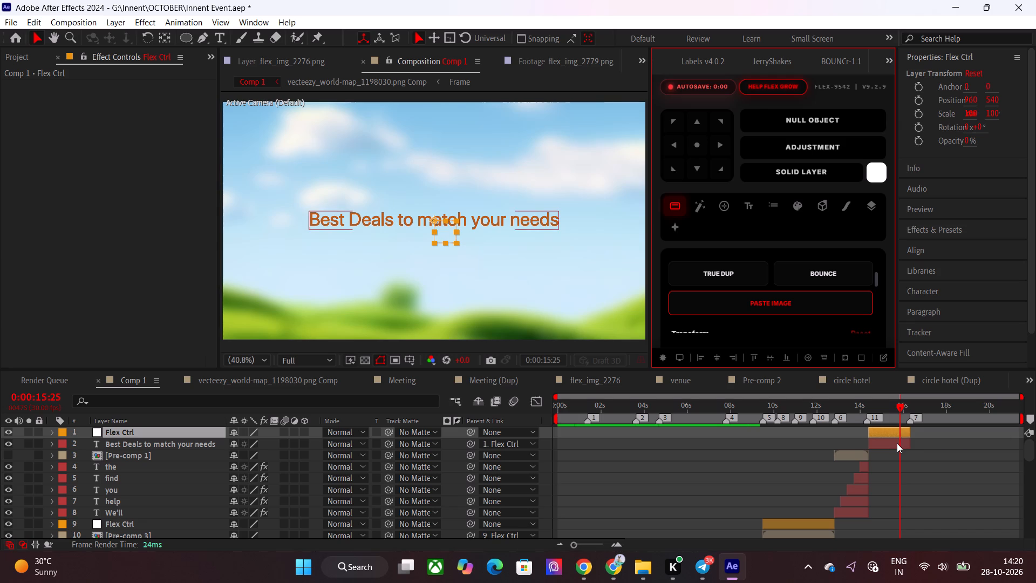
Keyframe the "Best Deals to match your needs" text's opacity from 100% at 0:00:15:25 to 0% at 0:00:16:09.
{"action": "left_click", "coordinate": [896, 444]}
{"action": "key", "text": "t"}
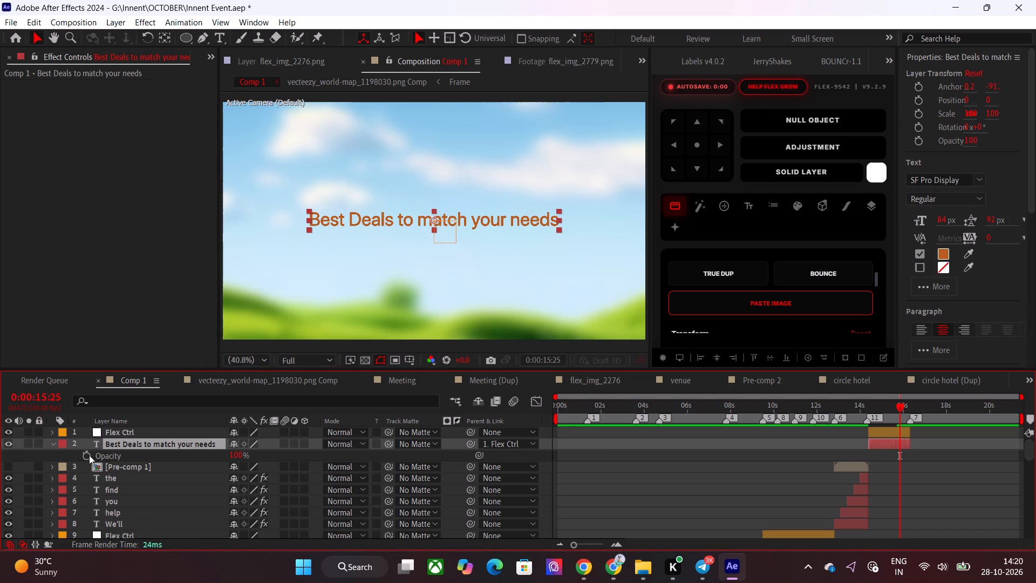
{"action": "left_click", "coordinate": [80, 455]}
{"action": "left_click", "coordinate": [86, 457]}
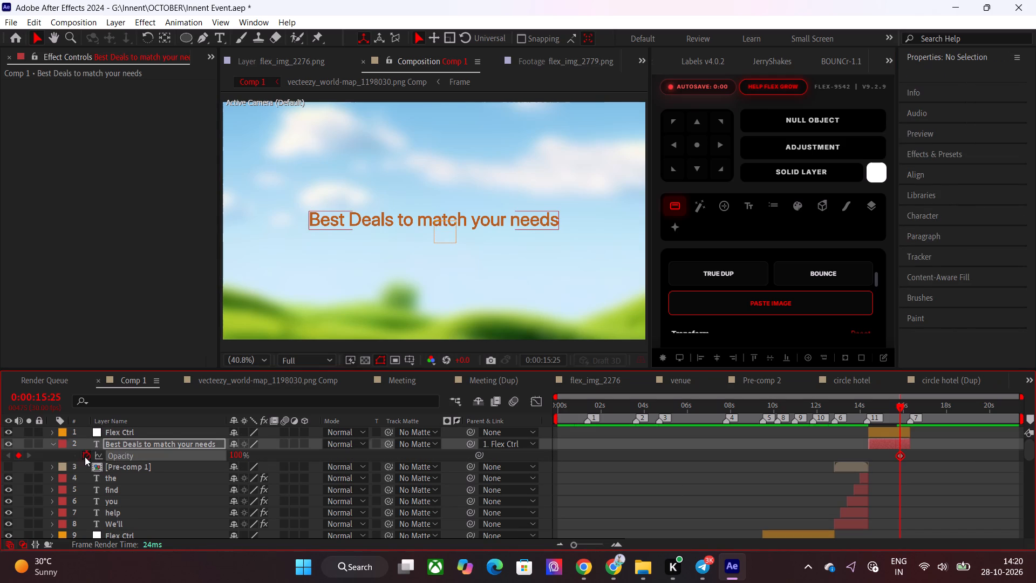
{"action": "left_click_drag", "start_coordinate": [901, 409], "coordinate": [906, 409]}
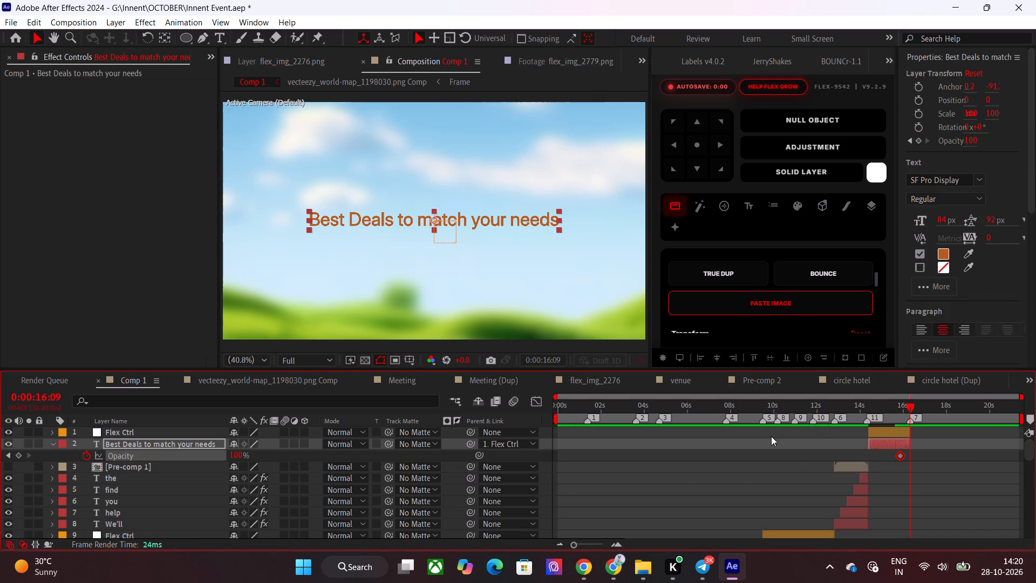
{"action": "left_click_drag", "start_coordinate": [237, 455], "coordinate": [0, 479]}
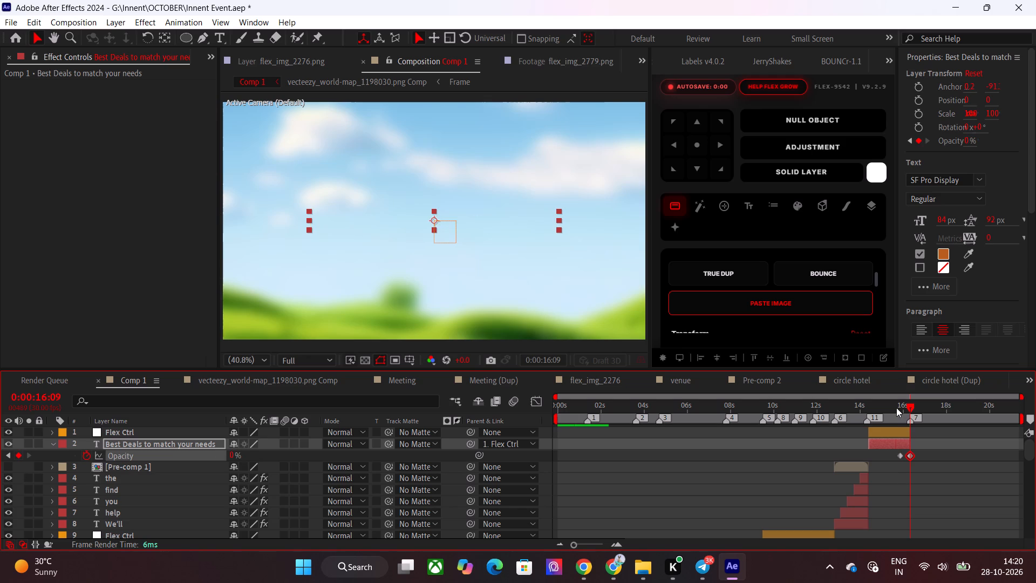
{"action": "left_click_drag", "start_coordinate": [896, 408], "coordinate": [914, 411]}
{"action": "left_click", "coordinate": [920, 449]}
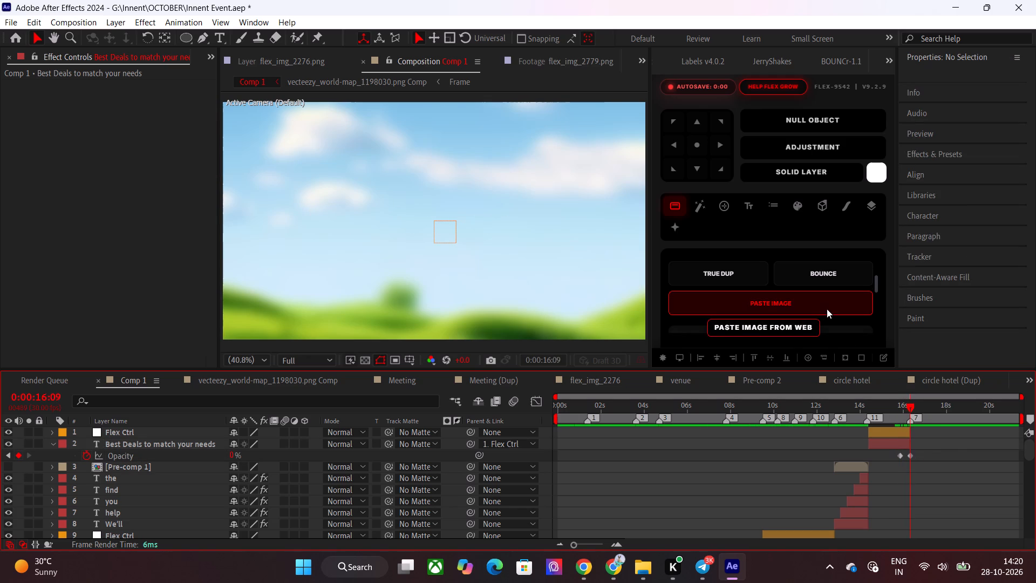
Select the null controlling the "Best Deals to match your needs" text layer.
{"action": "left_click", "coordinate": [926, 429]}
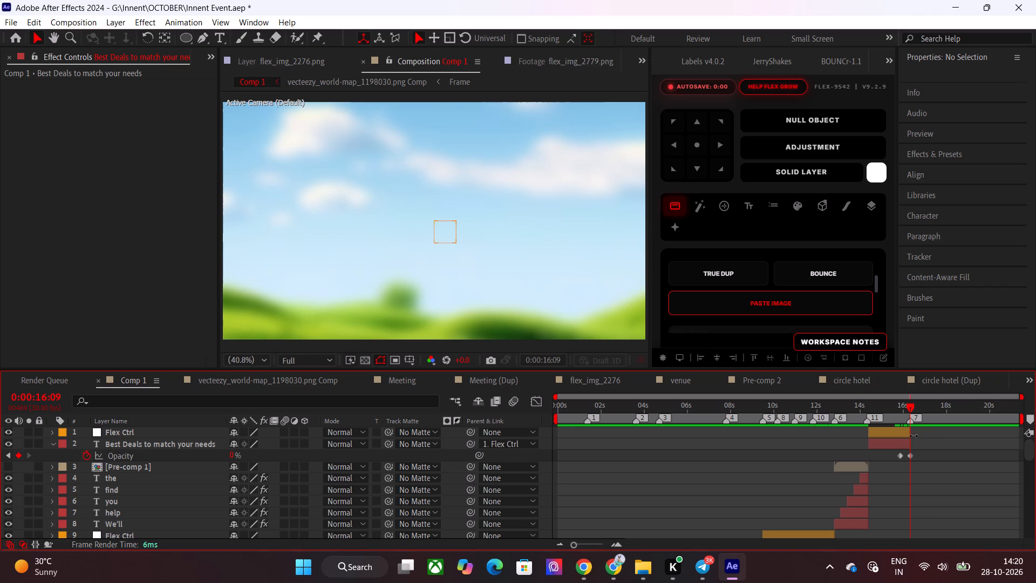
{"action": "left_click", "coordinate": [893, 432]}
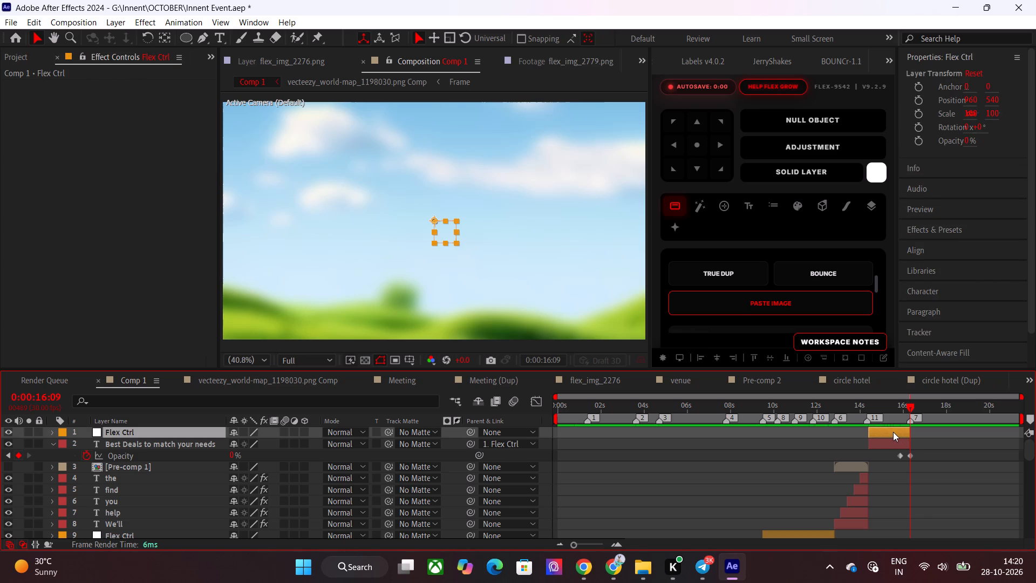
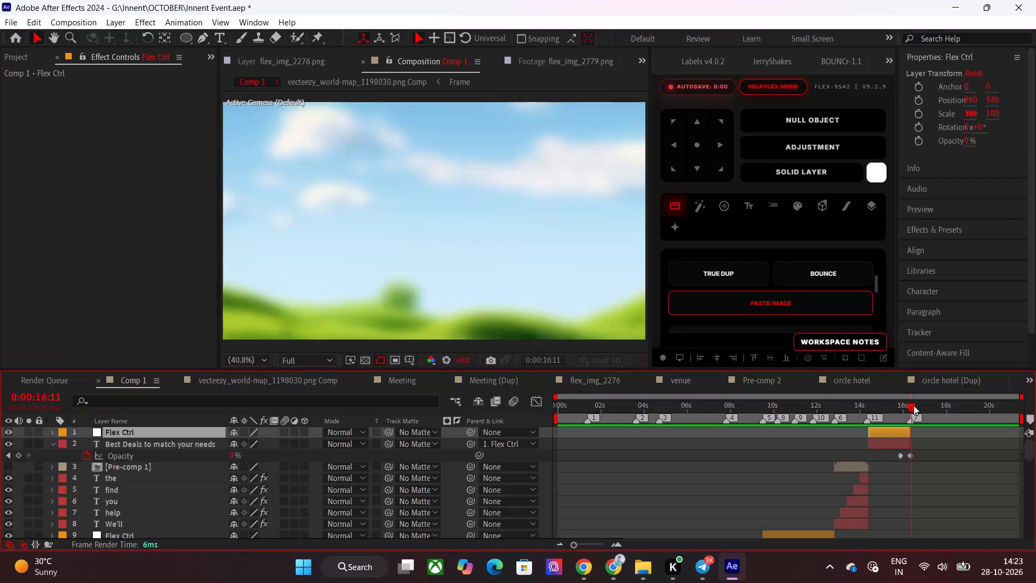
Play Comp 1 from 0:00:16:11 to review the timing after the "Best Deals to match your needs" text exits.
{"action": "key", "text": "space"}
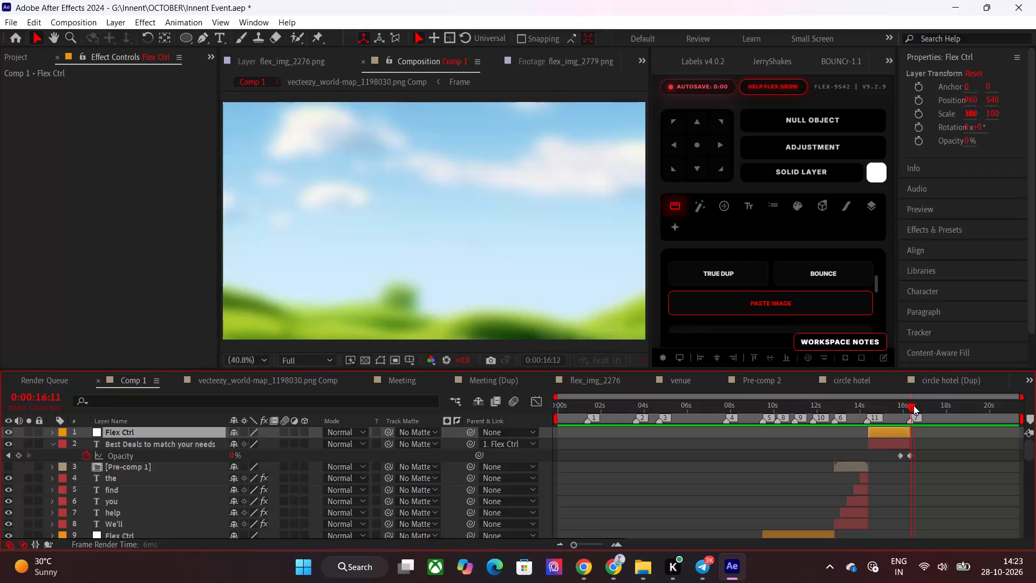
{"action": "scroll", "coordinate": [968, 446], "scroll_direction": "up", "scroll_amount": 5}
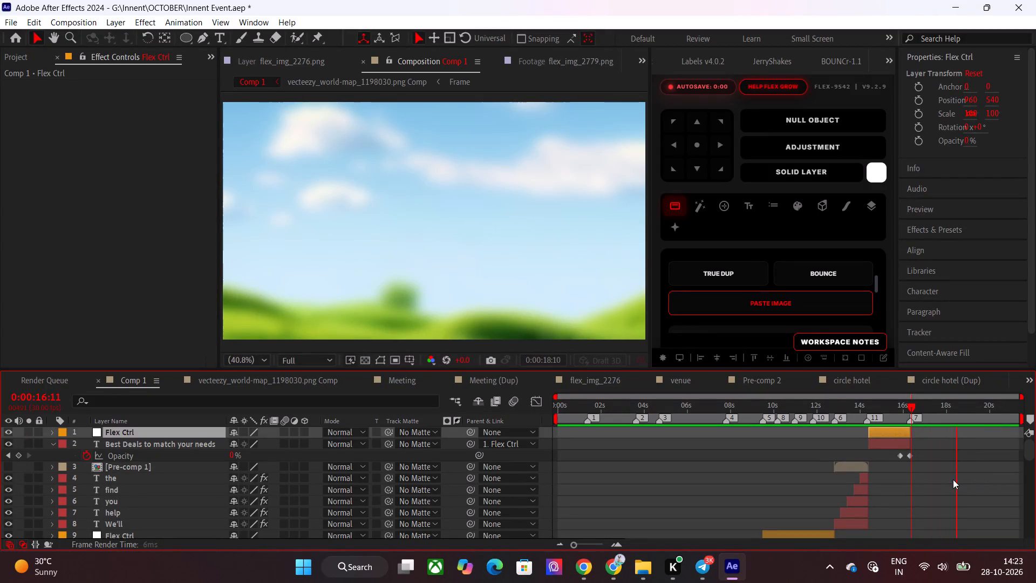
{"action": "left_click", "coordinate": [910, 409]}
{"action": "key", "text": "space"}
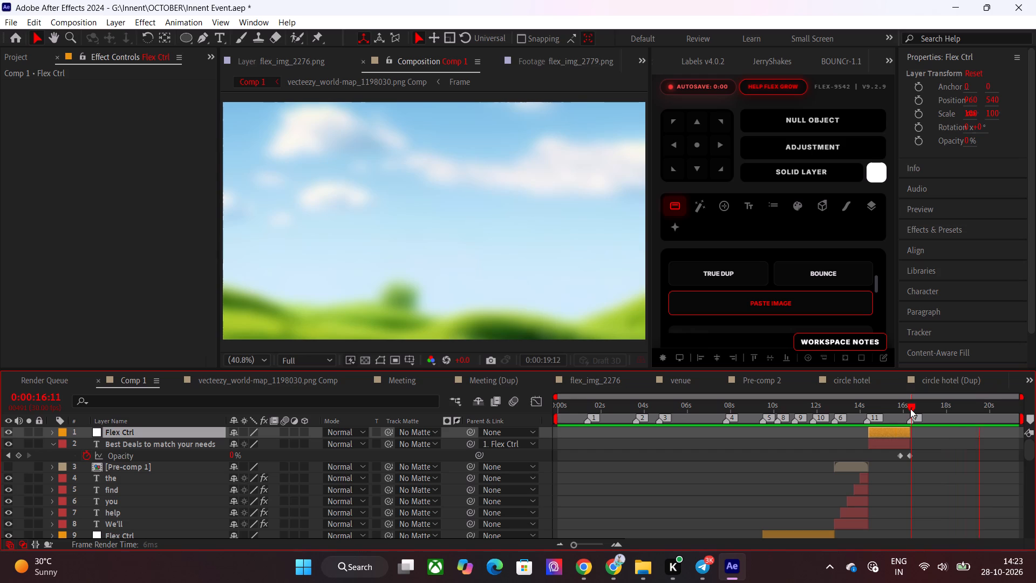
{"action": "left_click", "coordinate": [910, 409]}
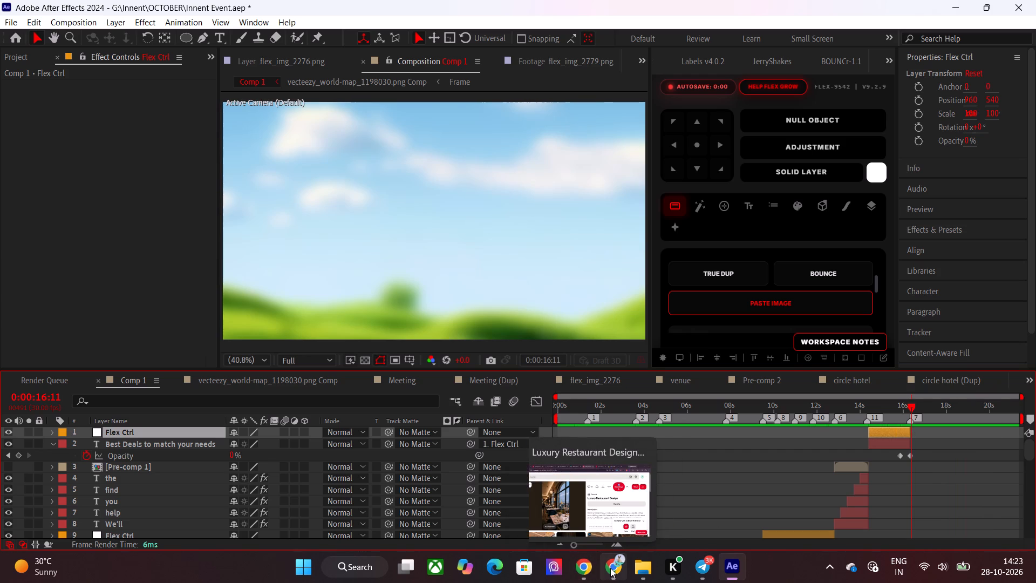
Switch to Chrome and close every tab except the Innent website.
{"action": "left_click", "coordinate": [610, 568]}
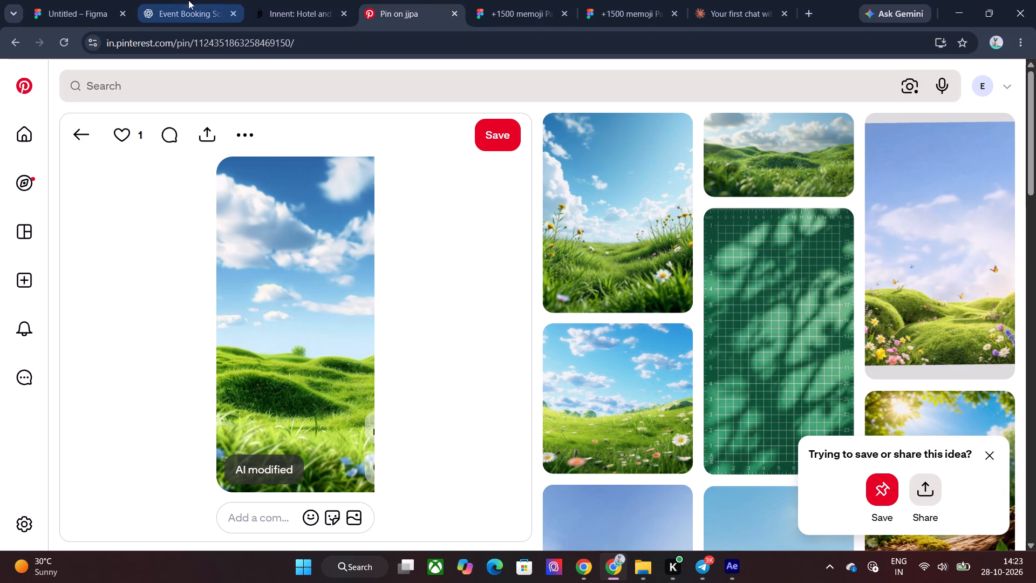
{"action": "left_click", "coordinate": [238, 13]}
{"action": "left_click", "coordinate": [122, 10]}
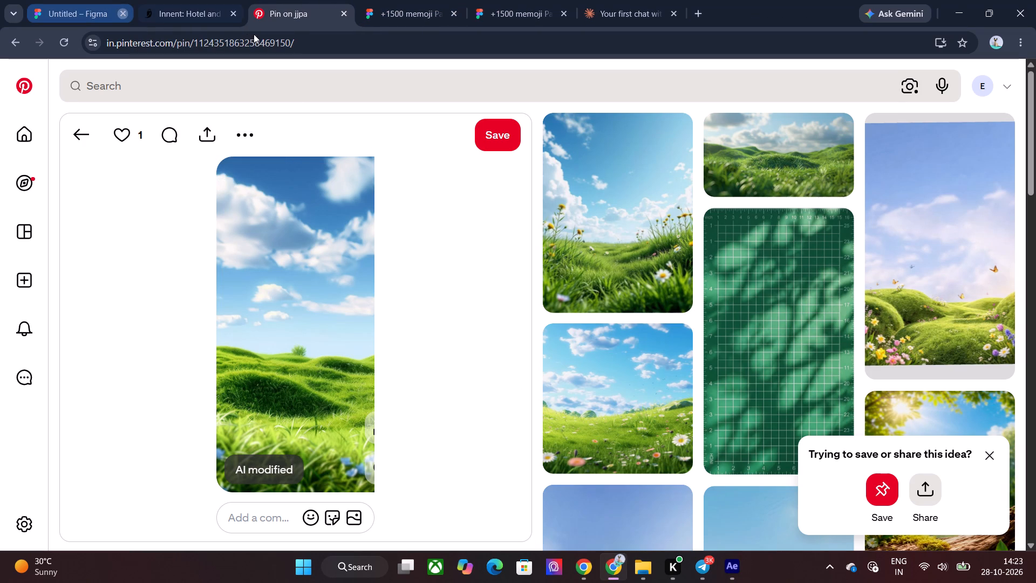
{"action": "left_click", "coordinate": [237, 17]}
{"action": "left_click", "coordinate": [237, 17]}
{"action": "left_click", "coordinate": [234, 17]}
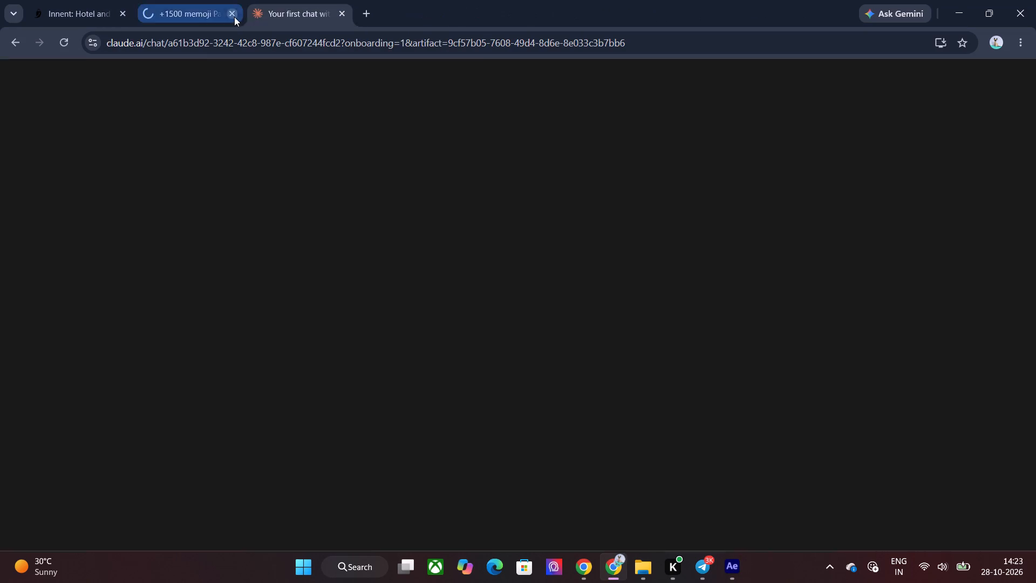
{"action": "left_click", "coordinate": [234, 17]}
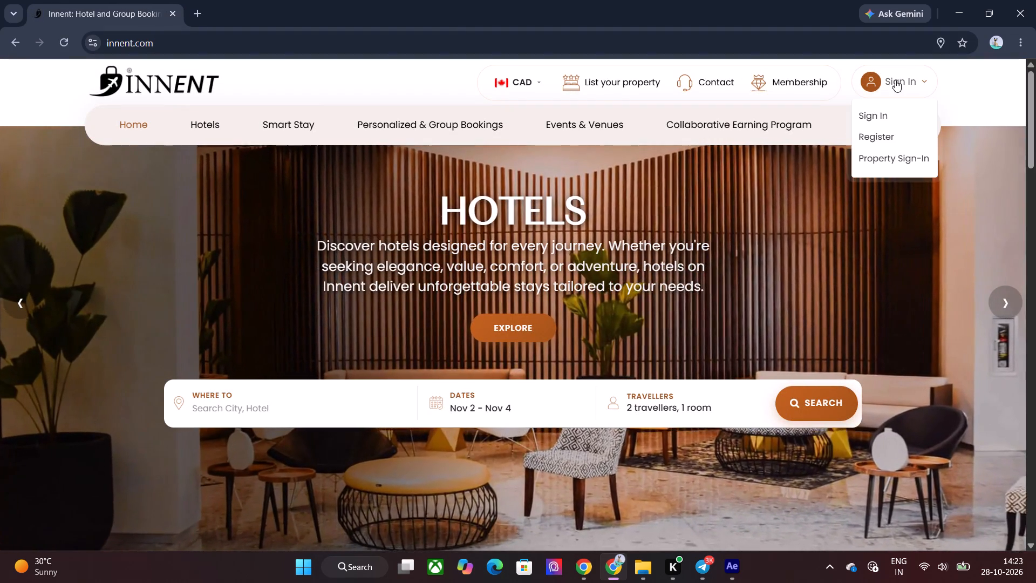
Sign in to the Innent website with the Google account.
{"action": "left_click", "coordinate": [875, 117]}
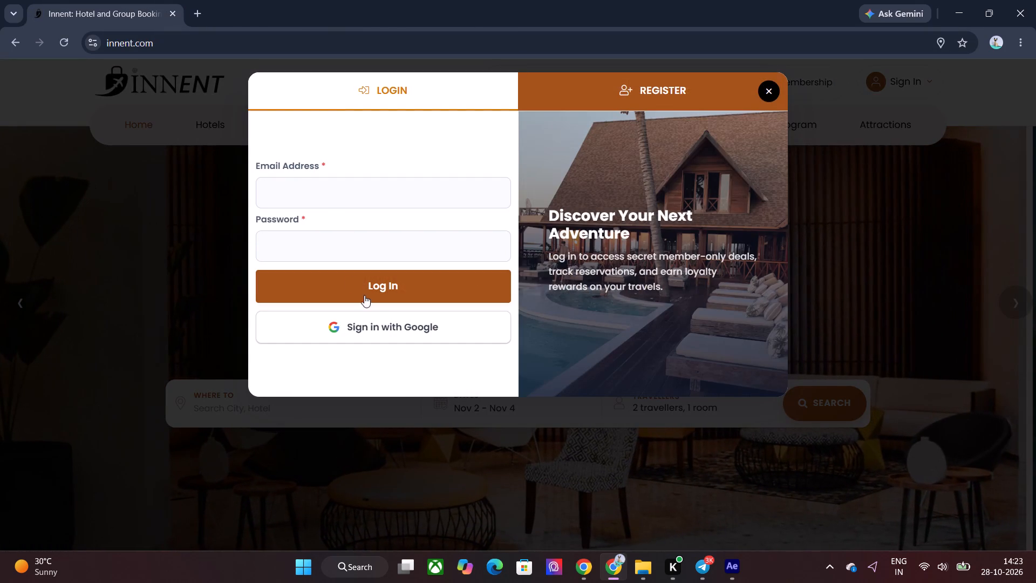
{"action": "left_click", "coordinate": [381, 325]}
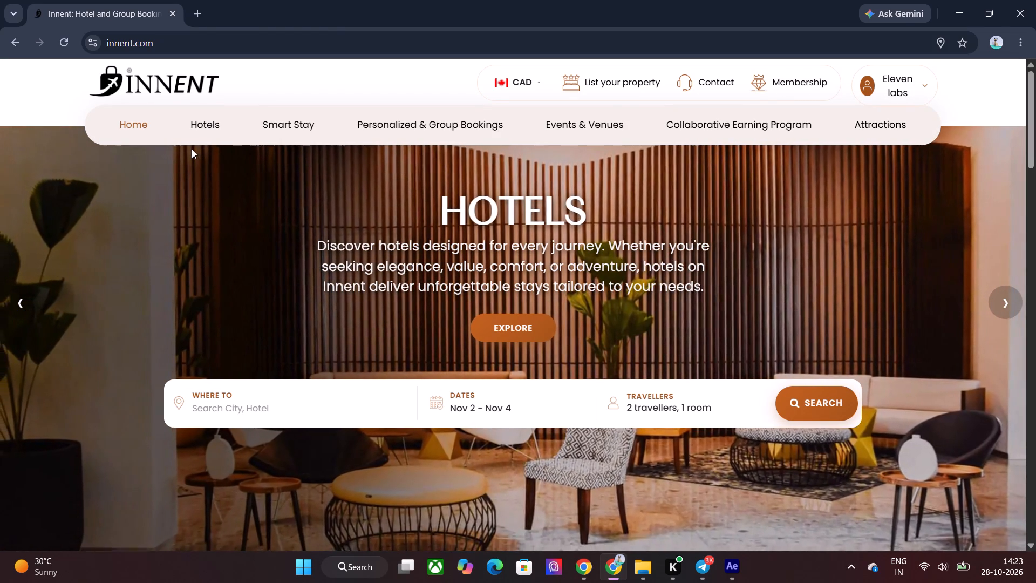
Examine the Innent homepage from the hero banner through the membership types and cities down to the footer.
{"action": "key", "text": "ctrl+0"}
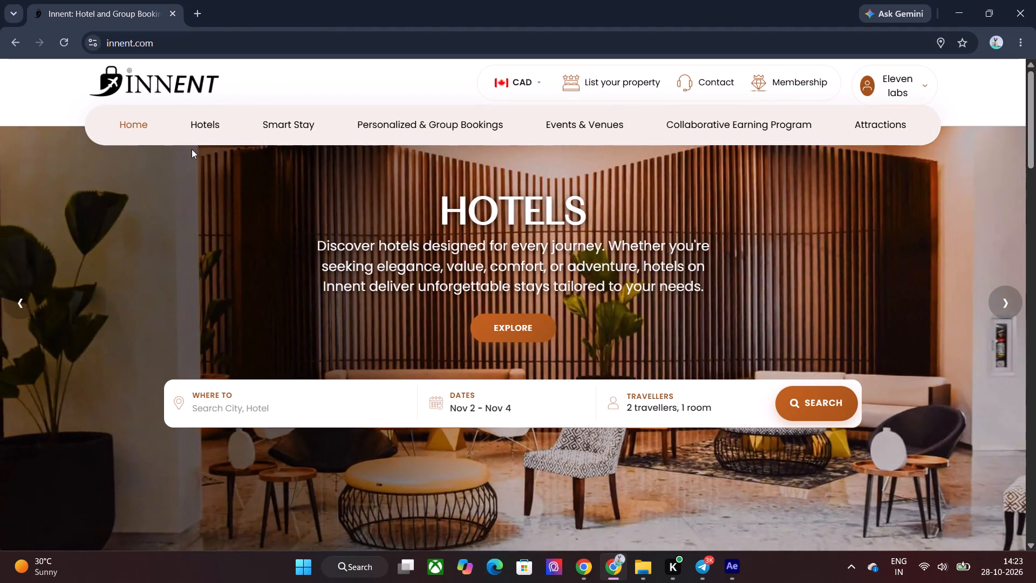
{"action": "scroll", "coordinate": [213, 256], "scroll_direction": "down", "scroll_amount": 5}
{"action": "scroll", "coordinate": [215, 256], "scroll_direction": "up", "scroll_amount": 3}
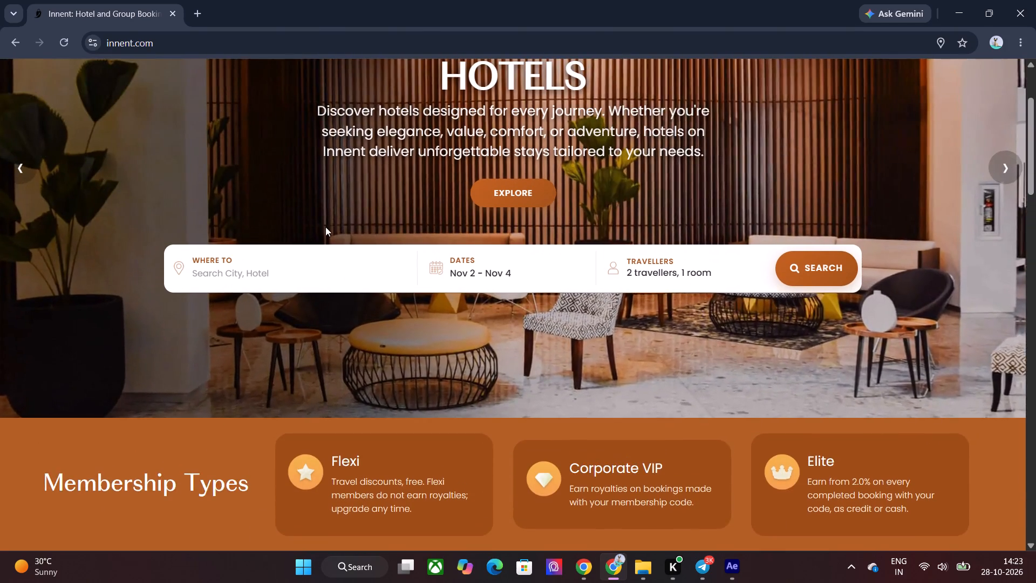
{"action": "scroll", "coordinate": [327, 227], "scroll_direction": "up", "scroll_amount": 6}
{"action": "scroll", "coordinate": [328, 227], "scroll_direction": "down", "scroll_amount": 6}
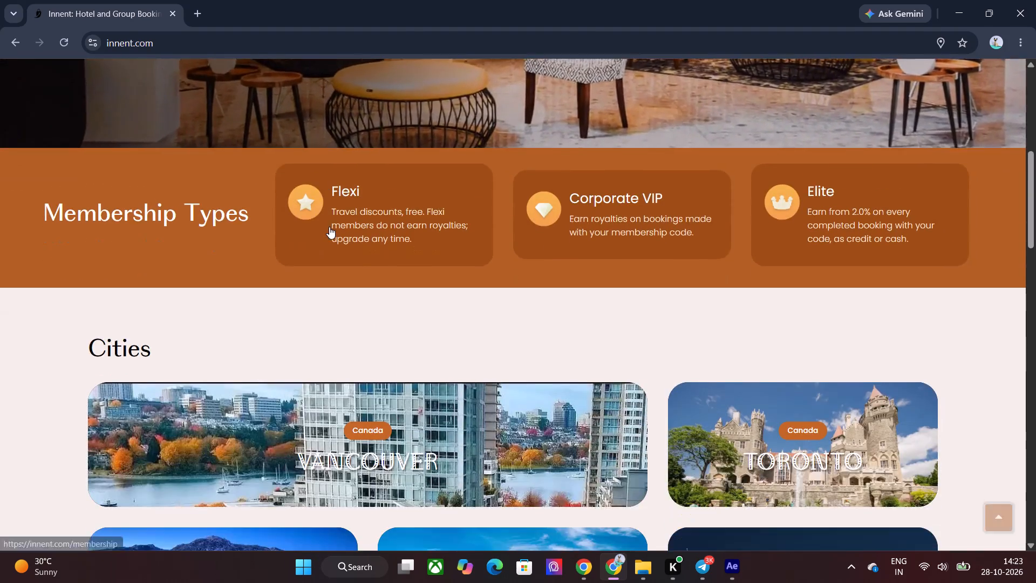
{"action": "scroll", "coordinate": [329, 227], "scroll_direction": "down", "scroll_amount": 19}
{"action": "scroll", "coordinate": [340, 241], "scroll_direction": "down", "scroll_amount": 5}
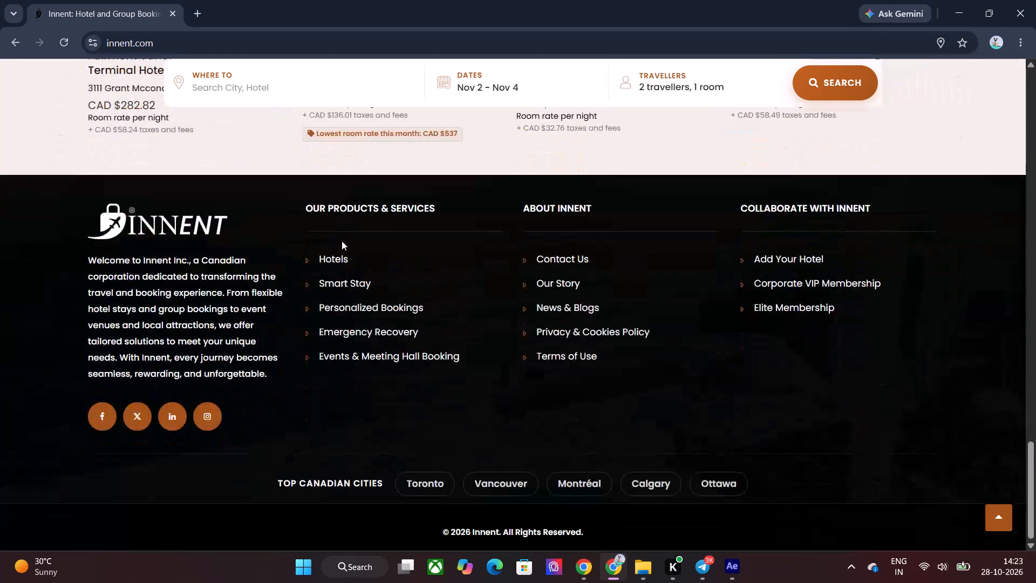
{"action": "scroll", "coordinate": [342, 241], "scroll_direction": "up", "scroll_amount": 20}
{"action": "scroll", "coordinate": [342, 241], "scroll_direction": "up", "scroll_amount": 14}
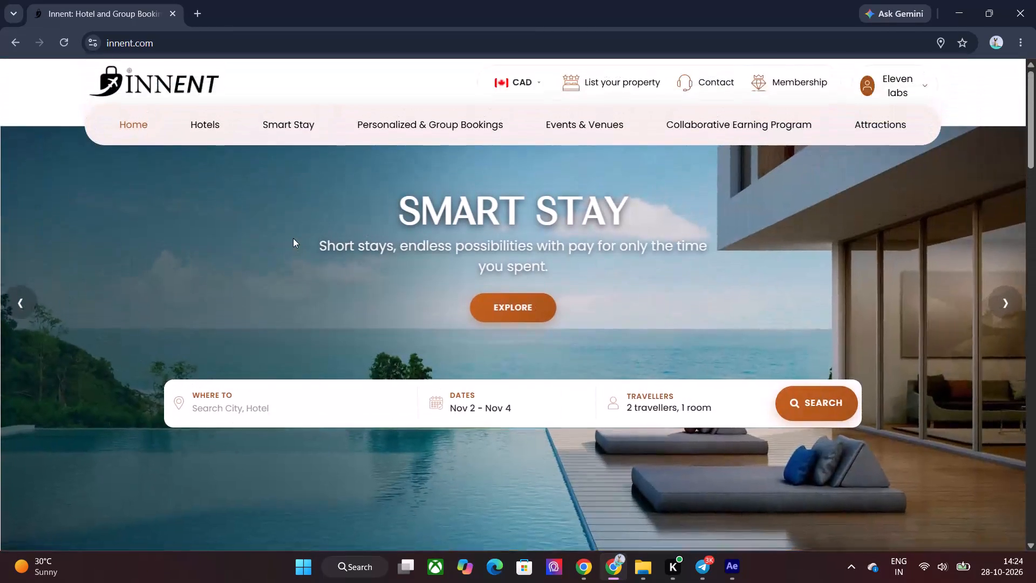
{"action": "scroll", "coordinate": [293, 238], "scroll_direction": "up", "scroll_amount": 4}
{"action": "scroll", "coordinate": [260, 237], "scroll_direction": "down", "scroll_amount": 20}
{"action": "scroll", "coordinate": [260, 237], "scroll_direction": "down", "scroll_amount": 13}
{"action": "scroll", "coordinate": [263, 532], "scroll_direction": "up", "scroll_amount": 3}
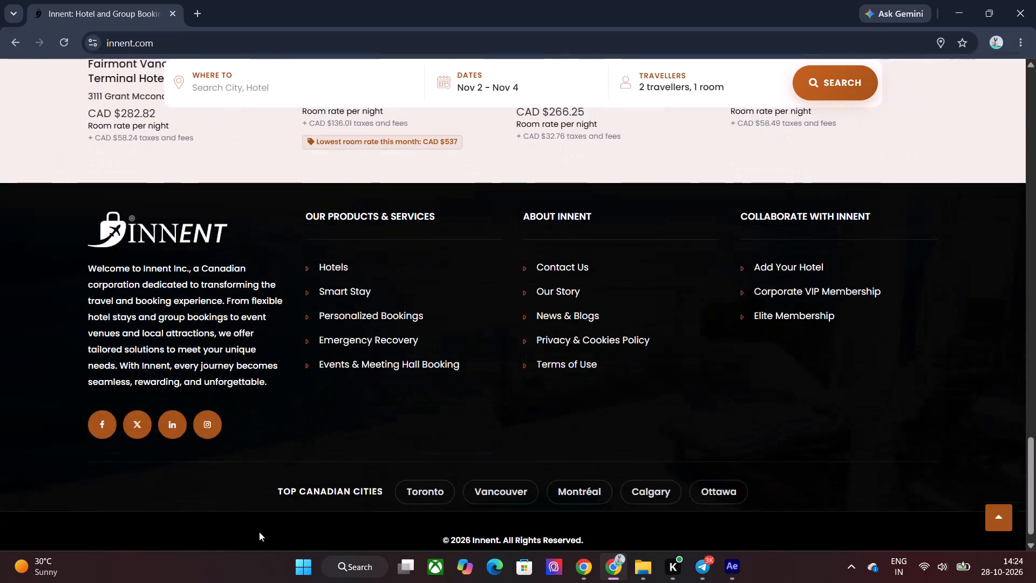
{"action": "scroll", "coordinate": [259, 532], "scroll_direction": "up", "scroll_amount": 20}
{"action": "scroll", "coordinate": [259, 532], "scroll_direction": "up", "scroll_amount": 17}
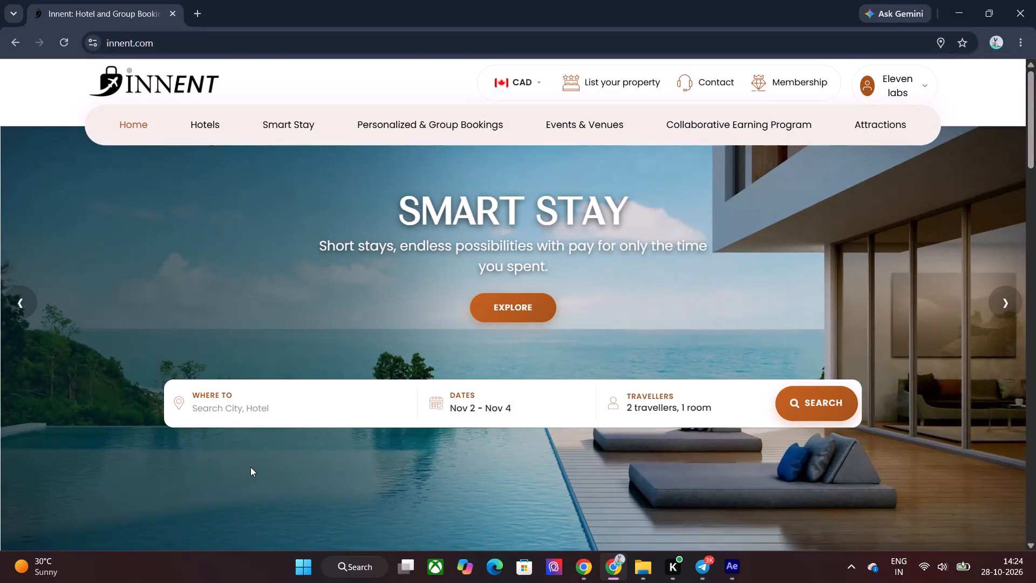
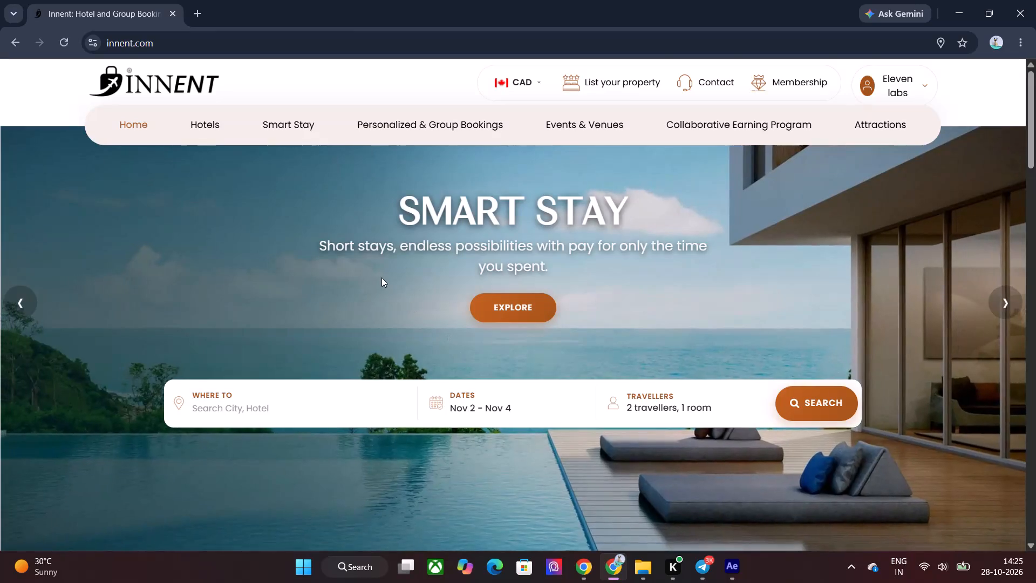
Examine the Cities section of the Innent homepage, then the hero banner slides.
{"action": "scroll", "coordinate": [381, 277], "scroll_direction": "down", "scroll_amount": 12}
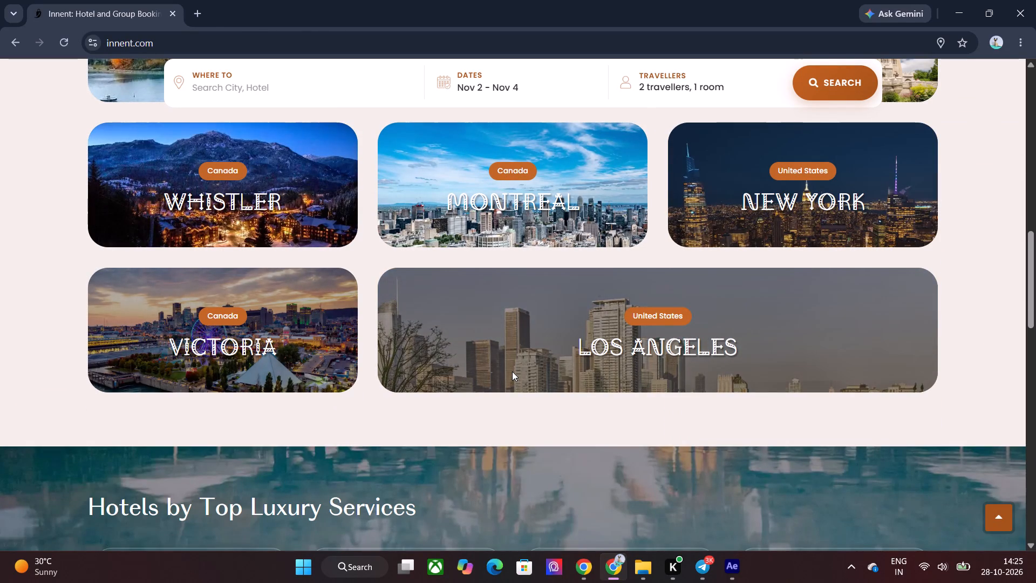
{"action": "scroll", "coordinate": [512, 371], "scroll_direction": "up", "scroll_amount": 4}
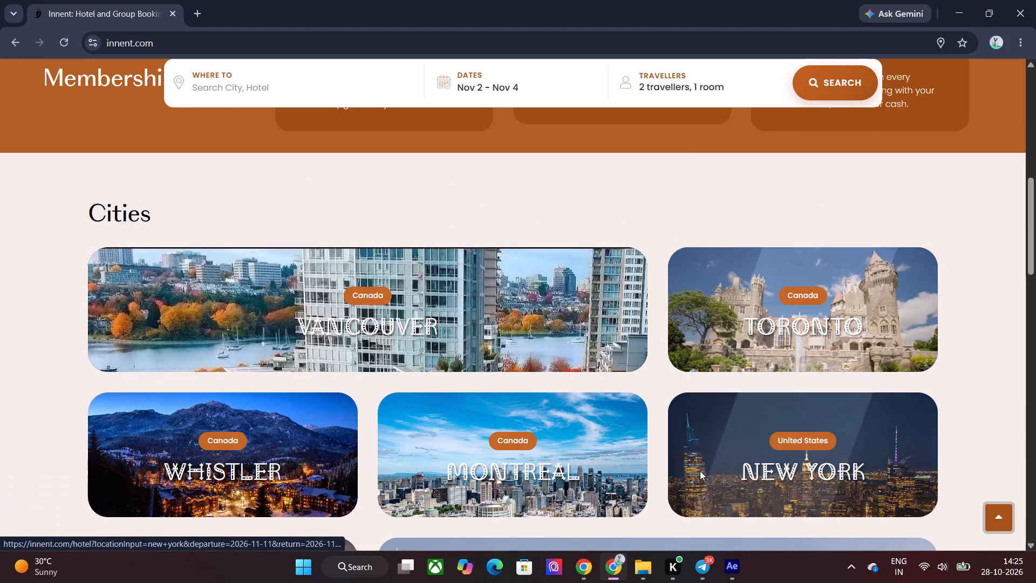
{"action": "scroll", "coordinate": [184, 442], "scroll_direction": "down", "scroll_amount": 4}
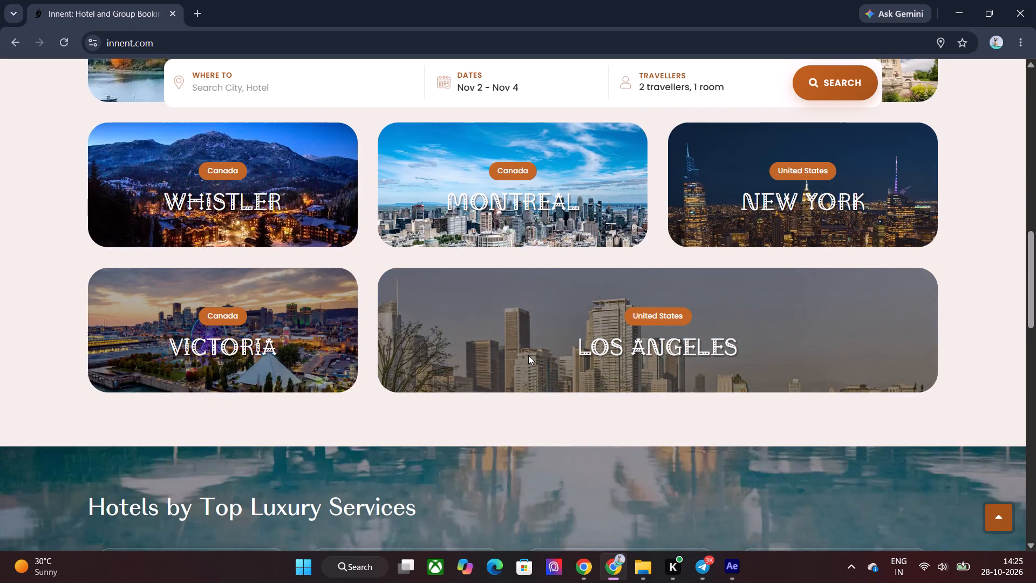
{"action": "scroll", "coordinate": [528, 355], "scroll_direction": "up", "scroll_amount": 3}
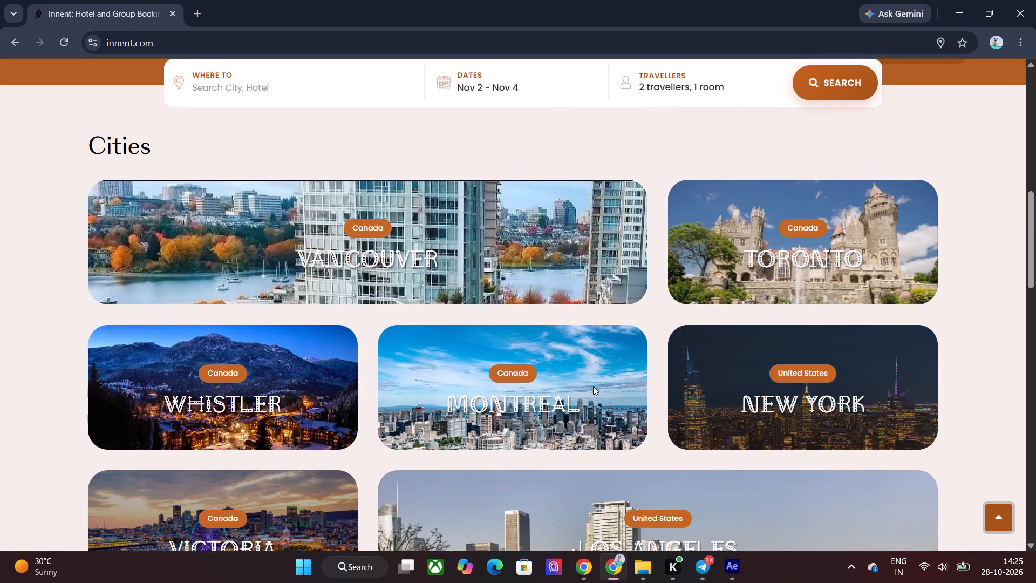
{"action": "scroll", "coordinate": [405, 382], "scroll_direction": "down", "scroll_amount": 3}
{"action": "scroll", "coordinate": [405, 382], "scroll_direction": "up", "scroll_amount": 12}
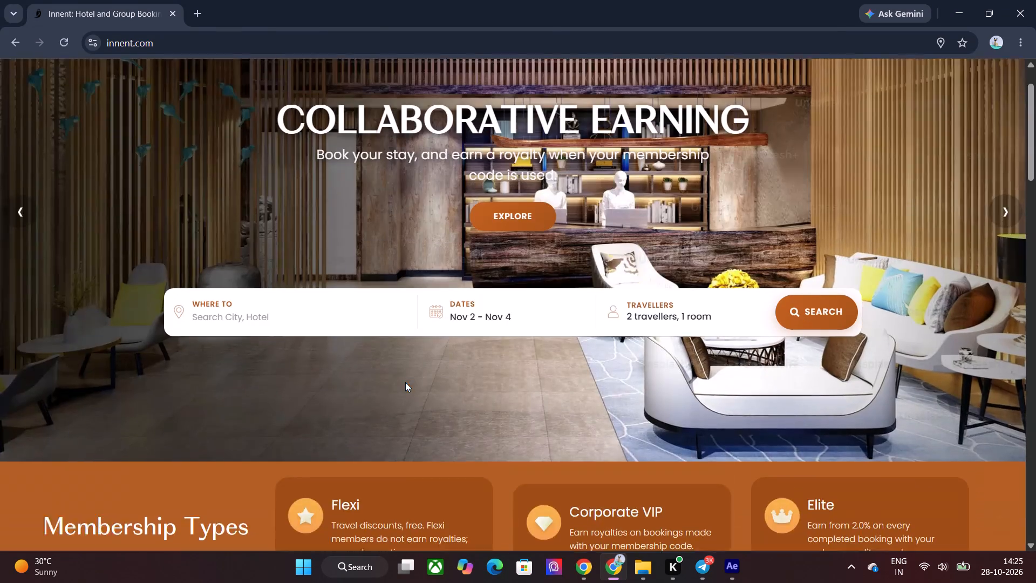
{"action": "scroll", "coordinate": [405, 382], "scroll_direction": "up", "scroll_amount": 9}
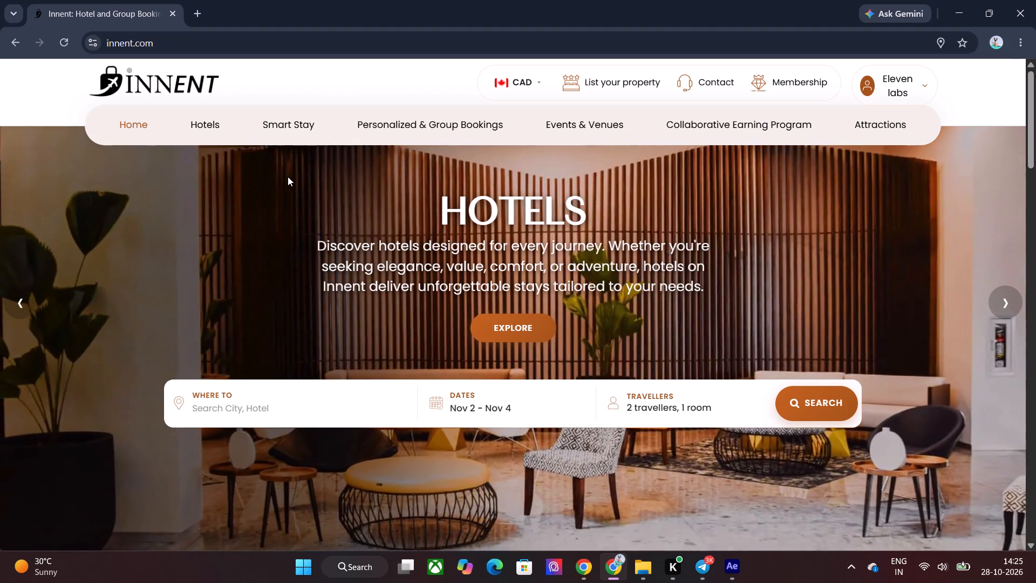
Examine the Innent homepage from the membership types through Prestige Picks to the footer.
{"action": "scroll", "coordinate": [291, 177], "scroll_direction": "down", "scroll_amount": 7}
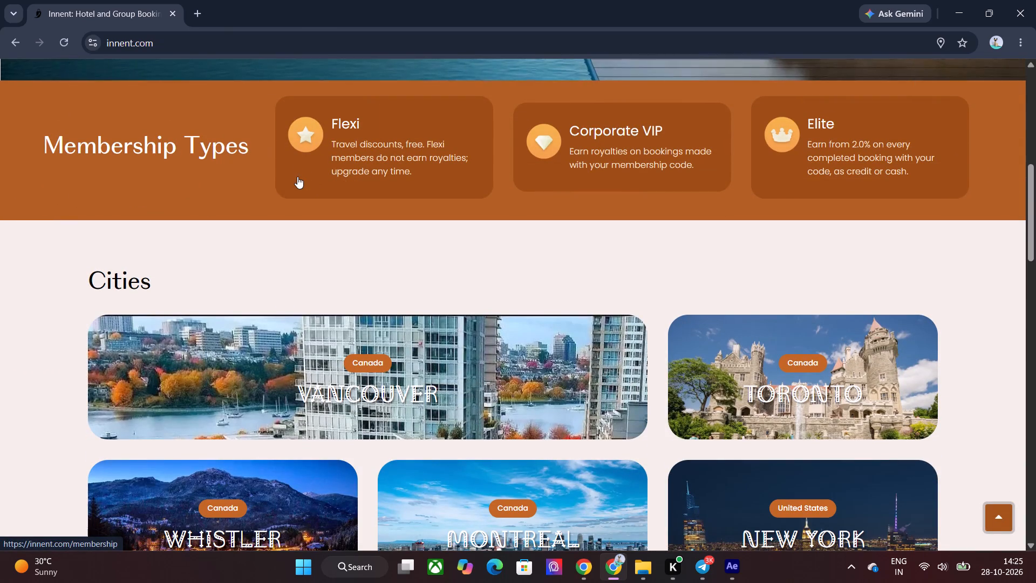
{"action": "scroll", "coordinate": [297, 177], "scroll_direction": "down", "scroll_amount": 20}
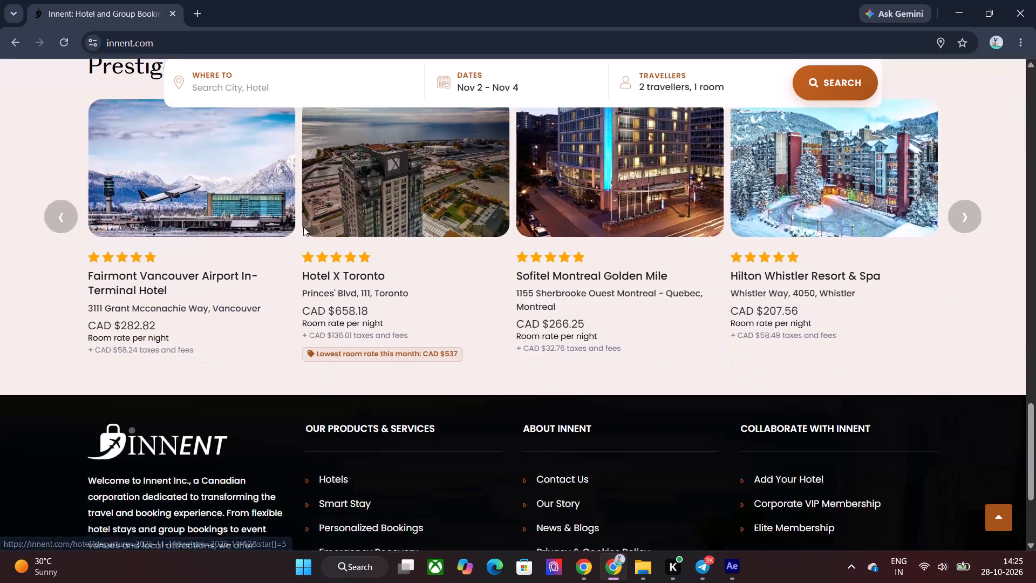
{"action": "scroll", "coordinate": [303, 227], "scroll_direction": "down", "scroll_amount": 6}
{"action": "scroll", "coordinate": [310, 227], "scroll_direction": "up", "scroll_amount": 1}
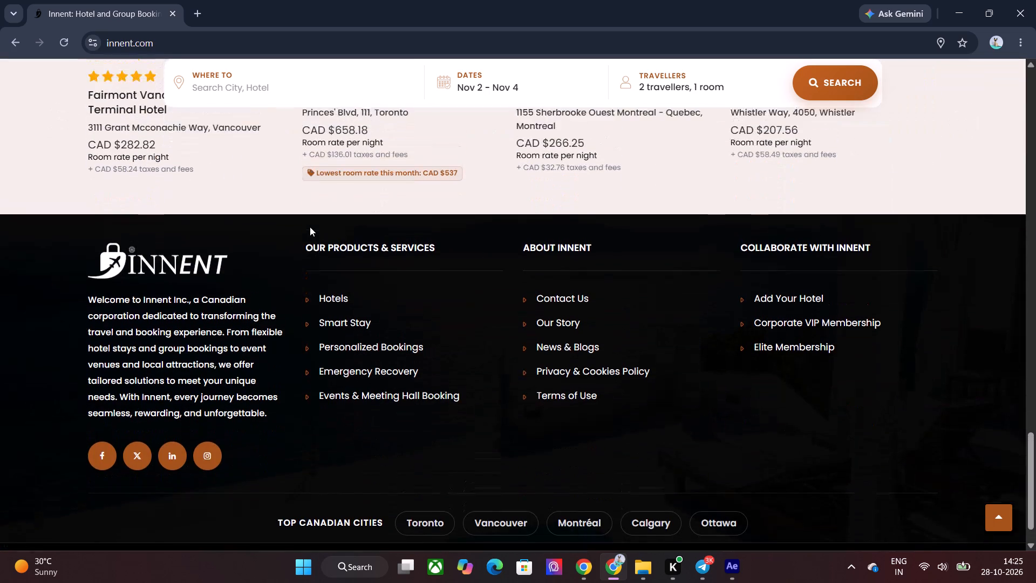
{"action": "scroll", "coordinate": [310, 227], "scroll_direction": "up", "scroll_amount": 4}
{"action": "scroll", "coordinate": [312, 227], "scroll_direction": "up", "scroll_amount": 18}
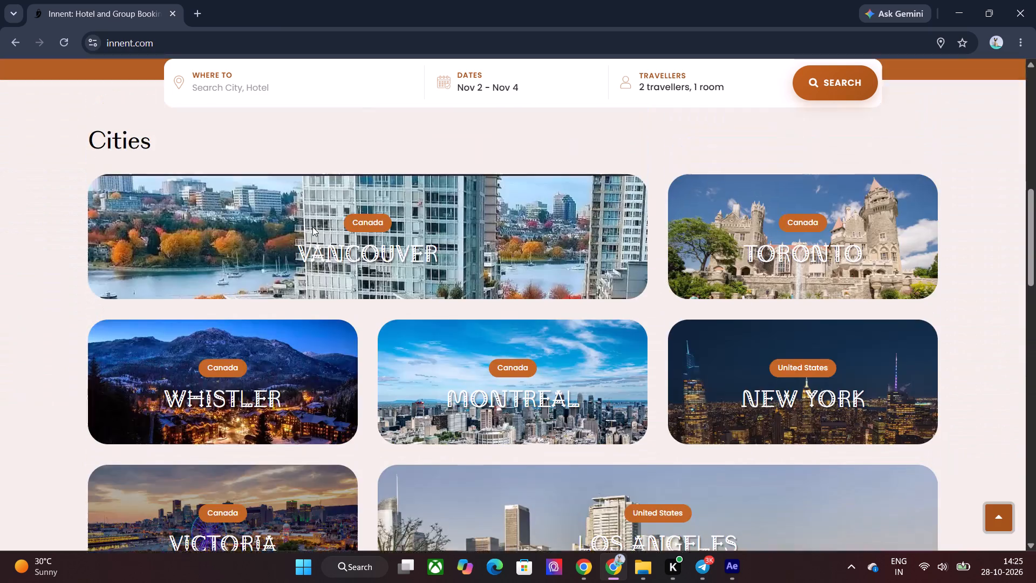
{"action": "scroll", "coordinate": [312, 227], "scroll_direction": "up", "scroll_amount": 13}
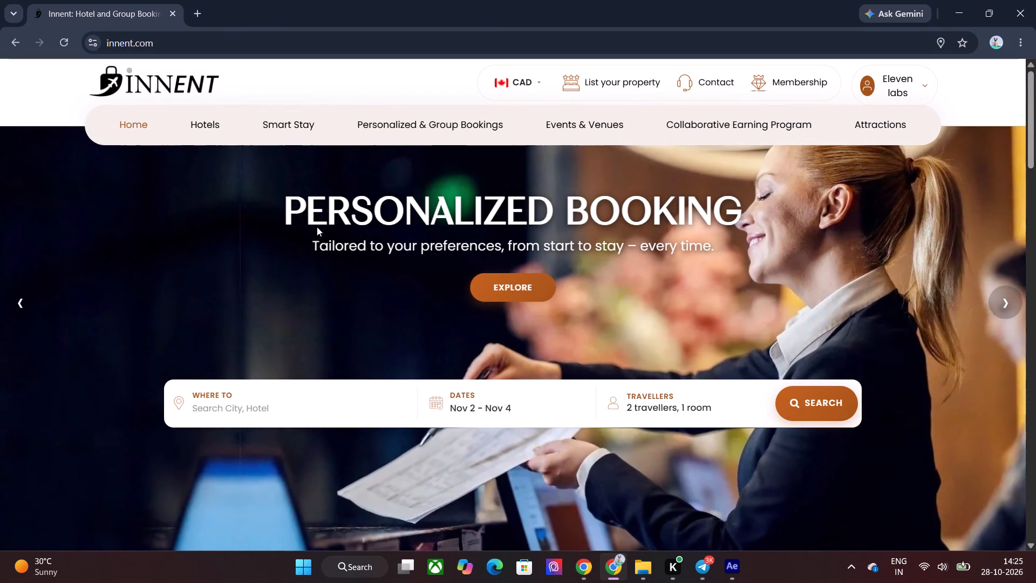
{"action": "scroll", "coordinate": [216, 230], "scroll_direction": "down", "scroll_amount": 5}
{"action": "scroll", "coordinate": [226, 232], "scroll_direction": "down", "scroll_amount": 19}
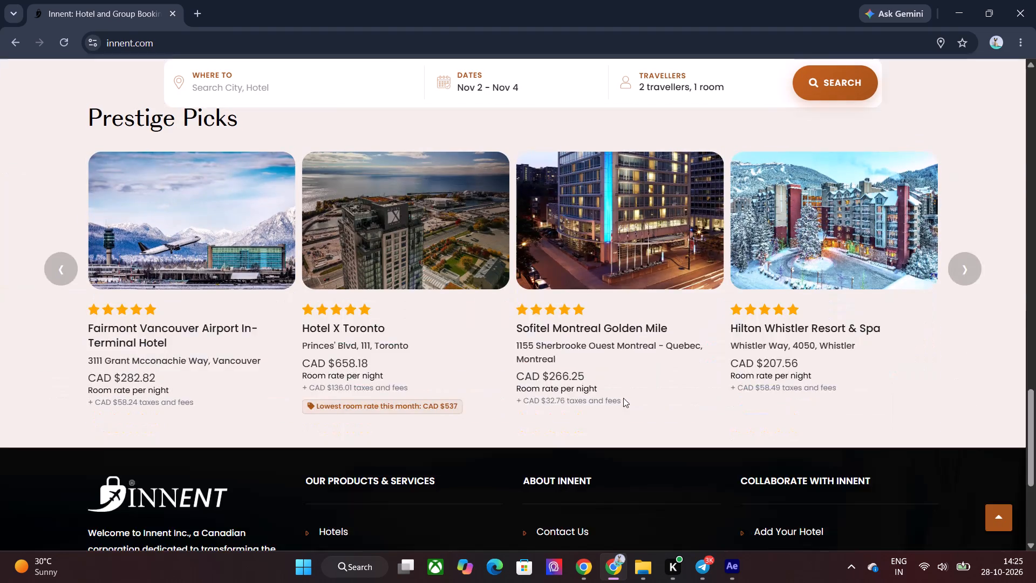
{"action": "scroll", "coordinate": [623, 398], "scroll_direction": "down", "scroll_amount": 6}
Switch to After Effects and scrub Comp 1 to review the orbiting circles, the opening text and the search bar scene.
{"action": "left_click", "coordinate": [732, 577]}
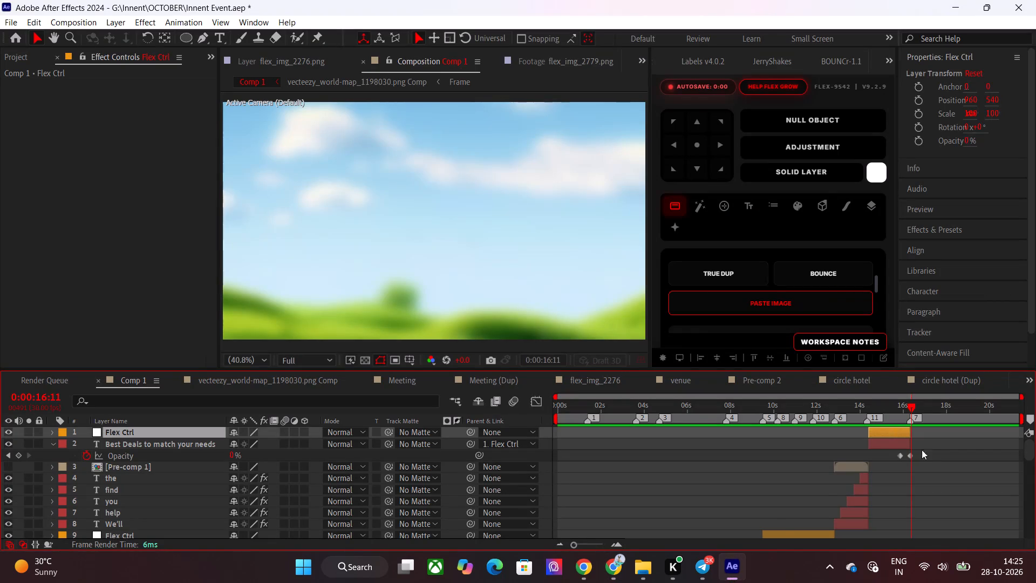
{"action": "left_click_drag", "start_coordinate": [897, 411], "coordinate": [762, 413]}
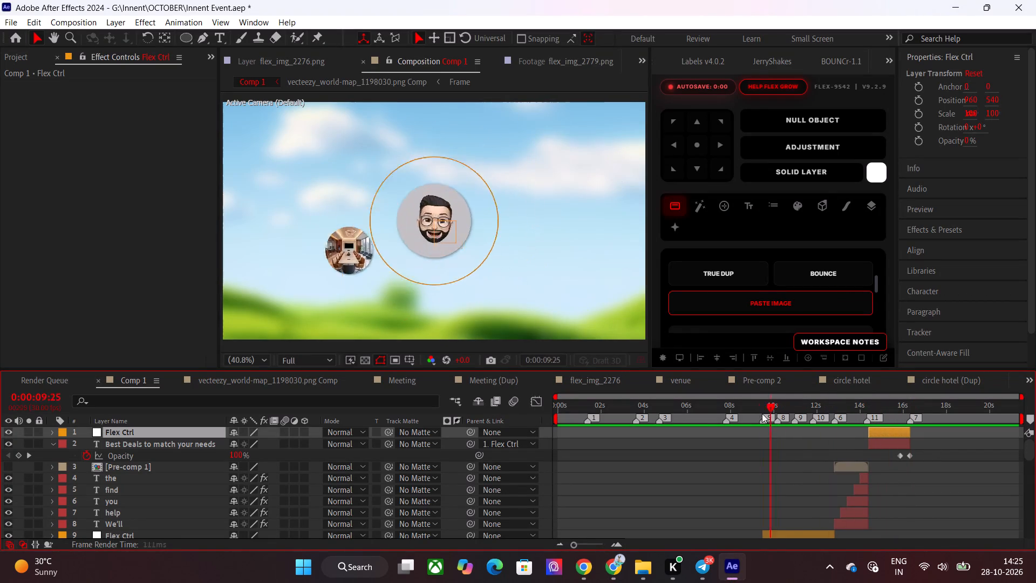
{"action": "left_click_drag", "start_coordinate": [762, 413], "coordinate": [796, 421]}
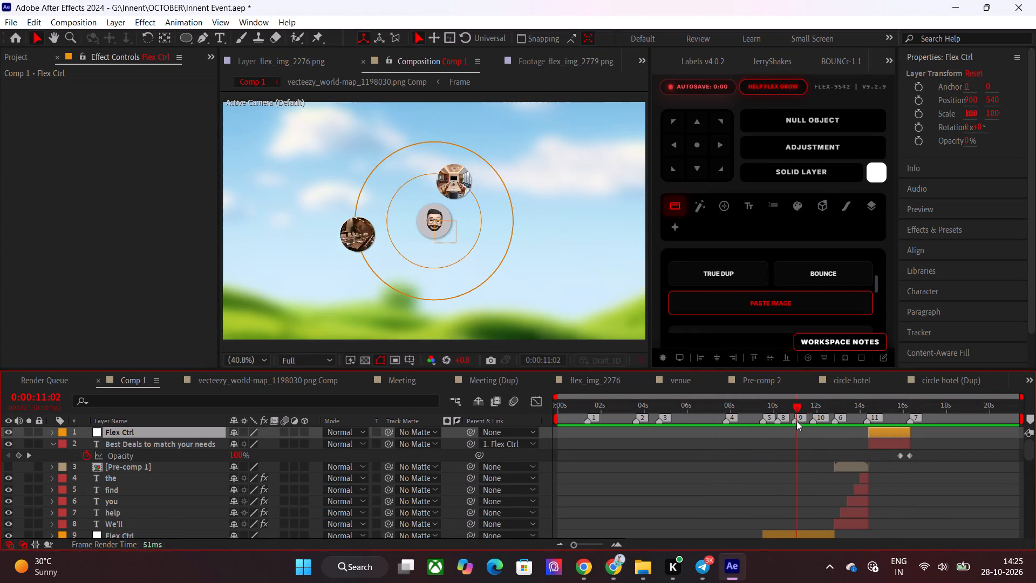
{"action": "left_click_drag", "start_coordinate": [796, 421], "coordinate": [810, 422]}
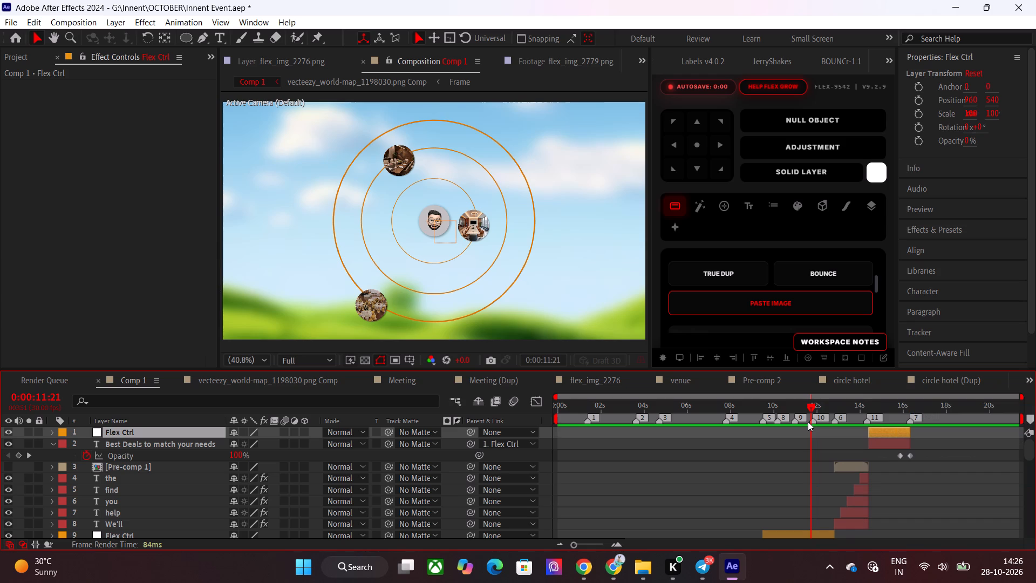
{"action": "left_click_drag", "start_coordinate": [689, 416], "coordinate": [567, 423]}
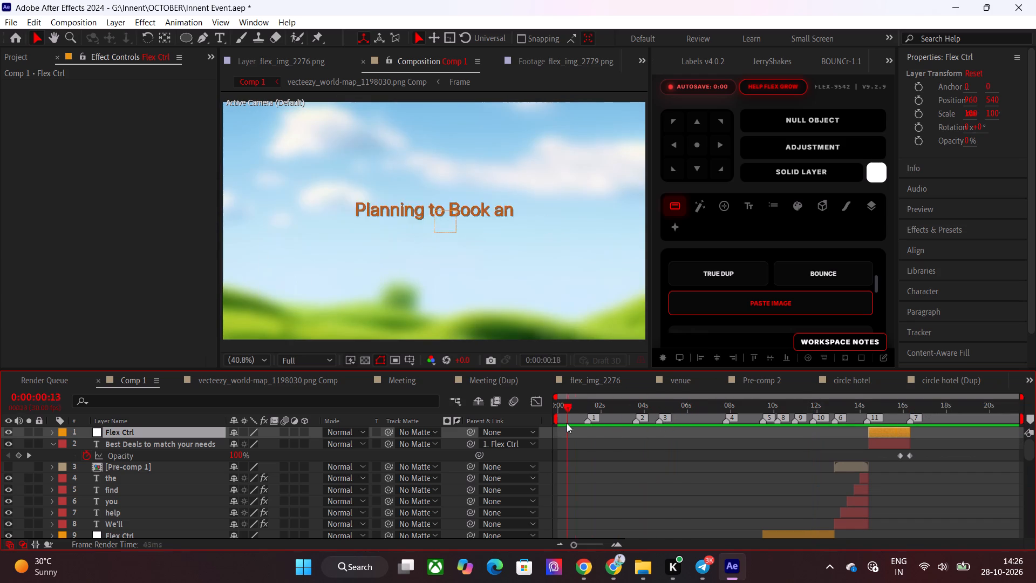
{"action": "left_click_drag", "start_coordinate": [567, 423], "coordinate": [696, 440]}
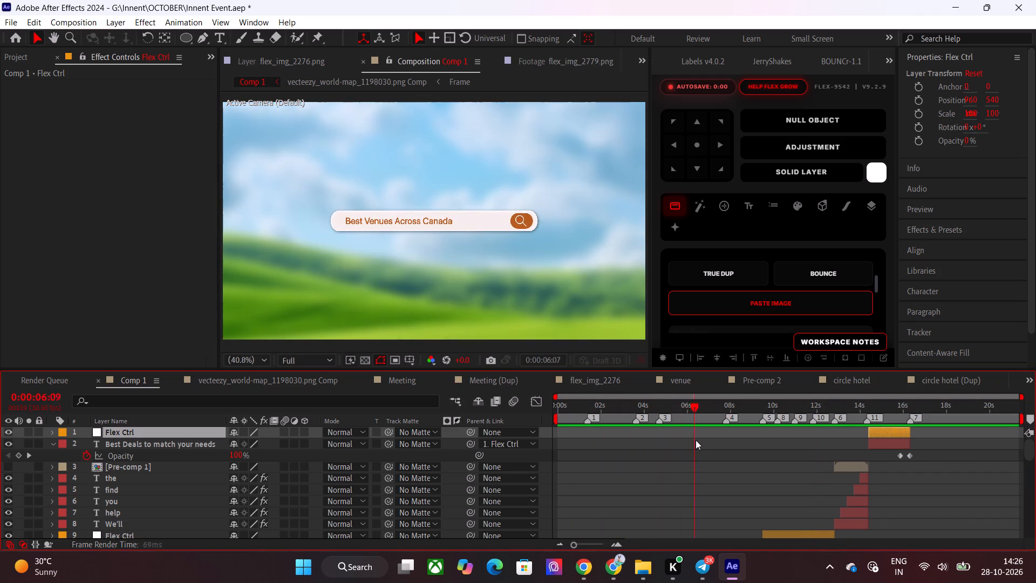
{"action": "left_click_drag", "start_coordinate": [696, 440], "coordinate": [561, 459]}
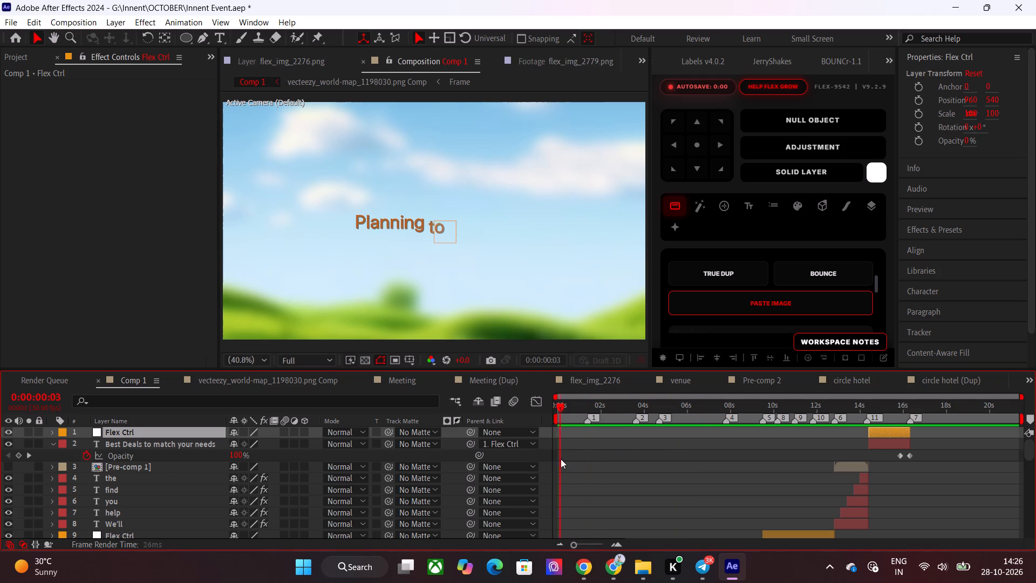
Turn off the Drop Shadow effect on the "Planning to Book an" text layer, checking it at 0:00:00:10.
{"action": "left_click_drag", "start_coordinate": [561, 459], "coordinate": [565, 459]}
{"action": "scroll", "coordinate": [580, 468], "scroll_direction": "down", "scroll_amount": 11}
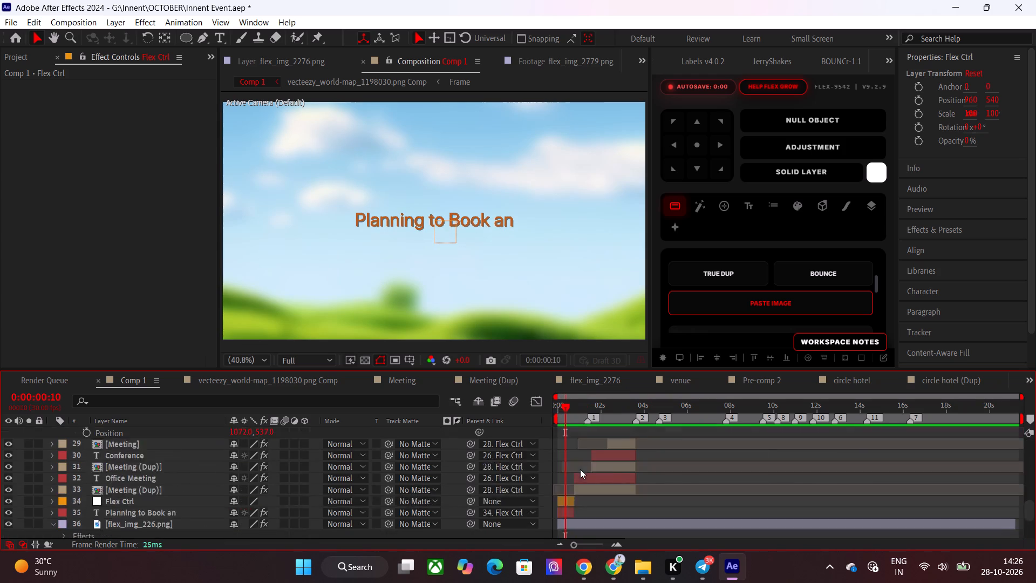
{"action": "left_click", "coordinate": [568, 479]}
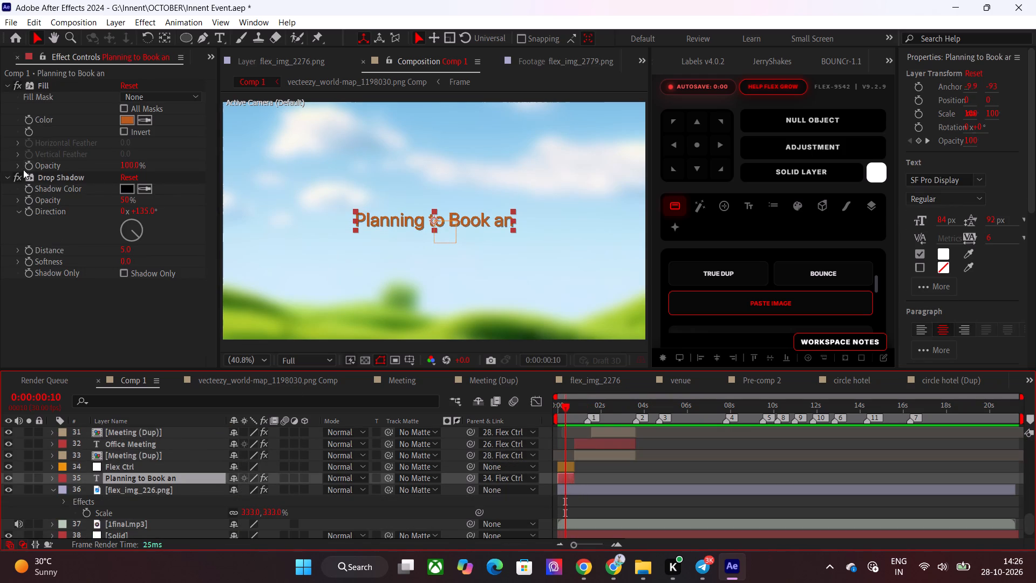
{"action": "left_click", "coordinate": [16, 177]}
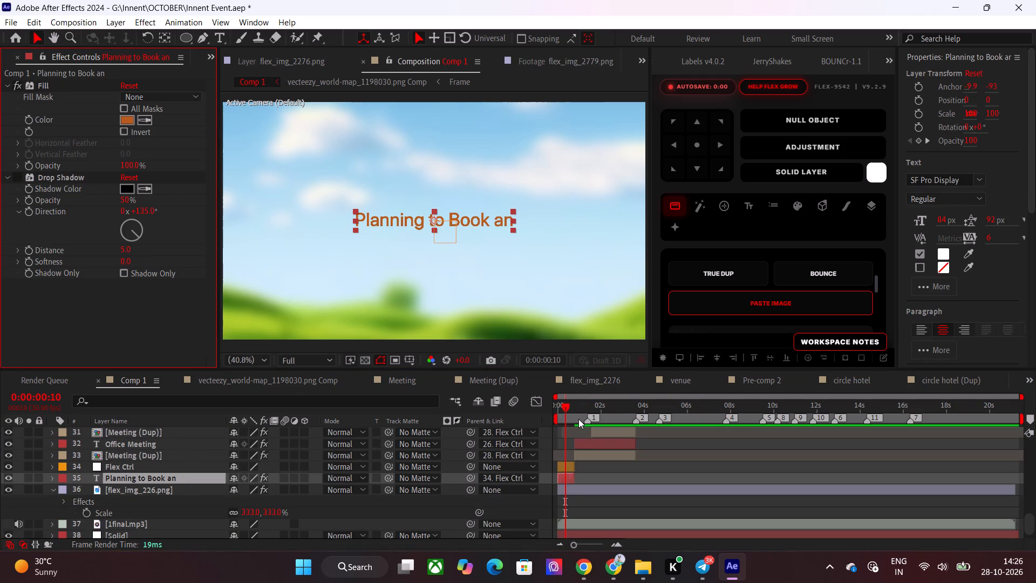
Scrub Comp 1 from the opening text through the logo, venues, circles and "Best Deals" scenes to 0:00:17:22 to review the flow.
{"action": "left_click_drag", "start_coordinate": [574, 416], "coordinate": [654, 414]}
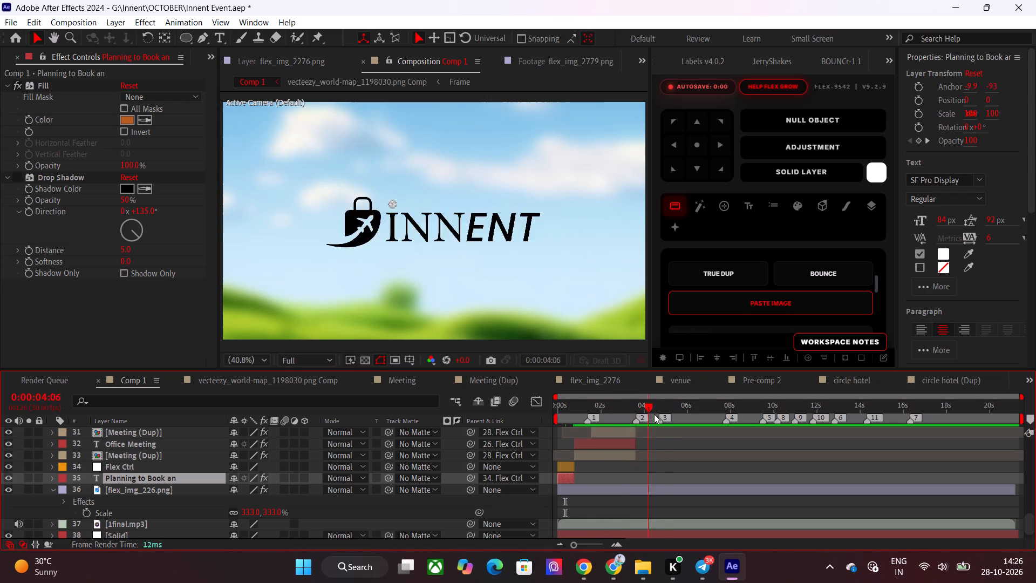
{"action": "left_click_drag", "start_coordinate": [654, 414], "coordinate": [717, 421]}
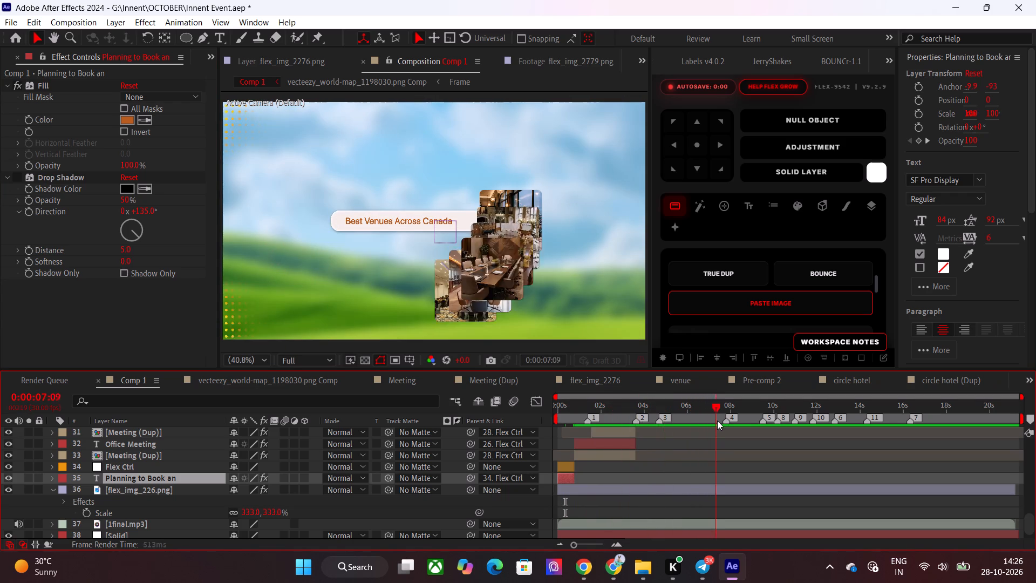
{"action": "left_click_drag", "start_coordinate": [717, 421], "coordinate": [789, 432]}
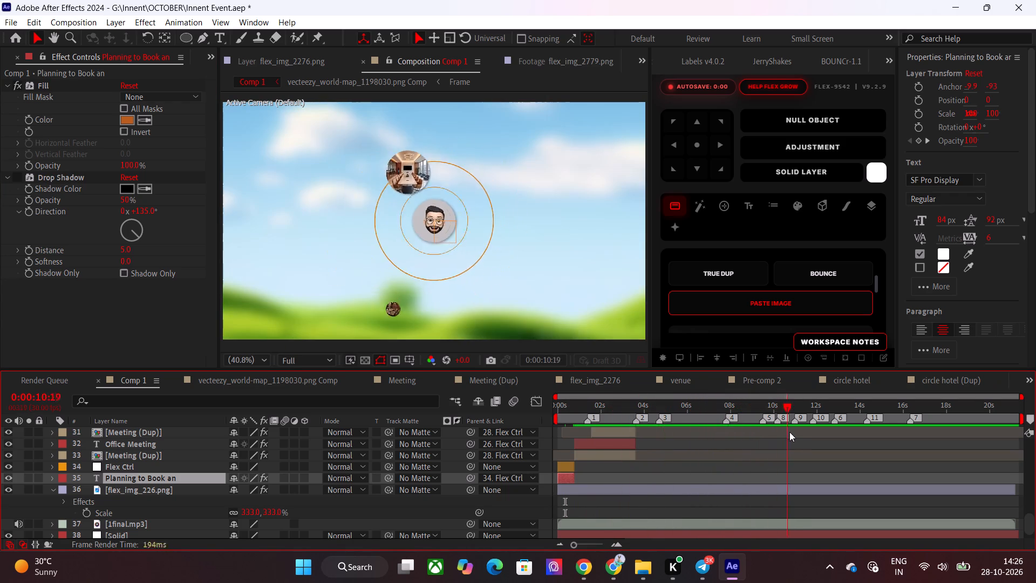
{"action": "left_click_drag", "start_coordinate": [789, 432], "coordinate": [853, 437]}
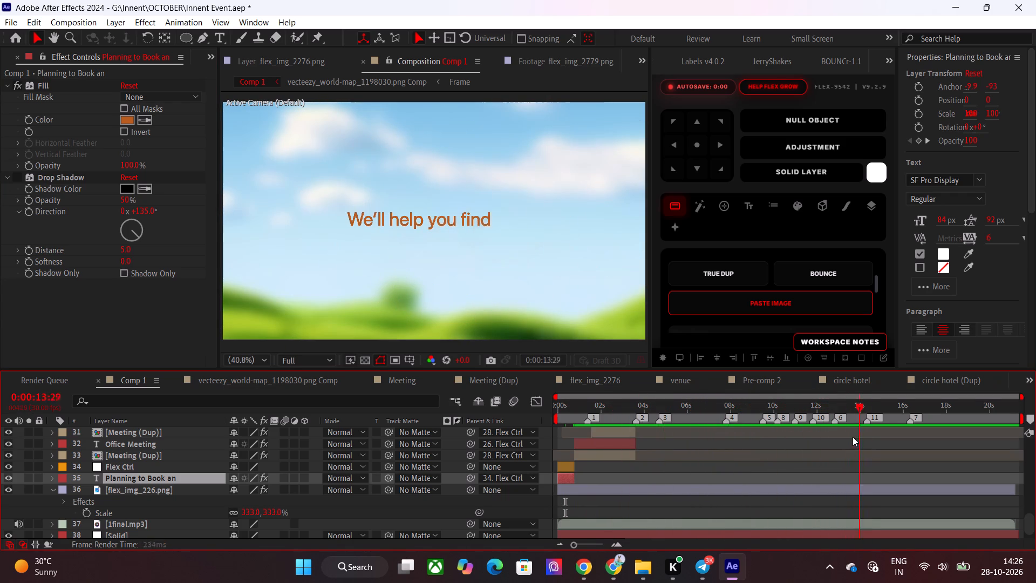
{"action": "left_click_drag", "start_coordinate": [853, 437], "coordinate": [818, 437]}
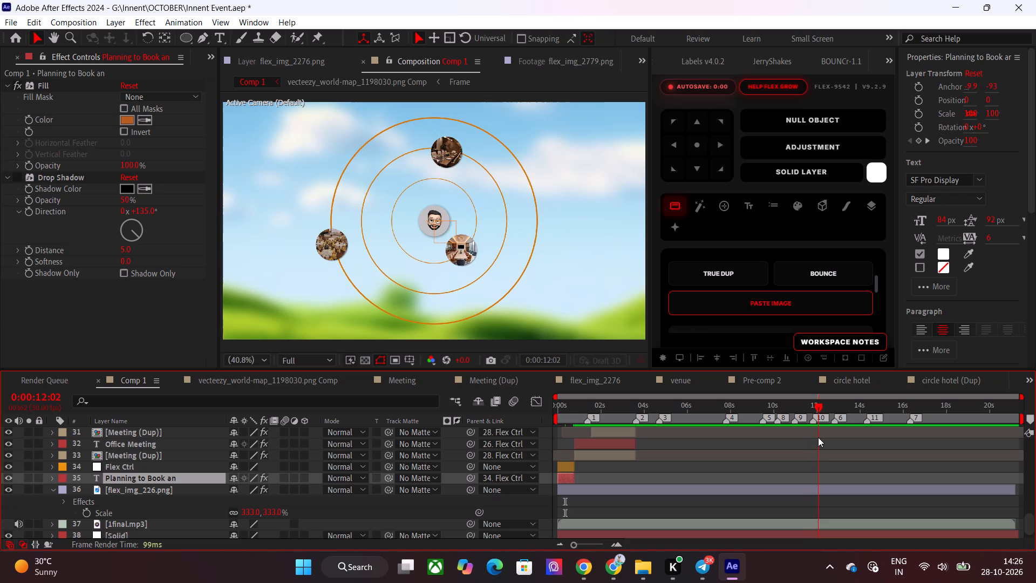
{"action": "left_click_drag", "start_coordinate": [818, 437], "coordinate": [834, 437]}
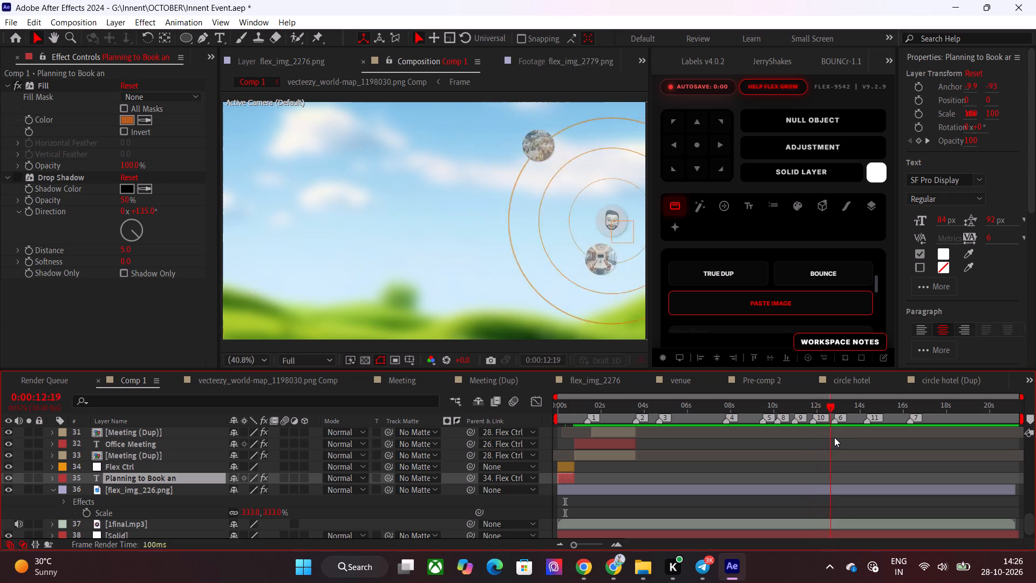
{"action": "left_click_drag", "start_coordinate": [834, 437], "coordinate": [897, 448]}
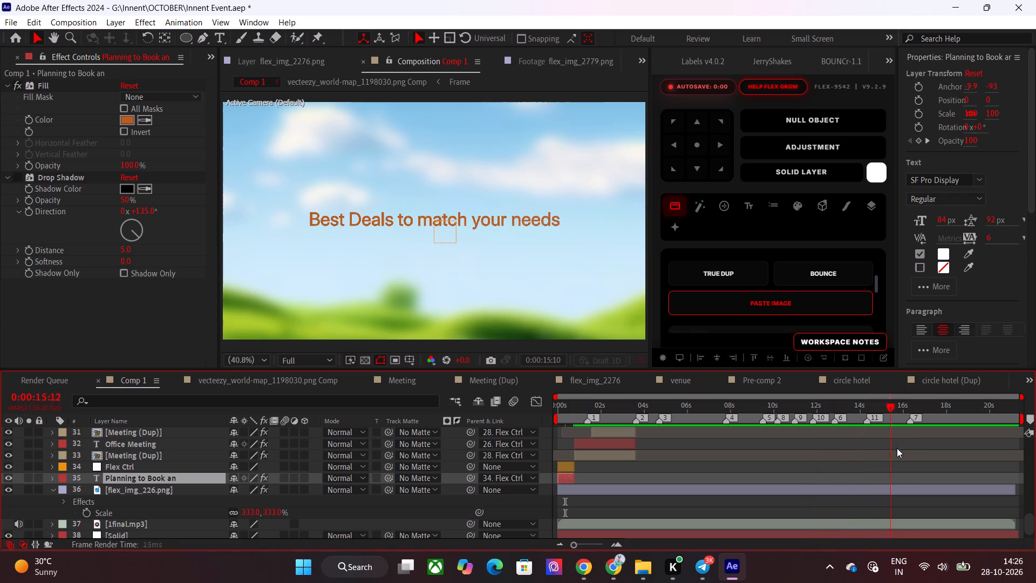
{"action": "left_click_drag", "start_coordinate": [897, 448], "coordinate": [897, 451]}
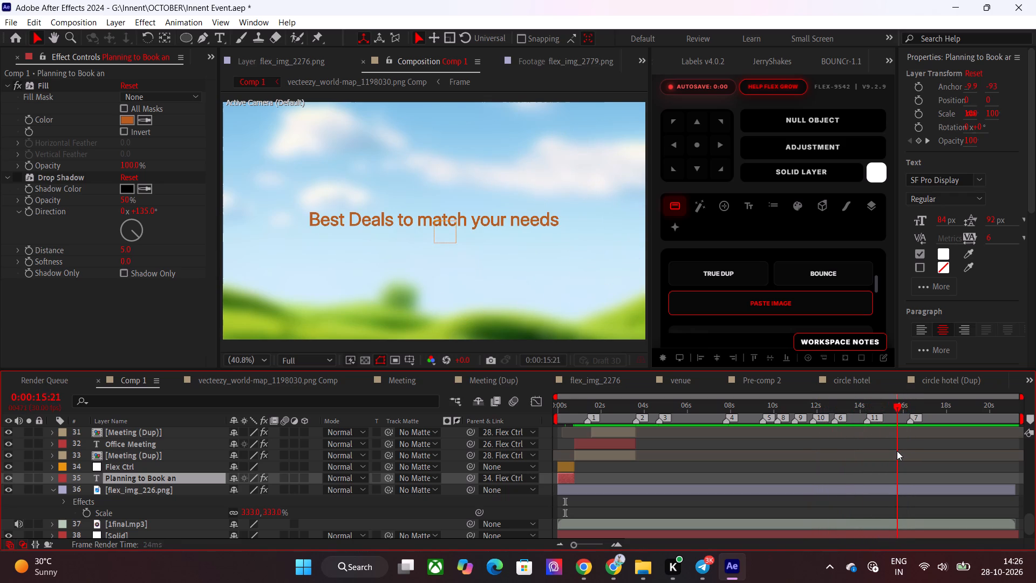
{"action": "left_click_drag", "start_coordinate": [897, 451], "coordinate": [942, 451]}
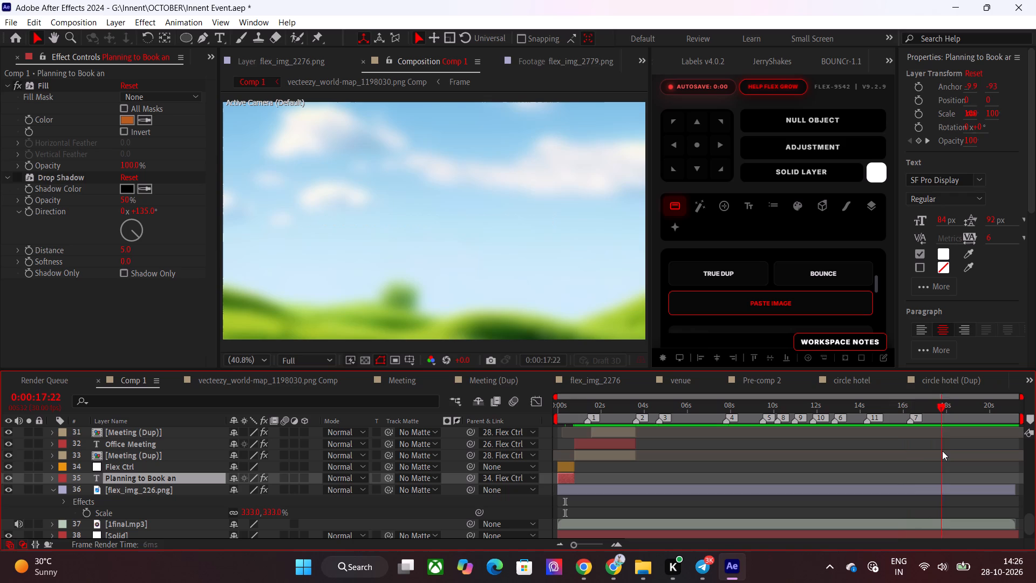
Set the current time to 0:00:16:09 in Comp 1, where the "Best Deals to match your needs" layer ends.
{"action": "left_click_drag", "start_coordinate": [942, 451], "coordinate": [911, 451]}
{"action": "right_click", "coordinate": [911, 451]}
{"action": "left_click", "coordinate": [900, 454]}
{"action": "left_click", "coordinate": [912, 402]}
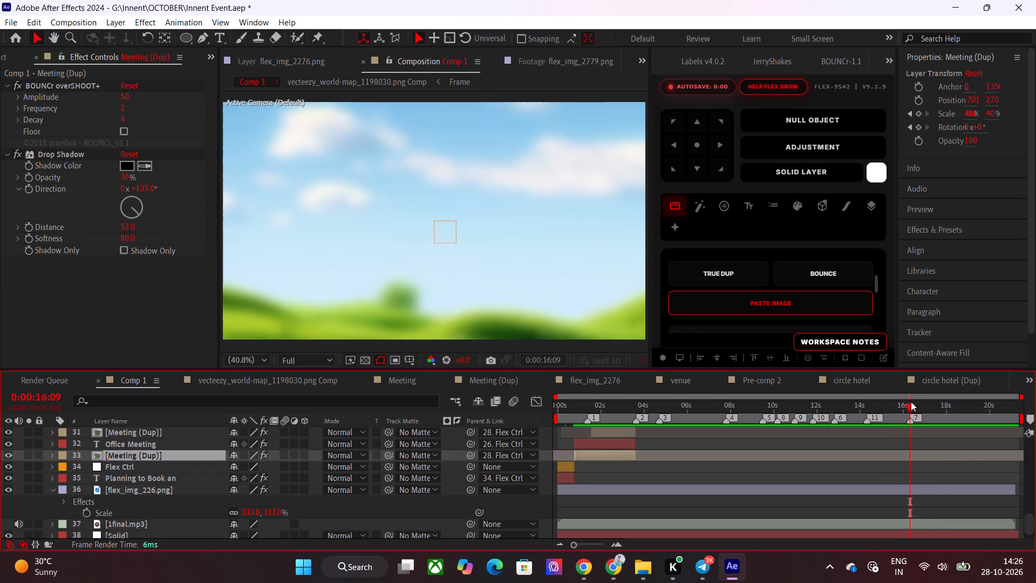
{"action": "scroll", "coordinate": [925, 452], "scroll_direction": "up", "scroll_amount": 9}
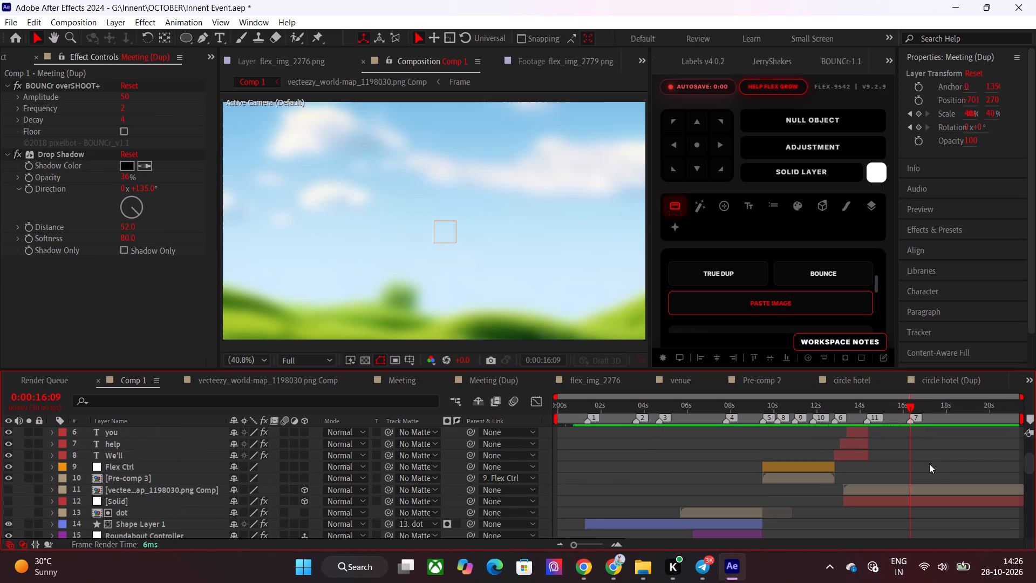
{"action": "scroll", "coordinate": [929, 464], "scroll_direction": "up", "scroll_amount": 7}
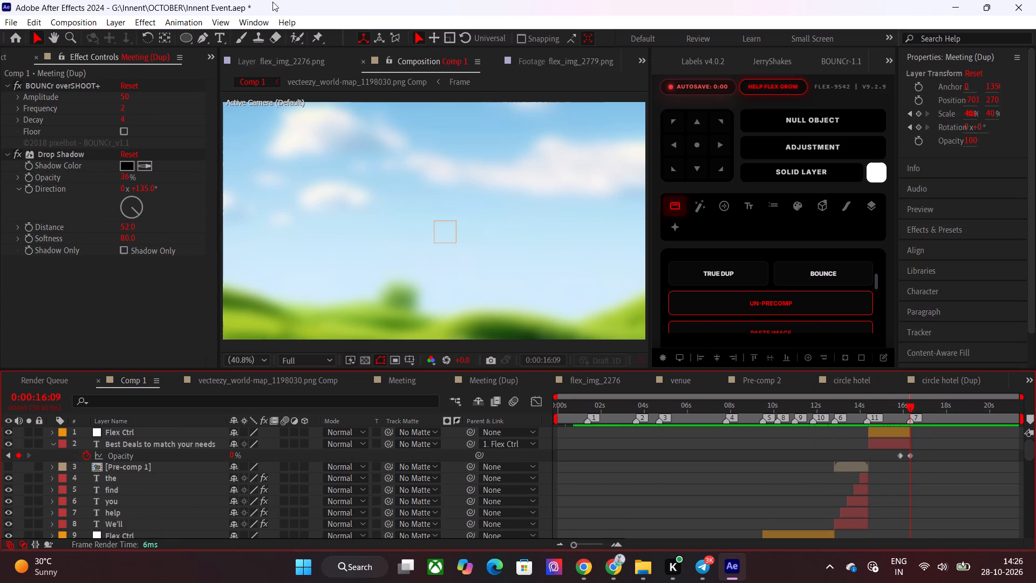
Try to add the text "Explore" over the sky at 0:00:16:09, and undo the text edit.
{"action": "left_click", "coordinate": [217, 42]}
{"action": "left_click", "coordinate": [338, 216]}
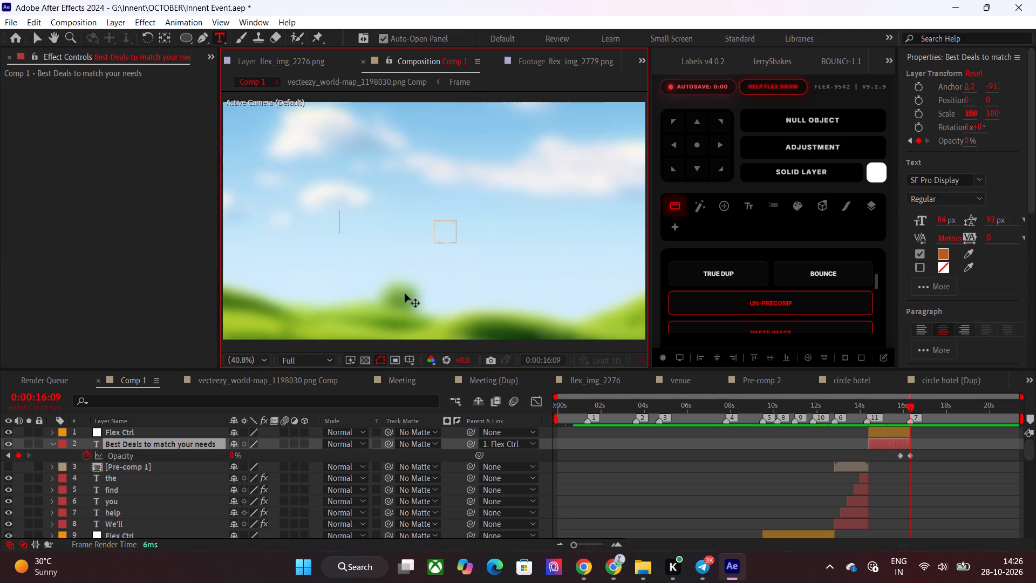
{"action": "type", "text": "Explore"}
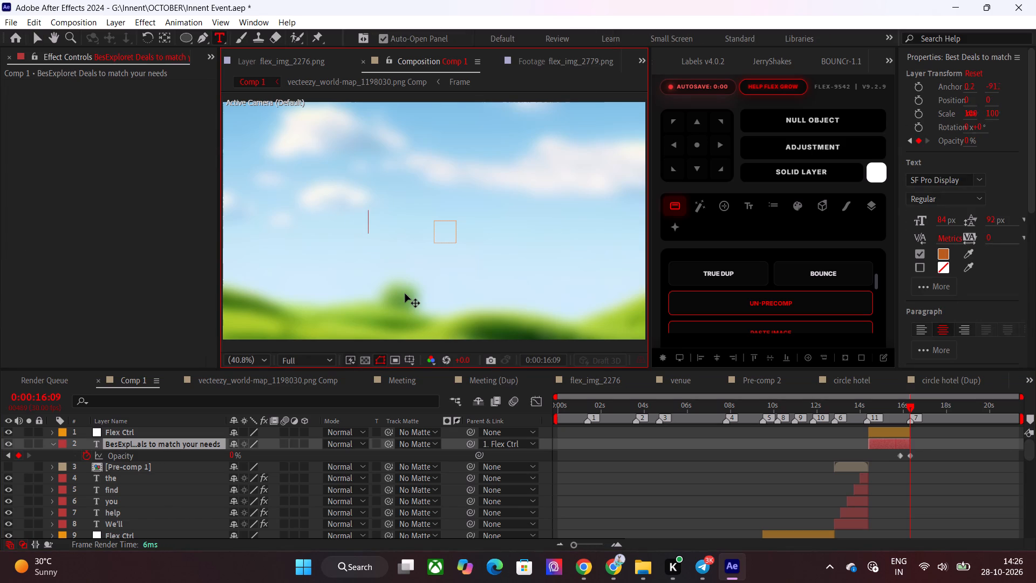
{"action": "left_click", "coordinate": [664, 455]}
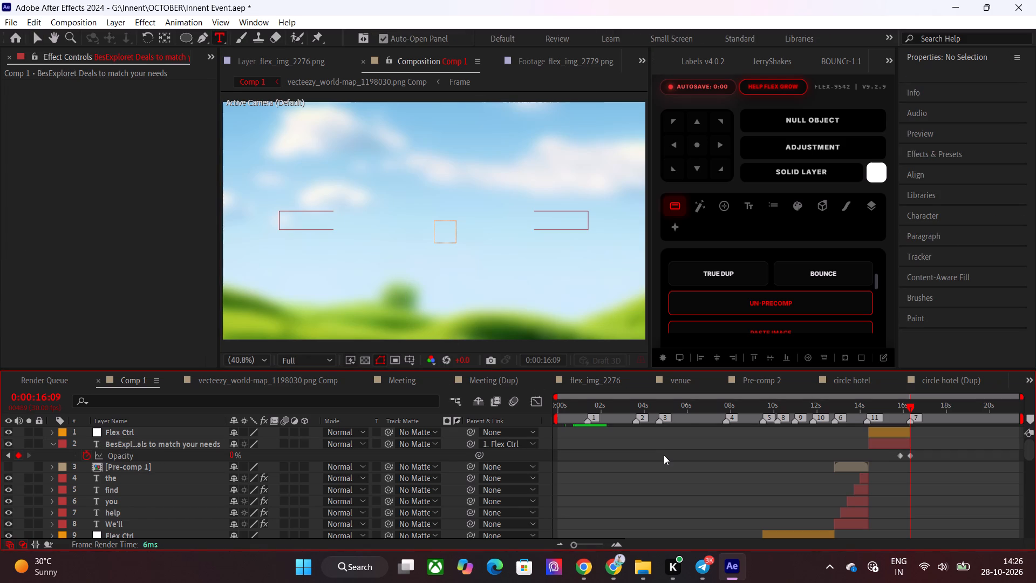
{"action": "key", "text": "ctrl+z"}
Add a separate text layer reading "Explore" and trim its start to 0:00:16:09.
{"action": "left_click", "coordinate": [913, 487]}
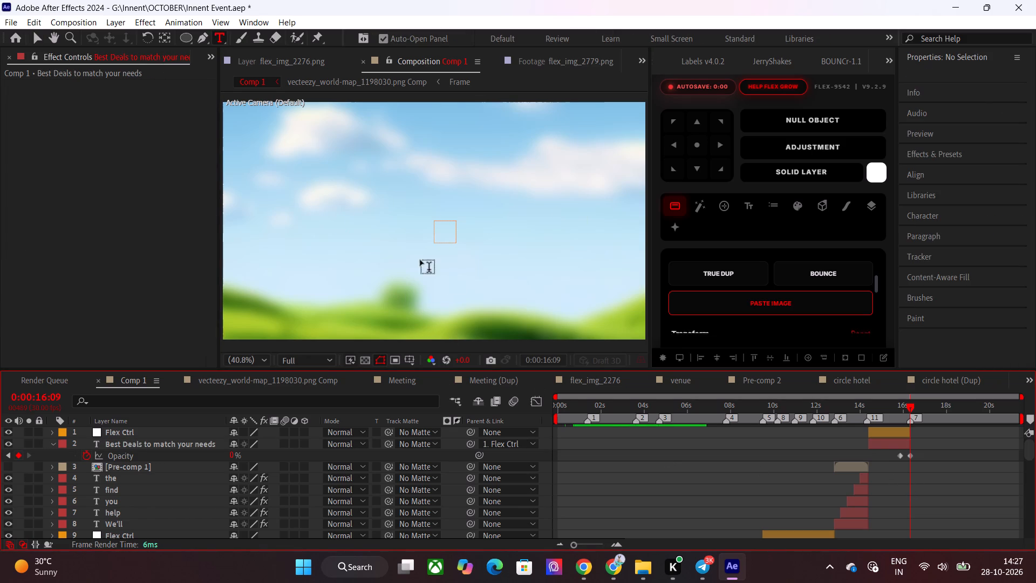
{"action": "left_click", "coordinate": [355, 248]}
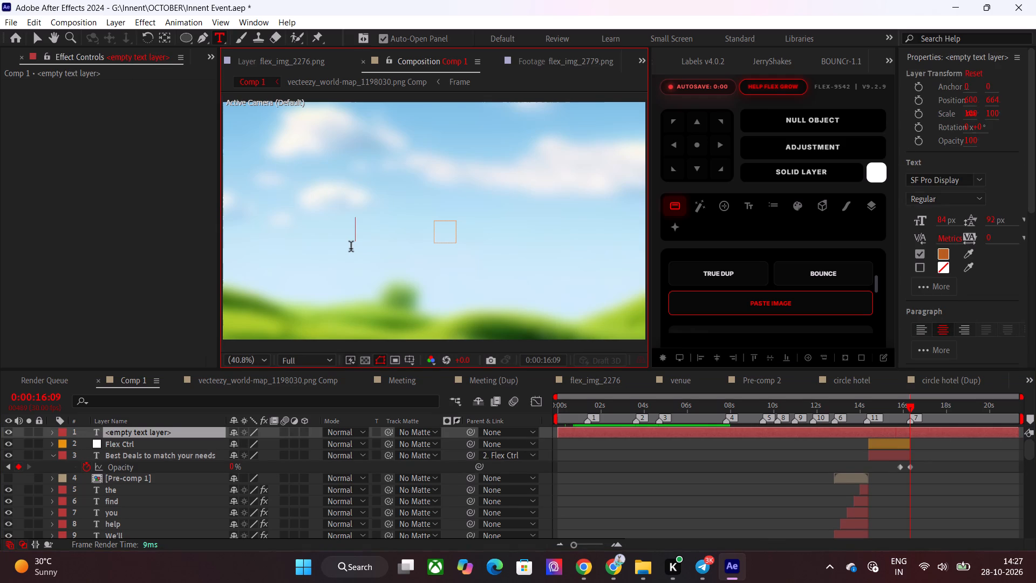
{"action": "type", "text": "Explore"}
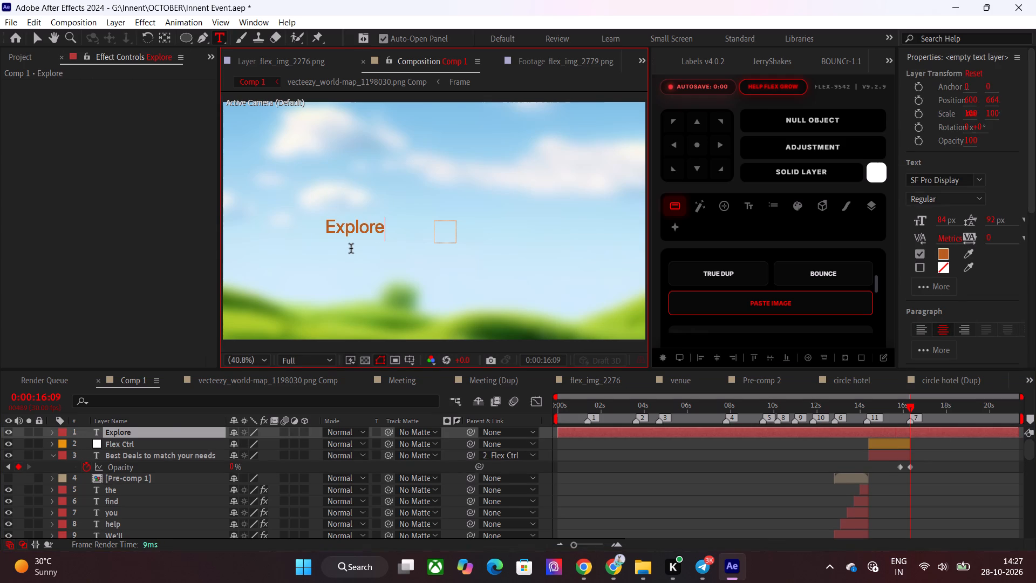
{"action": "left_click", "coordinate": [730, 490]}
{"action": "left_click", "coordinate": [914, 431]}
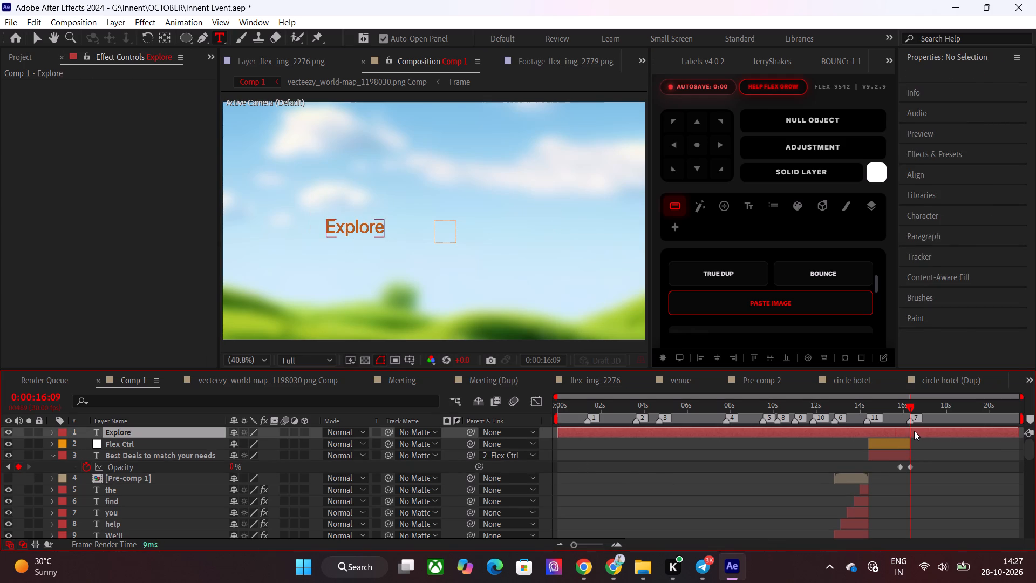
{"action": "key", "text": "alt+bracketleft"}
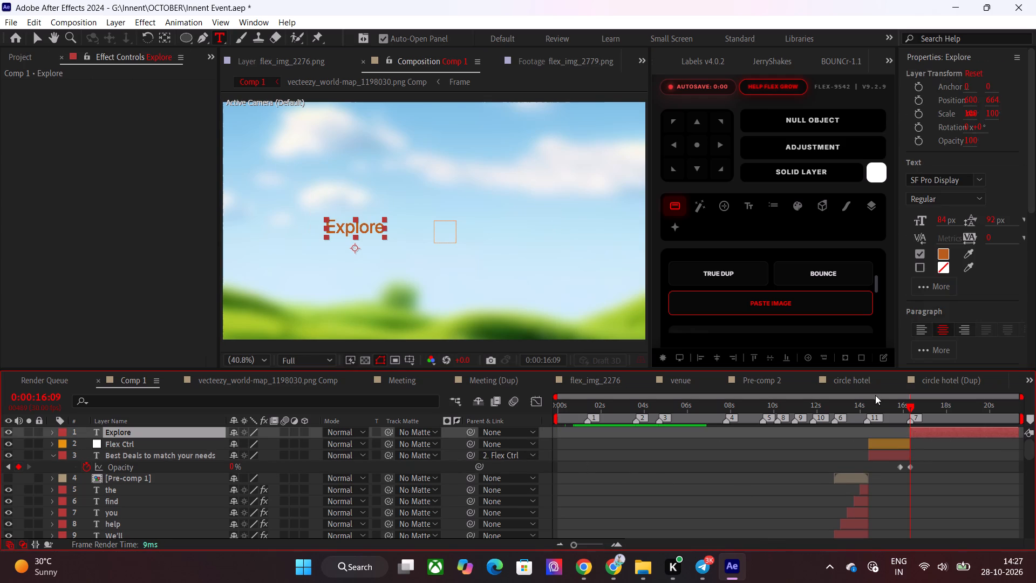
Center the "Explore" layer's anchor point, align the layer to the composition center, and shift its position to 587, 540.
{"action": "left_click", "coordinate": [698, 147]}
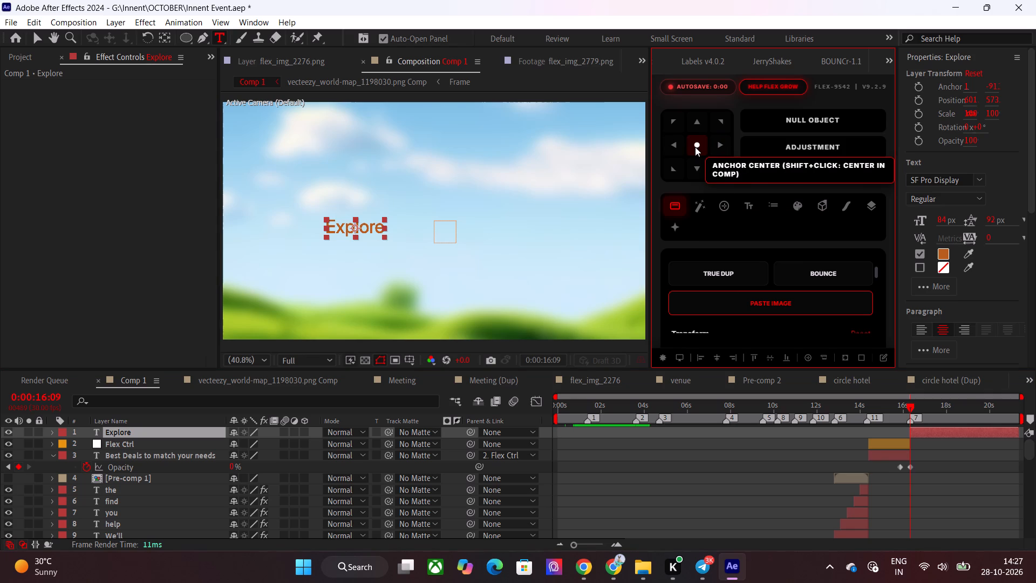
{"action": "left_click", "coordinate": [718, 360]}
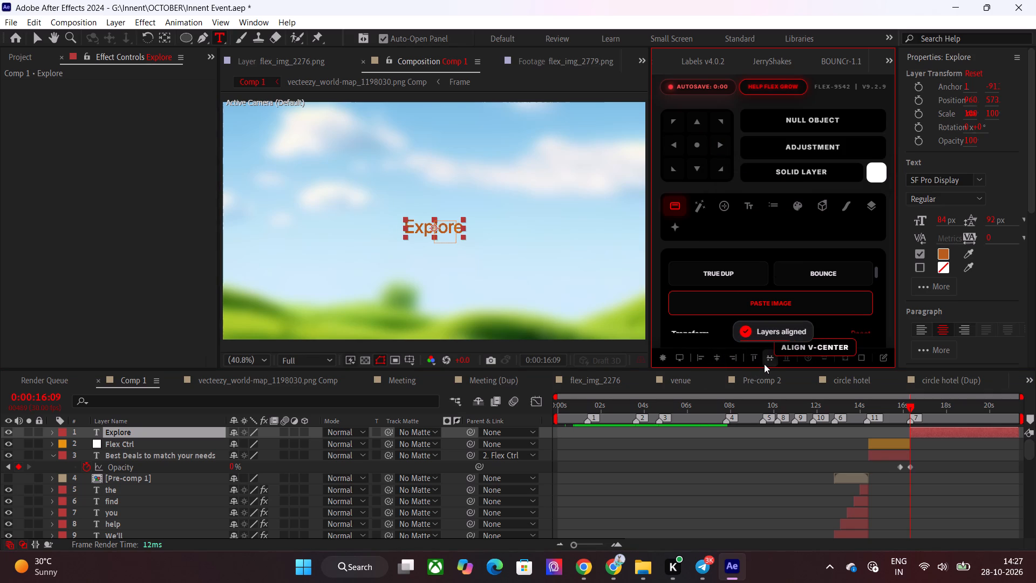
{"action": "left_click", "coordinate": [764, 364]}
{"action": "key", "text": "p"}
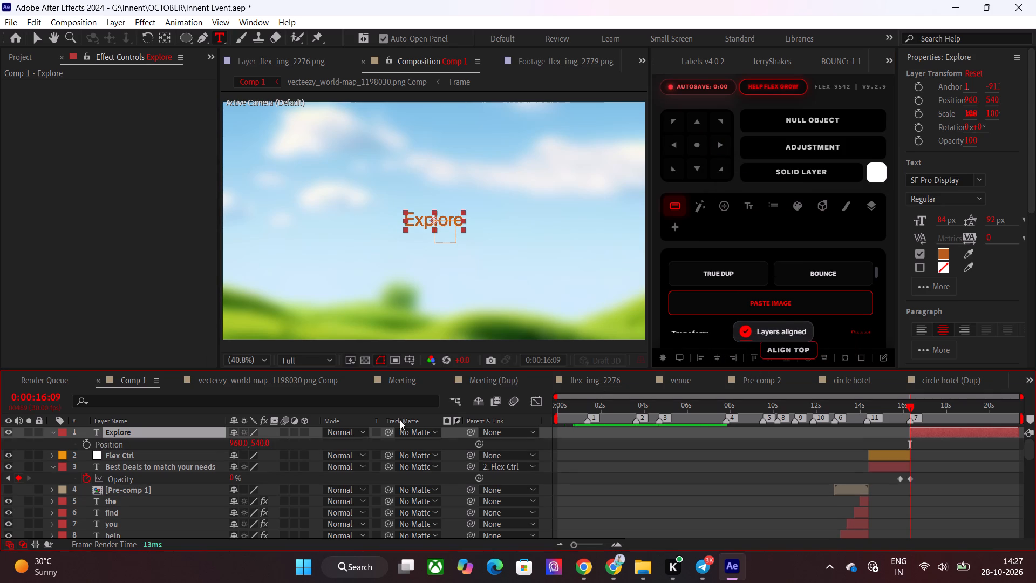
{"action": "left_click_drag", "start_coordinate": [243, 442], "coordinate": [0, 451]}
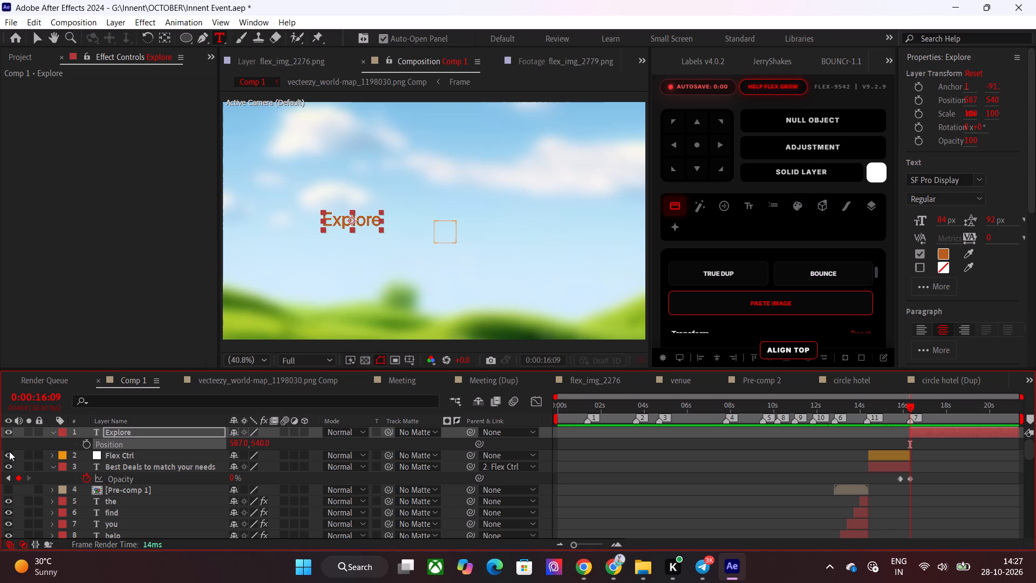
Preview Comp 1 from 0:00:16:09 onward and add a composition marker at 0:00:18:14.
{"action": "key", "text": "space"}
{"action": "left_click", "coordinate": [954, 455]}
{"action": "key", "text": "space"}
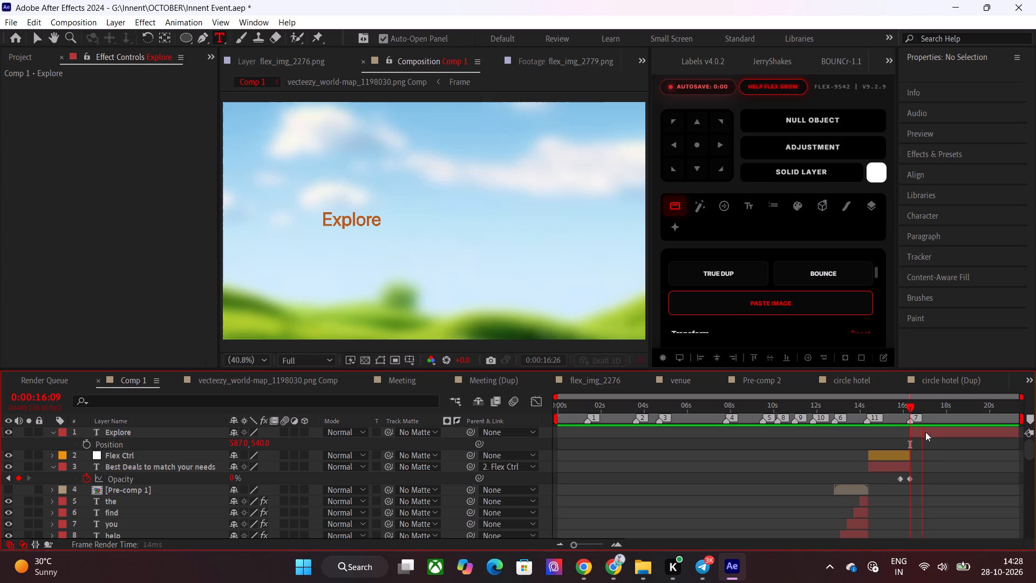
{"action": "left_click", "coordinate": [953, 412]}
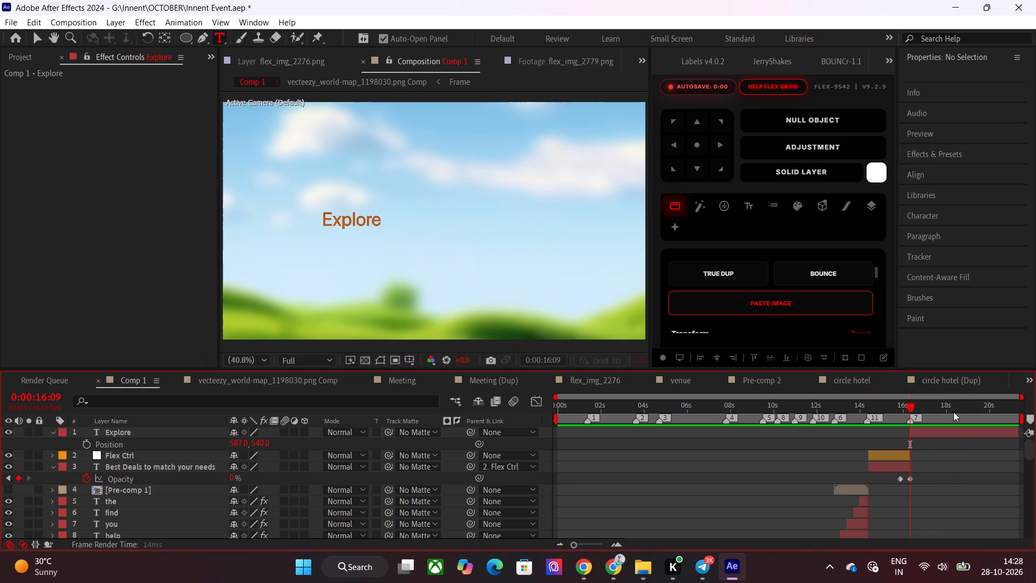
{"action": "key", "text": "space"}
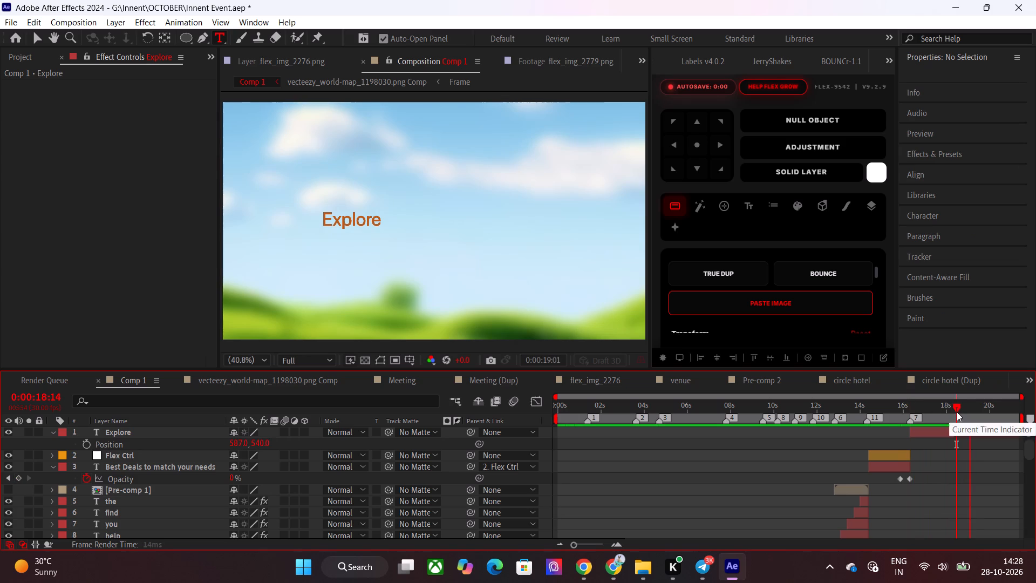
{"action": "left_click", "coordinate": [957, 412]}
{"action": "key", "text": "space"}
{"action": "left_click", "coordinate": [957, 412]}
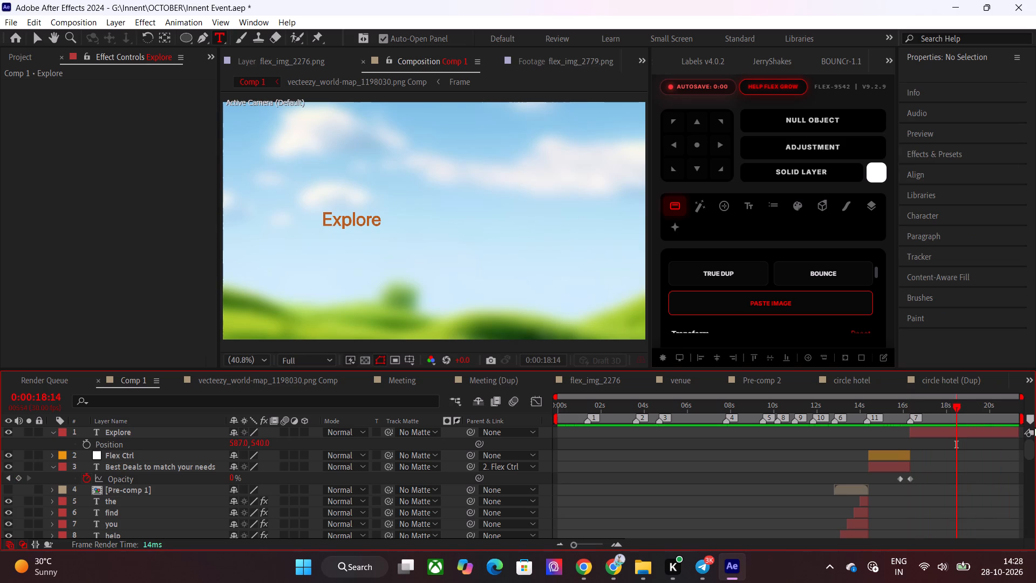
{"action": "left_click", "coordinate": [1027, 422]}
Move the current time back to 0:00:17:14 within the "Explore" scene.
{"action": "left_click_drag", "start_coordinate": [956, 405], "coordinate": [935, 409]}
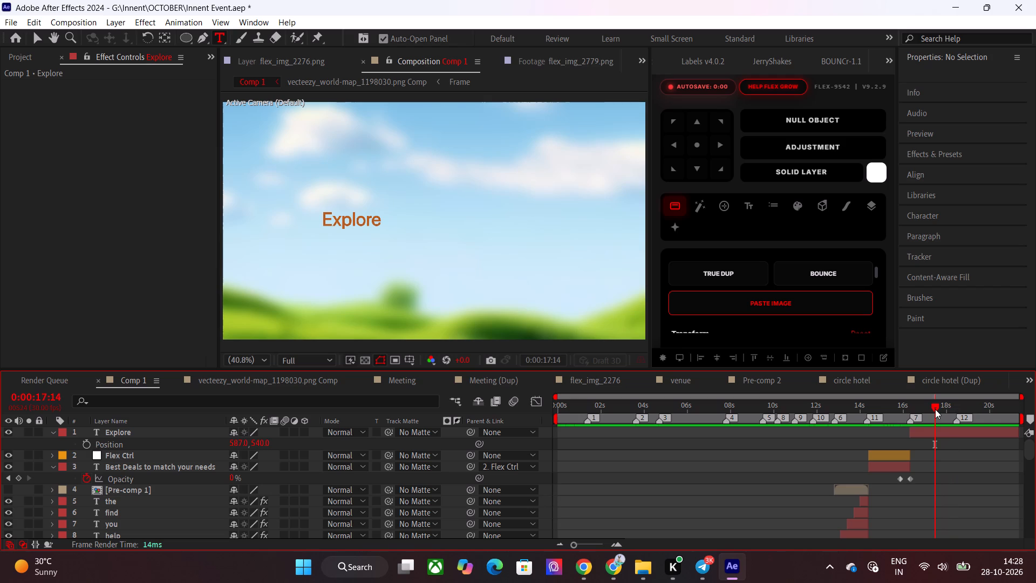
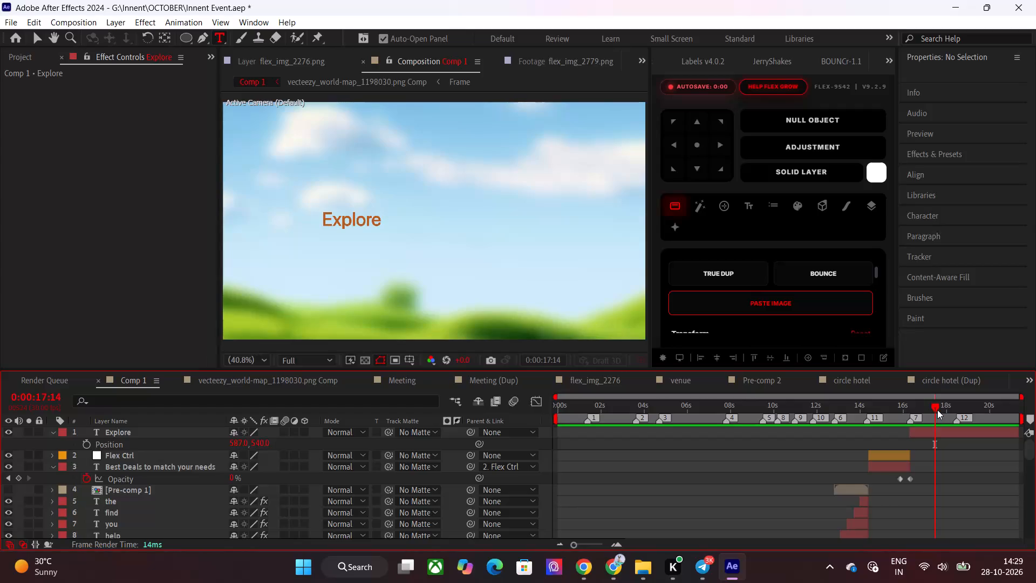
Scrub through the "Explore" scene between 0:00:16:29 and 0:00:18:17 to check its timing, stopping at 0:00:18:03.
{"action": "left_click_drag", "start_coordinate": [940, 410], "coordinate": [925, 412]}
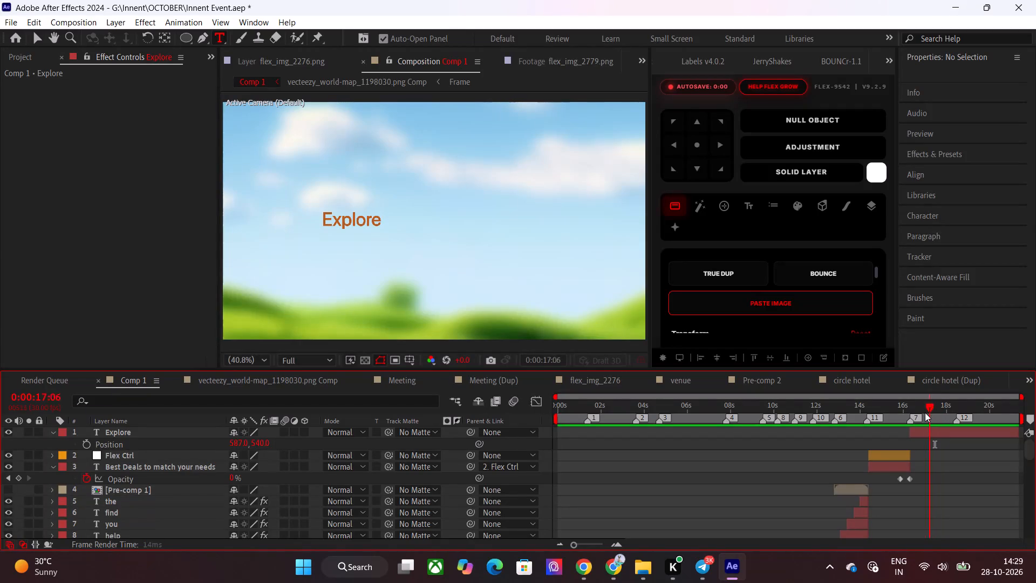
{"action": "left_click_drag", "start_coordinate": [925, 412], "coordinate": [924, 421]}
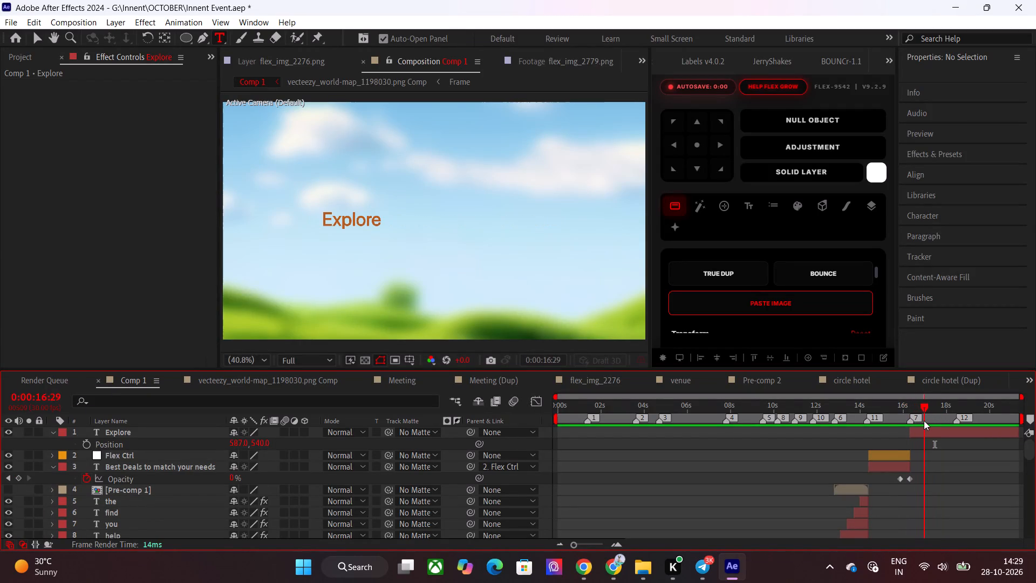
{"action": "left_click_drag", "start_coordinate": [924, 421], "coordinate": [928, 422]}
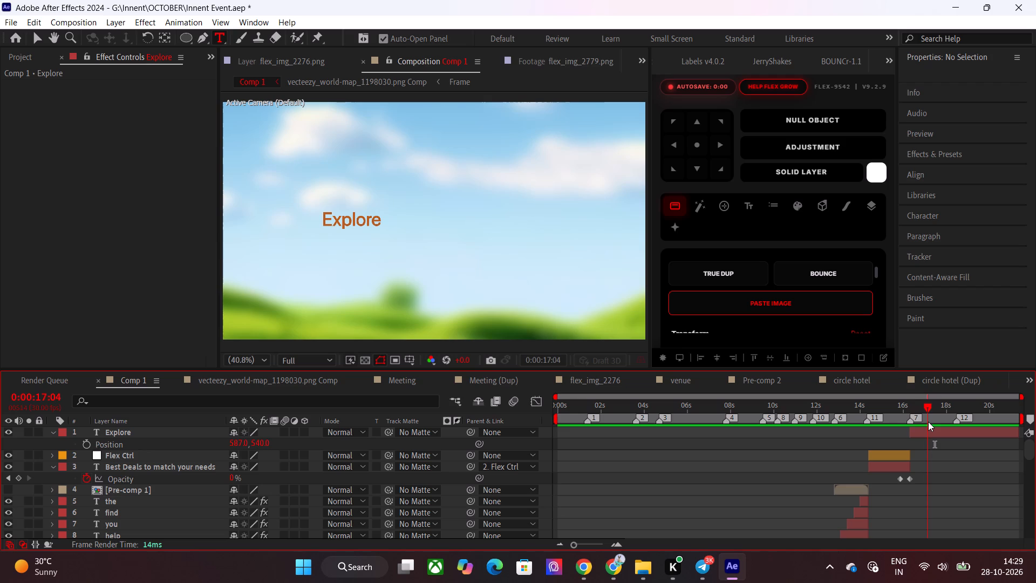
{"action": "left_click_drag", "start_coordinate": [928, 422], "coordinate": [933, 422]}
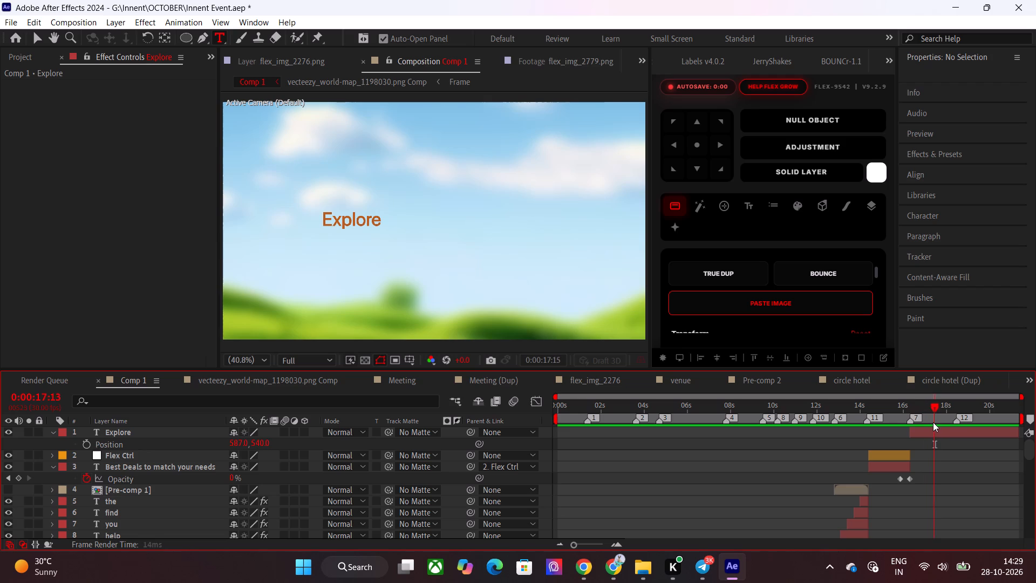
{"action": "left_click_drag", "start_coordinate": [933, 422], "coordinate": [958, 426]}
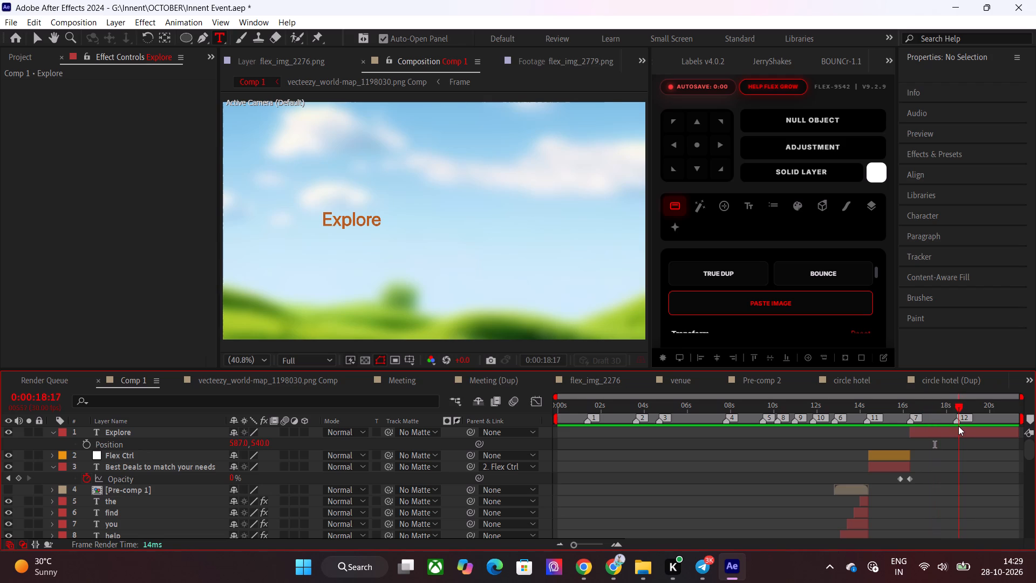
{"action": "left_click_drag", "start_coordinate": [958, 426], "coordinate": [957, 426]}
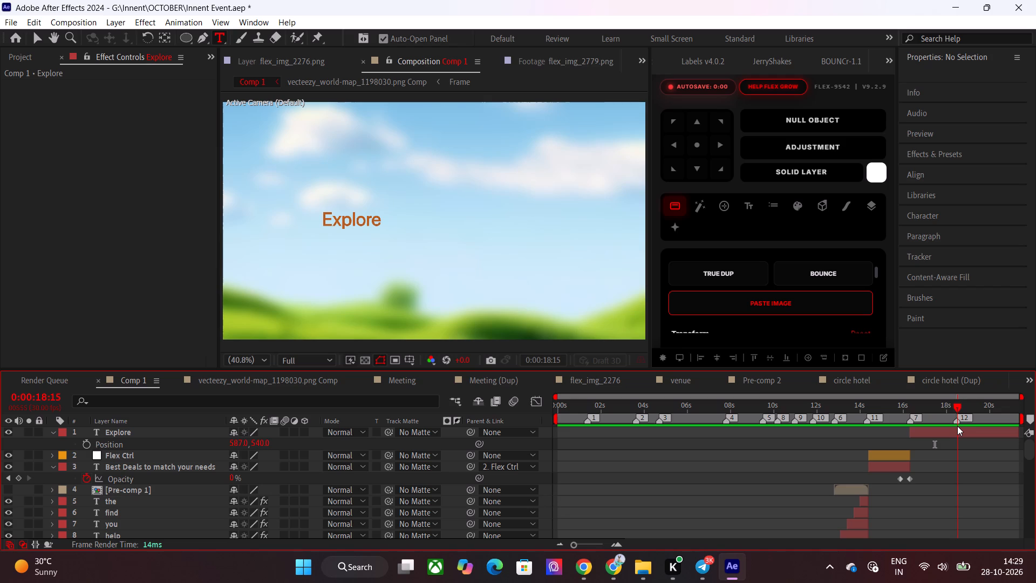
{"action": "left_click_drag", "start_coordinate": [957, 426], "coordinate": [943, 426]}
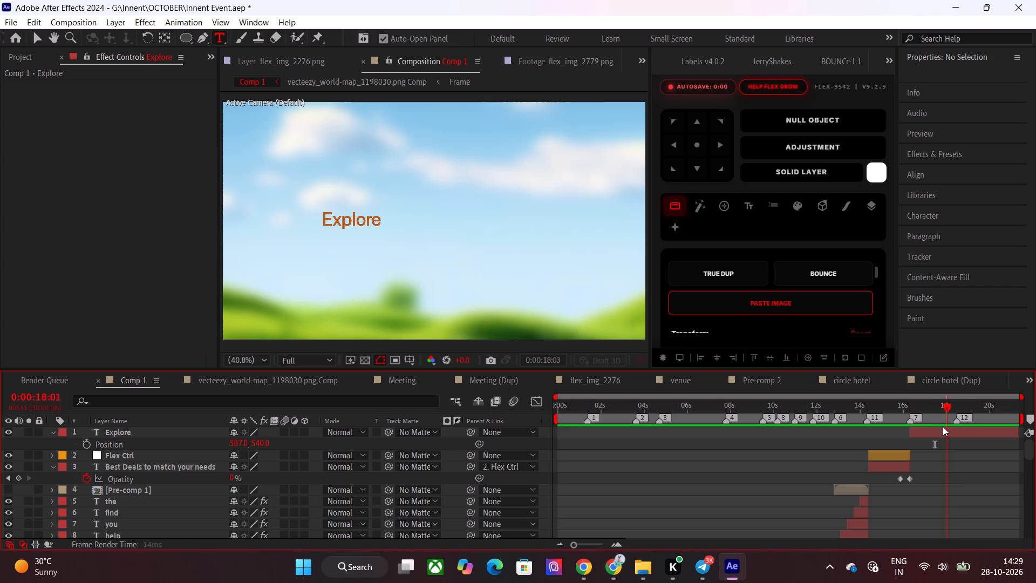
{"action": "left_click_drag", "start_coordinate": [943, 426], "coordinate": [937, 426]}
{"action": "double_click", "coordinate": [937, 426]}
{"action": "left_click", "coordinate": [942, 445]}
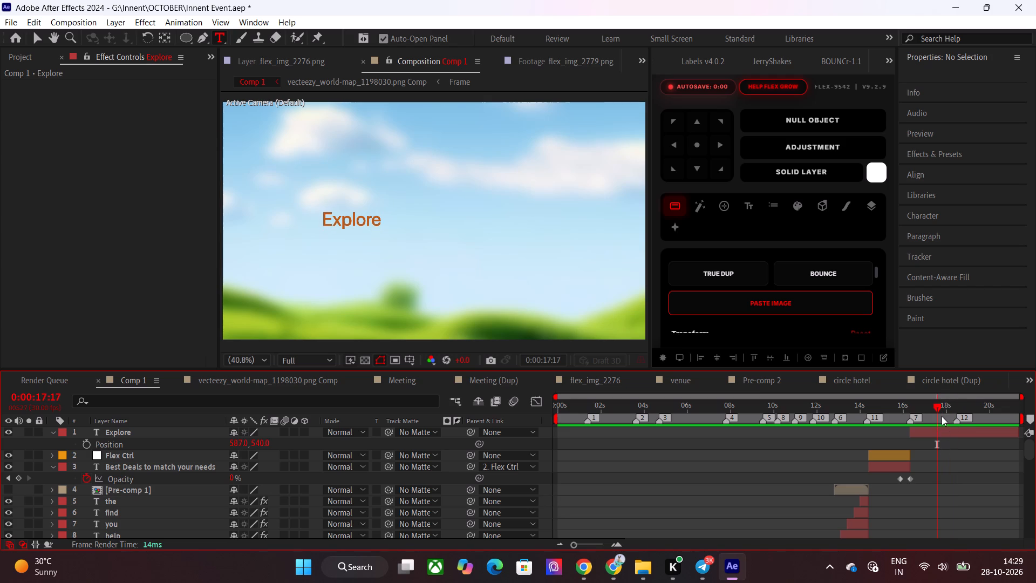
{"action": "left_click_drag", "start_coordinate": [940, 415], "coordinate": [948, 419]}
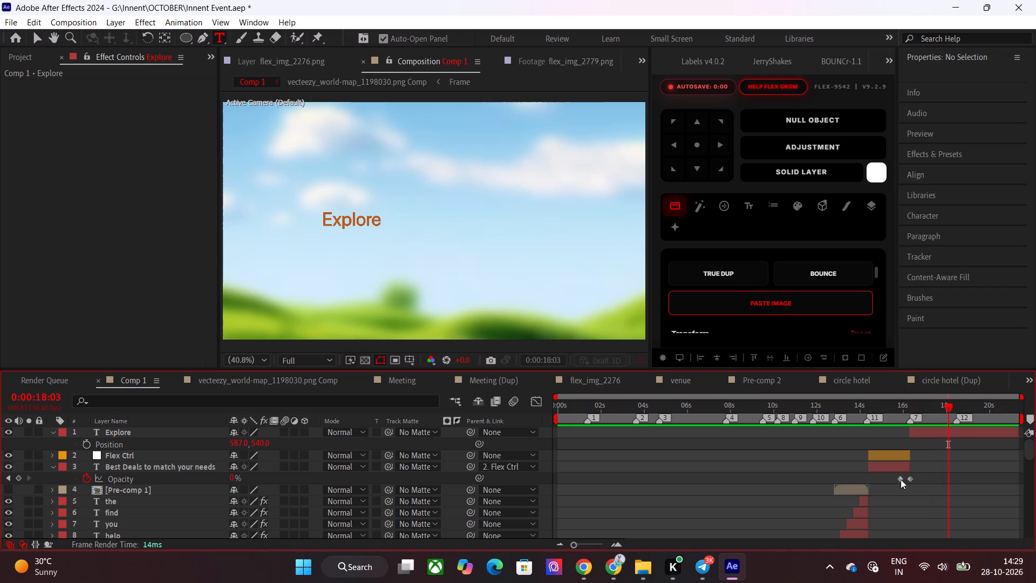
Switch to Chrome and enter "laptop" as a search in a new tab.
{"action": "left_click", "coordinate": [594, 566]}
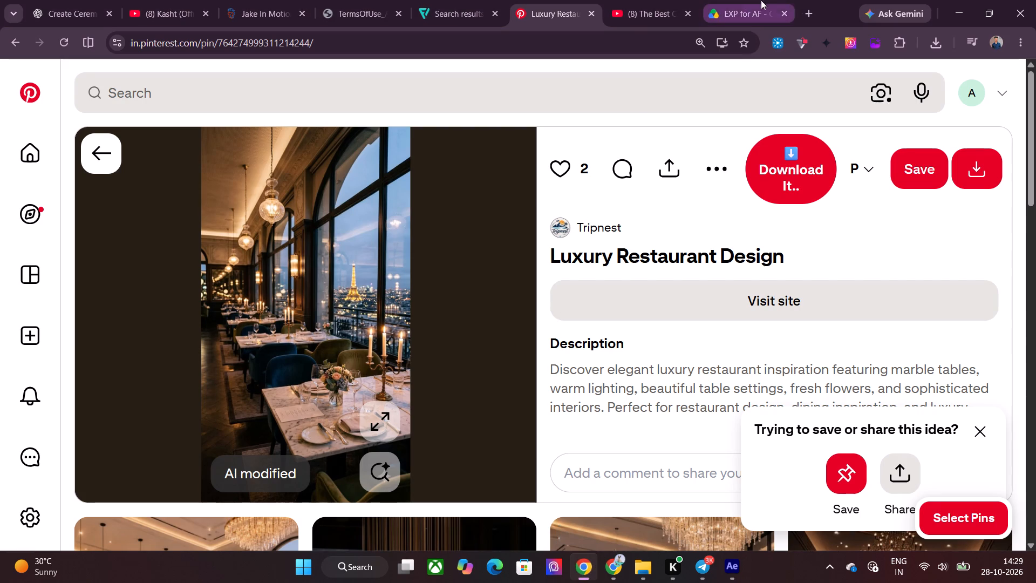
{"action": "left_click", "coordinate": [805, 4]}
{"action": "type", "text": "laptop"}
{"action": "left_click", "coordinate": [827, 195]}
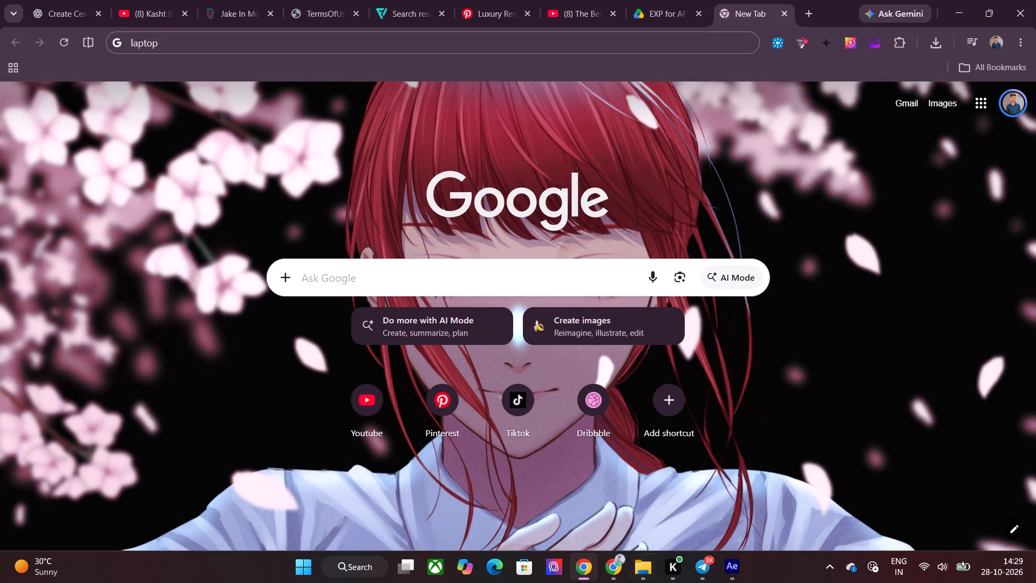
Switch to File Explorer and look through the Innent folder on drive G: and the contents of its OLD subfolder.
{"action": "left_click", "coordinate": [647, 564]}
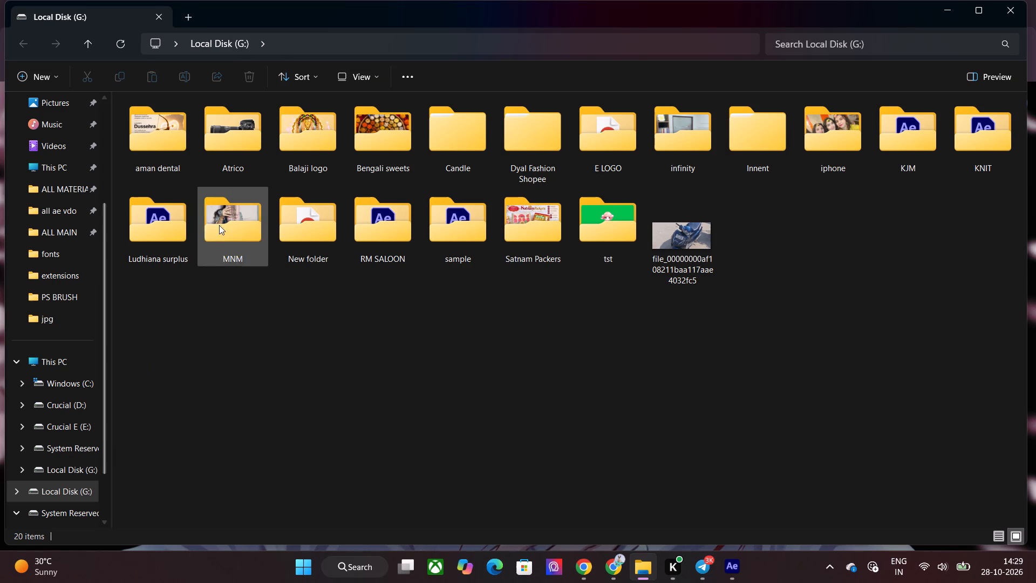
{"action": "double_click", "coordinate": [732, 112]}
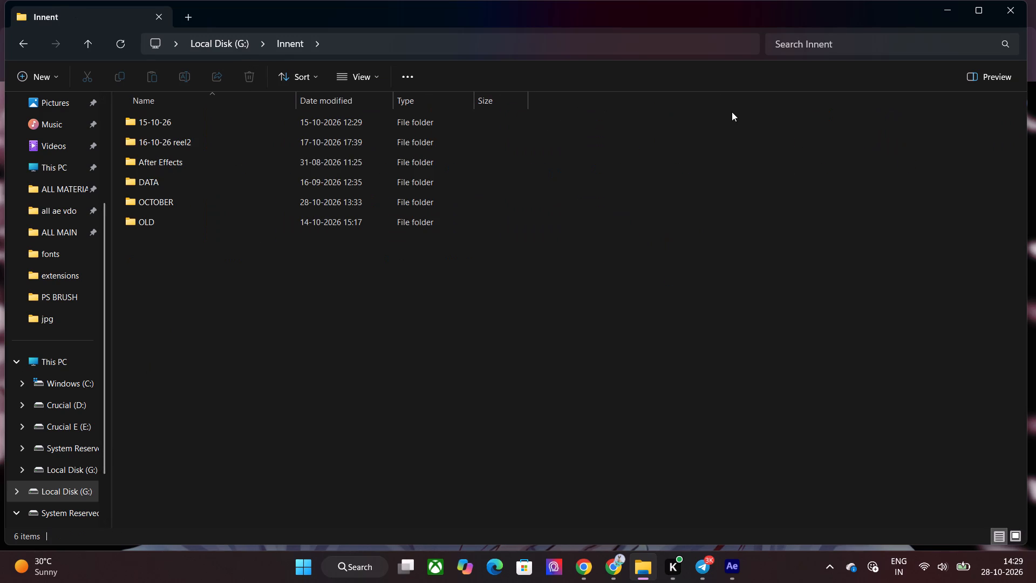
{"action": "double_click", "coordinate": [235, 172]}
{"action": "double_click", "coordinate": [210, 185]}
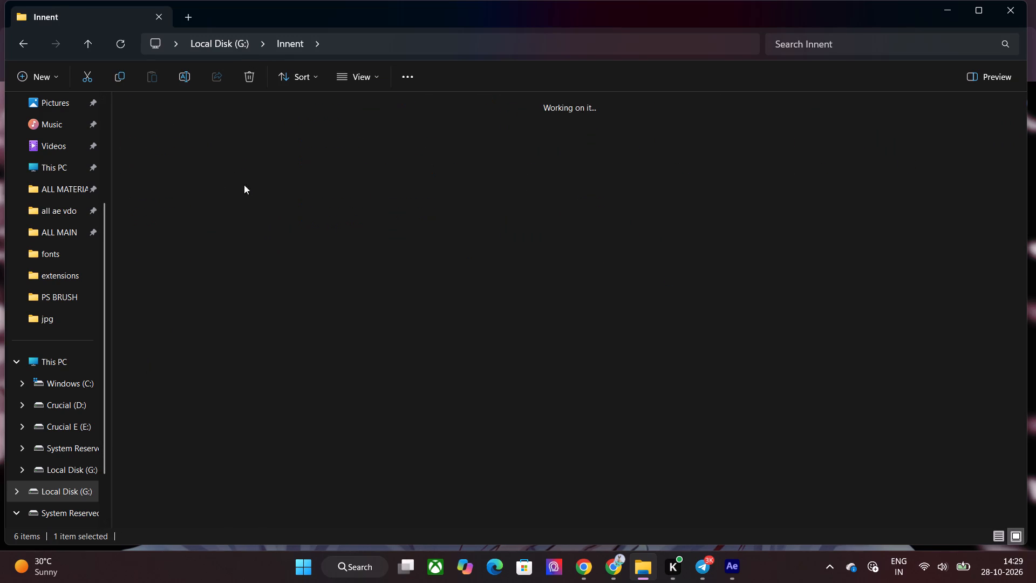
{"action": "left_click", "coordinate": [283, 40]}
{"action": "double_click", "coordinate": [190, 213]}
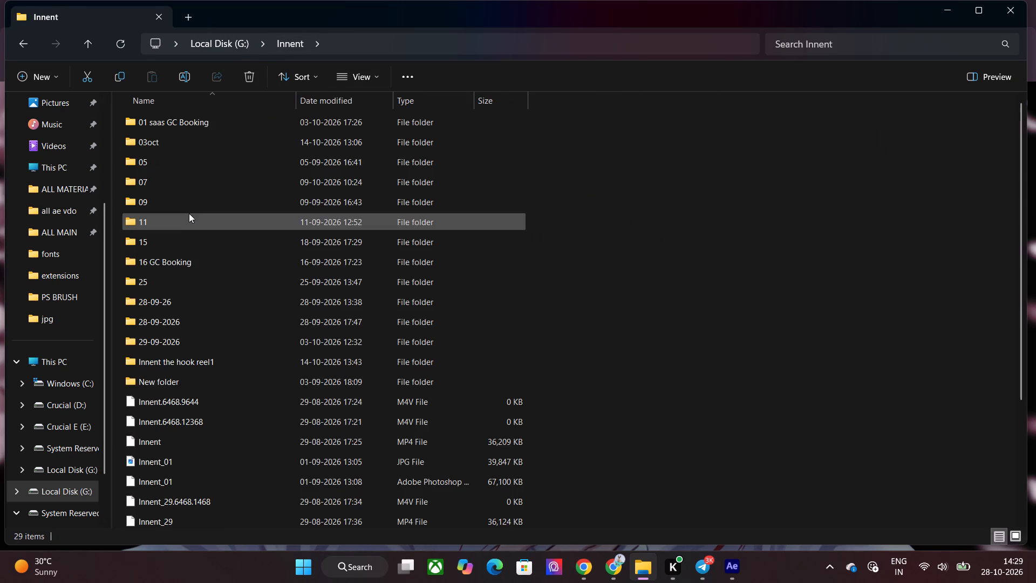
{"action": "scroll", "coordinate": [186, 213], "scroll_direction": "down", "scroll_amount": 4}
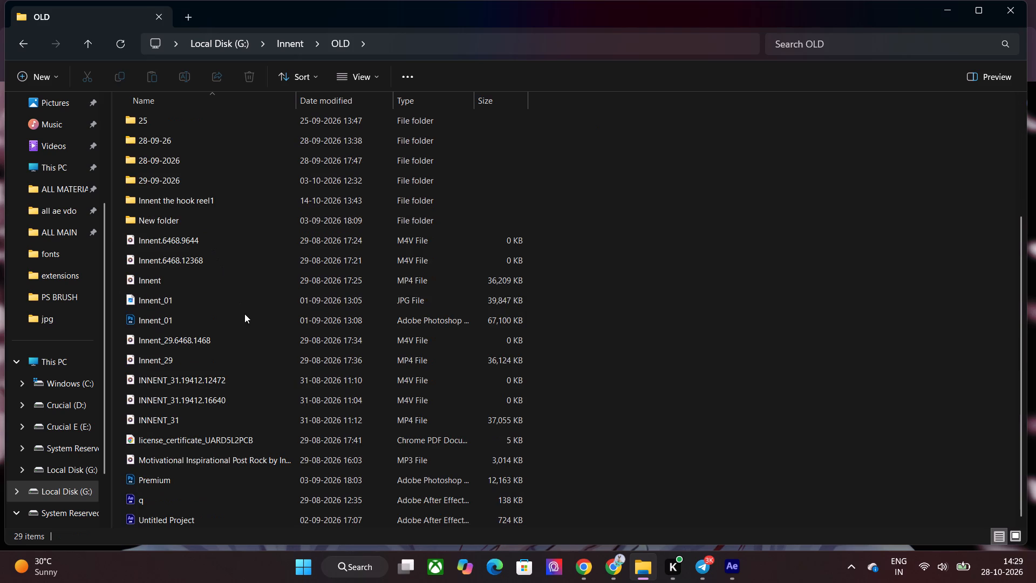
{"action": "scroll", "coordinate": [244, 314], "scroll_direction": "down", "scroll_amount": 4}
{"action": "scroll", "coordinate": [243, 314], "scroll_direction": "up", "scroll_amount": 4}
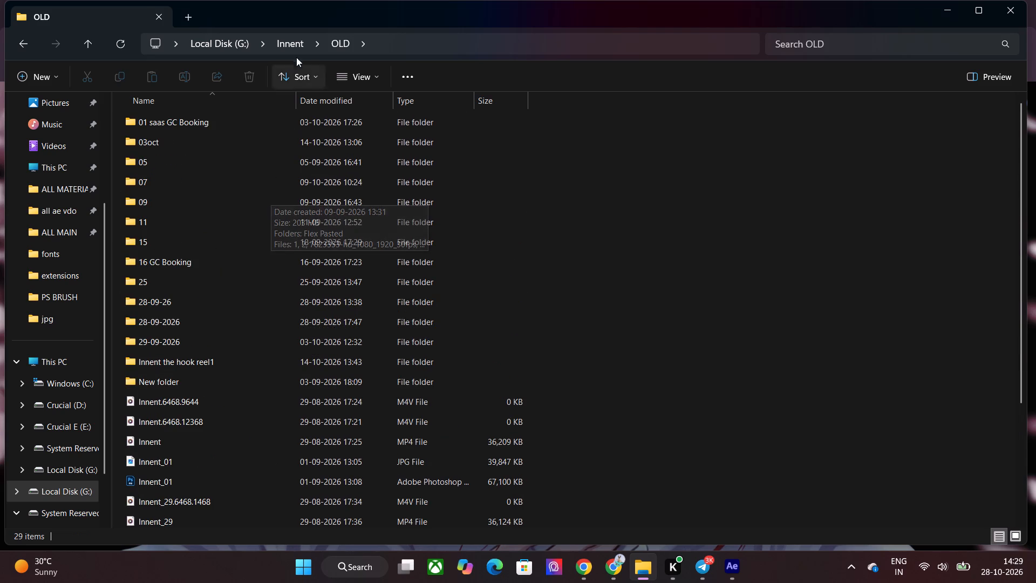
{"action": "left_click", "coordinate": [295, 52]}
{"action": "left_click_drag", "start_coordinate": [645, 152], "coordinate": [638, 151]}
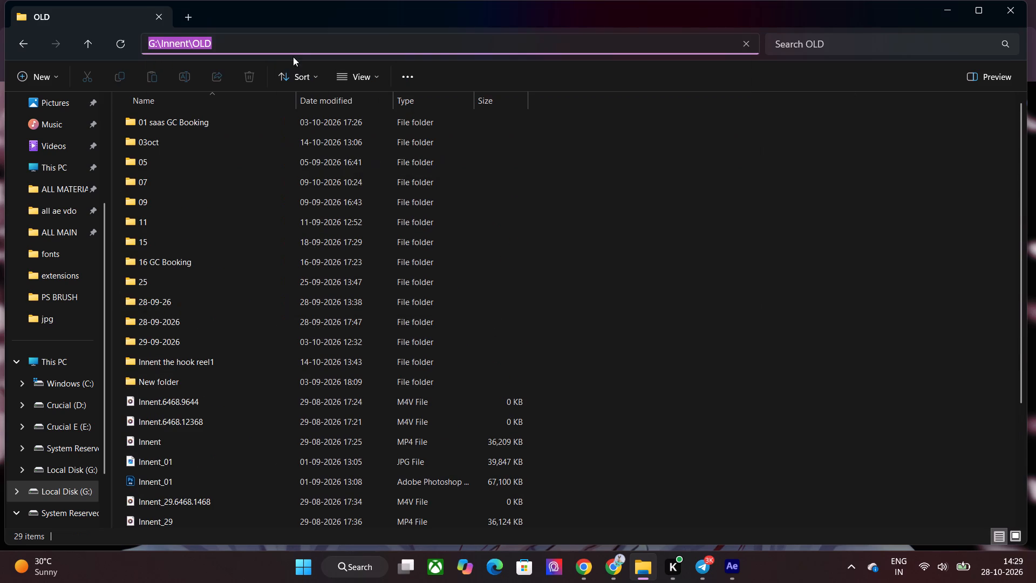
{"action": "left_click", "coordinate": [293, 48]}
{"action": "left_click", "coordinate": [292, 45]}
{"action": "left_click", "coordinate": [639, 223]}
{"action": "double_click", "coordinate": [276, 38]}
{"action": "left_click", "coordinate": [224, 42]}
{"action": "scroll", "coordinate": [614, 238], "scroll_direction": "down", "scroll_amount": 4}
{"action": "scroll", "coordinate": [783, 388], "scroll_direction": "up", "scroll_amount": 4}
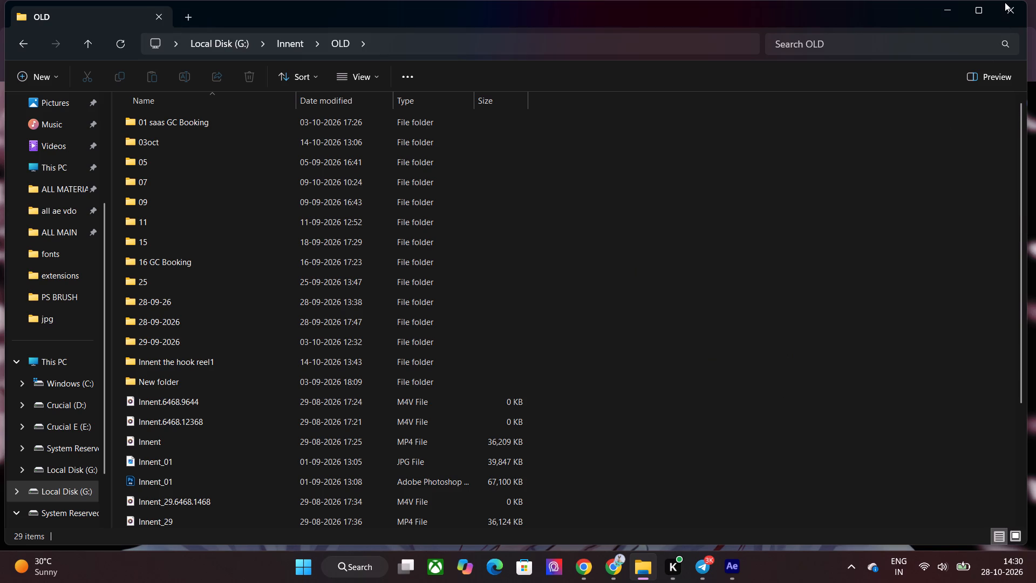
{"action": "left_click", "coordinate": [734, 557]}
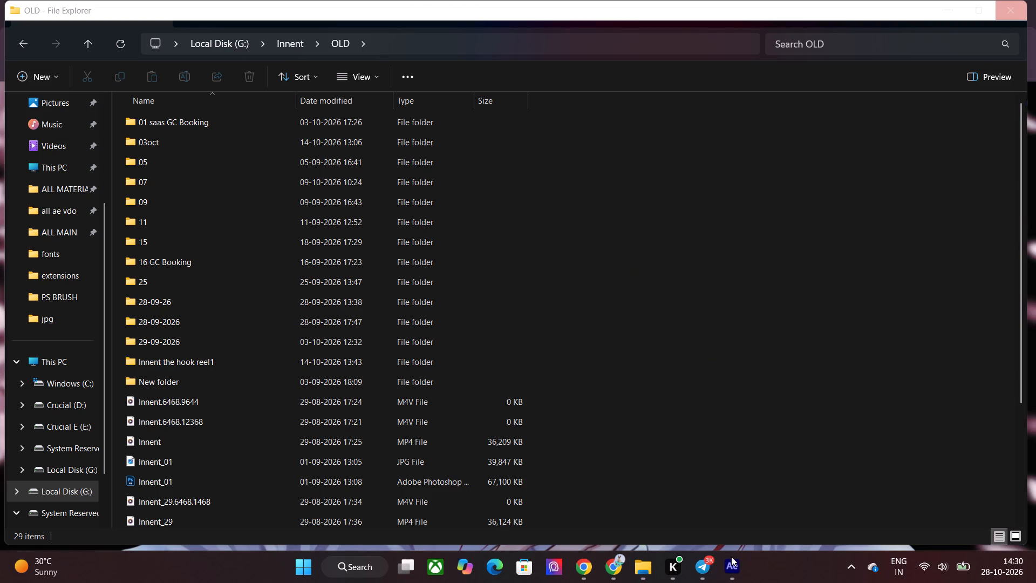
{"action": "left_click", "coordinate": [732, 558]}
{"action": "left_click", "coordinate": [733, 565]}
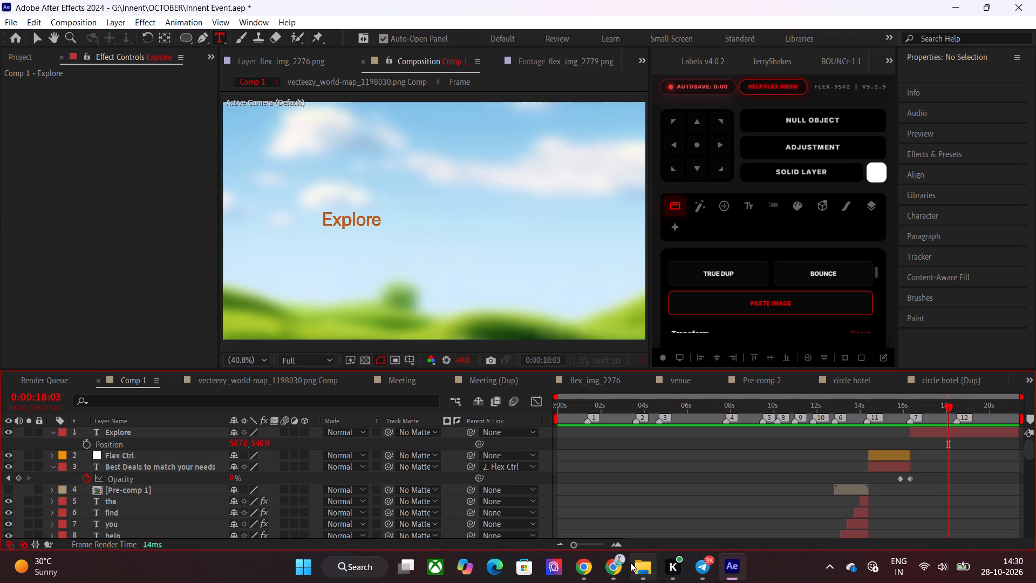
{"action": "left_click", "coordinate": [630, 562]}
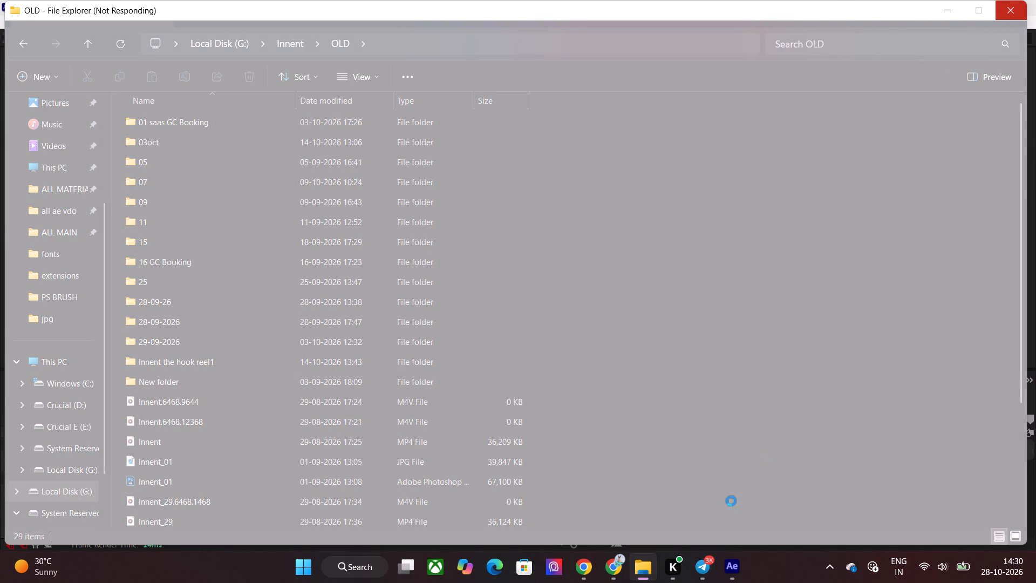
Return to After Effects and purge all memory and disk cache, including the disk cache for all versions.
{"action": "left_click", "coordinate": [734, 567]}
{"action": "left_click", "coordinate": [39, 24]}
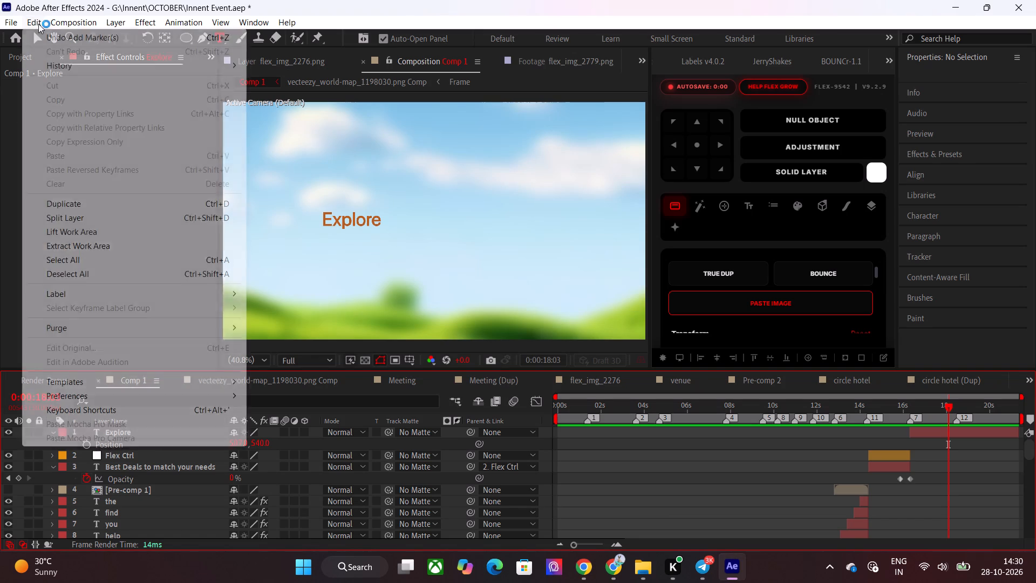
{"action": "left_click", "coordinate": [60, 325]}
{"action": "left_click", "coordinate": [282, 324]}
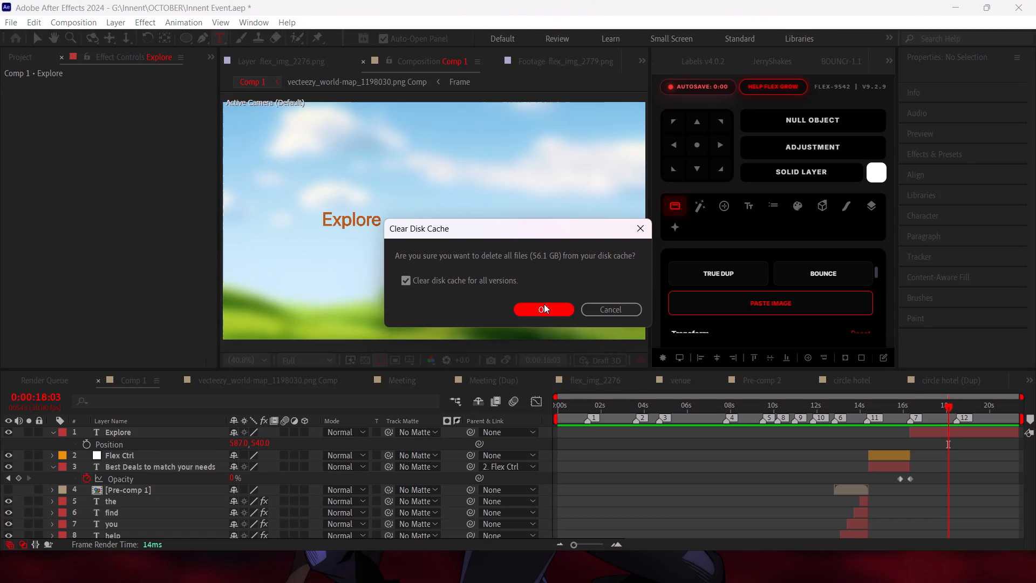
{"action": "left_click", "coordinate": [544, 304]}
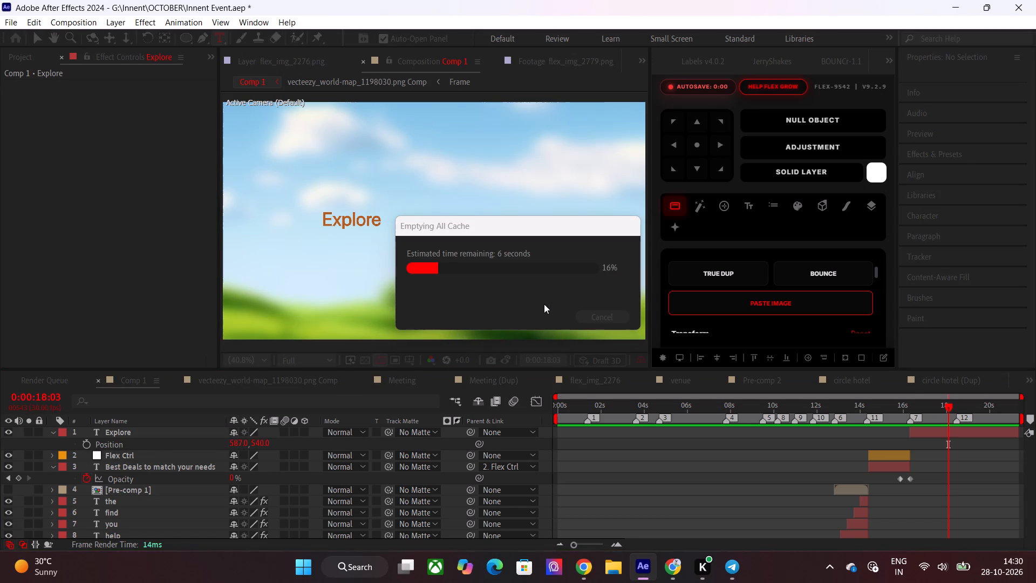
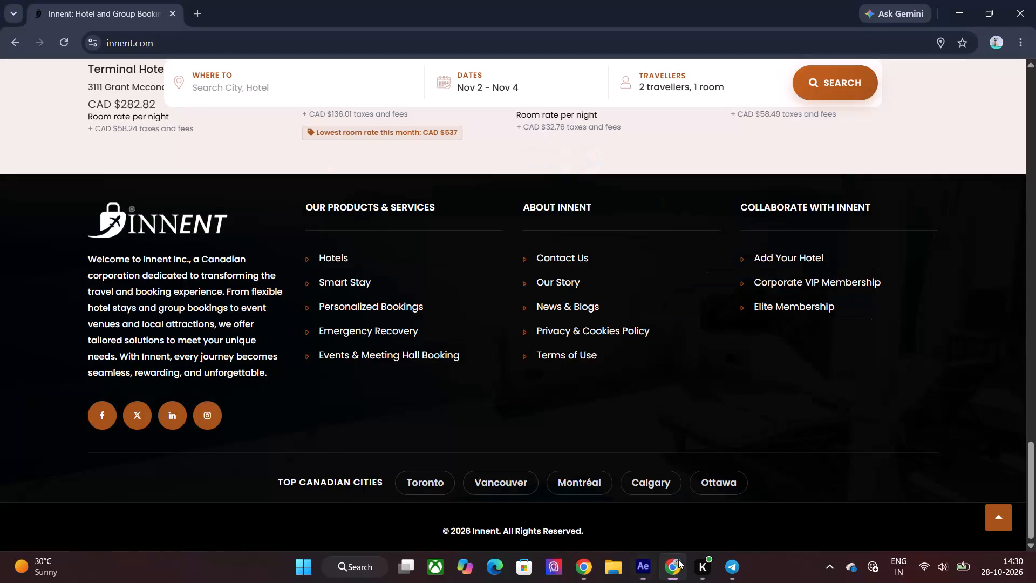
Switch to File Explorer, search the Innent folder on drive G: for "mockup", and open the laptop-mockup folder.
{"action": "left_click", "coordinate": [678, 559]}
{"action": "left_click", "coordinate": [604, 568]}
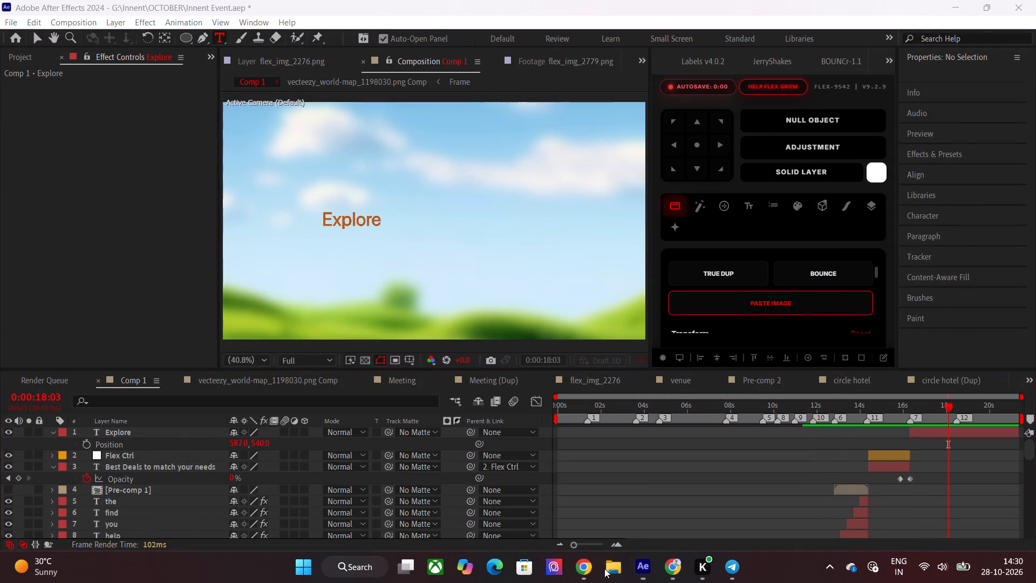
{"action": "scroll", "coordinate": [63, 384], "scroll_direction": "down", "scroll_amount": 3}
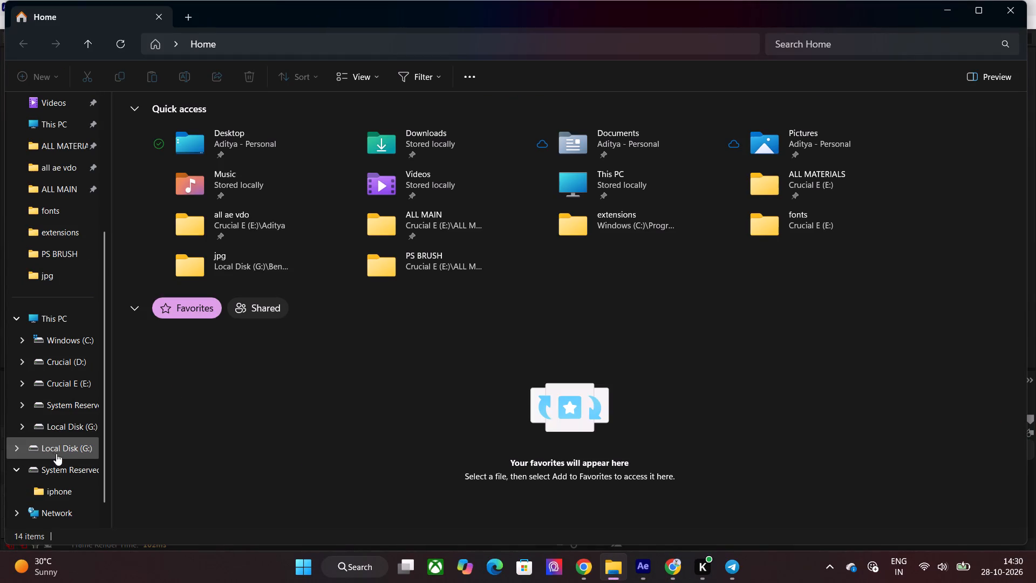
{"action": "left_click", "coordinate": [66, 438]}
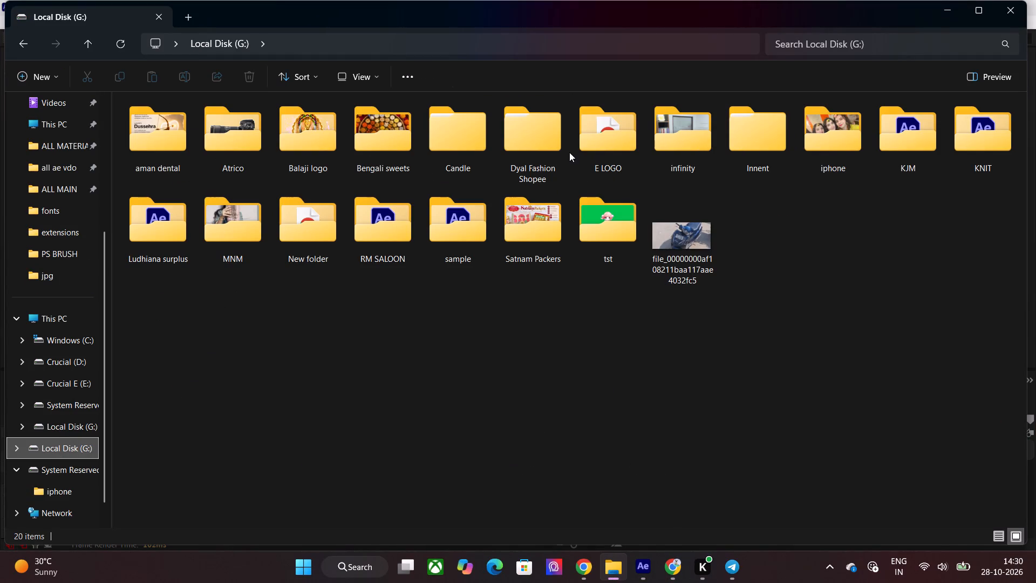
{"action": "double_click", "coordinate": [733, 138]}
{"action": "left_click", "coordinate": [831, 45]}
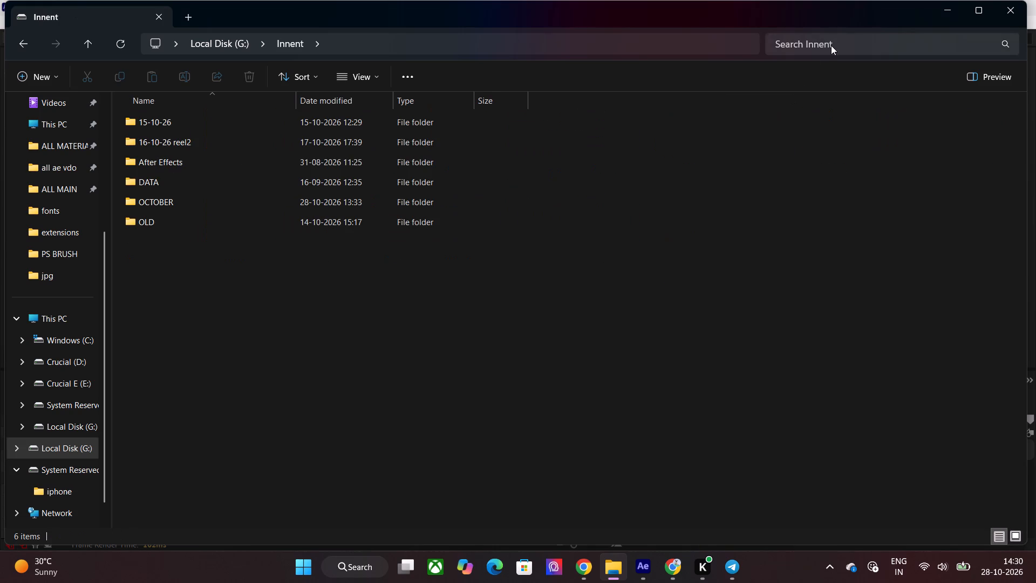
{"action": "type", "text": "mockup"}
{"action": "key", "text": "Return"}
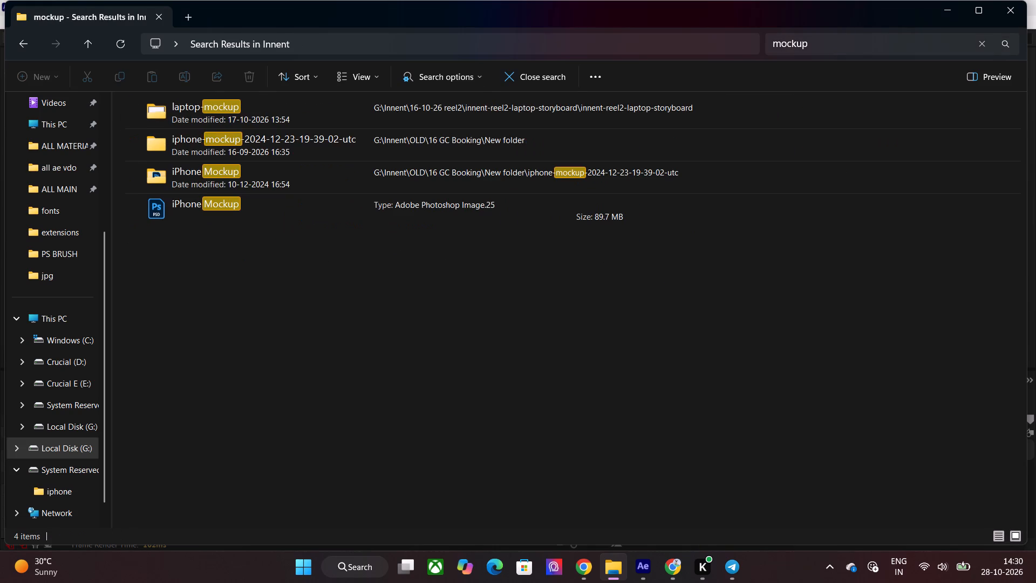
{"action": "left_click", "coordinate": [357, 124]}
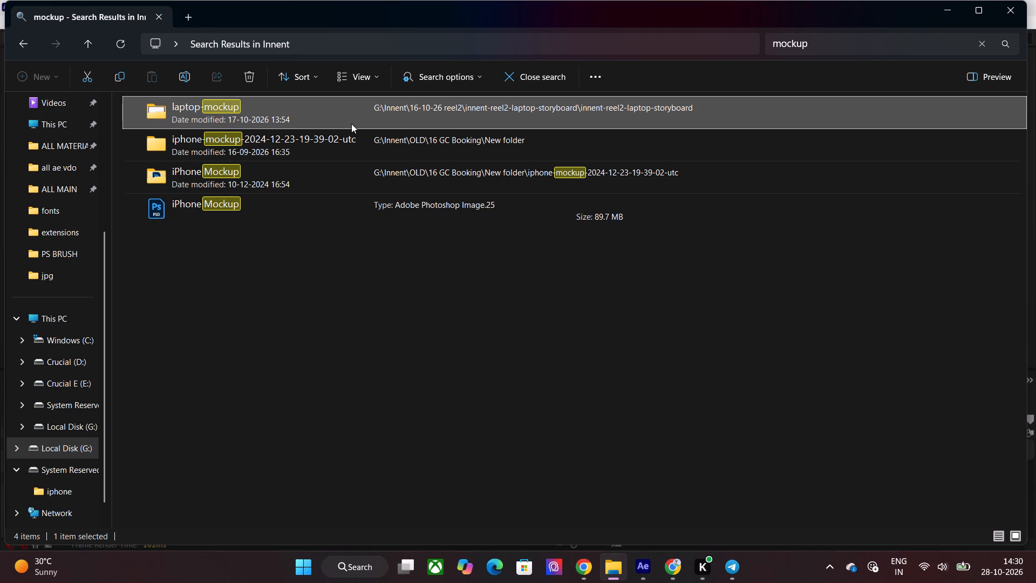
{"action": "double_click", "coordinate": [351, 124]}
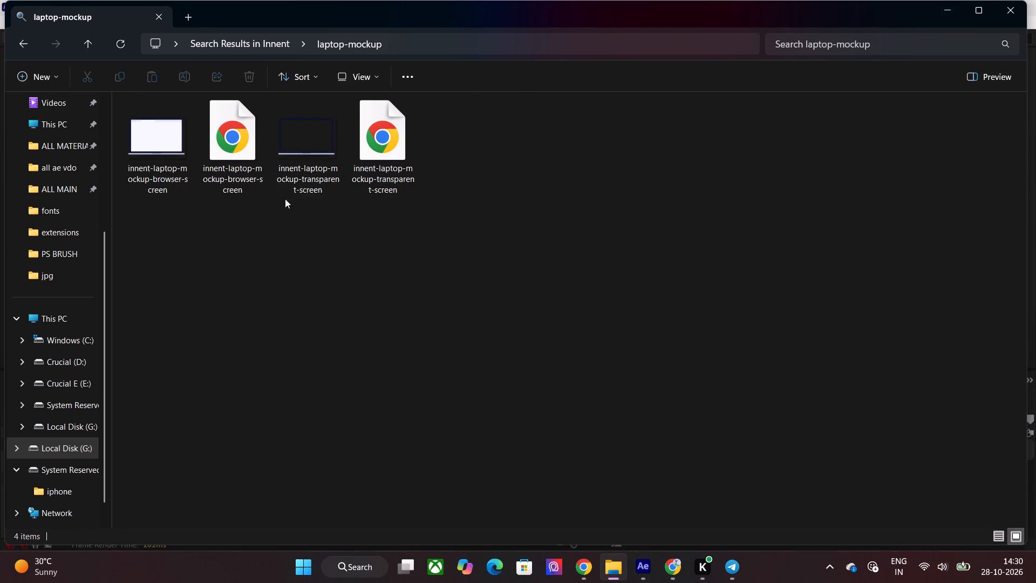
Bring the innent-laptop-mockup-transparent-screen PNG image into After Effects as the top layer of Comp 1, above Explore.
{"action": "left_click_drag", "start_coordinate": [294, 150], "coordinate": [301, 171]}
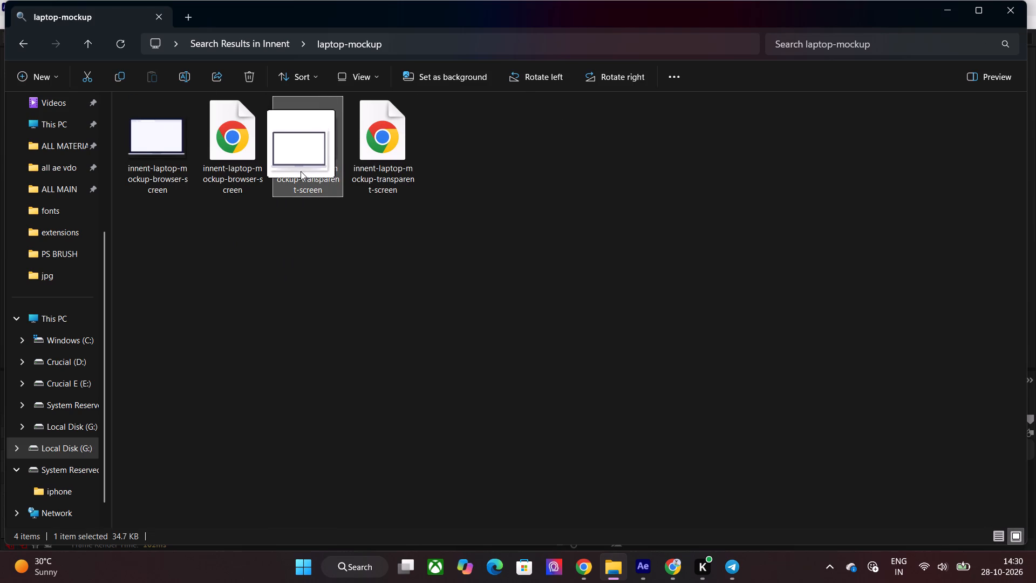
{"action": "left_click_drag", "start_coordinate": [301, 171], "coordinate": [645, 563]}
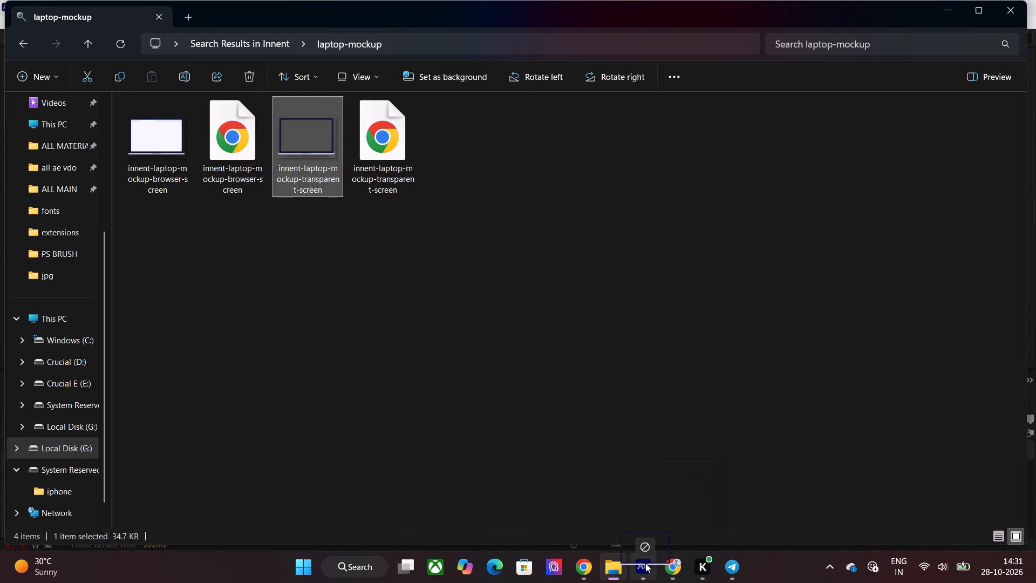
{"action": "left_click_drag", "start_coordinate": [645, 563], "coordinate": [926, 447]}
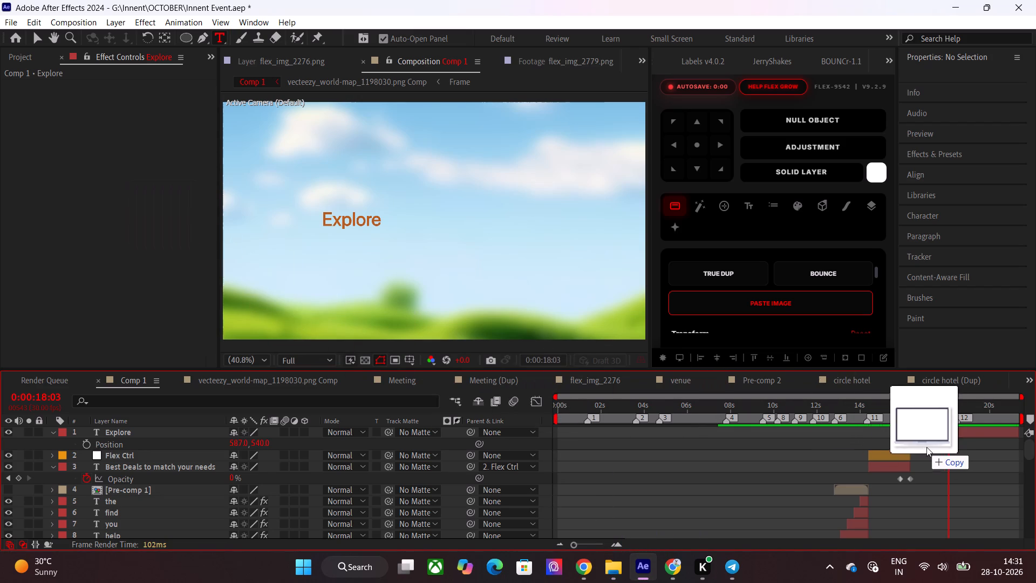
{"action": "left_click_drag", "start_coordinate": [926, 447], "coordinate": [928, 447]}
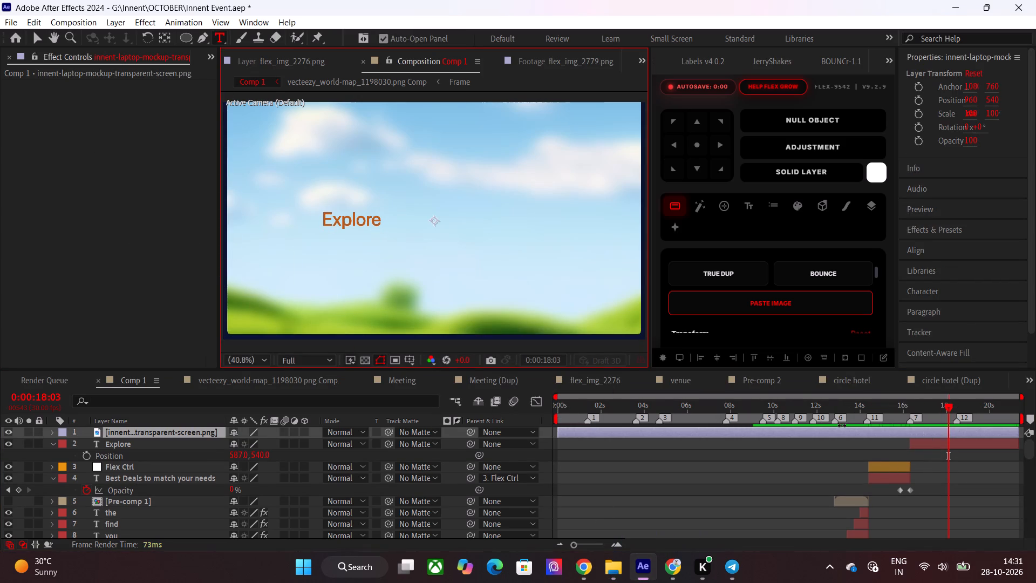
Scale the laptop mockup layer down to 24%.
{"action": "key", "text": "s"}
{"action": "left_click_drag", "start_coordinate": [275, 446], "coordinate": [269, 446]}
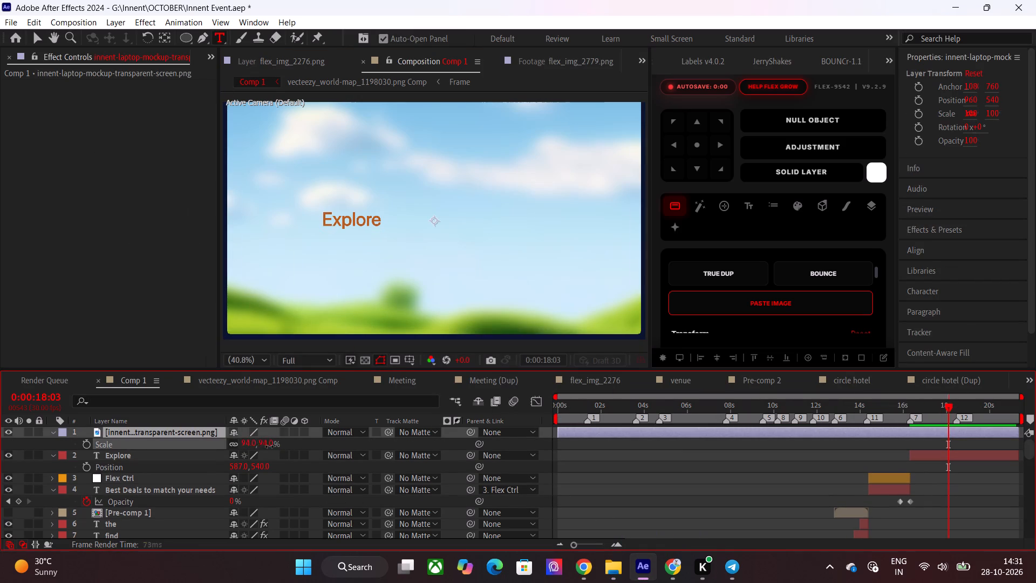
{"action": "left_click_drag", "start_coordinate": [269, 446], "coordinate": [270, 446]}
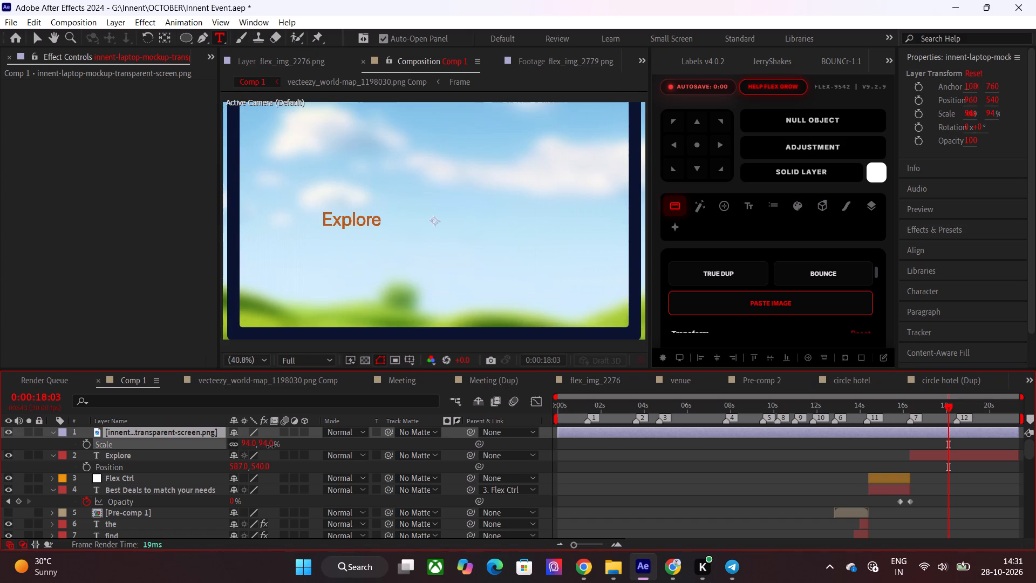
{"action": "left_click_drag", "start_coordinate": [270, 446], "coordinate": [249, 446]}
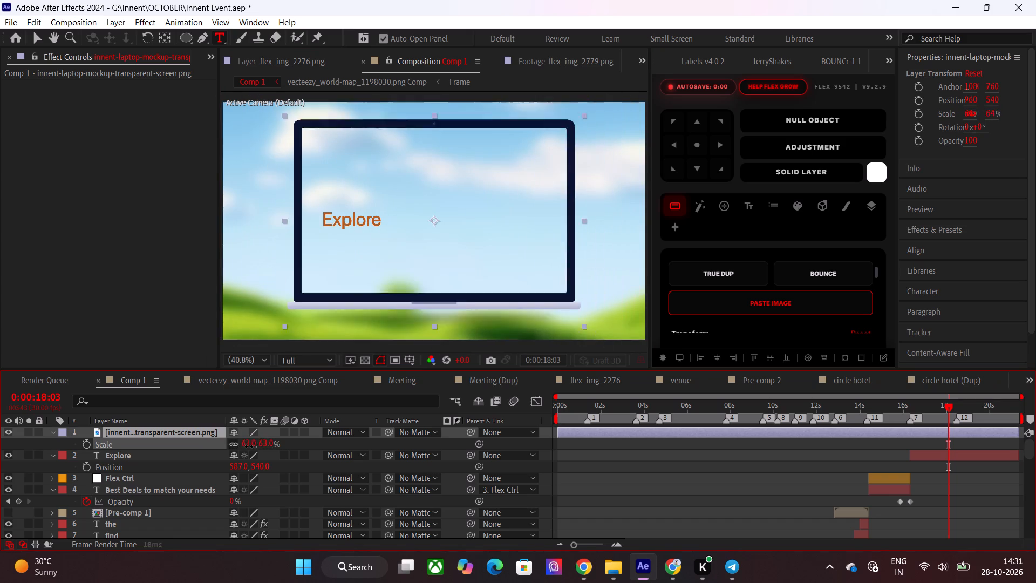
{"action": "left_click_drag", "start_coordinate": [249, 446], "coordinate": [224, 447]}
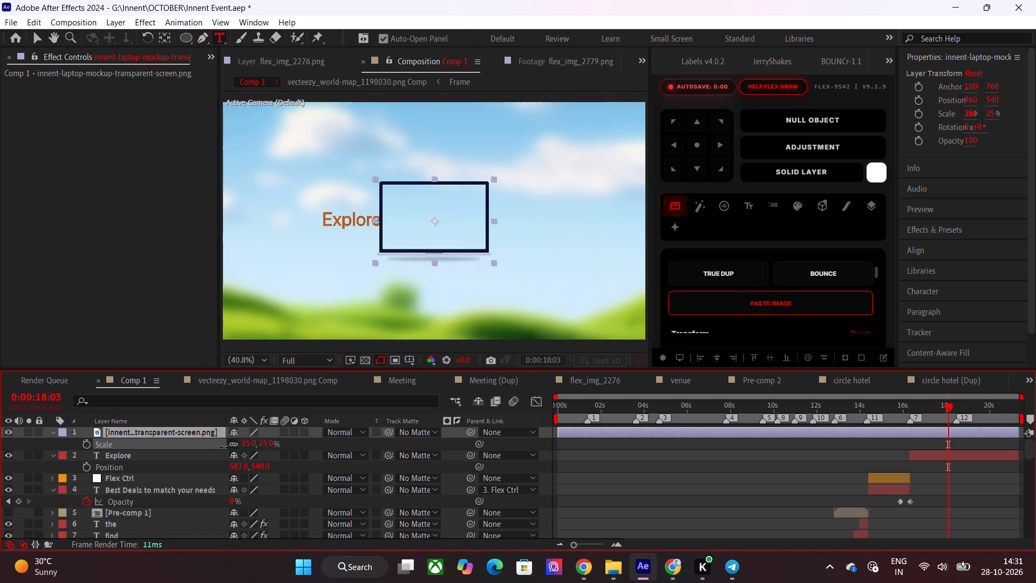
{"action": "left_click_drag", "start_coordinate": [224, 447], "coordinate": [272, 447]}
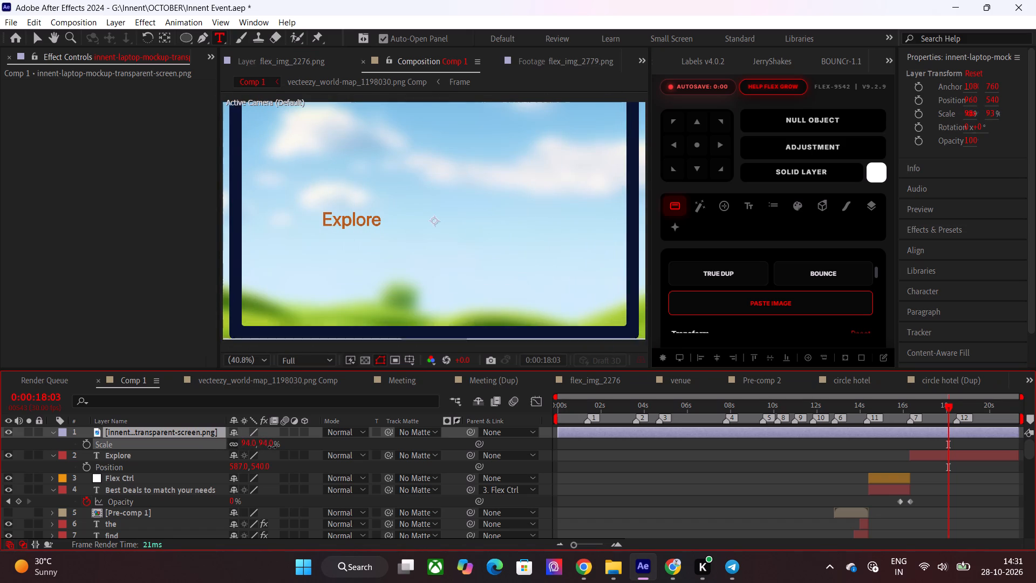
{"action": "left_click_drag", "start_coordinate": [272, 447], "coordinate": [272, 447]}
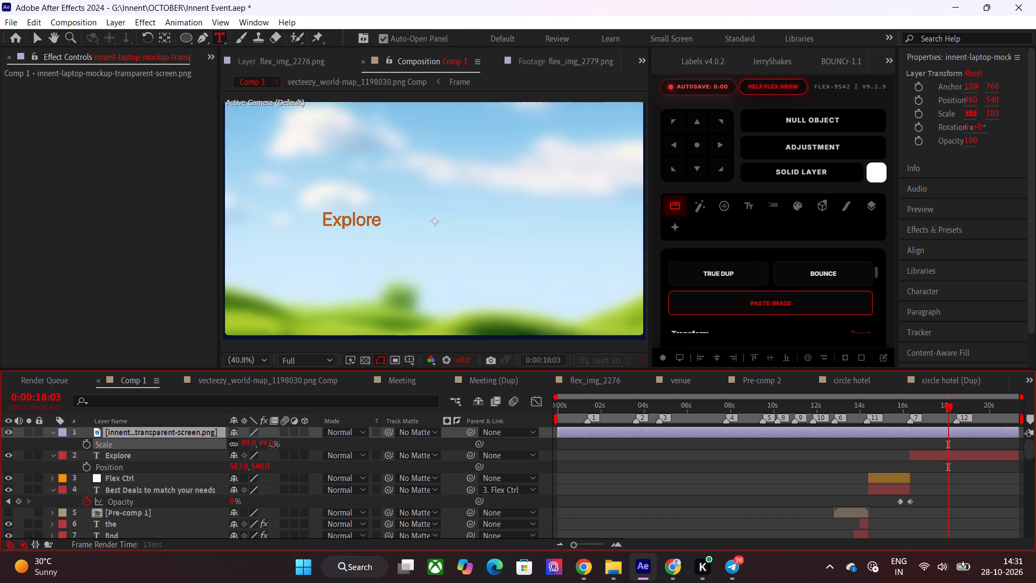
{"action": "left_click_drag", "start_coordinate": [272, 447], "coordinate": [220, 448]}
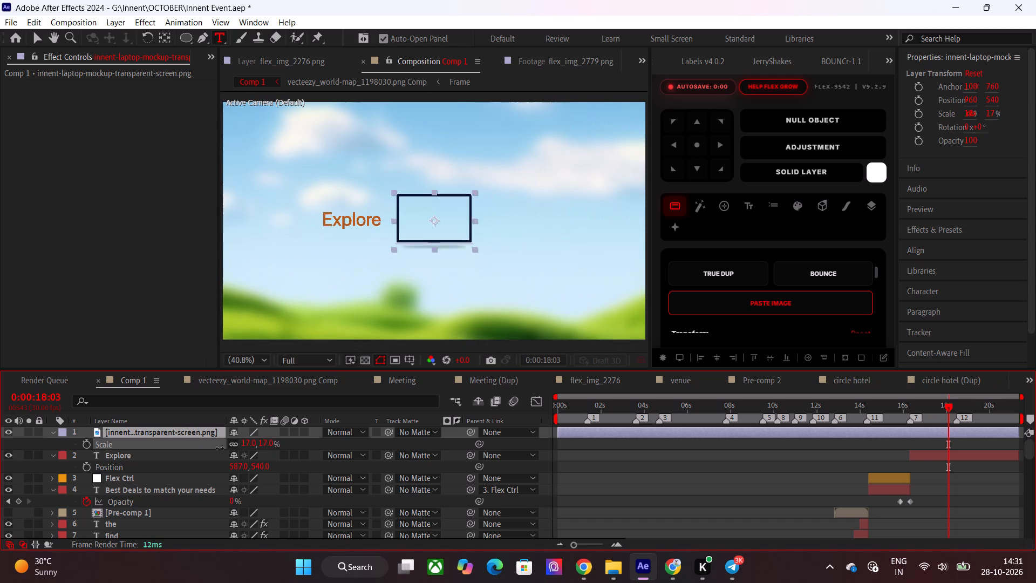
{"action": "left_click_drag", "start_coordinate": [220, 448], "coordinate": [226, 449]}
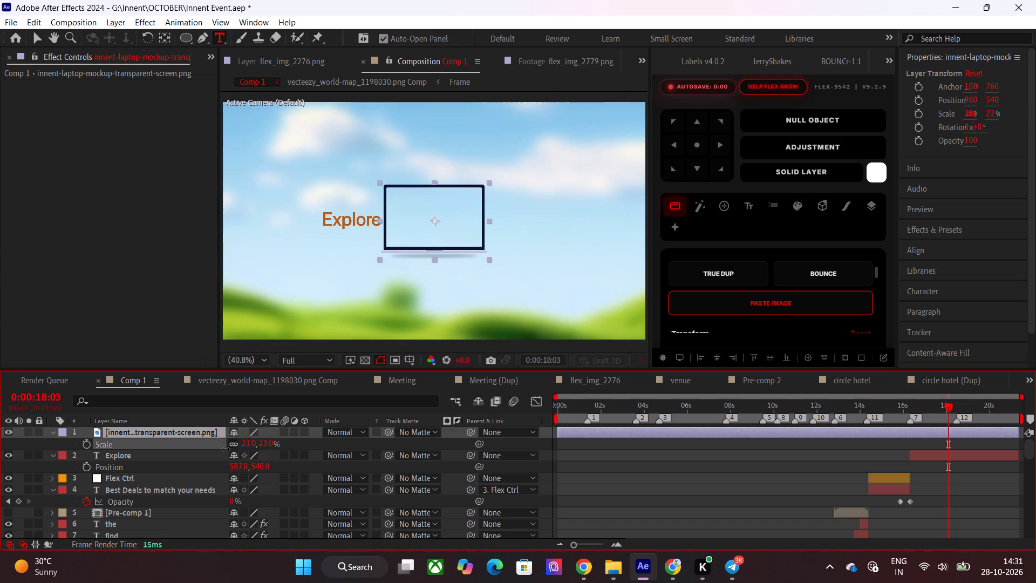
{"action": "left_click_drag", "start_coordinate": [226, 449], "coordinate": [229, 449]}
Move the laptop mockup horizontally so it sits just to the right of the "Explore" text, and deselect it.
{"action": "key", "text": "v"}
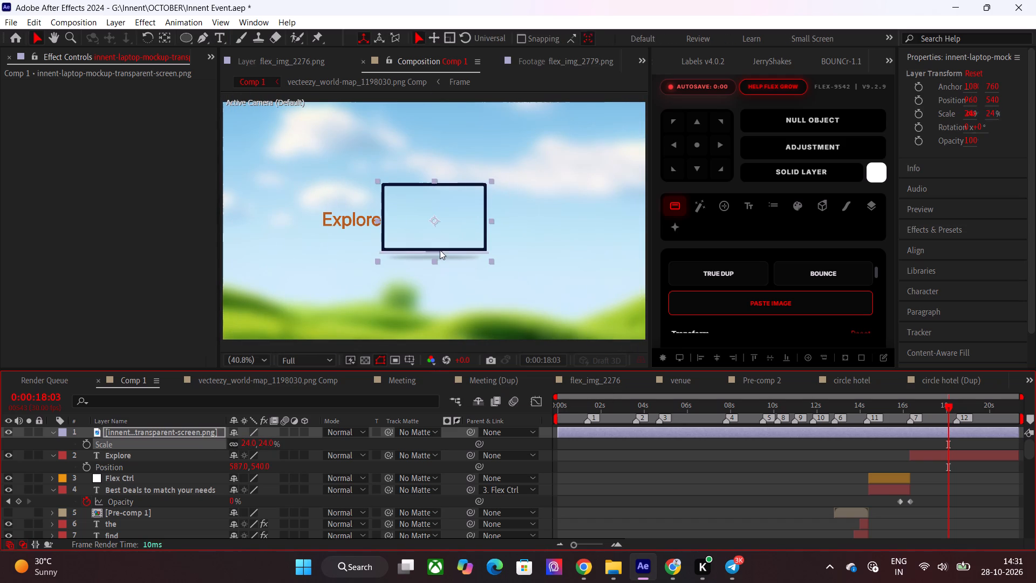
{"action": "left_click_drag", "start_coordinate": [441, 250], "coordinate": [445, 250]}
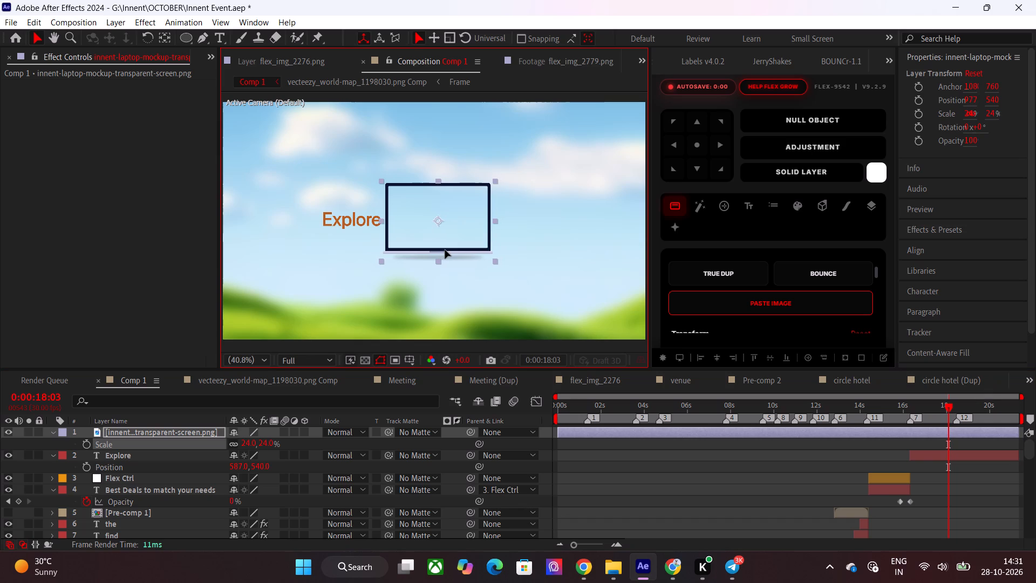
{"action": "left_click_drag", "start_coordinate": [445, 250], "coordinate": [451, 250]}
{"action": "left_click", "coordinate": [661, 466]}
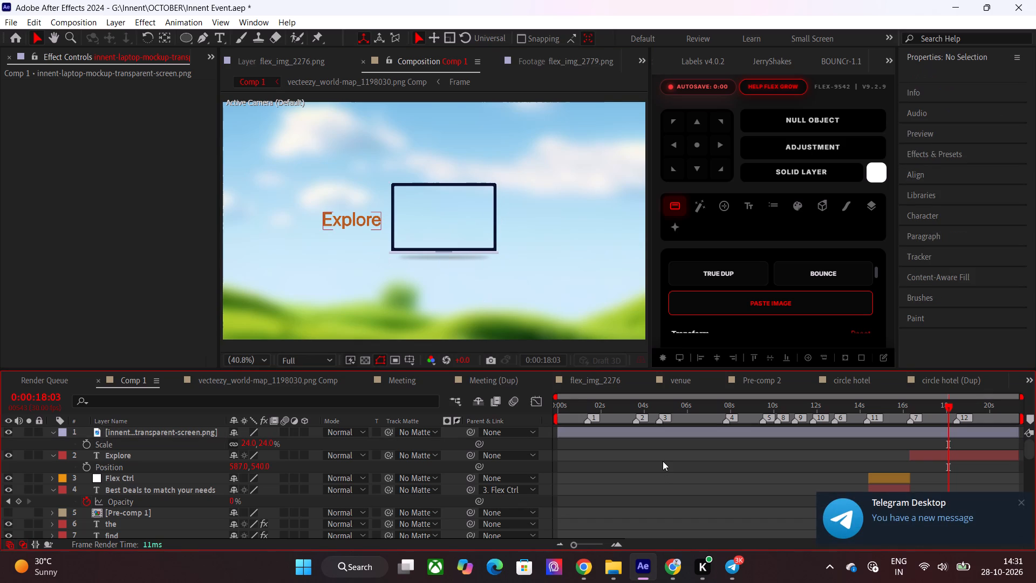
Switch to the innent.com page in Chrome and bring the home page's top banner and search bar into view.
{"action": "left_click", "coordinate": [658, 562]}
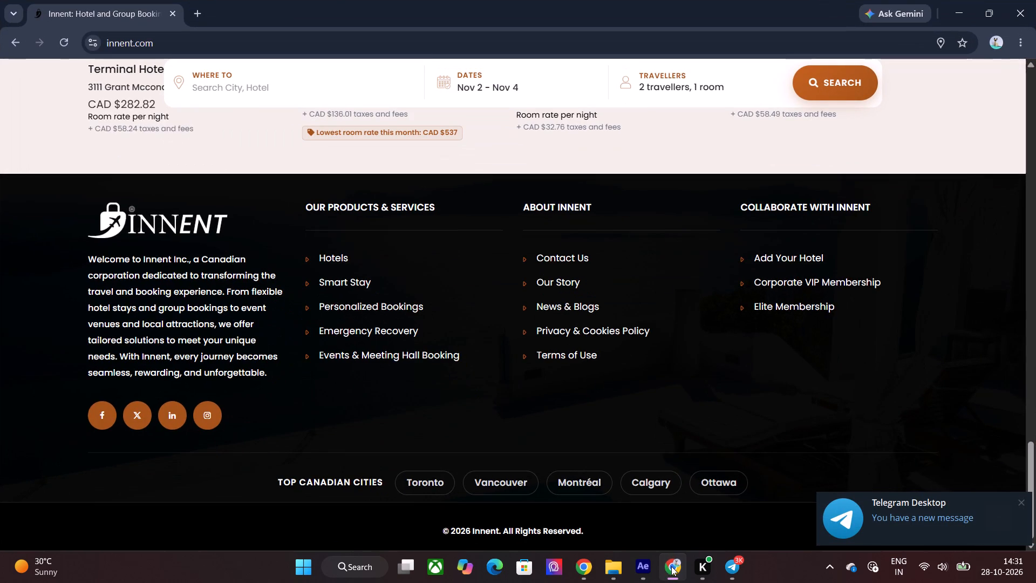
{"action": "scroll", "coordinate": [620, 361], "scroll_direction": "up", "scroll_amount": 14}
{"action": "scroll", "coordinate": [621, 360], "scroll_direction": "up", "scroll_amount": 12}
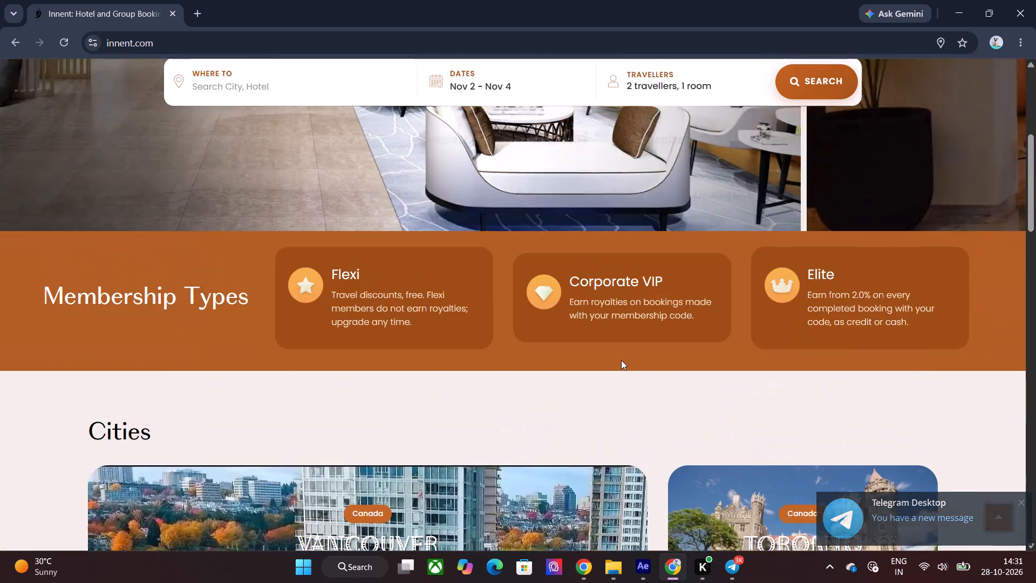
{"action": "scroll", "coordinate": [621, 360], "scroll_direction": "up", "scroll_amount": 16}
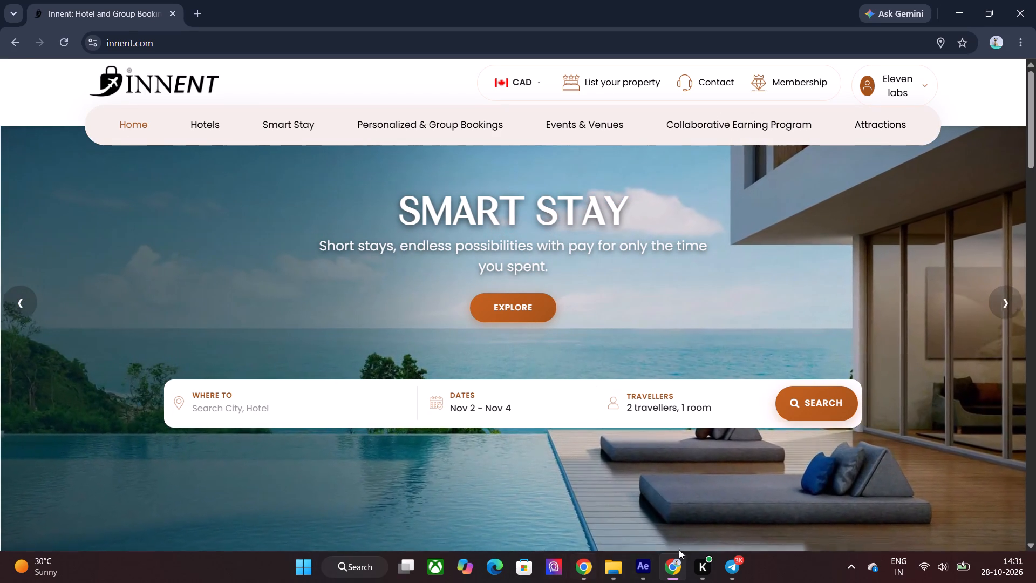
Open the task options for the running Telegram app.
{"action": "right_click", "coordinate": [732, 570]}
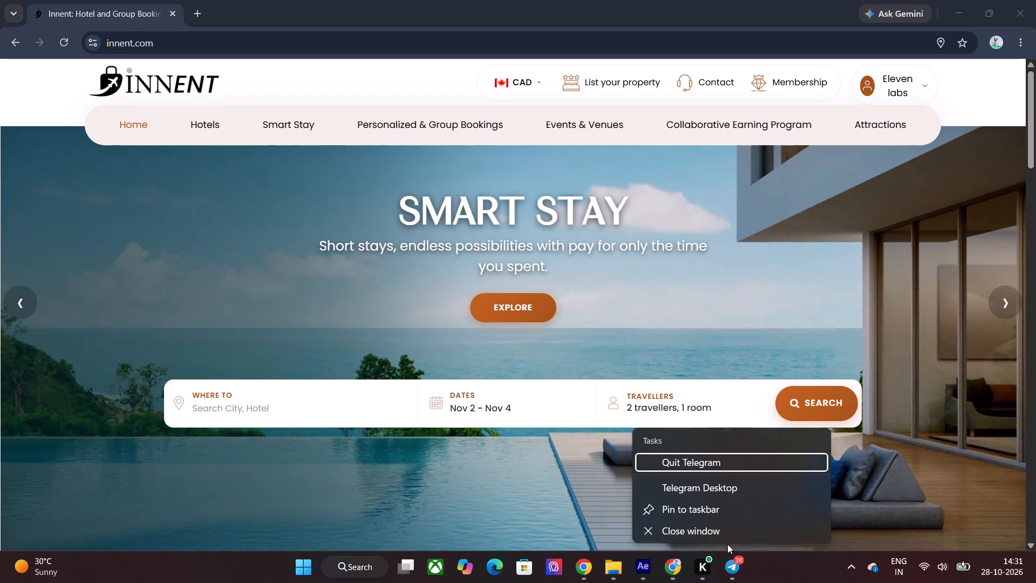
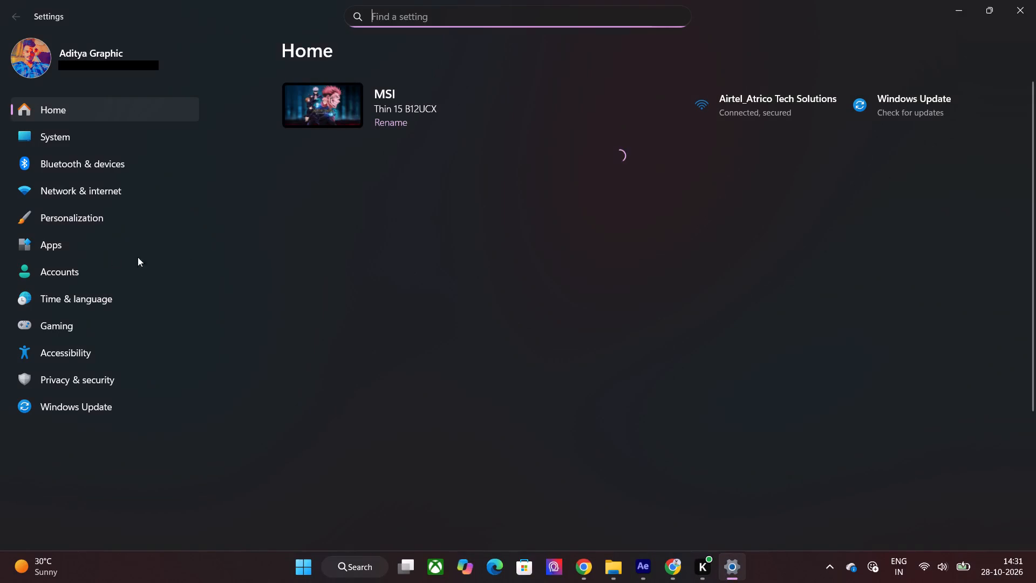
Open the Taskbar personalization settings and enable automatically hiding the taskbar under Taskbar behaviors.
{"action": "left_click", "coordinate": [426, 245]}
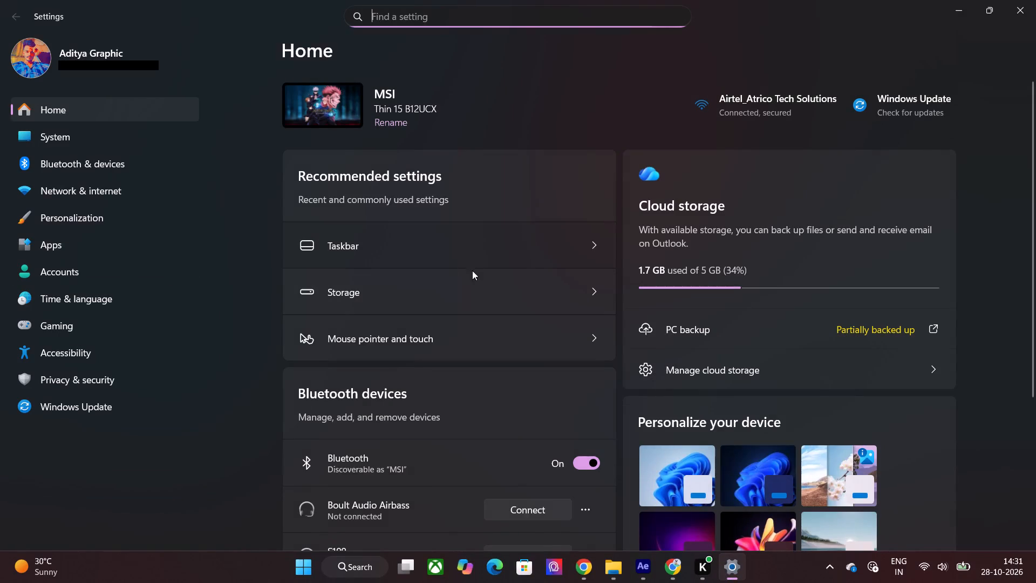
{"action": "scroll", "coordinate": [548, 245], "scroll_direction": "down", "scroll_amount": 4}
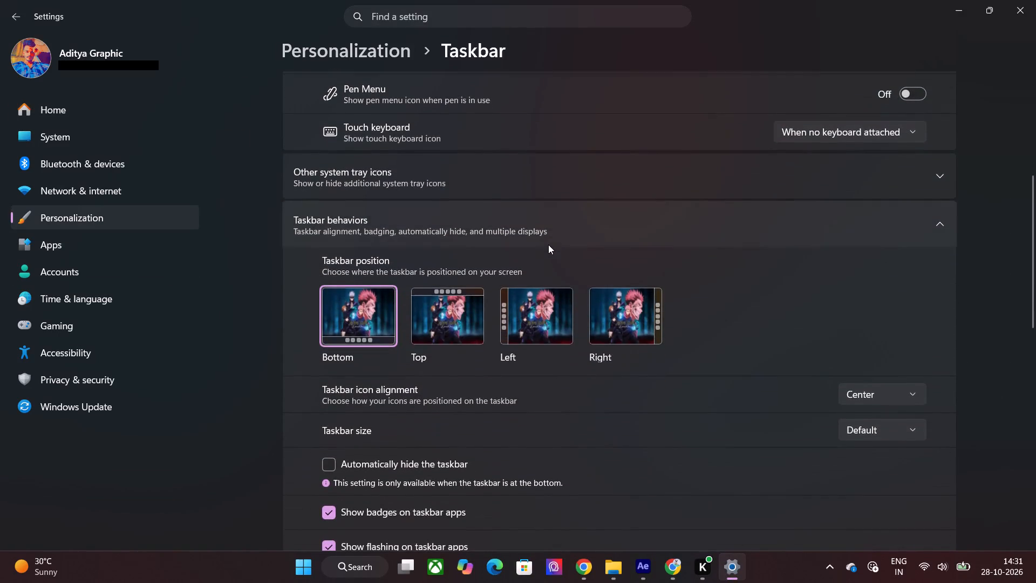
{"action": "left_click", "coordinate": [364, 464]}
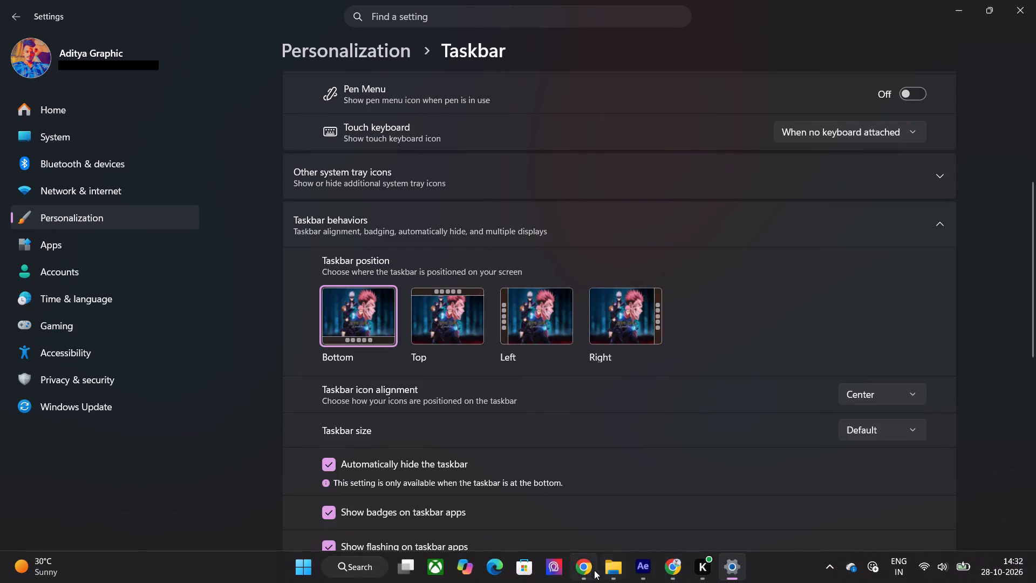
Switch to the Chrome window with the innent.com home page.
{"action": "left_click", "coordinate": [672, 569]}
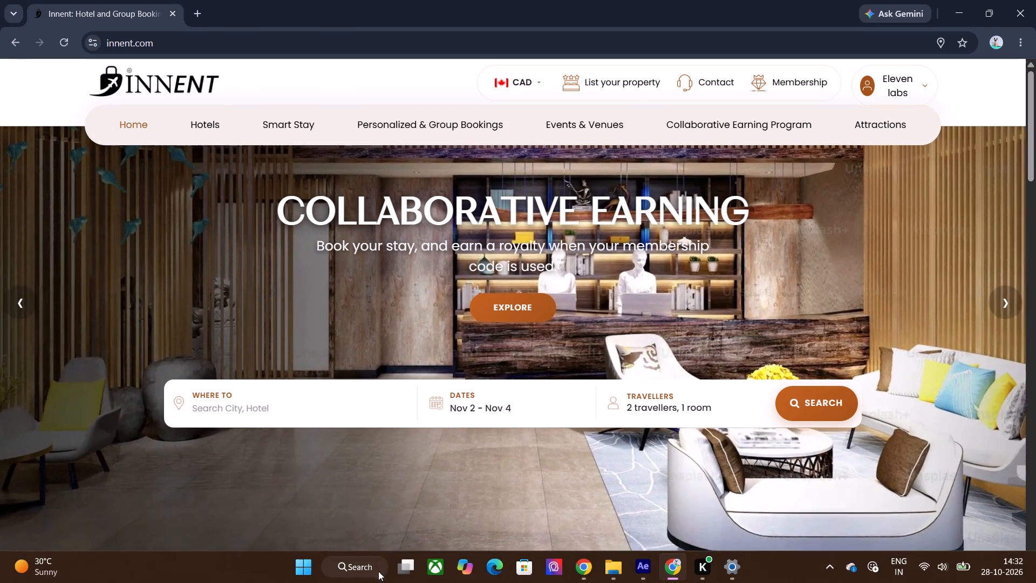
Search Windows for "ob" and launch OBS Studio.
{"action": "left_click", "coordinate": [377, 567]}
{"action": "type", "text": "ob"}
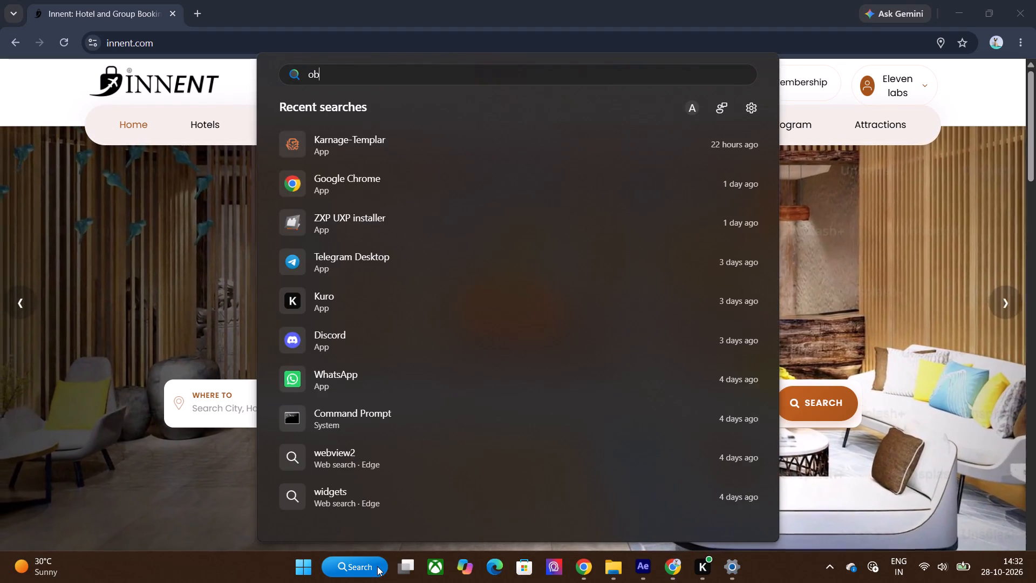
{"action": "left_click", "coordinate": [365, 182]}
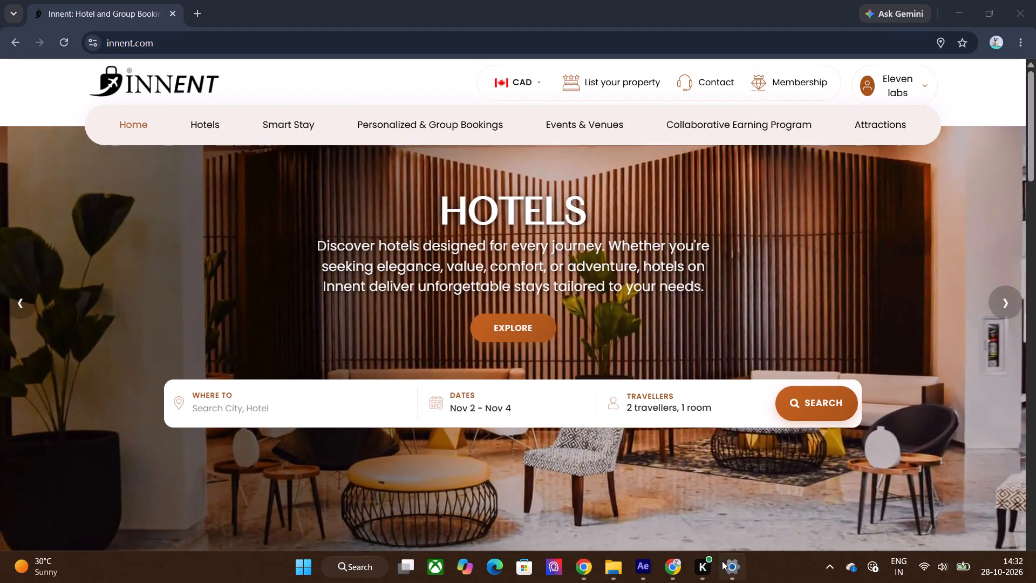
Close the Windows Settings window.
{"action": "right_click", "coordinate": [722, 561]}
{"action": "left_click", "coordinate": [734, 532]}
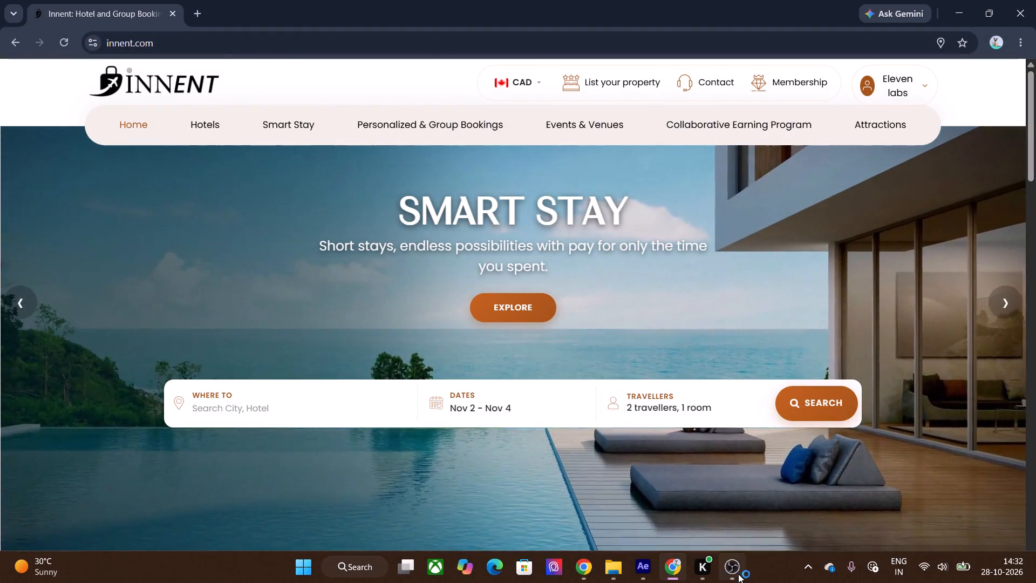
Bring up the OBS Studio main window.
{"action": "left_click", "coordinate": [738, 574]}
{"action": "left_click", "coordinate": [670, 326]}
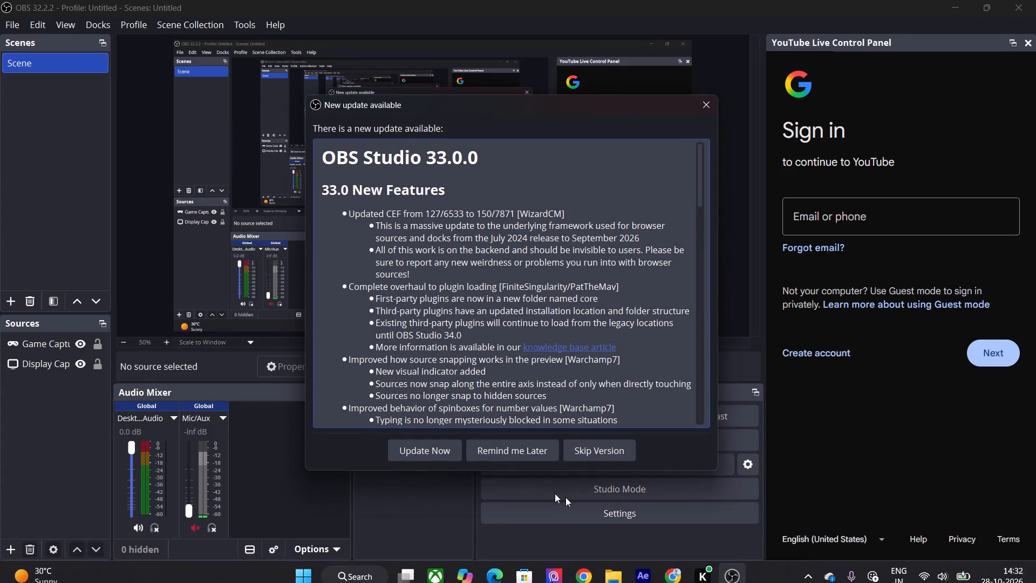
In OBS Studio, postpone the available update, close the YouTube Live Control Panel dock and stop its closing notice from showing again.
{"action": "left_click", "coordinate": [495, 452]}
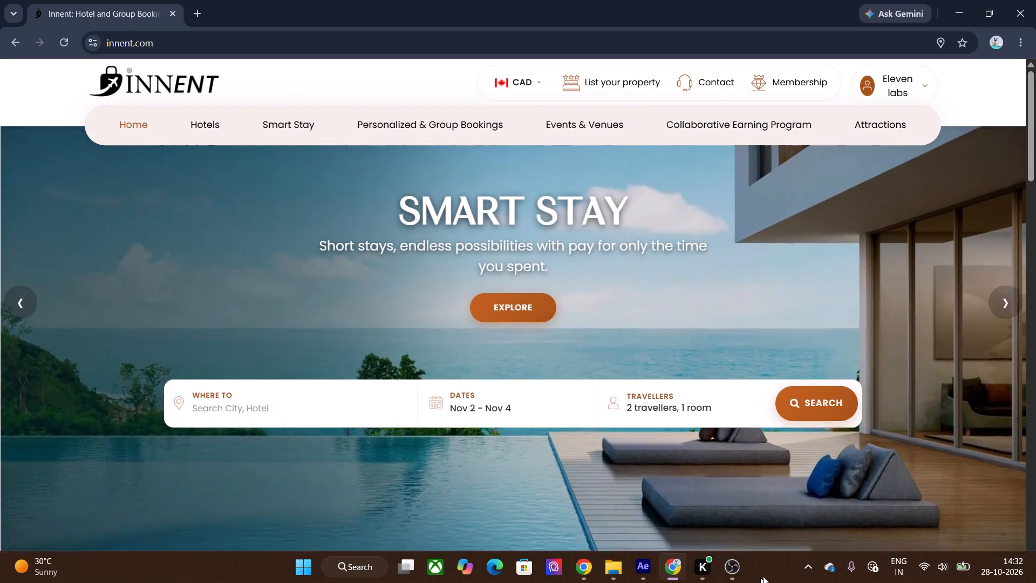
{"action": "left_click", "coordinate": [734, 567]}
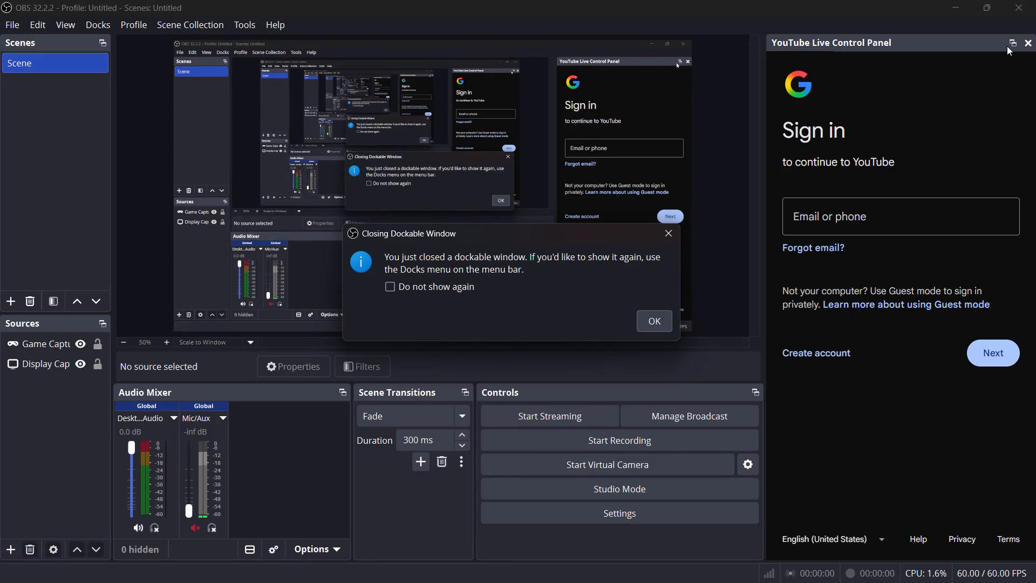
{"action": "left_click", "coordinate": [1024, 47]}
{"action": "left_click", "coordinate": [1024, 47]}
{"action": "left_click", "coordinate": [1027, 42]}
{"action": "left_click", "coordinate": [392, 288]}
{"action": "left_click", "coordinate": [676, 227]}
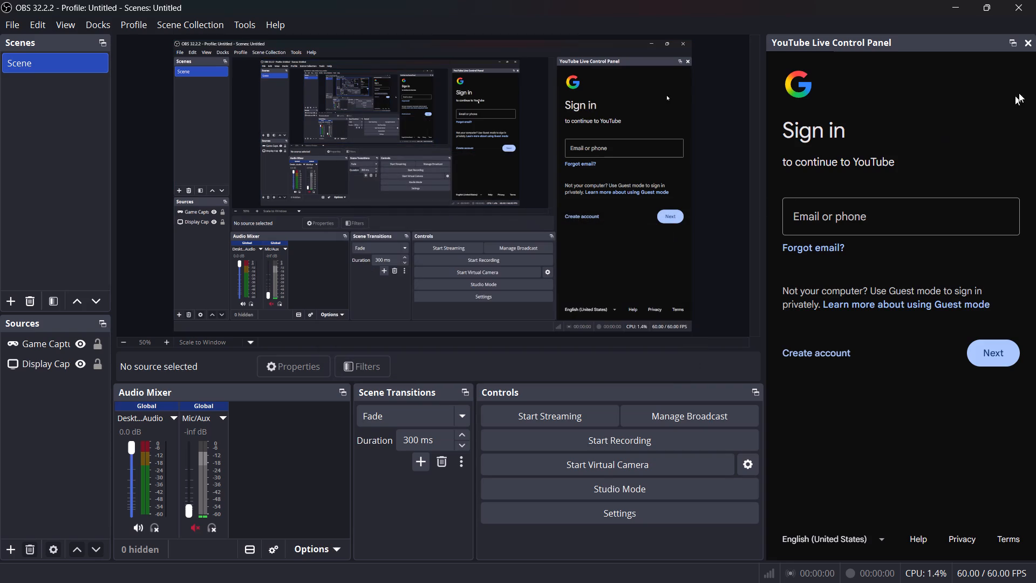
{"action": "left_click", "coordinate": [1028, 44]}
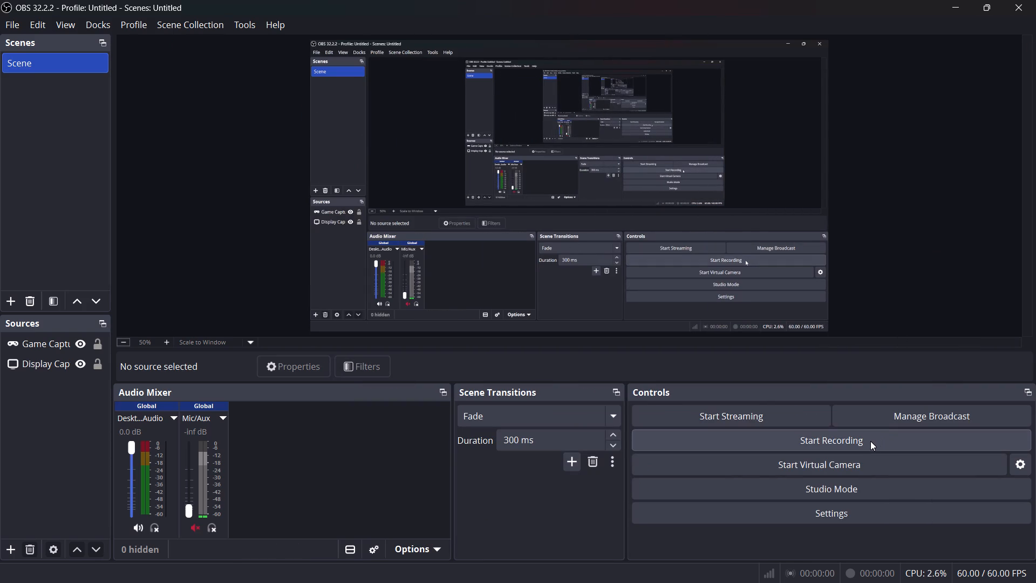
Start a screen recording, switch to Chrome and capture a scroll through the Innent home page to the footer and back up.
{"action": "left_click", "coordinate": [870, 441]}
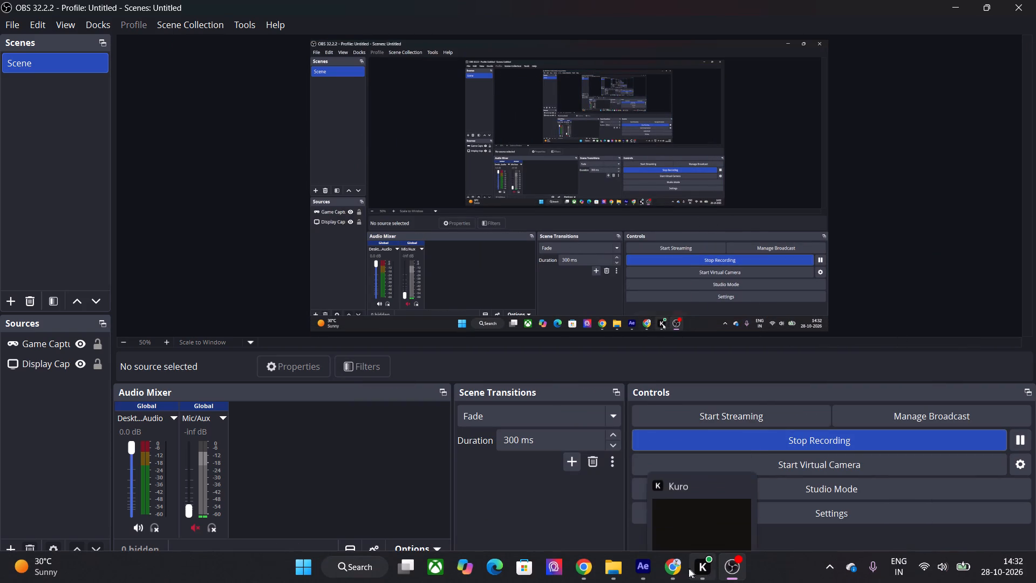
{"action": "left_click", "coordinate": [669, 570]}
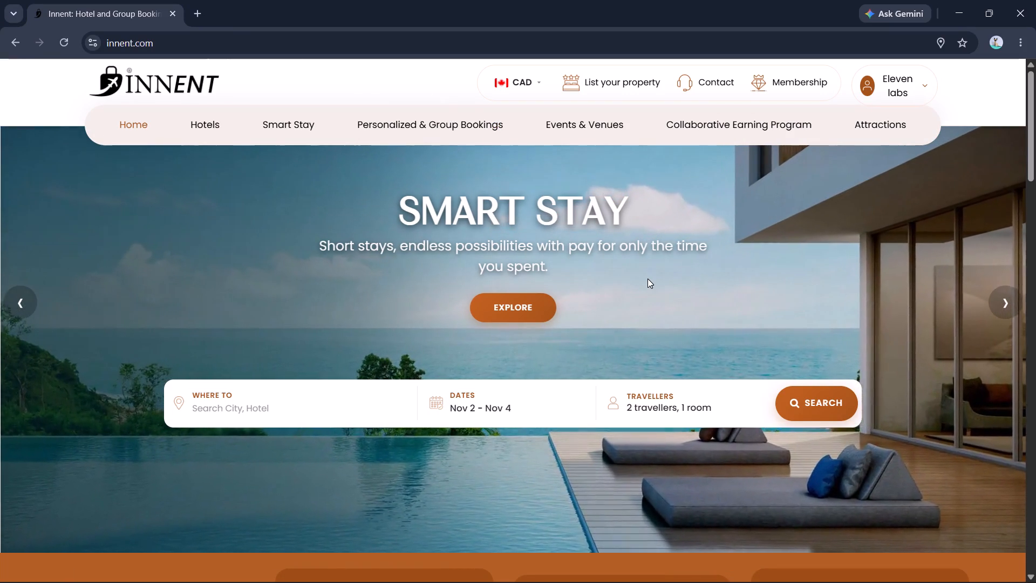
{"action": "scroll", "coordinate": [647, 279], "scroll_direction": "down", "scroll_amount": 2}
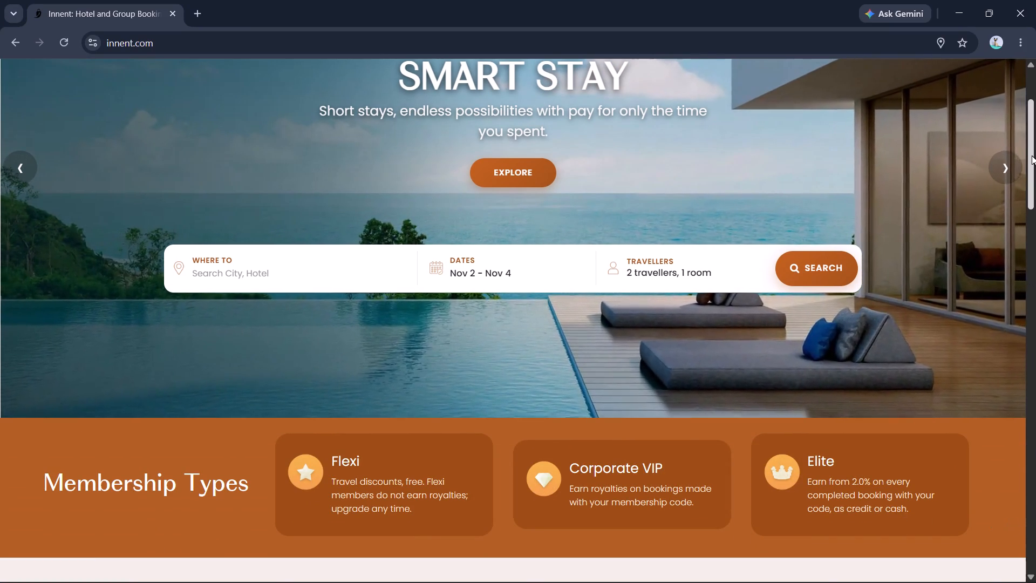
{"action": "left_click", "coordinate": [1035, 132]}
{"action": "left_click_drag", "start_coordinate": [1035, 135], "coordinate": [1021, 74]}
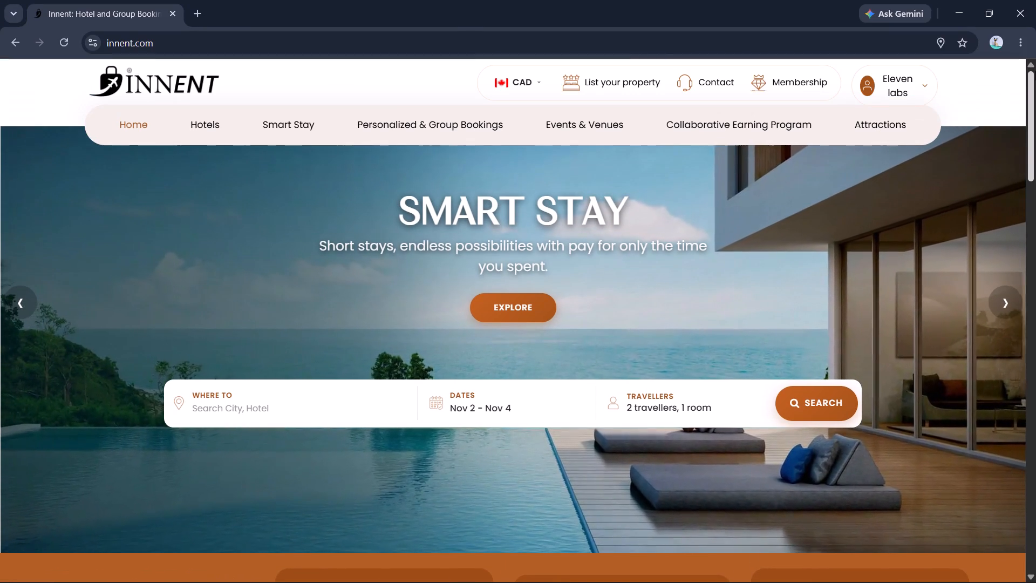
{"action": "left_click_drag", "start_coordinate": [1033, 92], "coordinate": [1033, 157]}
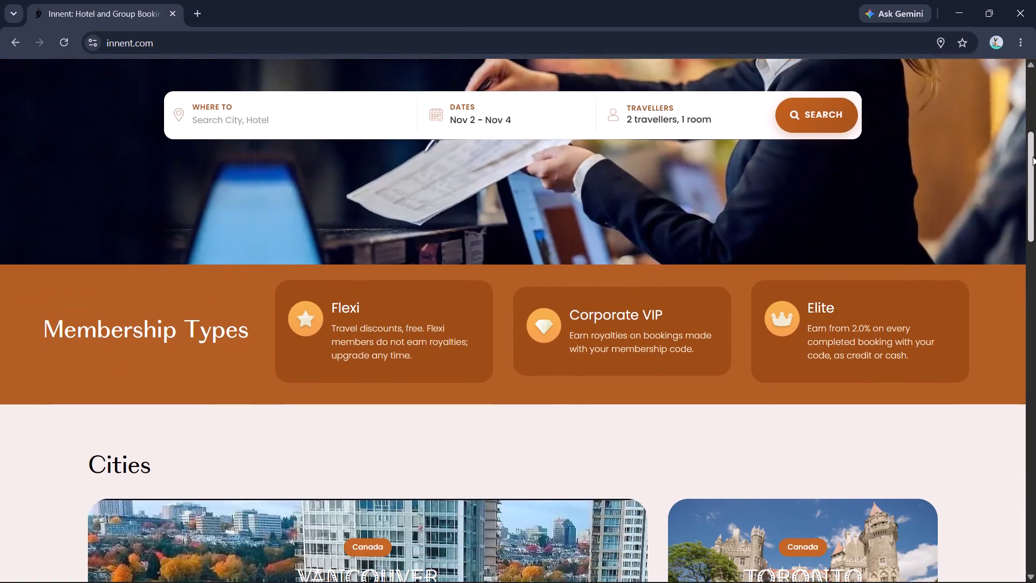
{"action": "left_click_drag", "start_coordinate": [1033, 157], "coordinate": [1035, 372]}
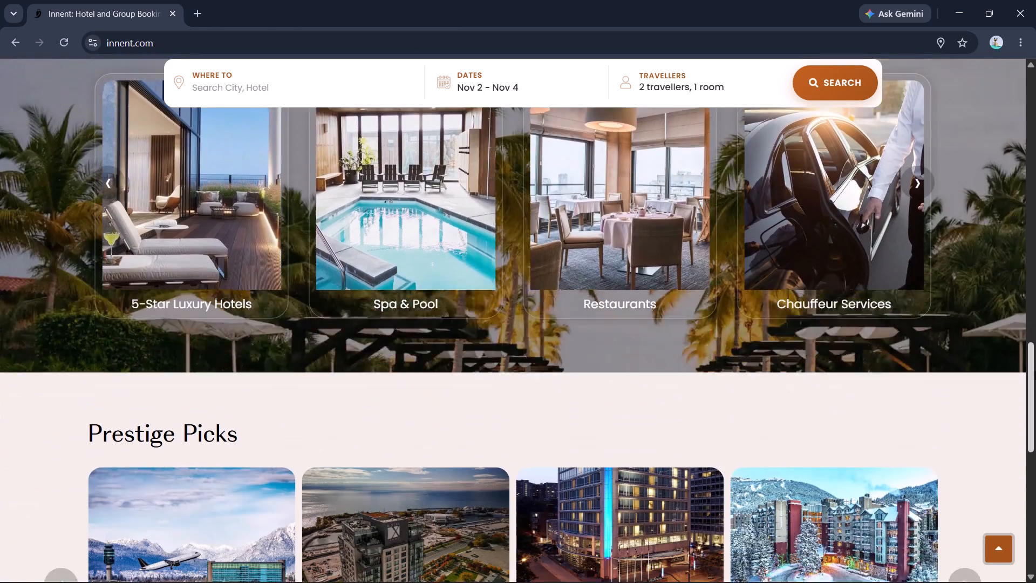
{"action": "left_click_drag", "start_coordinate": [1035, 372], "coordinate": [1031, 517]}
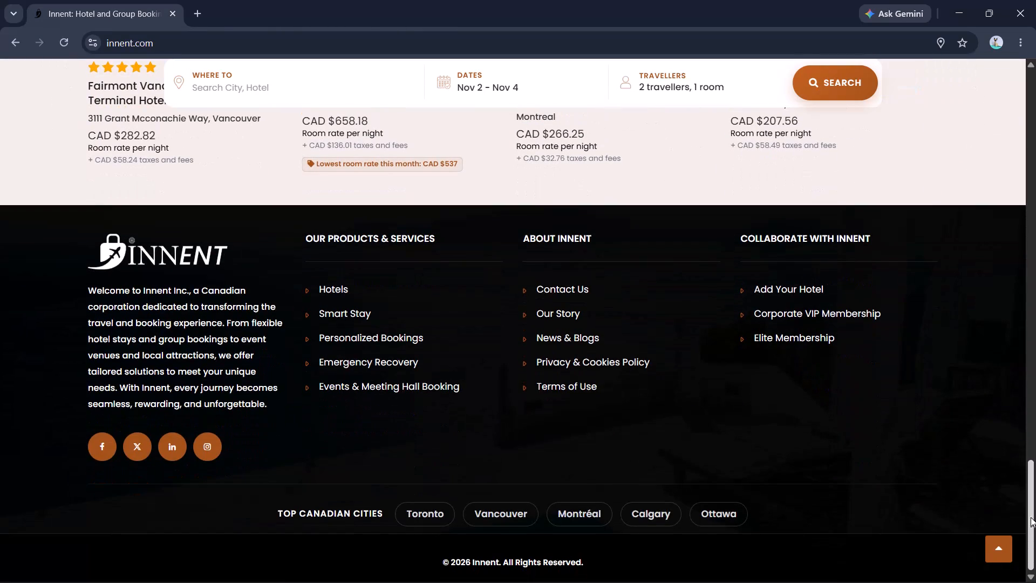
{"action": "left_click_drag", "start_coordinate": [1031, 517], "coordinate": [1021, 53]}
Capture the Hotels page and the top of the Personalized & Group Bookings page, and stop the OBS recording.
{"action": "left_click", "coordinate": [209, 119]}
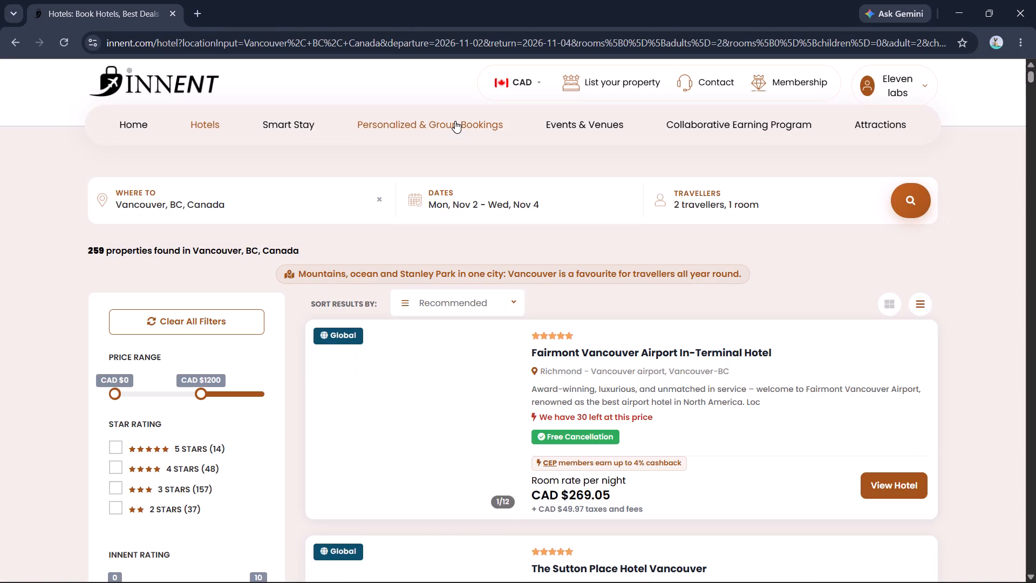
{"action": "left_click", "coordinate": [455, 121]}
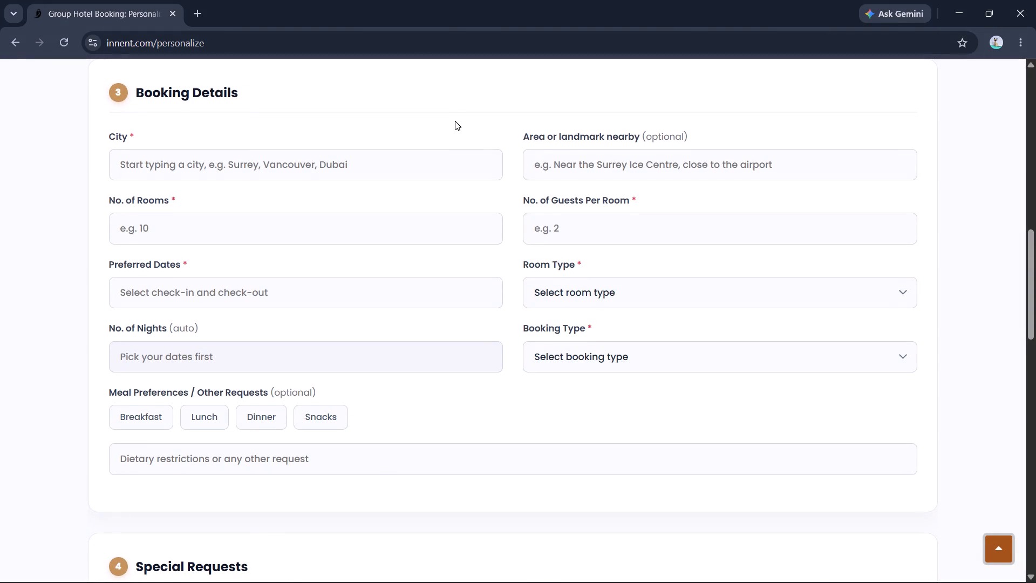
{"action": "scroll", "coordinate": [551, 205], "scroll_direction": "up", "scroll_amount": 16}
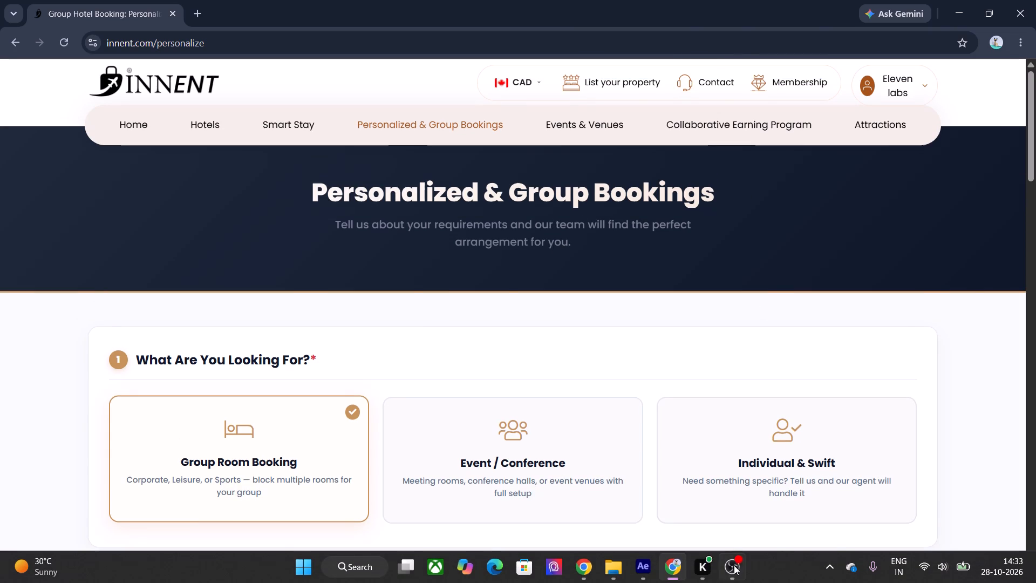
{"action": "left_click", "coordinate": [733, 566]}
{"action": "left_click", "coordinate": [848, 438]}
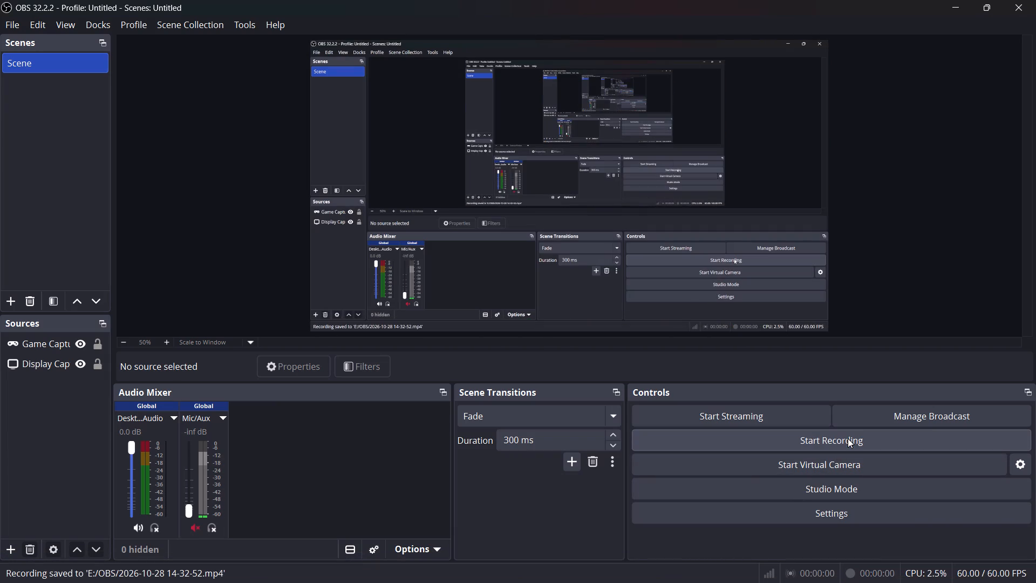
Switch to After Effects and import the new screen recording from the OBS folder on drive E: into the project.
{"action": "left_click", "coordinate": [651, 570]}
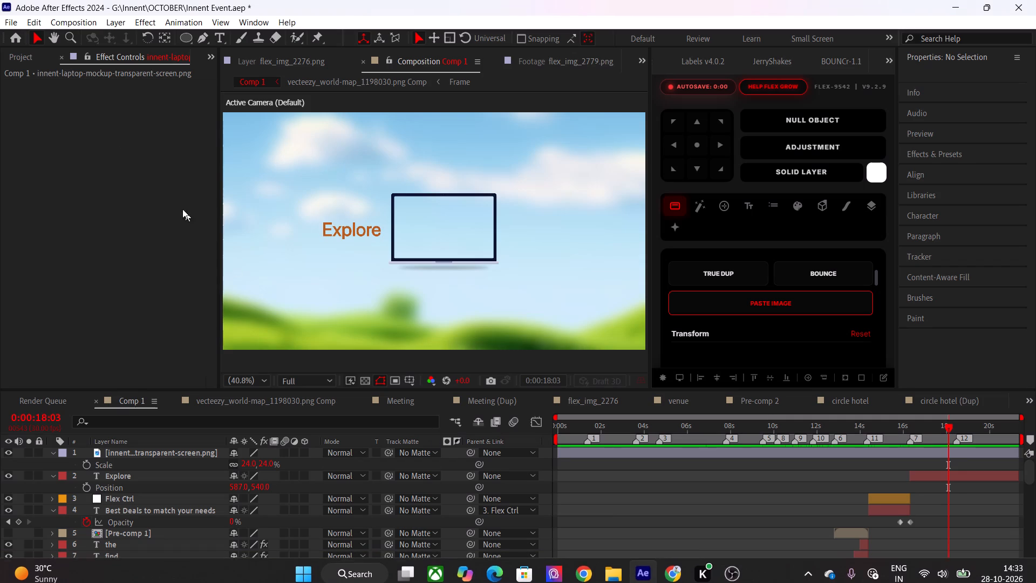
{"action": "left_click", "coordinate": [27, 60]}
{"action": "scroll", "coordinate": [66, 241], "scroll_direction": "down", "scroll_amount": 13}
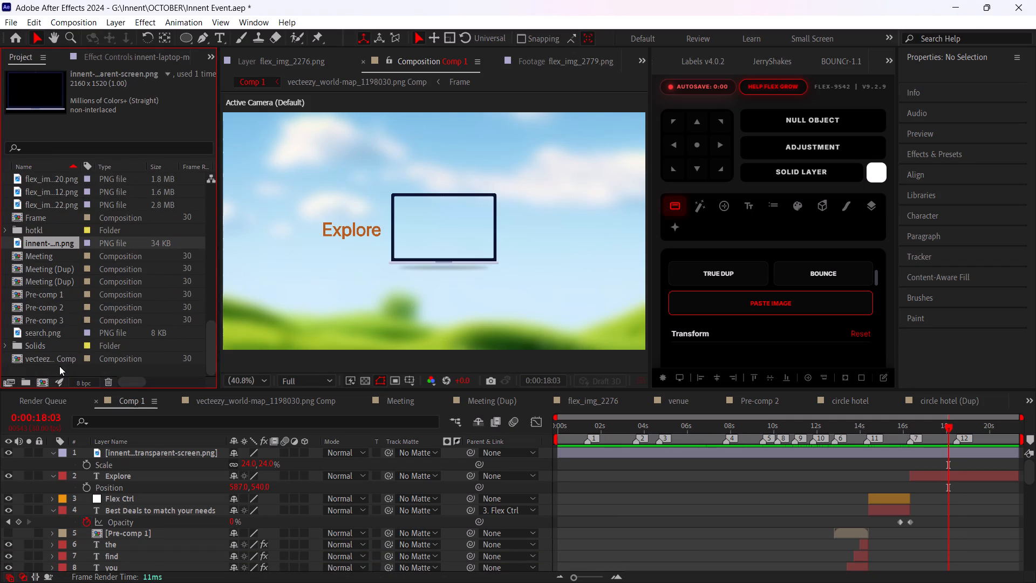
{"action": "double_click", "coordinate": [54, 371]}
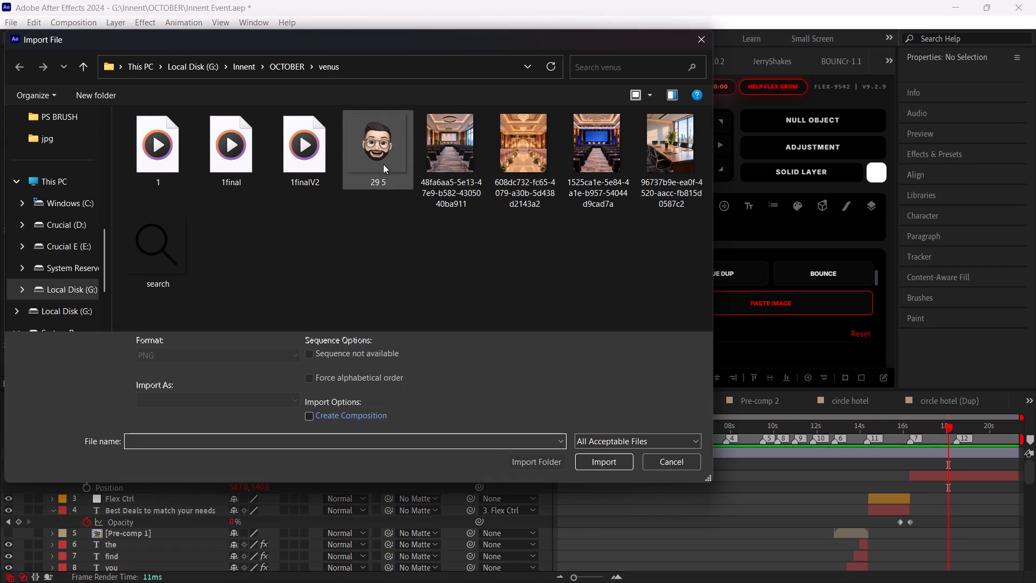
{"action": "scroll", "coordinate": [50, 194], "scroll_direction": "up", "scroll_amount": 2}
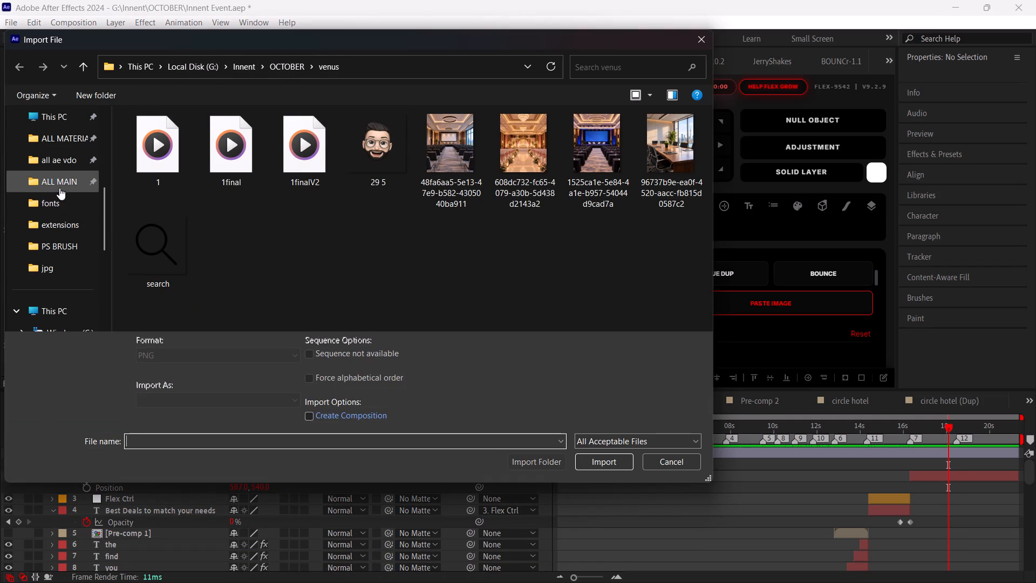
{"action": "left_click", "coordinate": [46, 119]}
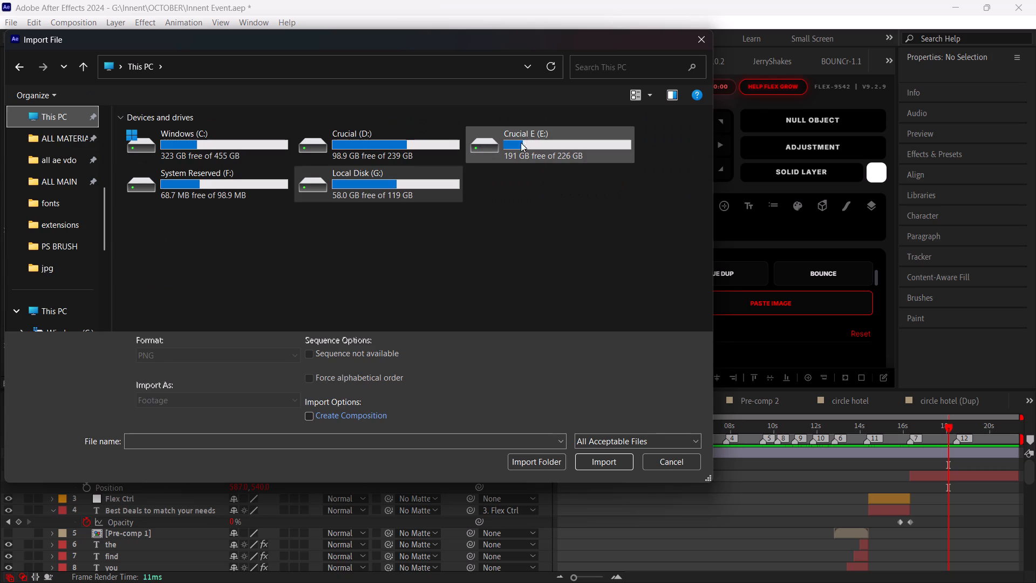
{"action": "double_click", "coordinate": [524, 143]}
{"action": "double_click", "coordinate": [639, 230]}
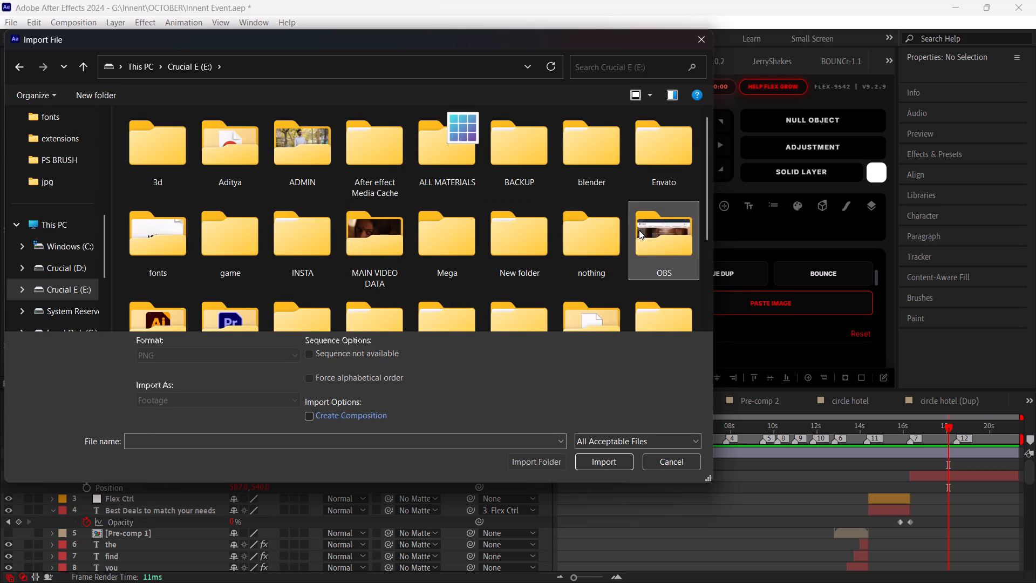
{"action": "double_click", "coordinate": [217, 170]}
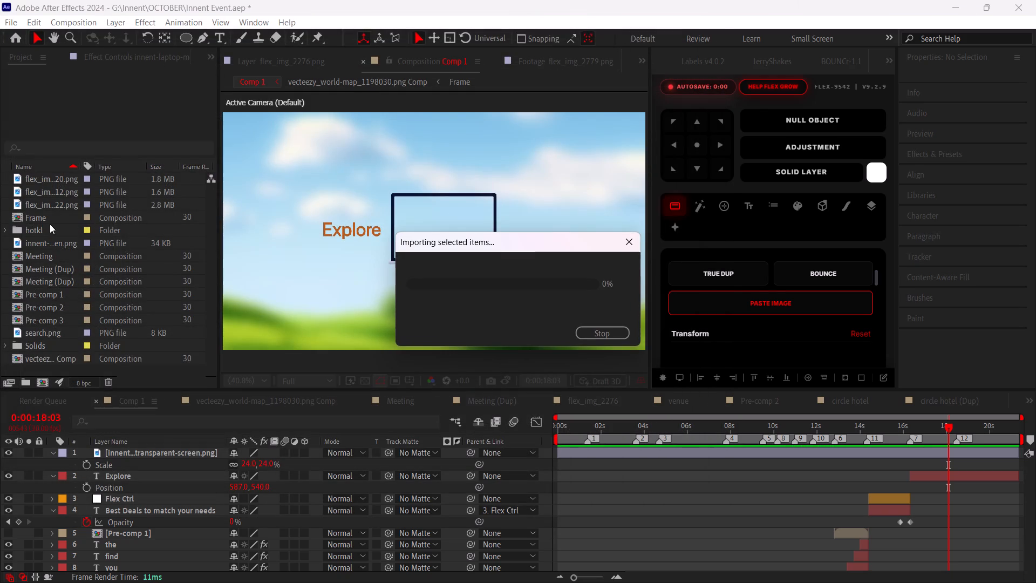
Add the screen recording as the top layer of Comp 1 and slide it earlier to start at about 11.5 s.
{"action": "left_click_drag", "start_coordinate": [60, 179], "coordinate": [901, 449]}
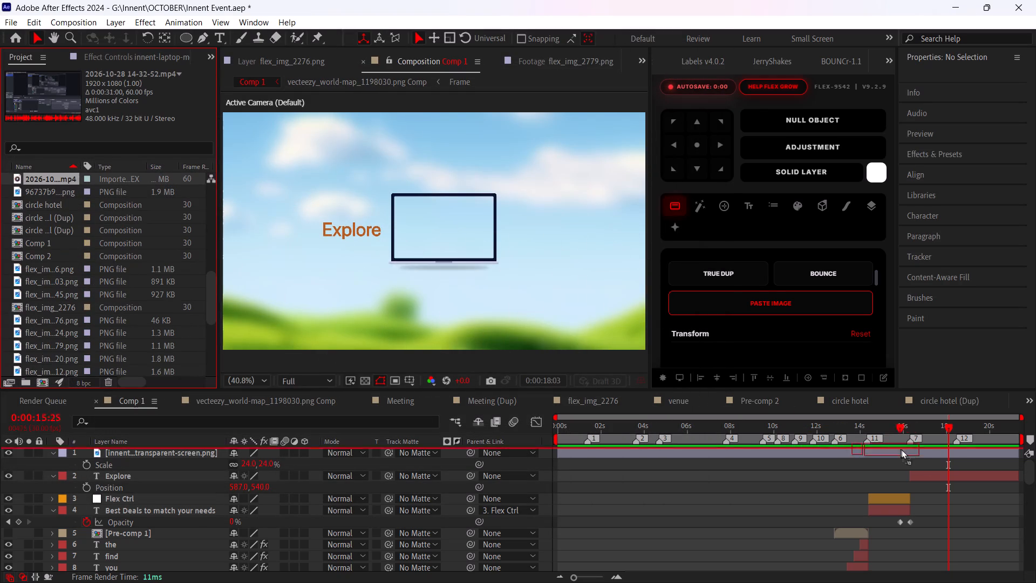
{"action": "left_click_drag", "start_coordinate": [901, 449], "coordinate": [939, 449]}
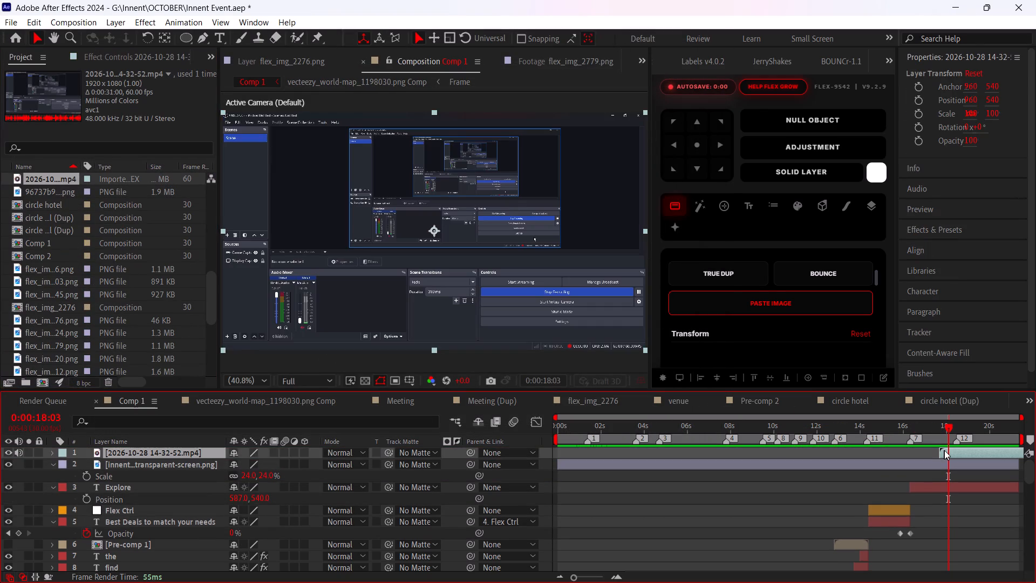
{"action": "left_click_drag", "start_coordinate": [969, 449], "coordinate": [923, 457]}
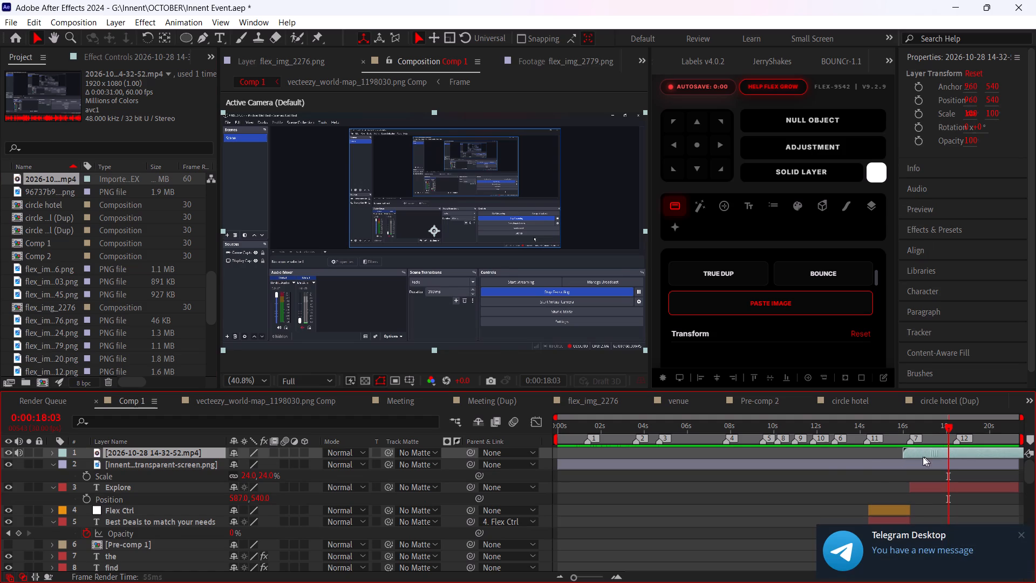
{"action": "left_click_drag", "start_coordinate": [923, 457], "coordinate": [836, 458]}
Scale the screen recording layer down to 21% and move it onto the laptop mockup's screen.
{"action": "key", "text": "s"}
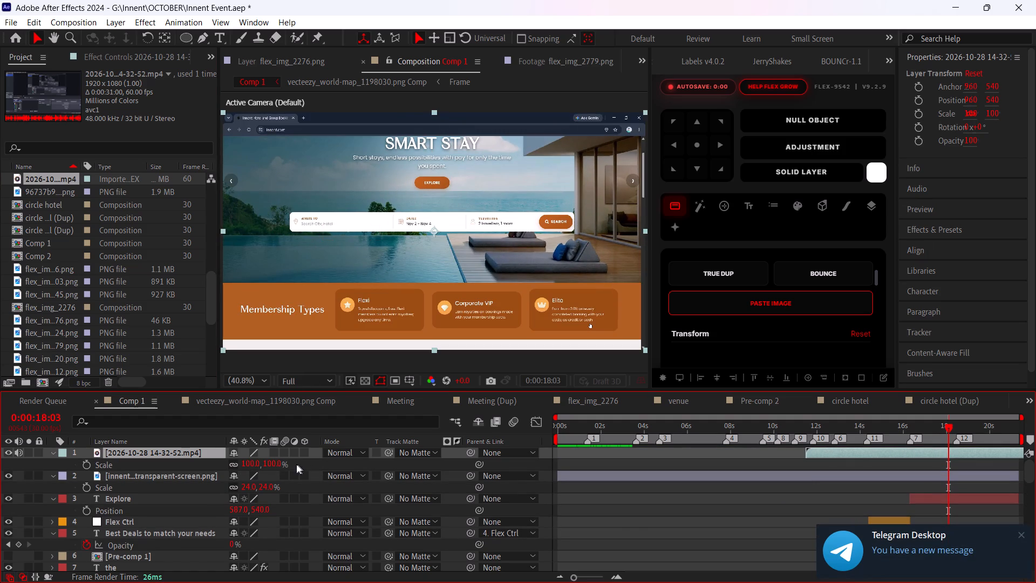
{"action": "left_click_drag", "start_coordinate": [278, 465], "coordinate": [223, 465]}
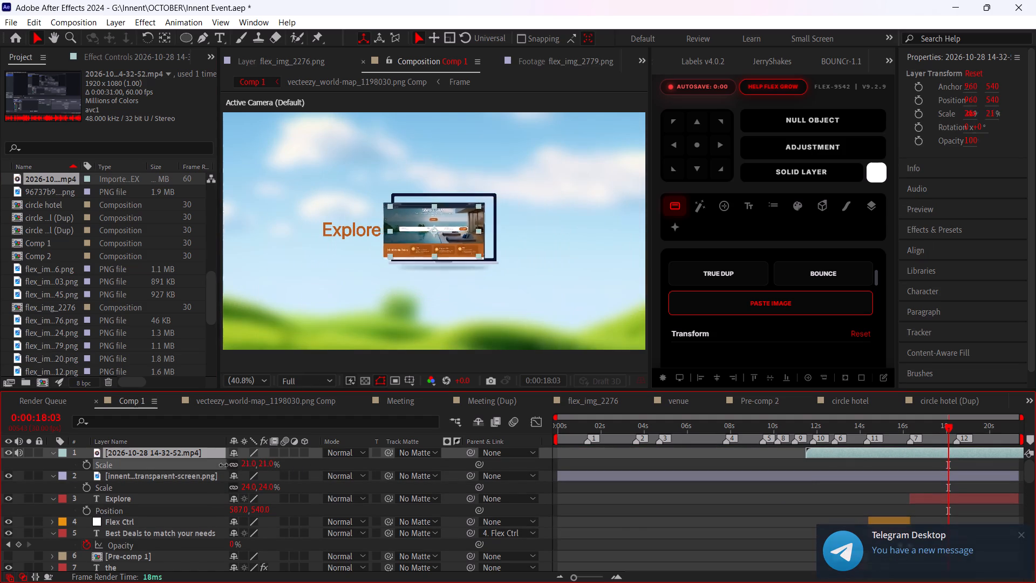
{"action": "left_click_drag", "start_coordinate": [223, 465], "coordinate": [225, 465]}
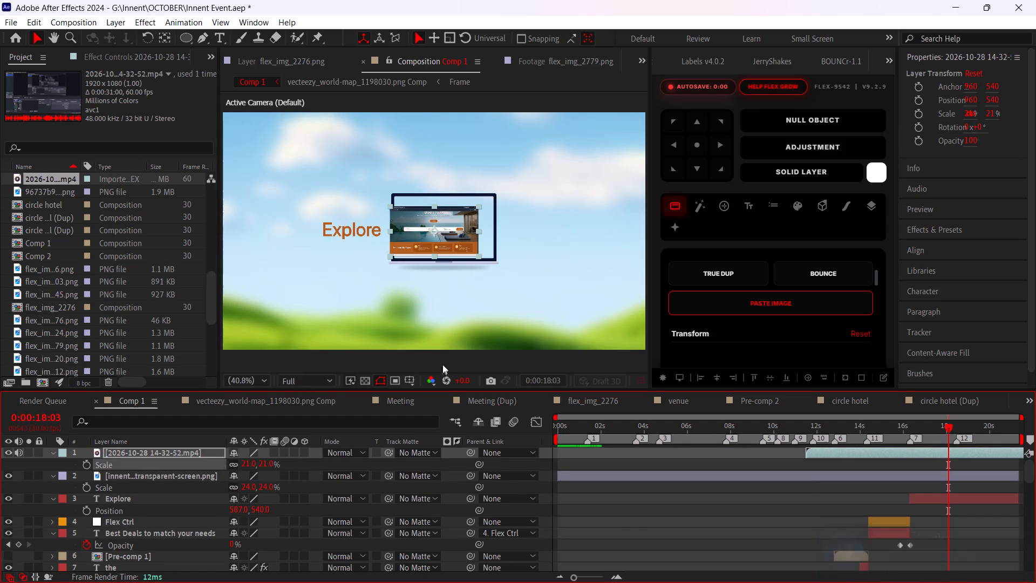
{"action": "left_click_drag", "start_coordinate": [453, 239], "coordinate": [463, 235]}
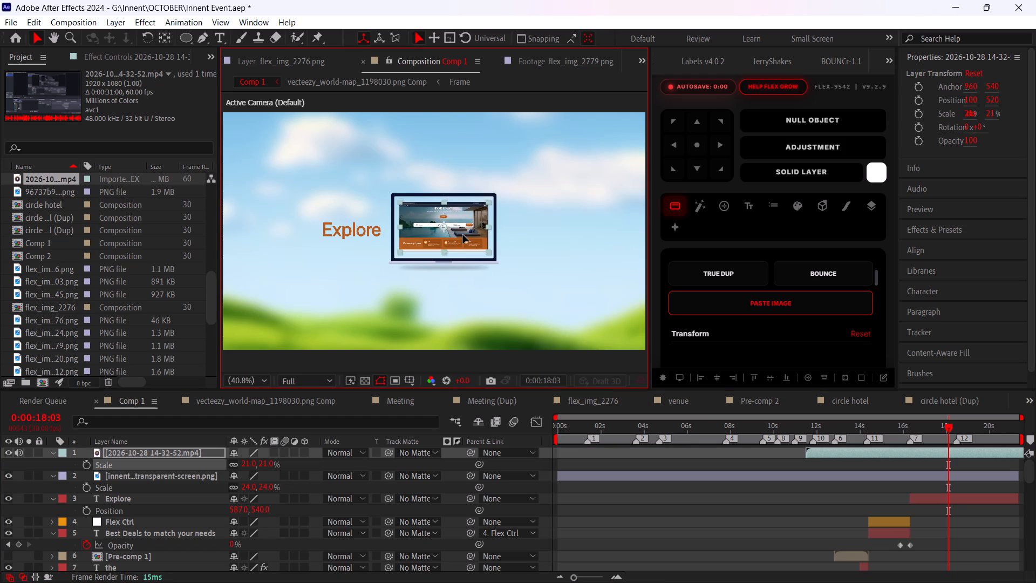
{"action": "left_click_drag", "start_coordinate": [463, 235], "coordinate": [464, 235]}
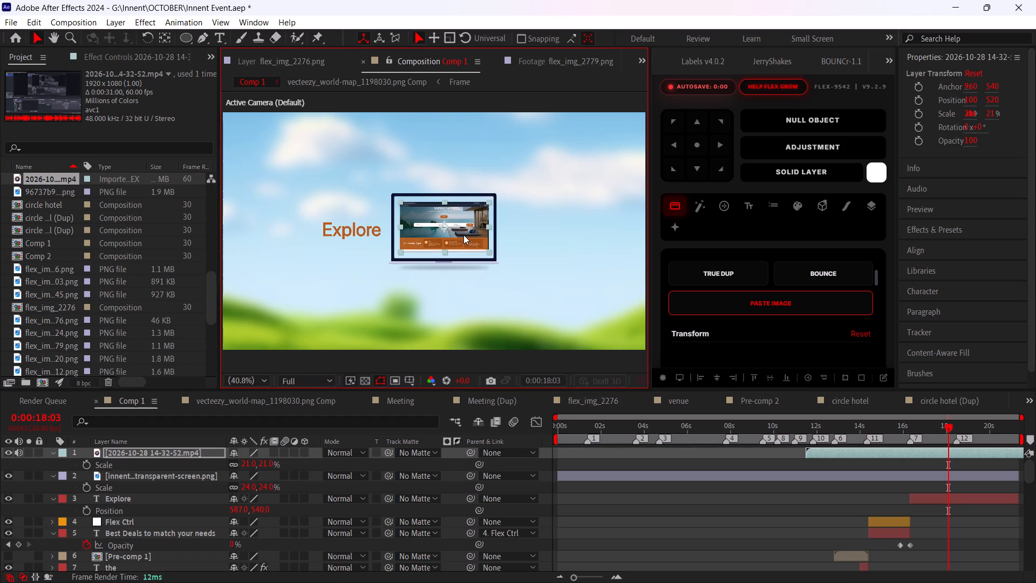
Set the screen recording layer's scale to 23%.
{"action": "key", "text": "s"}
{"action": "key", "text": "s"}
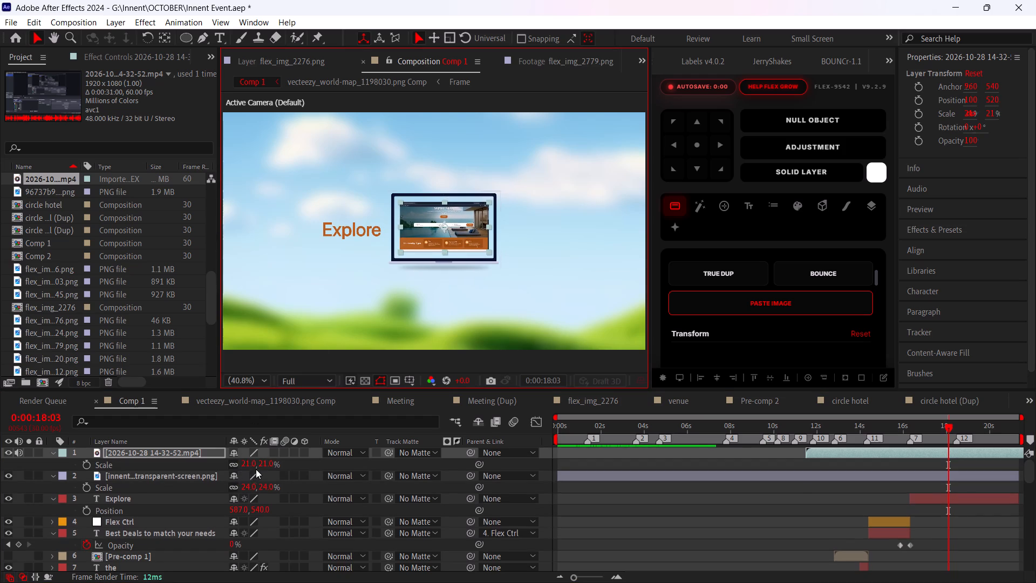
{"action": "left_click", "coordinate": [264, 466]}
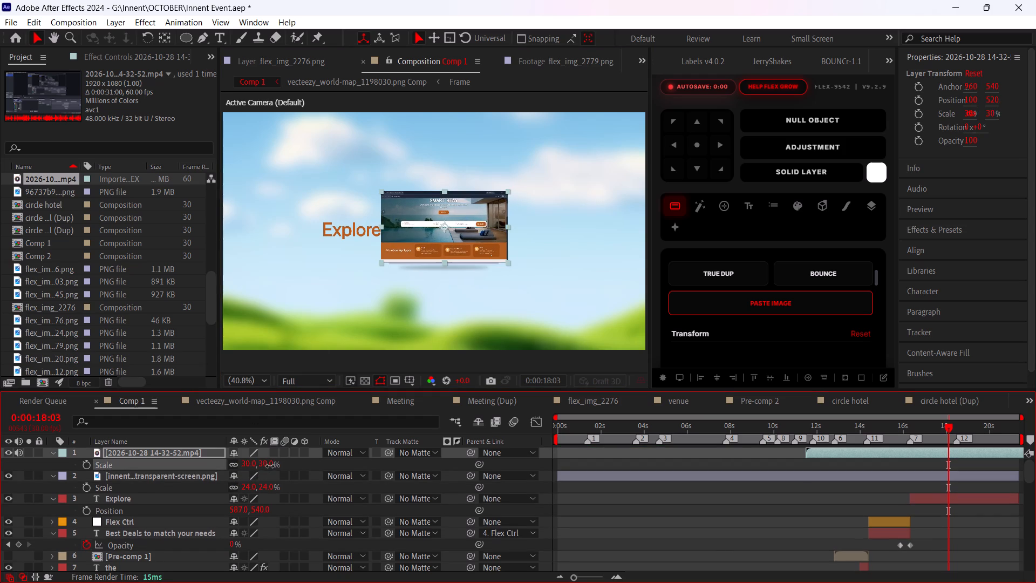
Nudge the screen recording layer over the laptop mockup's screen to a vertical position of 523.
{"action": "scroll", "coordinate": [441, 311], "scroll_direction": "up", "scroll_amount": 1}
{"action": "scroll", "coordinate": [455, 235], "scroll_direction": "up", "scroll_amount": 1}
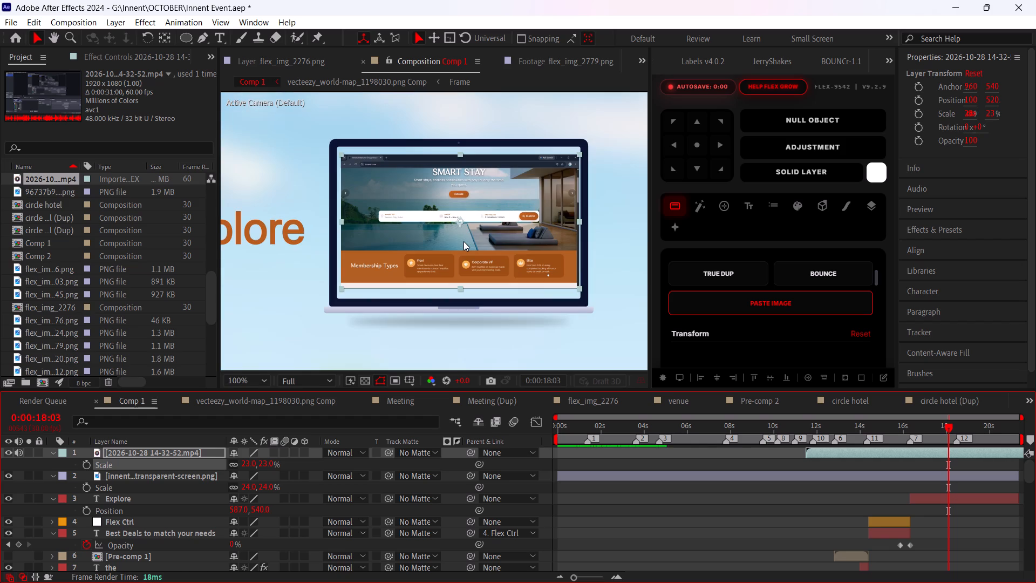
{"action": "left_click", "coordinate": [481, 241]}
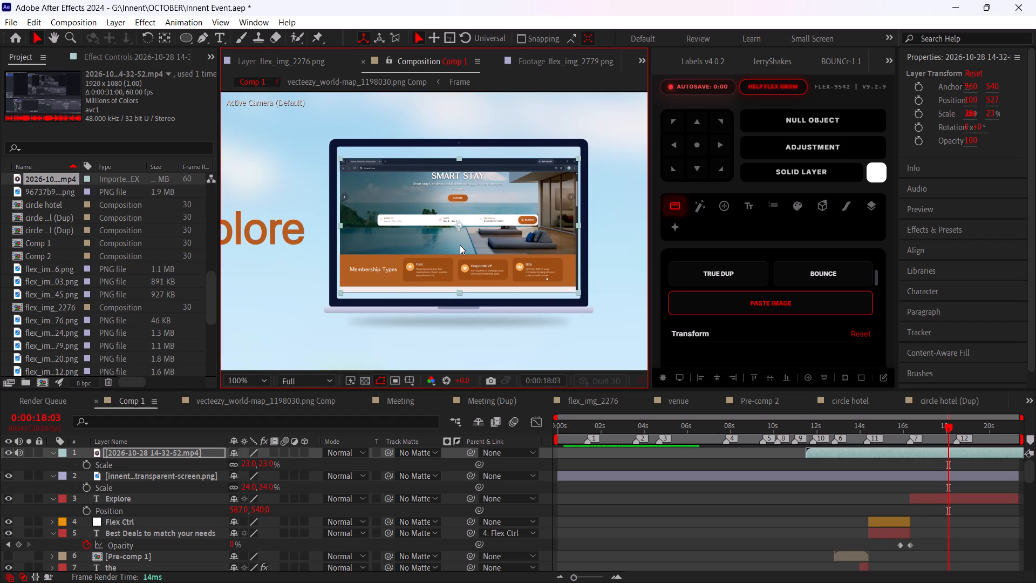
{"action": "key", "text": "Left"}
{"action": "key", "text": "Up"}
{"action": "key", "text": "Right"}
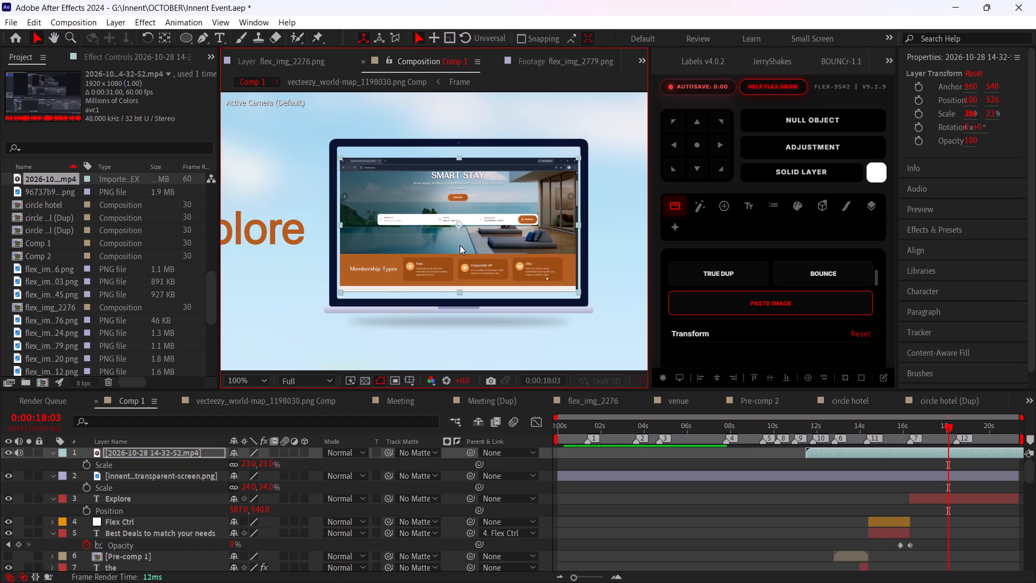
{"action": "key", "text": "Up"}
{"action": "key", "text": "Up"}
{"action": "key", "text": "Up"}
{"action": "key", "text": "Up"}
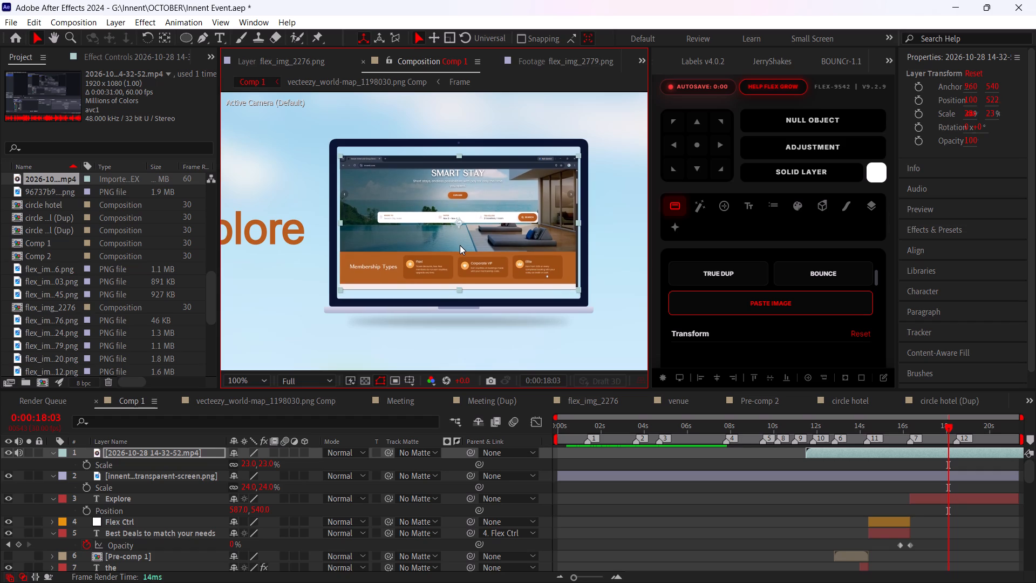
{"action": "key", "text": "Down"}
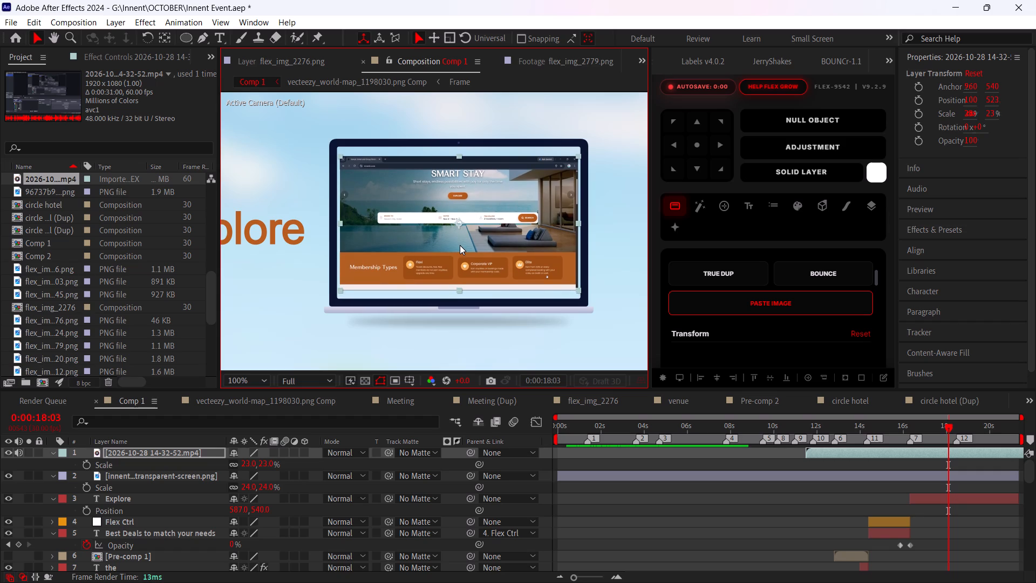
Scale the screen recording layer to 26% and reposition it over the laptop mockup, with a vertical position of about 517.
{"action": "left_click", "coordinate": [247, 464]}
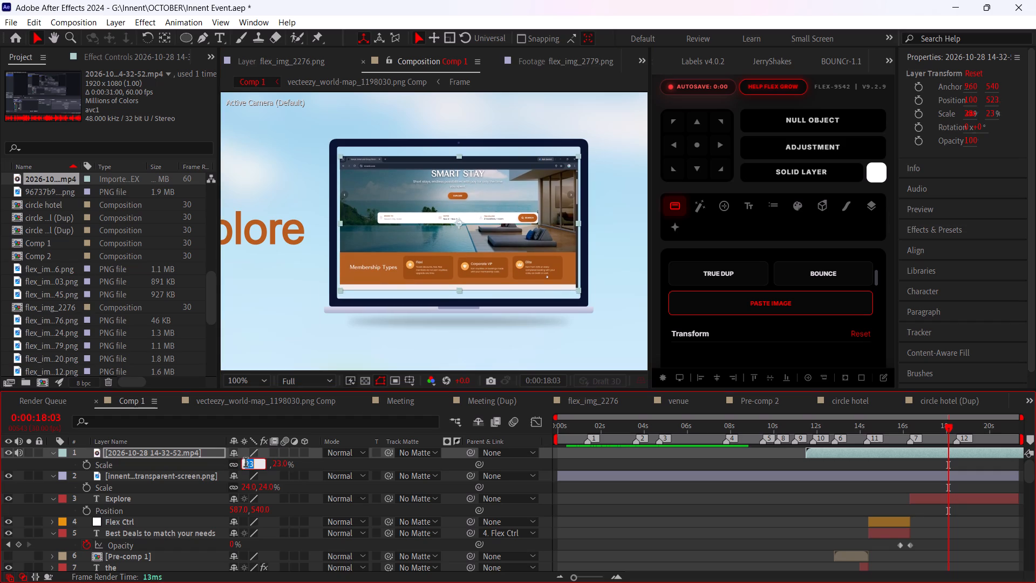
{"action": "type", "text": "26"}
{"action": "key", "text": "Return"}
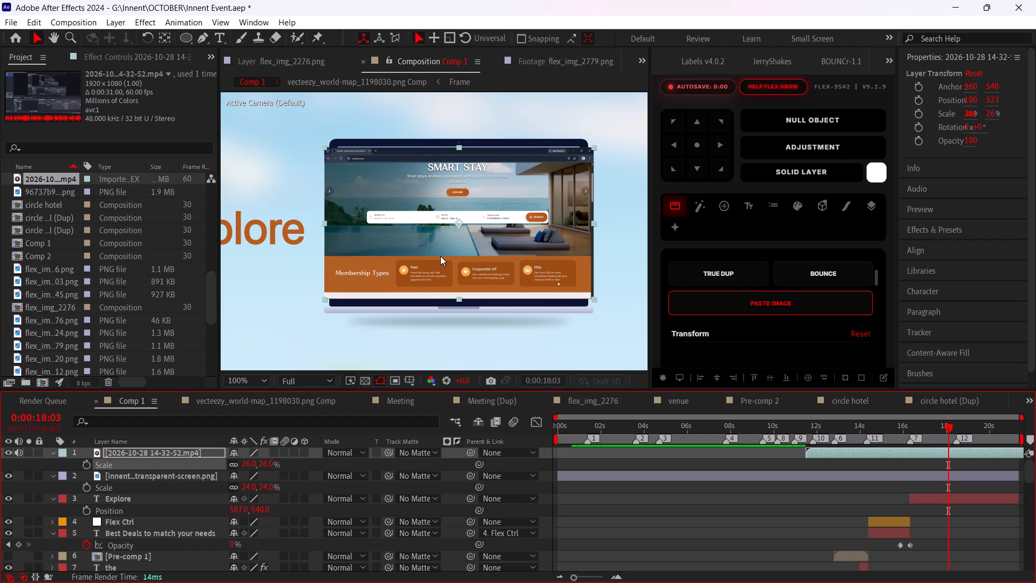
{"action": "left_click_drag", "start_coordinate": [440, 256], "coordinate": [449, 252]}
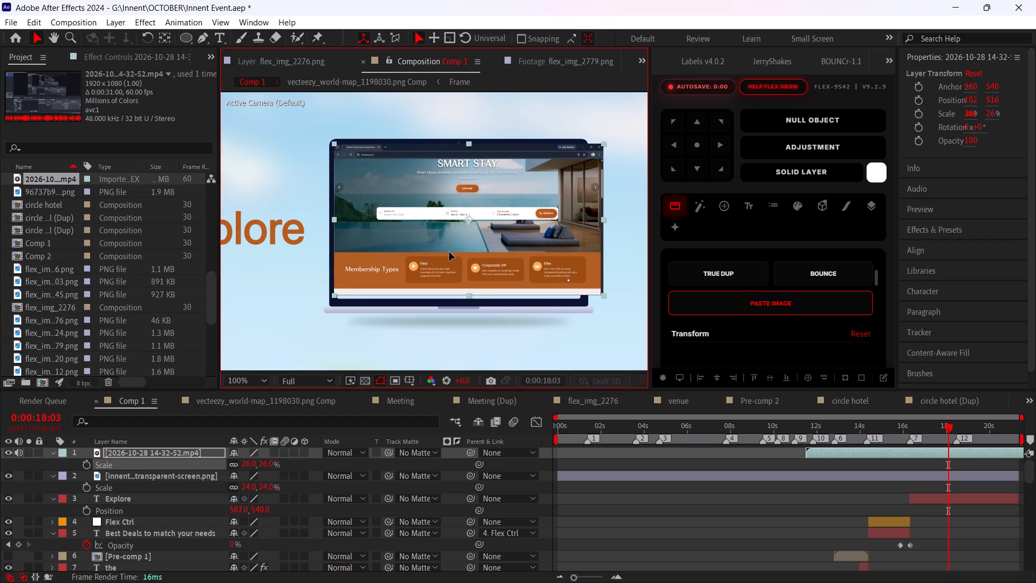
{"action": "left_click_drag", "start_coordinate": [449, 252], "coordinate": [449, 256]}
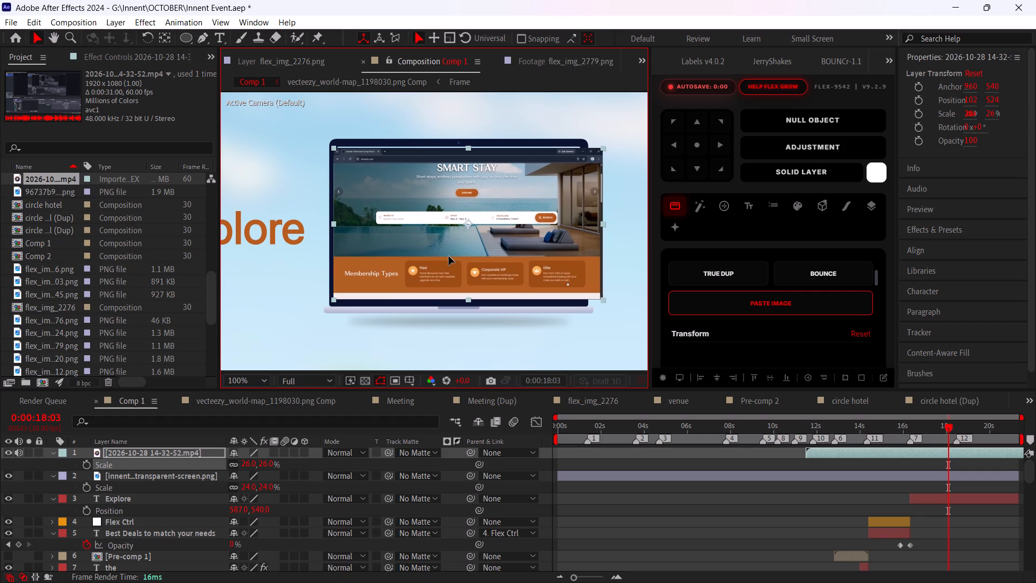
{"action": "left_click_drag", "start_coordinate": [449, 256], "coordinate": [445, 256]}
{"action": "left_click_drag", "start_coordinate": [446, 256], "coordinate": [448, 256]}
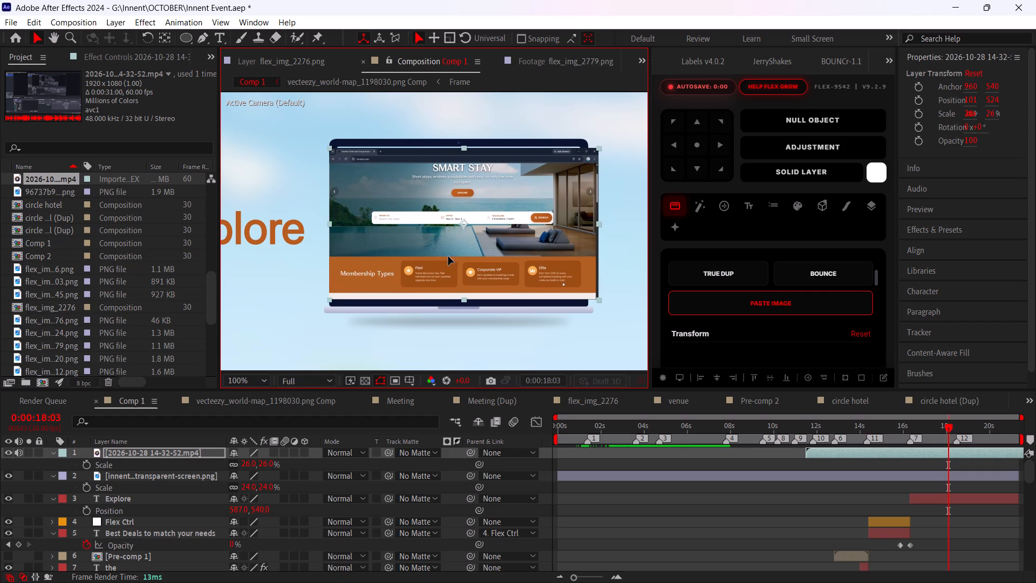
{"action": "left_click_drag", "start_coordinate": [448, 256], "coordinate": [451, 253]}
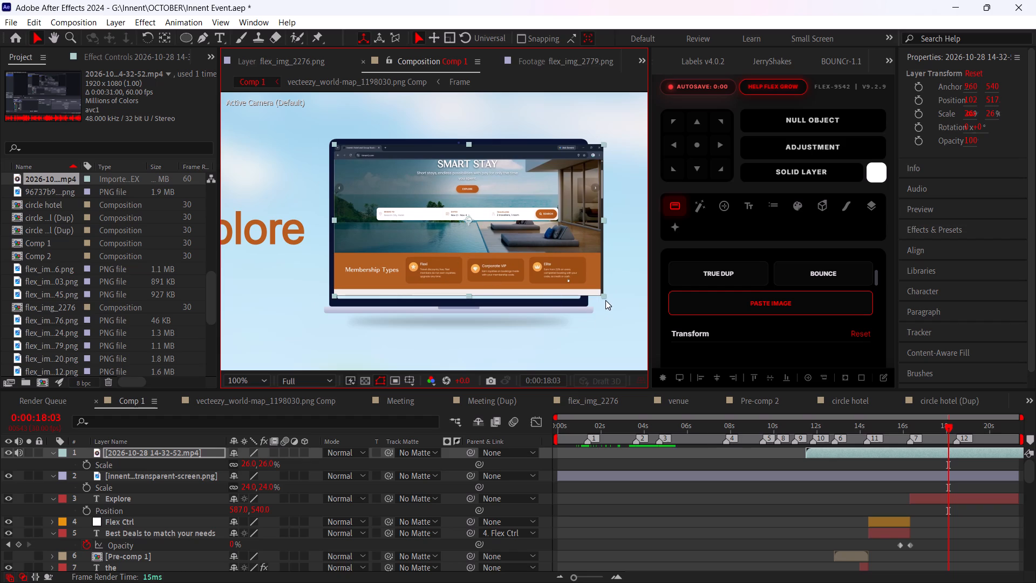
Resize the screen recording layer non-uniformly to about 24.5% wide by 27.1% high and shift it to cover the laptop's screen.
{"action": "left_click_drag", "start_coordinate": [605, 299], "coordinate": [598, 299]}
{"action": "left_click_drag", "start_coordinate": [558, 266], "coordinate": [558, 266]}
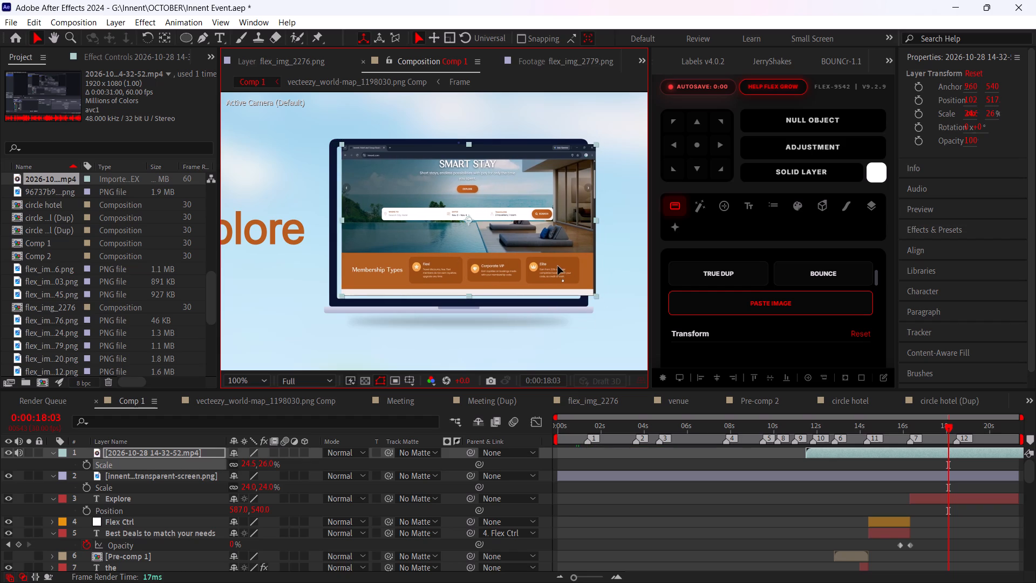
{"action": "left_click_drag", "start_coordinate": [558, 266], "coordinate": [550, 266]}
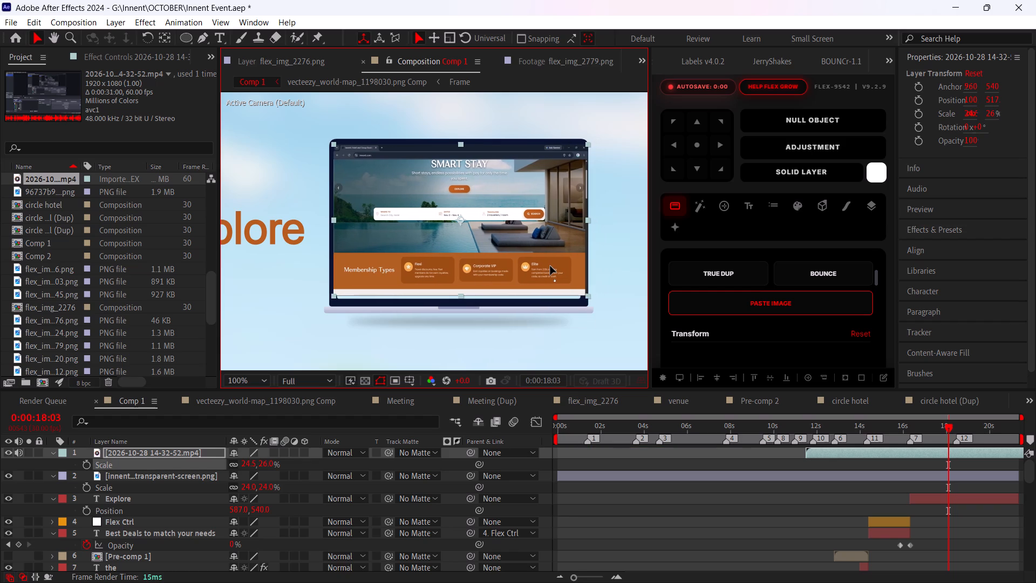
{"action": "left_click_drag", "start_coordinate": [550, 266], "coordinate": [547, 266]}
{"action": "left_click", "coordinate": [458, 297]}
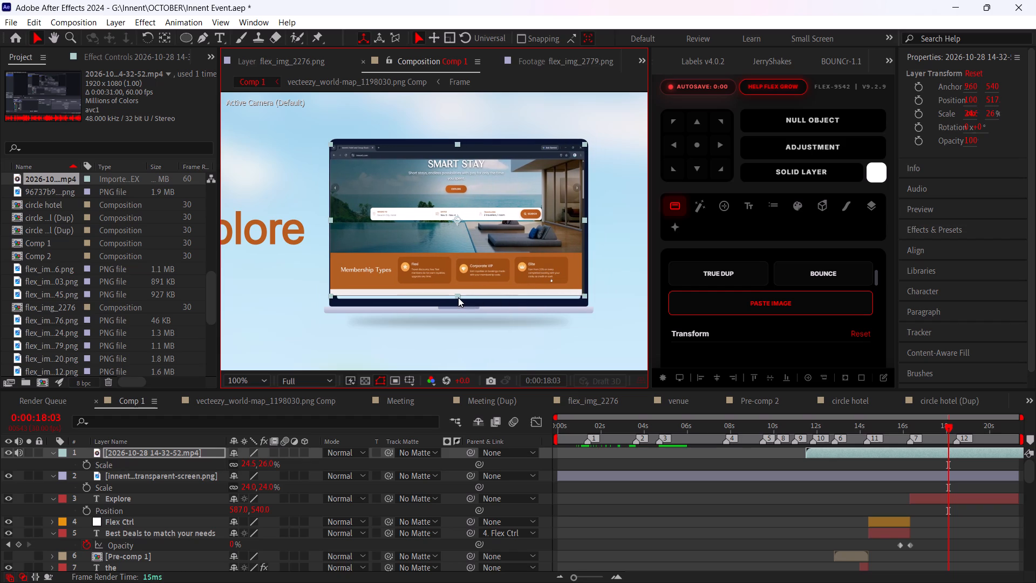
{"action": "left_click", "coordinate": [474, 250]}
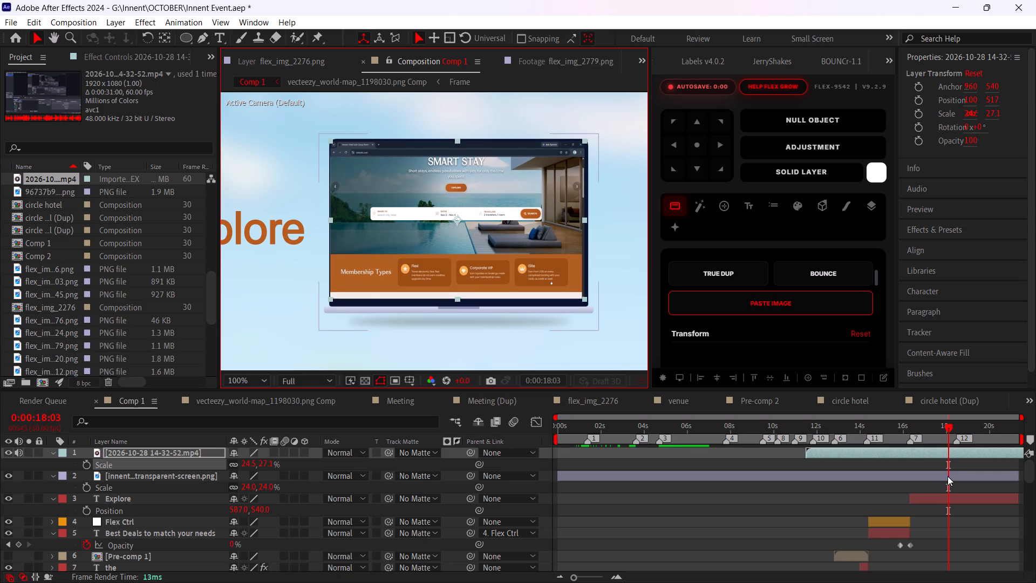
Delete the screen recording layer from Comp 1.
{"action": "left_click", "coordinate": [914, 467]}
{"action": "left_click", "coordinate": [906, 458]}
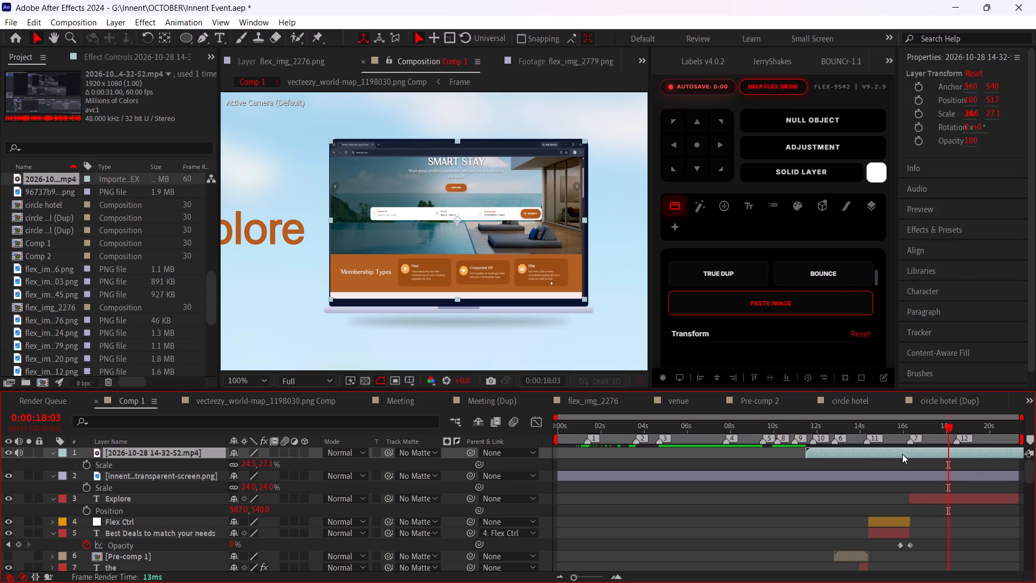
{"action": "key", "text": "Delete"}
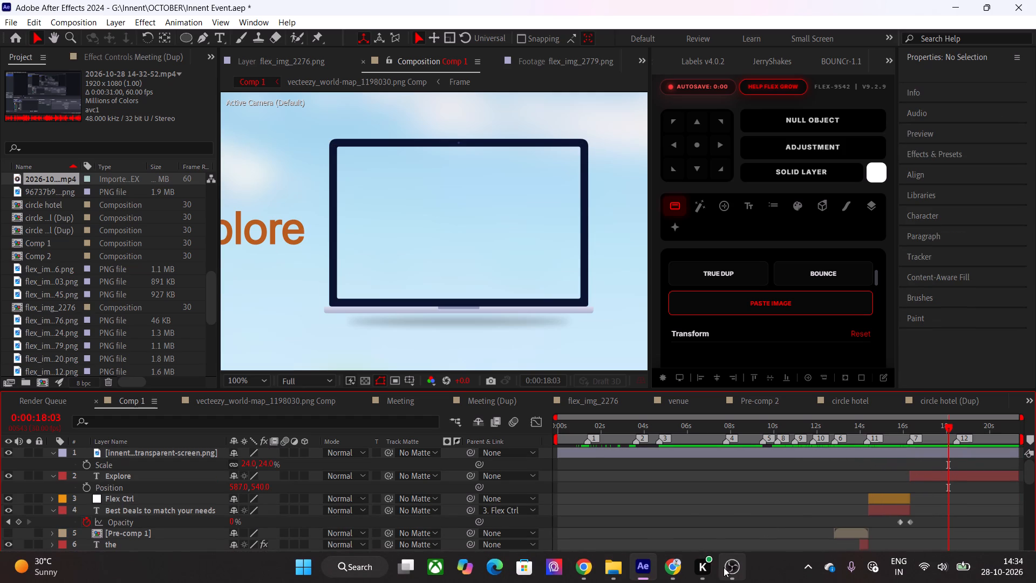
Close OBS.
{"action": "right_click", "coordinate": [721, 567]}
{"action": "left_click", "coordinate": [735, 530]}
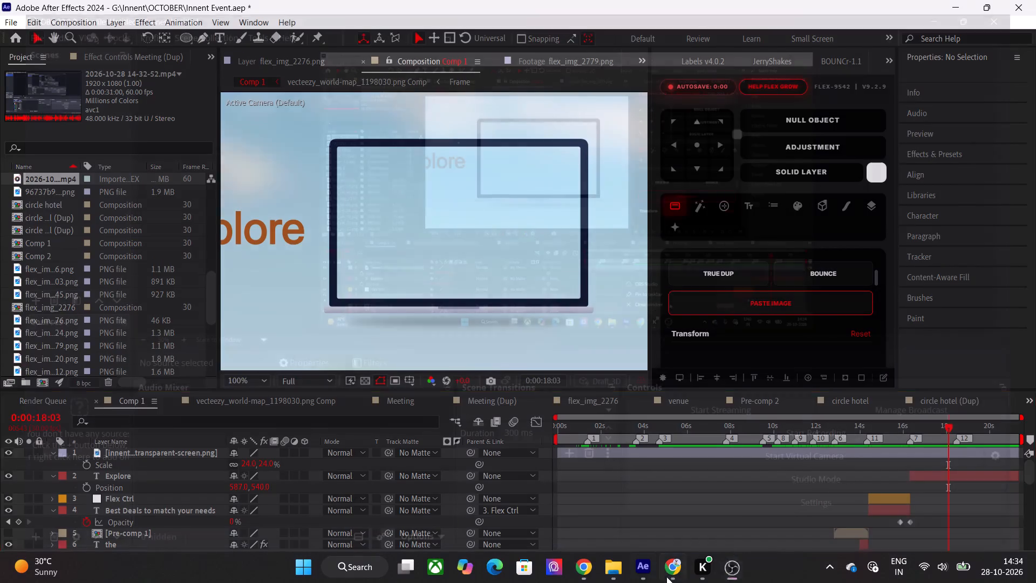
Turn off automatic hiding of the taskbar in the Windows taskbar settings.
{"action": "key", "text": "super+i"}
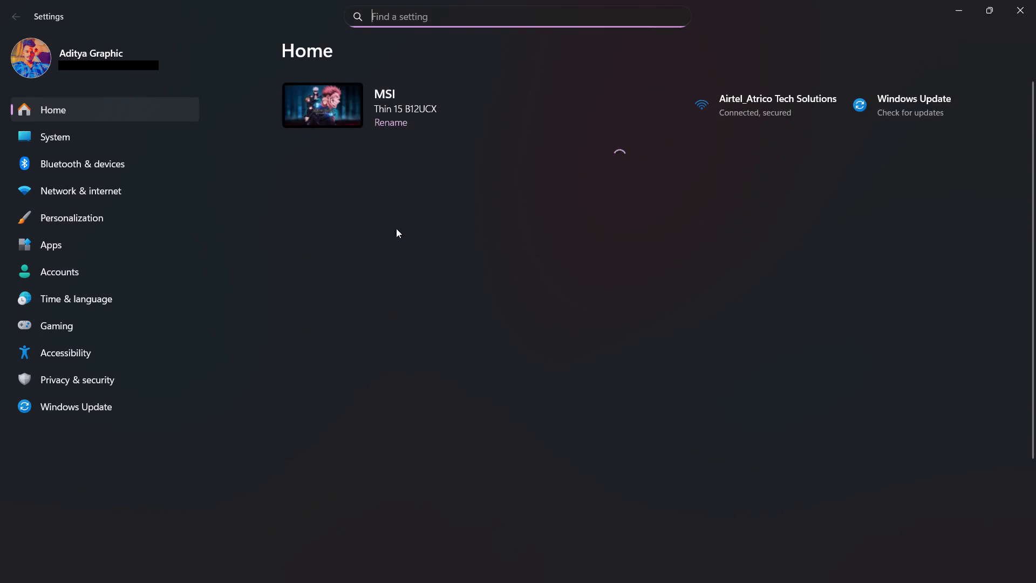
{"action": "left_click", "coordinate": [407, 253]}
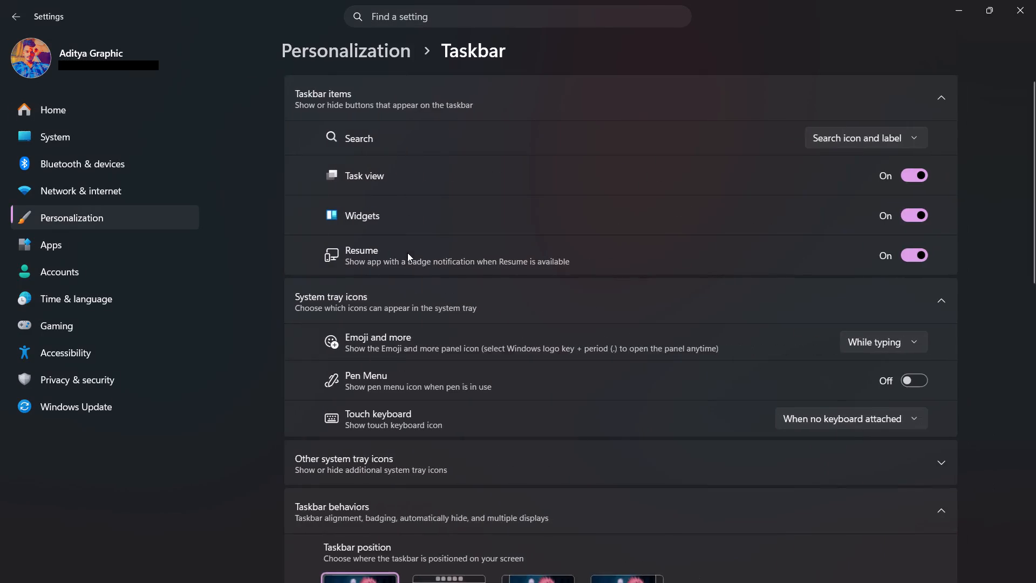
{"action": "scroll", "coordinate": [550, 345], "scroll_direction": "down", "scroll_amount": 7}
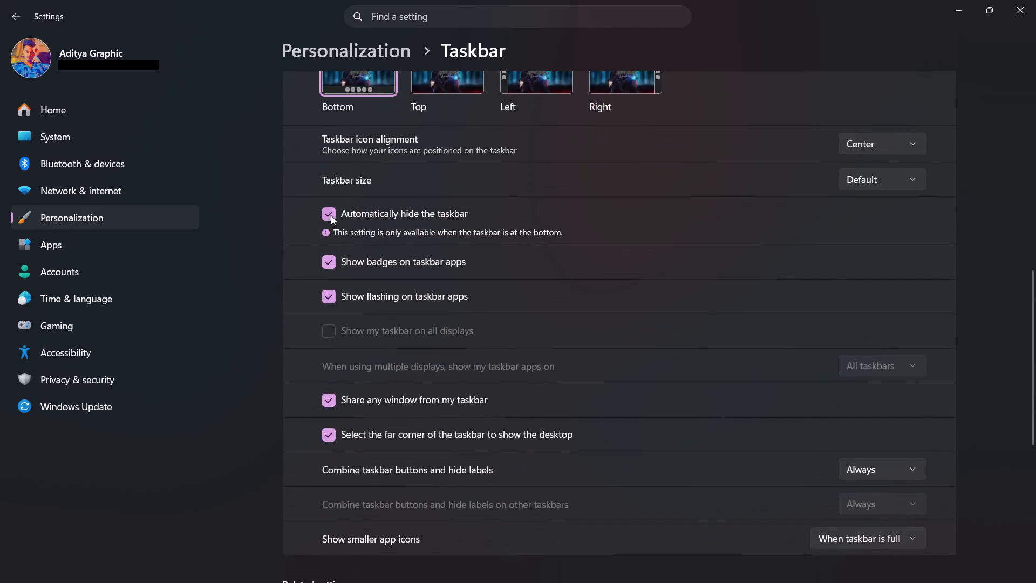
{"action": "left_click", "coordinate": [337, 216]}
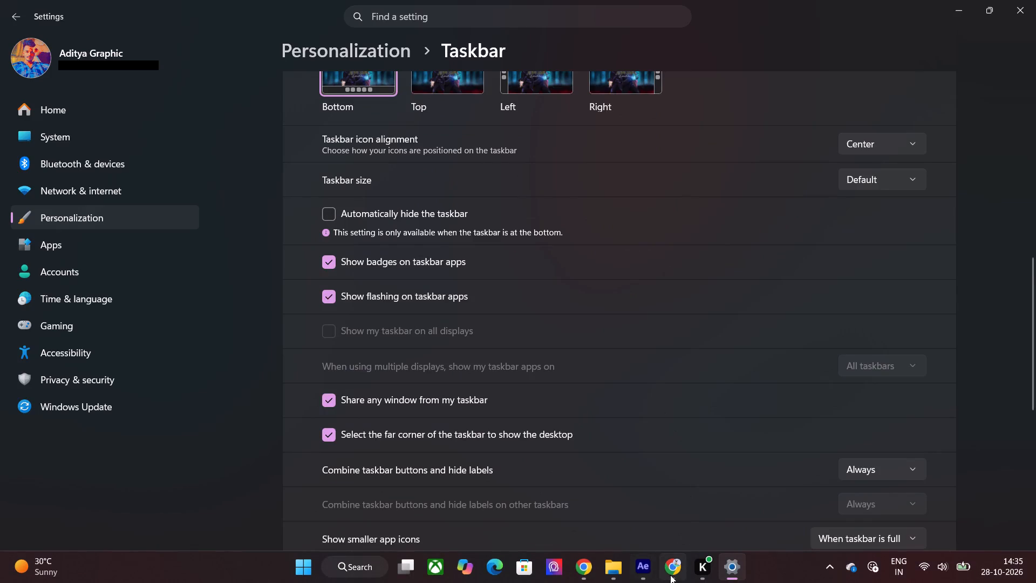
Switch to Chrome and open the Innent website's Home page.
{"action": "left_click", "coordinate": [673, 575]}
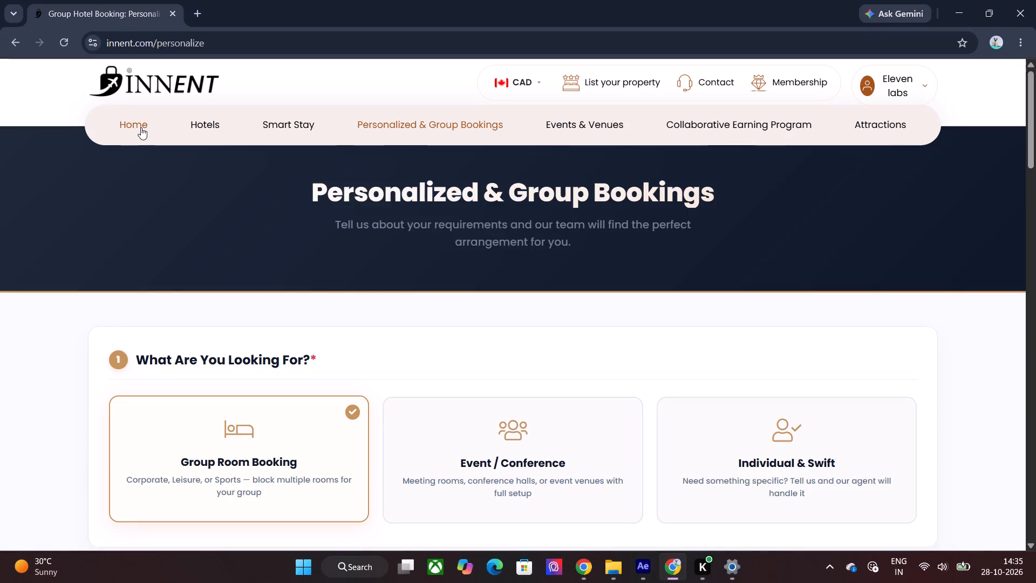
{"action": "left_click", "coordinate": [141, 127]}
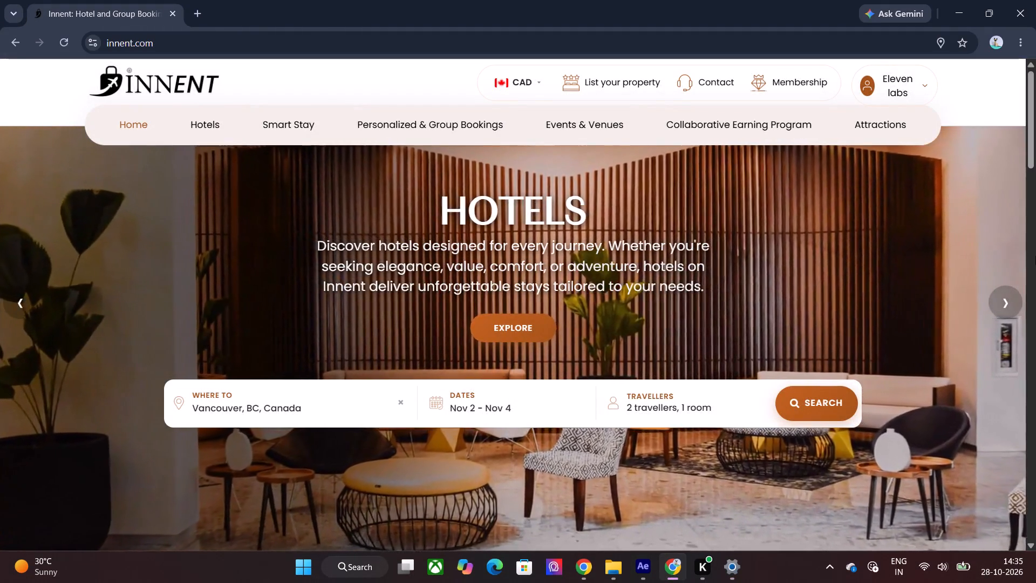
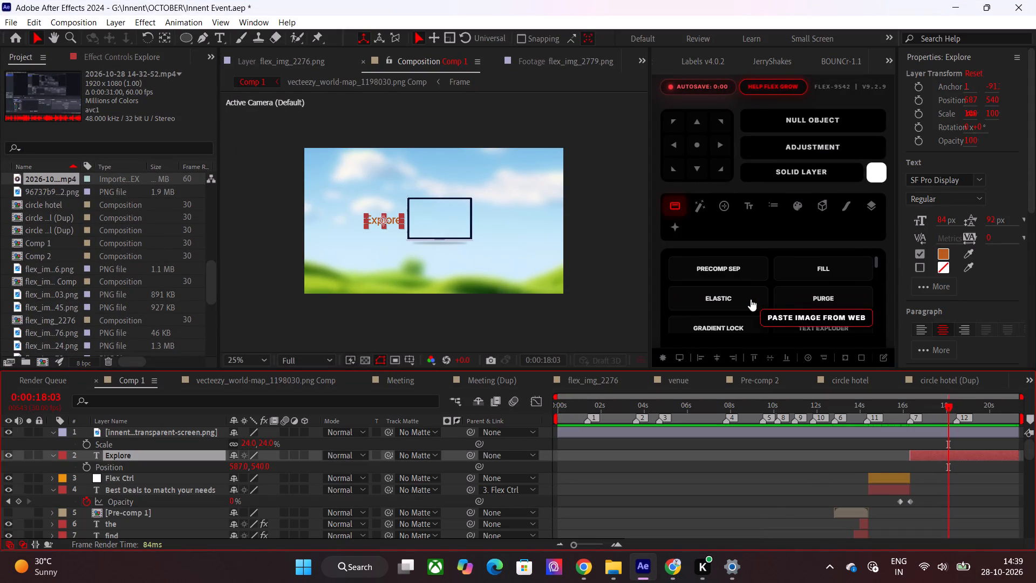
{"action": "scroll", "coordinate": [755, 308], "scroll_direction": "down", "scroll_amount": 1}
{"action": "left_click", "coordinate": [755, 304]}
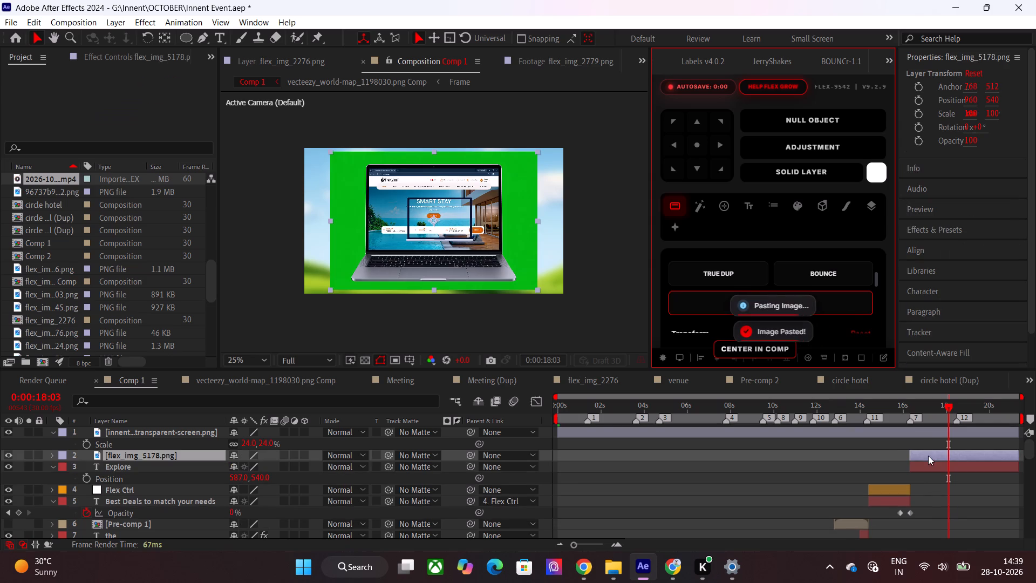
Delete the old transparent-screen laptop mockup layer from the top of Comp 1.
{"action": "left_click", "coordinate": [925, 434]}
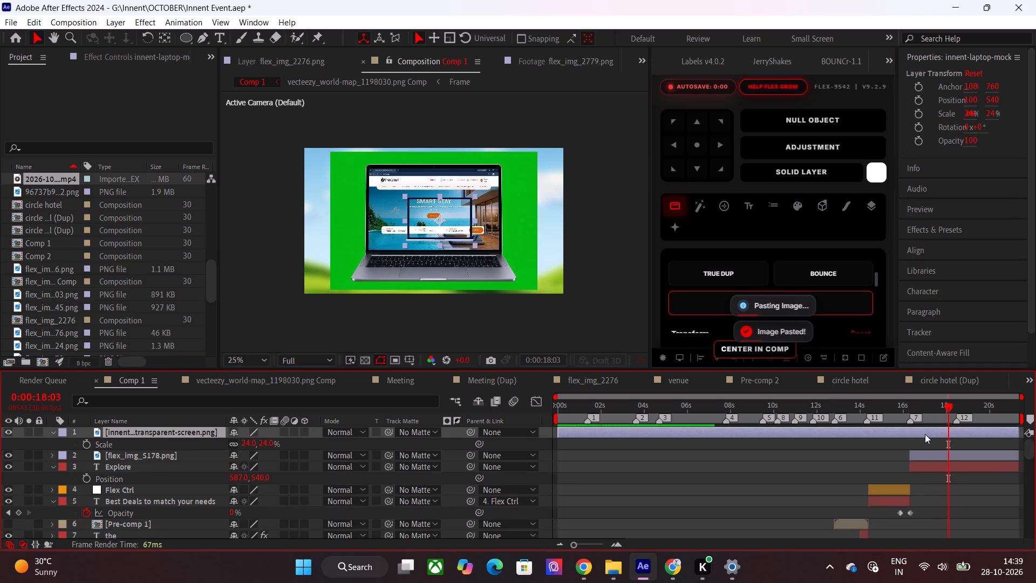
{"action": "key", "text": "Delete"}
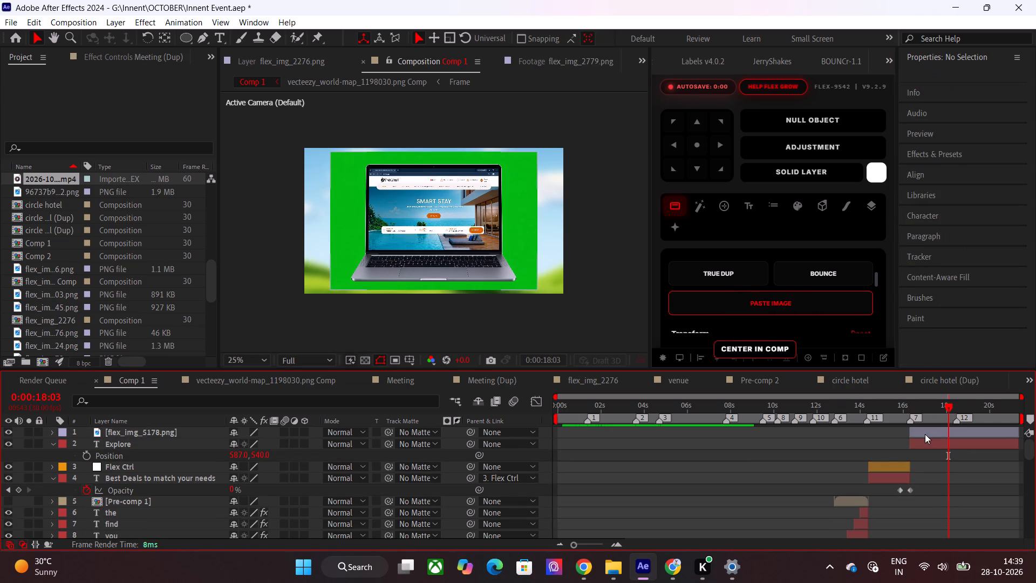
Apply Keylight (1.2) to the pasted laptop image and sample its green background as the Screen Colour.
{"action": "left_click", "coordinate": [925, 434]}
{"action": "key", "text": "ctrl+Tab"}
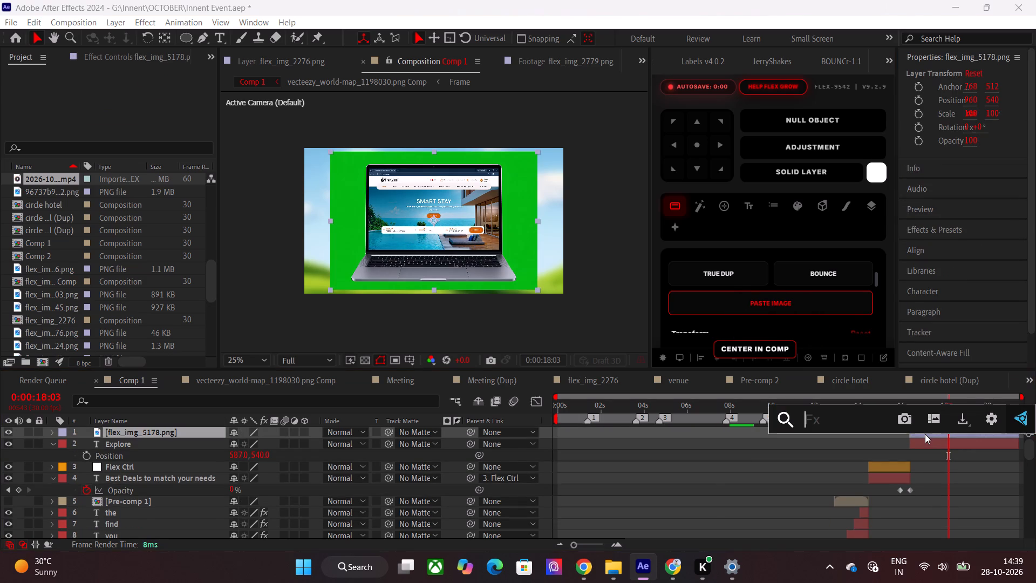
{"action": "type", "text": "key"}
{"action": "key", "text": "Return"}
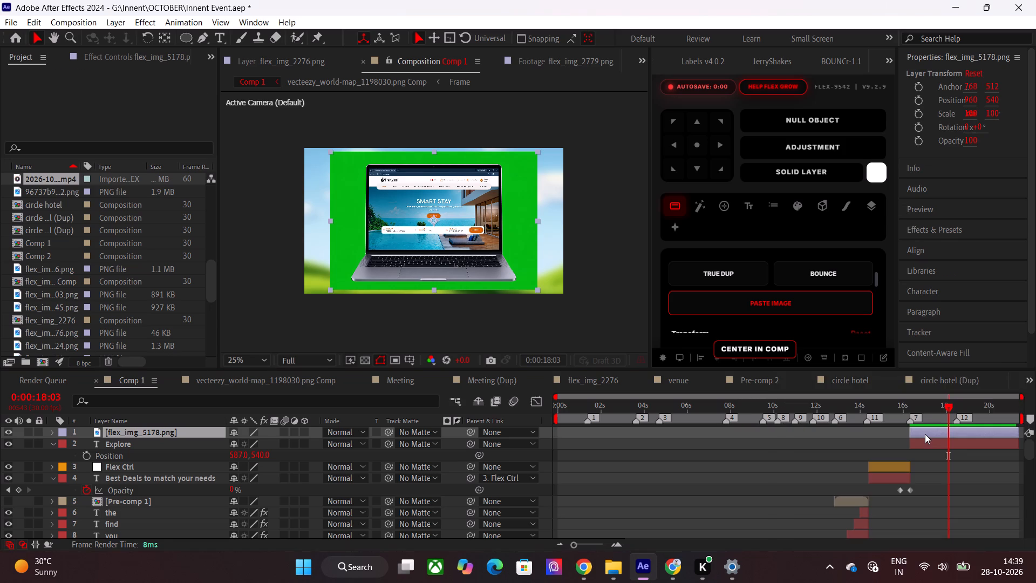
{"action": "scroll", "coordinate": [466, 263], "scroll_direction": "up", "scroll_amount": 1}
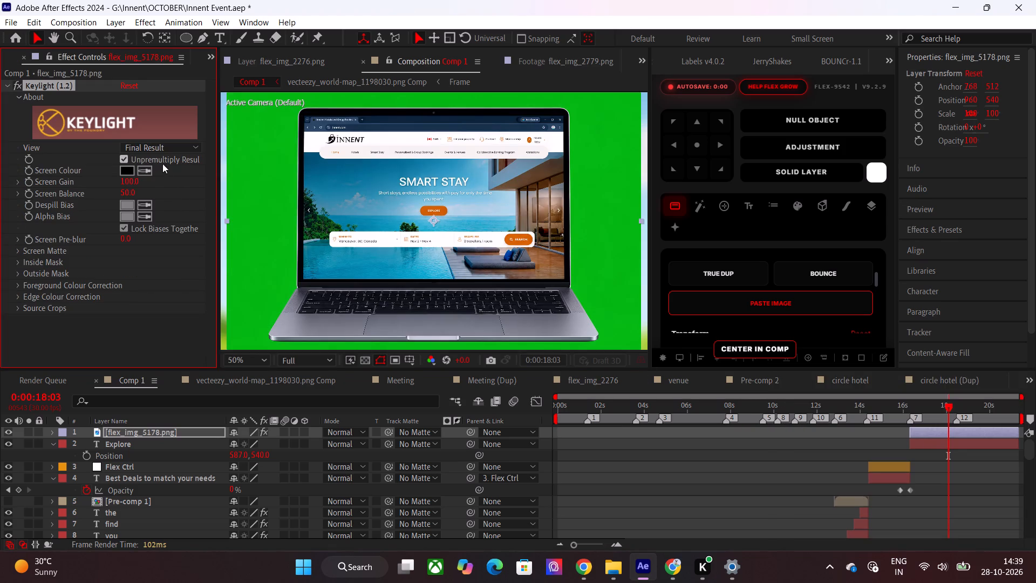
{"action": "left_click", "coordinate": [151, 166]}
{"action": "left_click", "coordinate": [268, 171]}
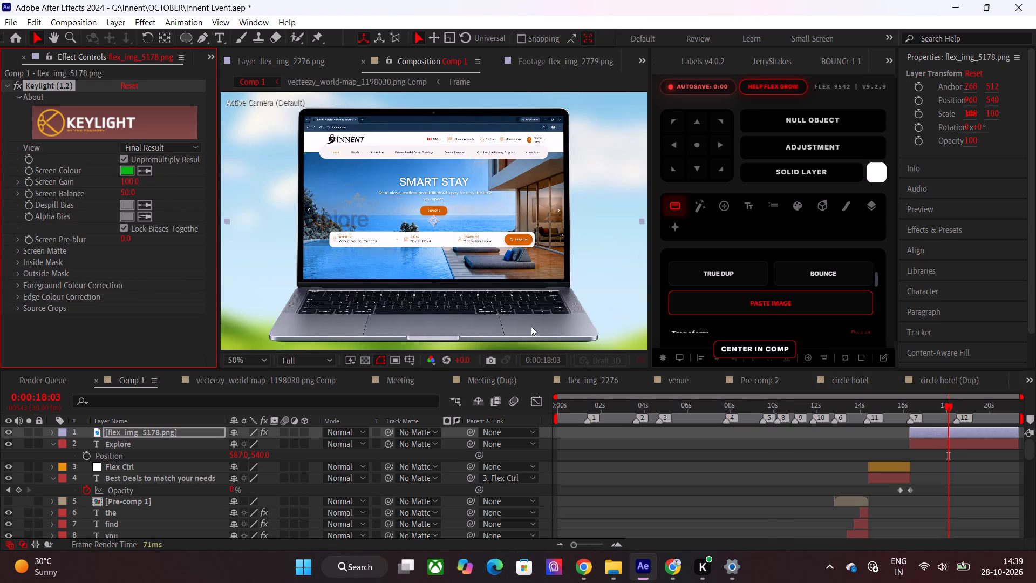
{"action": "scroll", "coordinate": [531, 326], "scroll_direction": "down", "scroll_amount": 1}
{"action": "left_click", "coordinate": [767, 482]}
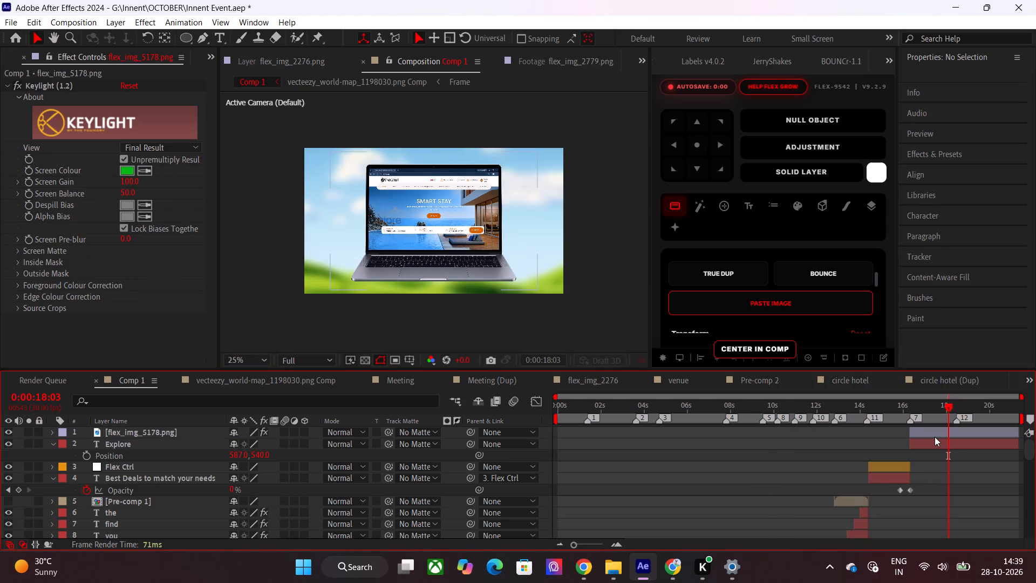
Scale the keyed laptop layer down to 47%.
{"action": "left_click", "coordinate": [935, 437]}
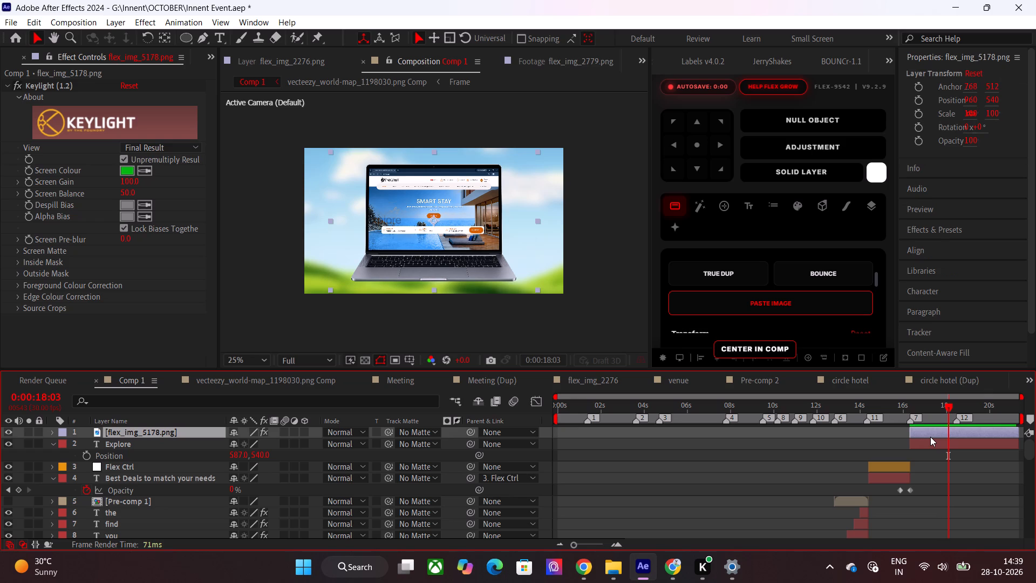
{"action": "key", "text": "s"}
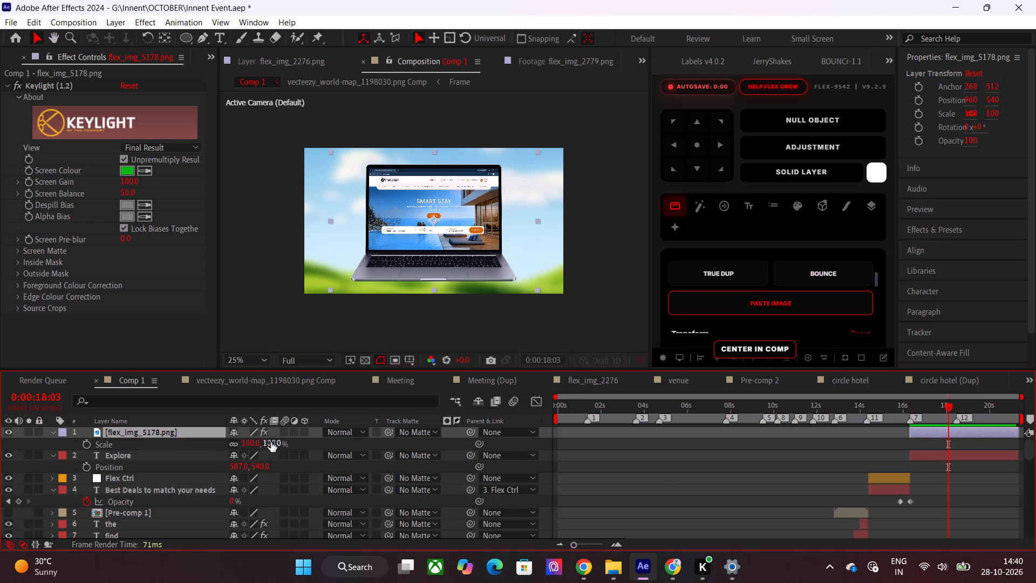
{"action": "left_click_drag", "start_coordinate": [271, 442], "coordinate": [254, 447]}
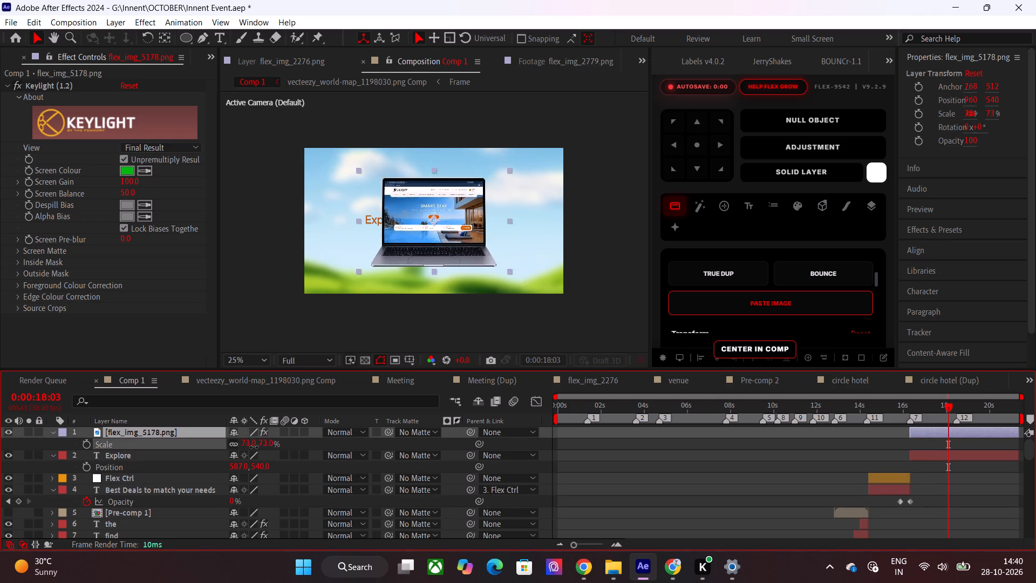
{"action": "left_click_drag", "start_coordinate": [254, 447], "coordinate": [240, 447]}
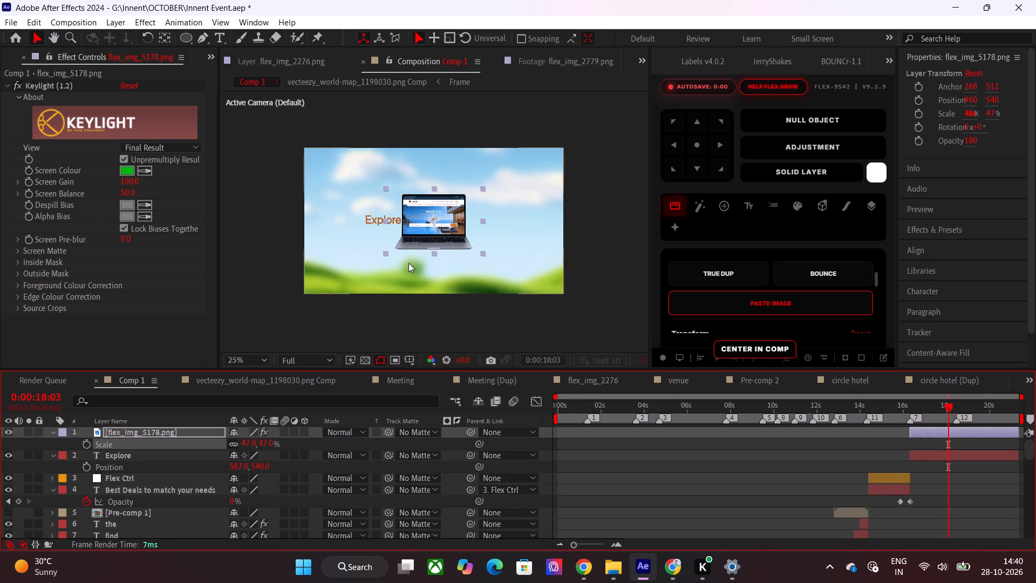
Move the laptop beside the Explore text, to a position of about 974, 561.
{"action": "scroll", "coordinate": [414, 221], "scroll_direction": "up", "scroll_amount": 2, "text": "alt"}
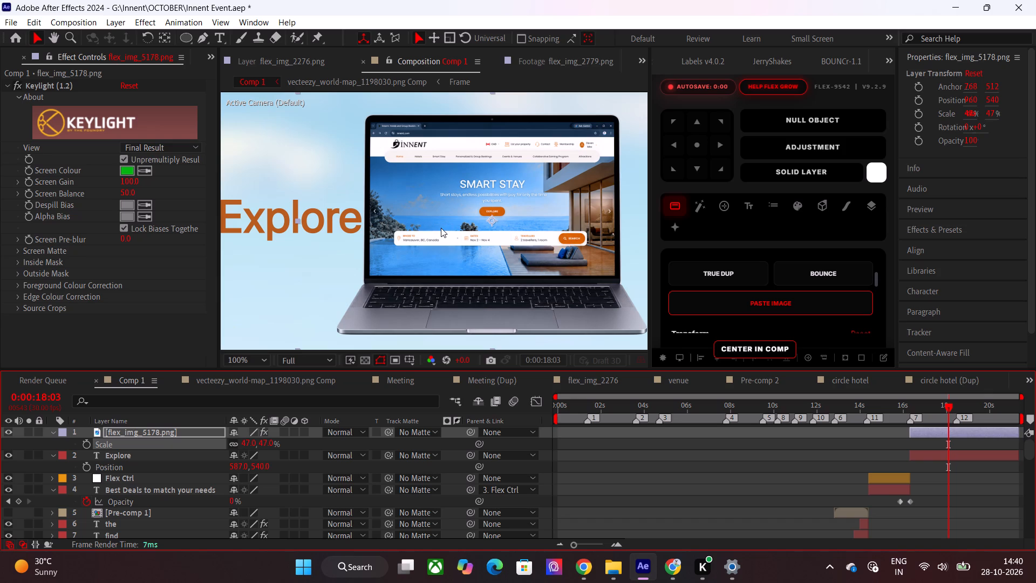
{"action": "key", "text": "v"}
{"action": "left_click_drag", "start_coordinate": [447, 235], "coordinate": [448, 247]}
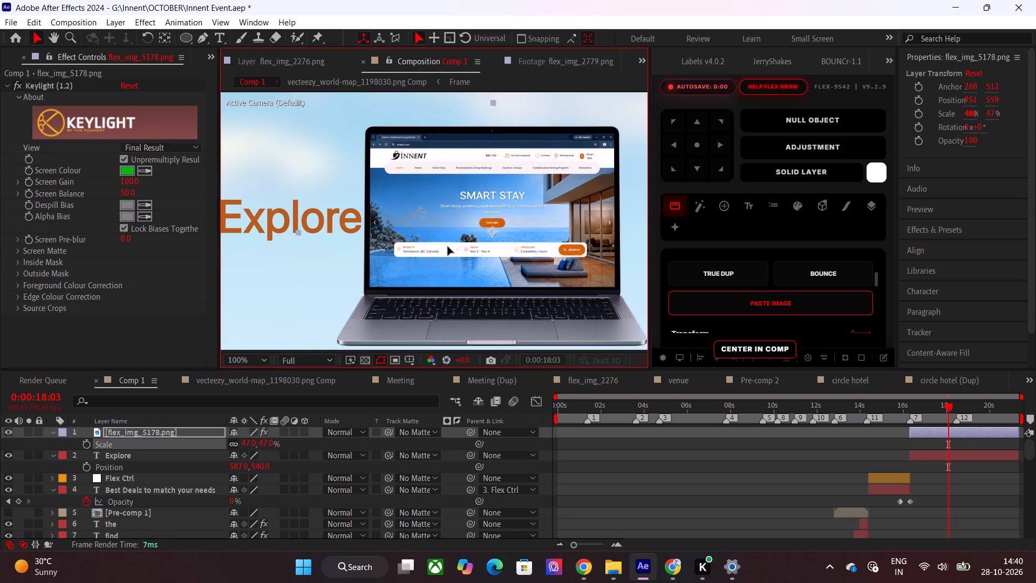
{"action": "left_click_drag", "start_coordinate": [448, 247], "coordinate": [455, 247]}
{"action": "scroll", "coordinate": [456, 245], "scroll_direction": "down", "scroll_amount": 1}
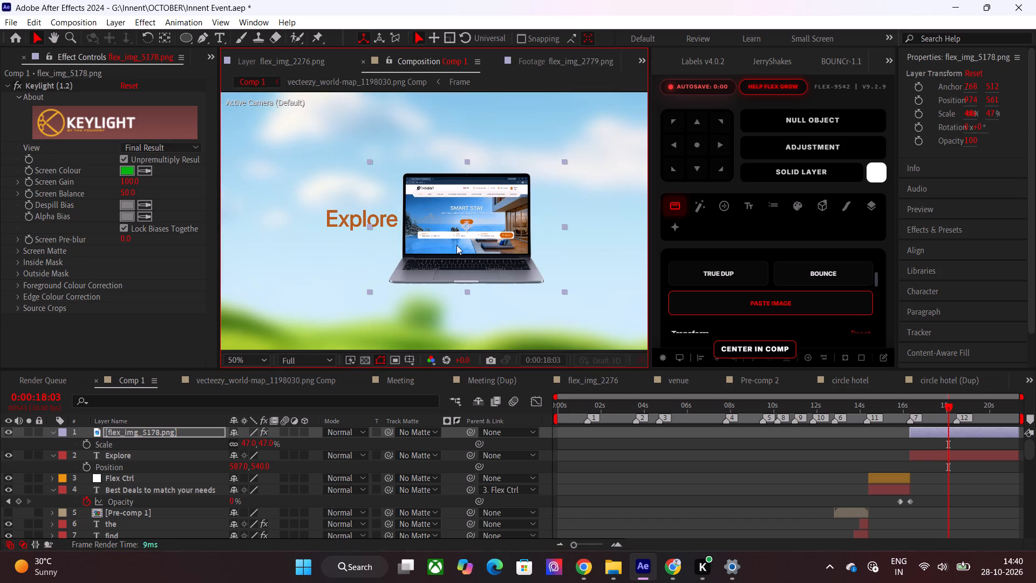
{"action": "left_click", "coordinate": [956, 478]}
Duplicate the laptop layer and remove the Keylight effect from the upper copy.
{"action": "left_click", "coordinate": [926, 426]}
{"action": "left_click", "coordinate": [928, 430]}
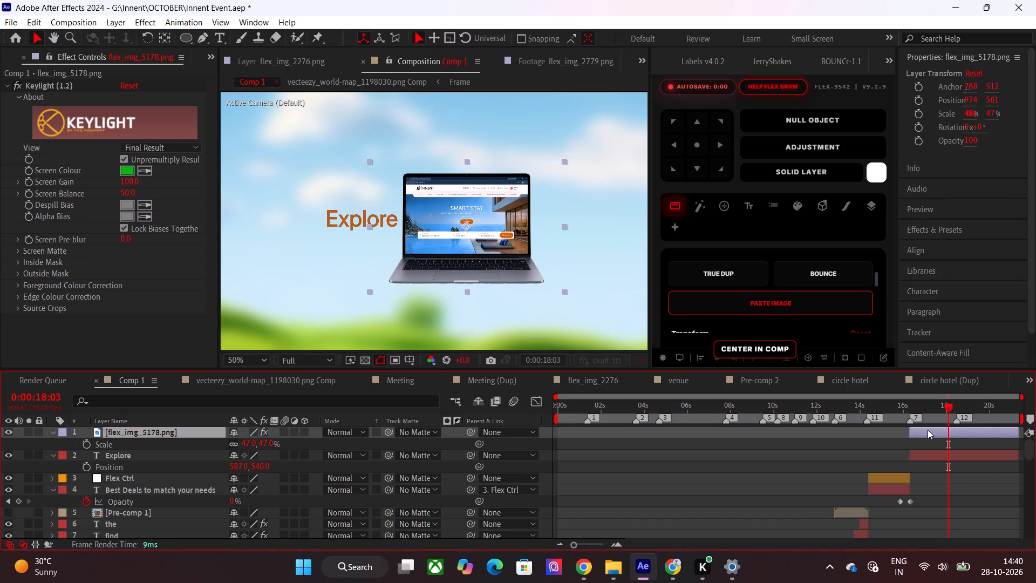
{"action": "key", "text": "ctrl+d"}
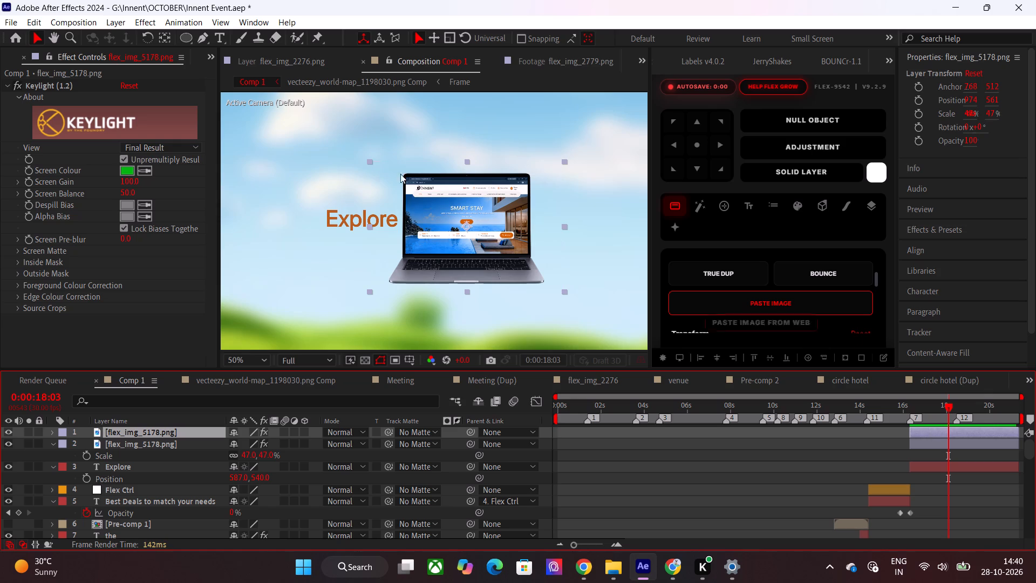
{"action": "left_click", "coordinate": [42, 88]}
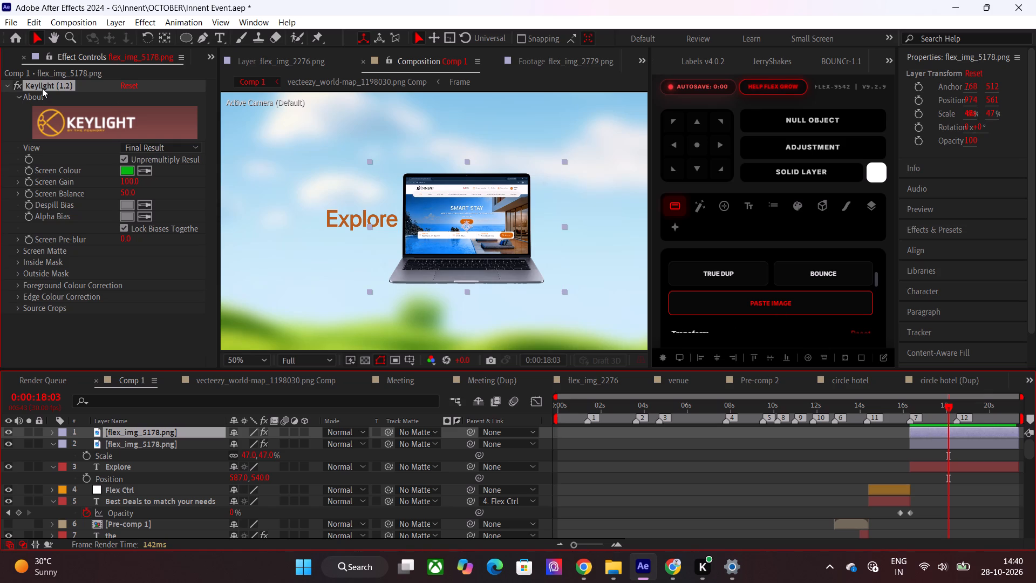
{"action": "key", "text": "Delete"}
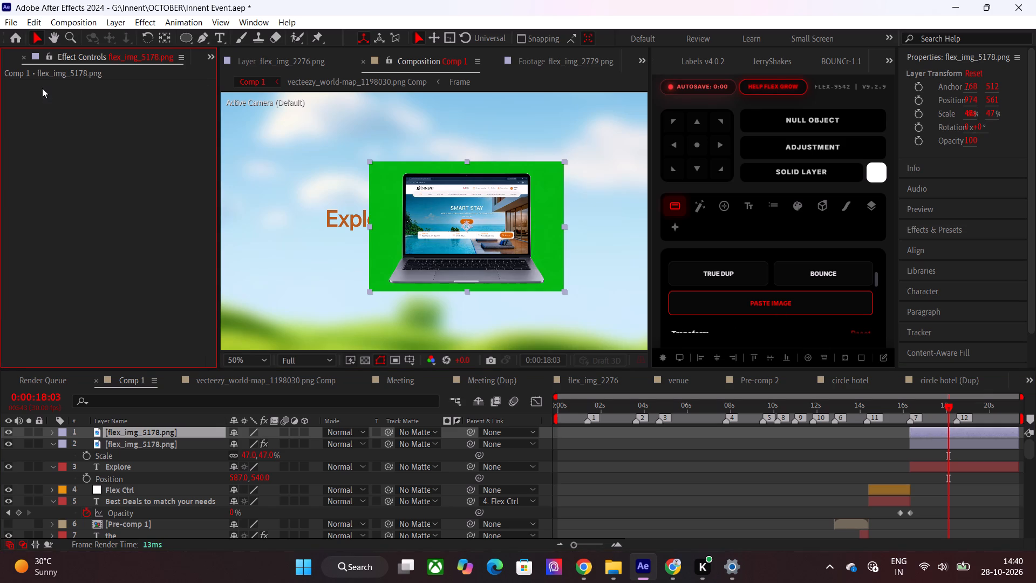
Draw a closed Pen mask on the unkeyed upper copy around the laptop's screen and keyboard area.
{"action": "scroll", "coordinate": [500, 182], "scroll_direction": "up", "scroll_amount": 1}
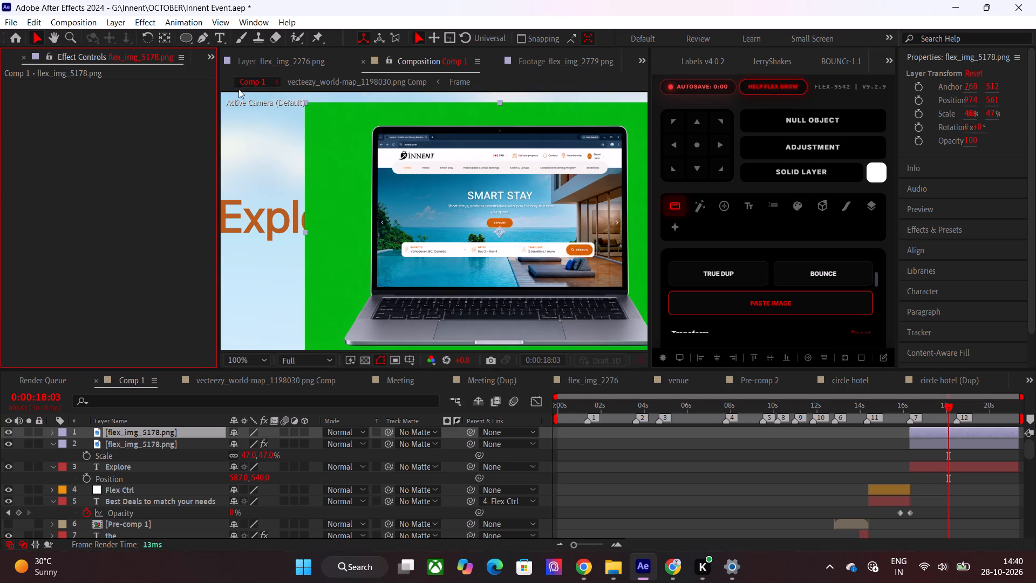
{"action": "left_click", "coordinate": [200, 31]}
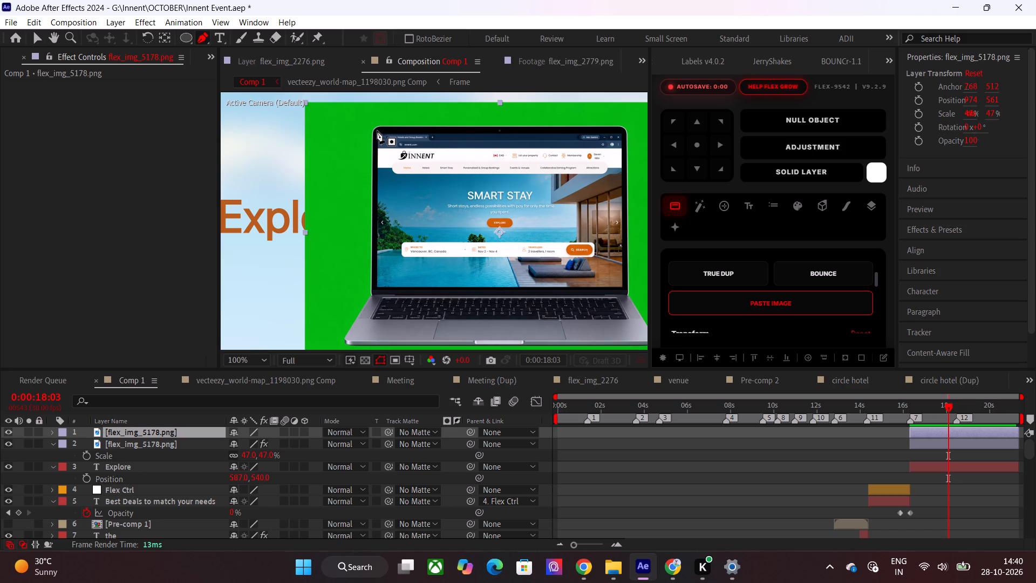
{"action": "left_click", "coordinate": [377, 131]}
{"action": "left_click", "coordinate": [624, 132]}
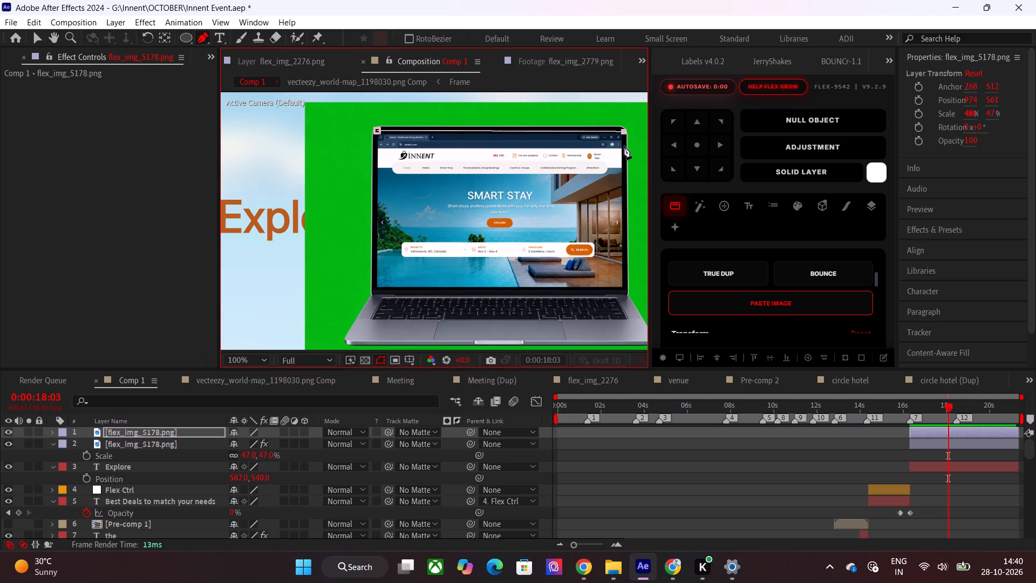
{"action": "left_click", "coordinate": [623, 141]}
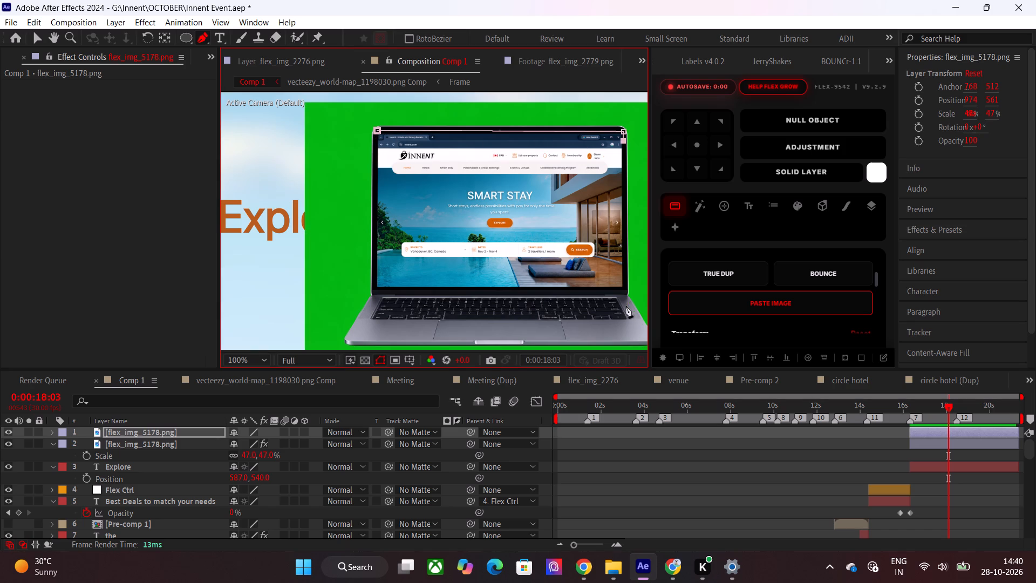
{"action": "left_click", "coordinate": [625, 293]}
{"action": "left_click", "coordinate": [635, 323]}
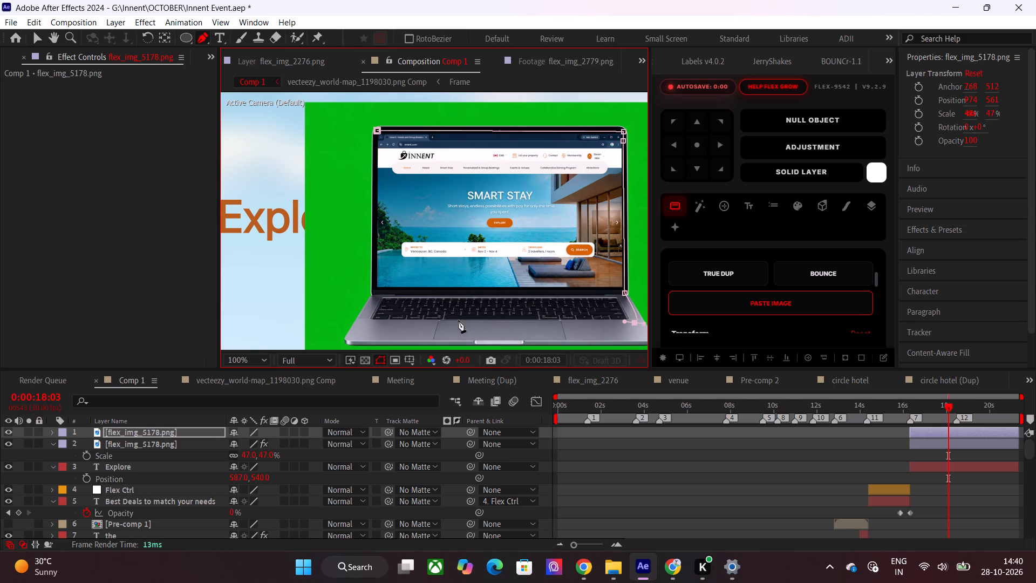
{"action": "left_click", "coordinate": [366, 326]}
{"action": "left_click", "coordinate": [372, 306]}
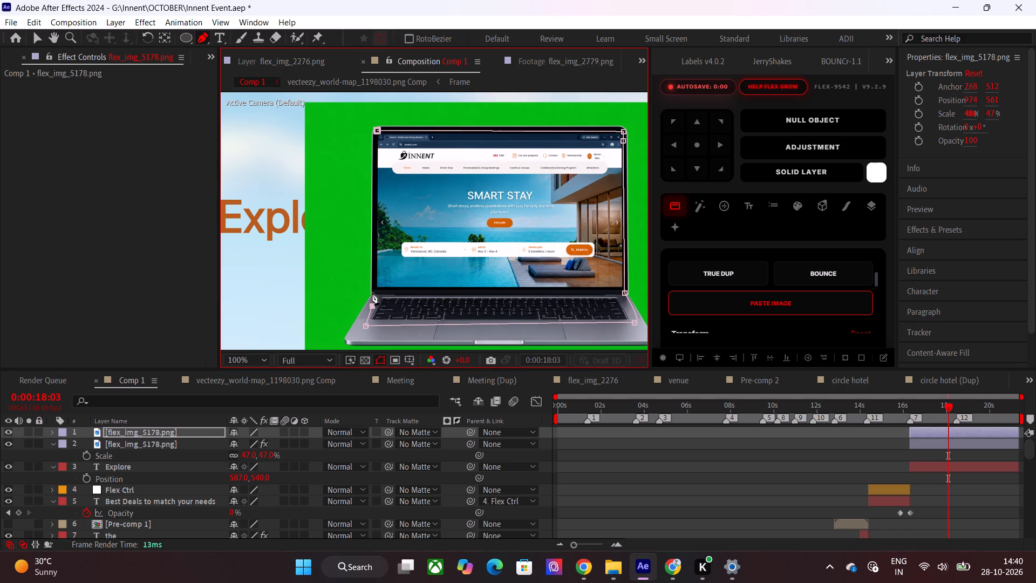
{"action": "left_click", "coordinate": [377, 290]}
{"action": "left_click", "coordinate": [376, 147]}
{"action": "left_click", "coordinate": [377, 131]}
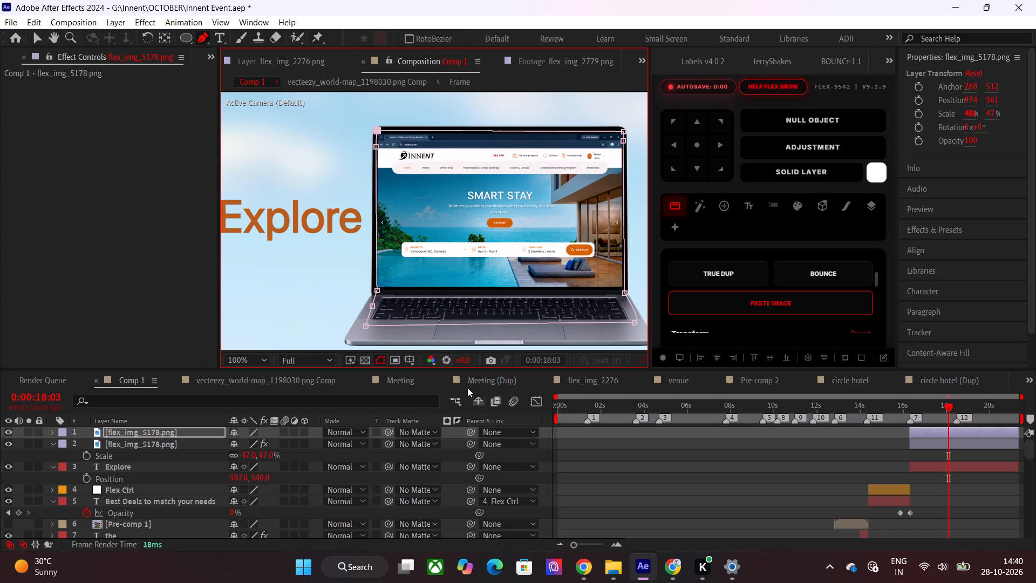
{"action": "left_click", "coordinate": [767, 484]}
Pre-compose the two laptop layers with all attributes moved into the new composition, and open that pre-comp.
{"action": "left_click", "coordinate": [957, 444]}
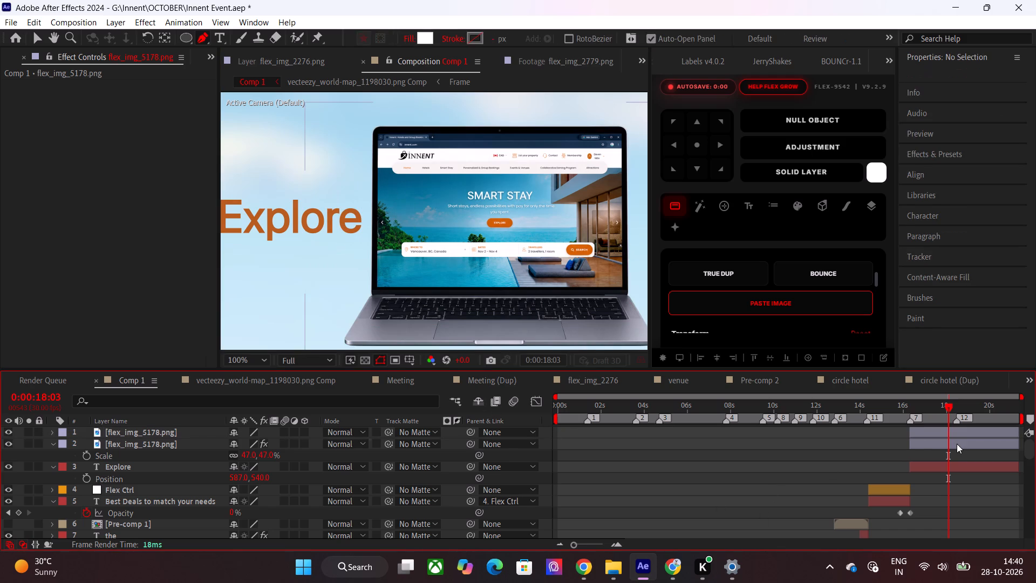
{"action": "left_click", "coordinate": [951, 435], "text": "shift"}
{"action": "key", "text": "ctrl+shift+c"}
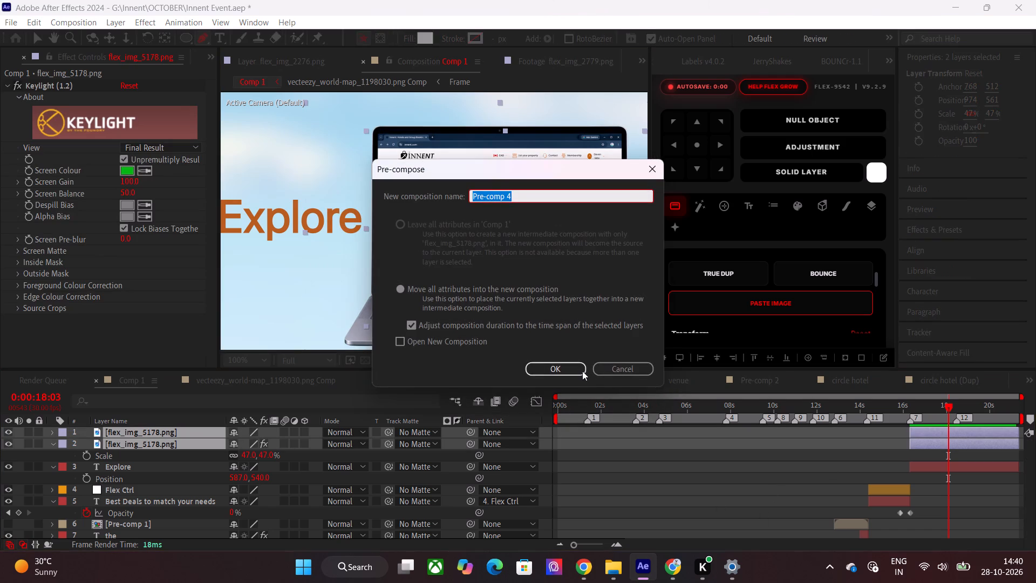
{"action": "left_click", "coordinate": [580, 371]}
{"action": "double_click", "coordinate": [952, 432]}
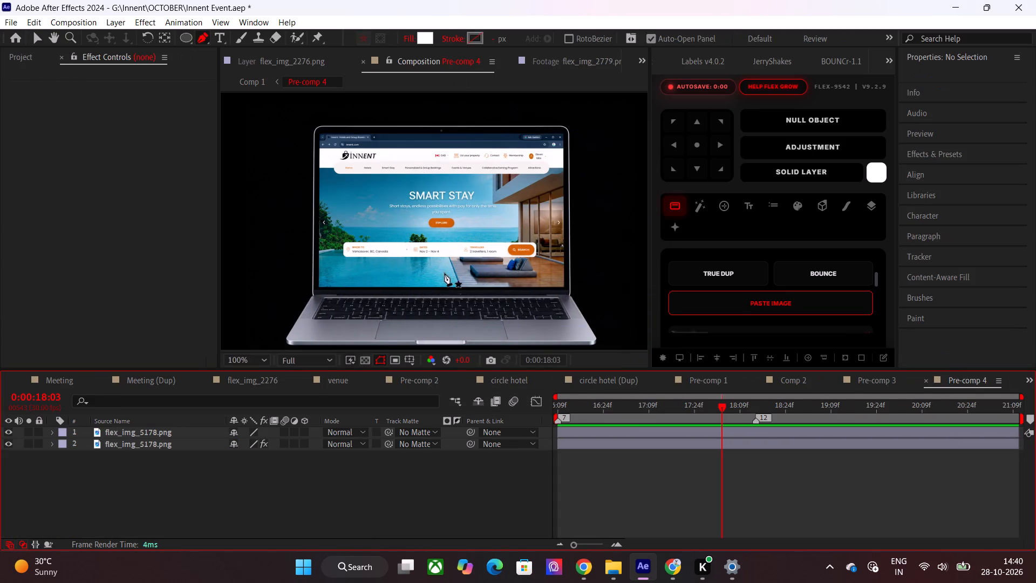
Crop the laptop pre-comp to a region of interest drawn closely around the laptop, about 596 x 468 px.
{"action": "scroll", "coordinate": [449, 257], "scroll_direction": "down", "scroll_amount": 1}
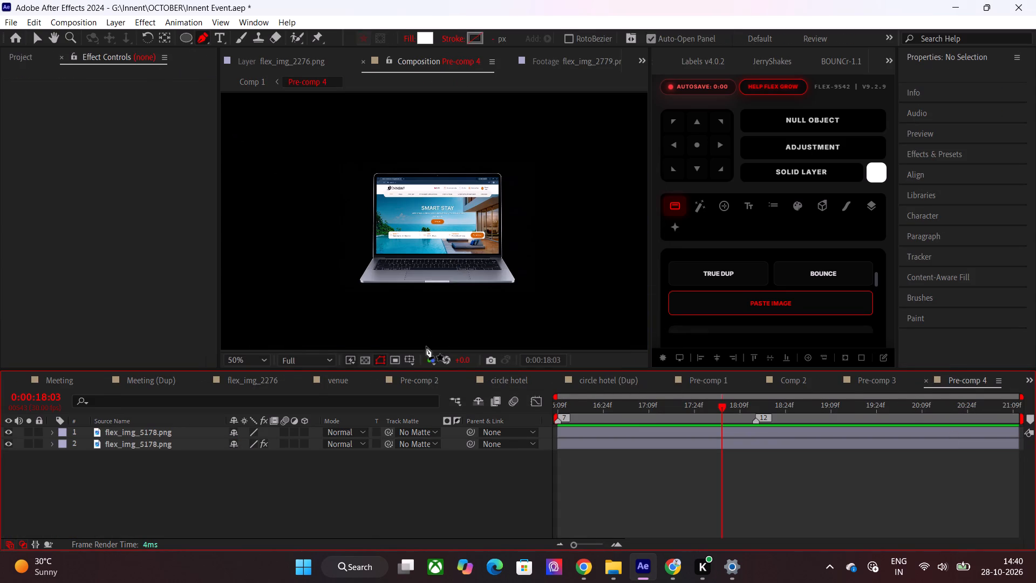
{"action": "left_click", "coordinate": [398, 363]}
{"action": "left_click_drag", "start_coordinate": [357, 166], "coordinate": [519, 292]}
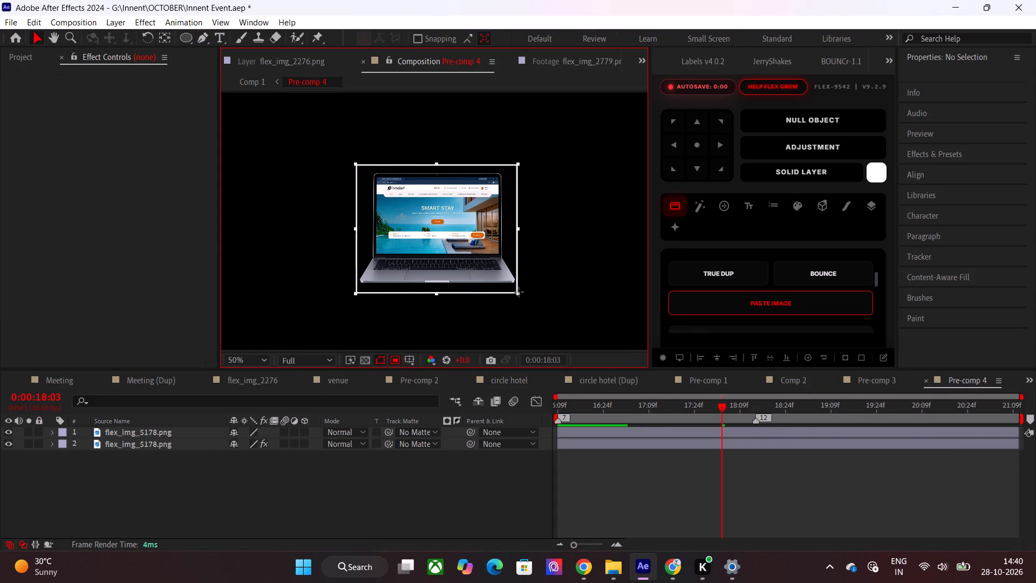
{"action": "left_click_drag", "start_coordinate": [519, 292], "coordinate": [518, 292]}
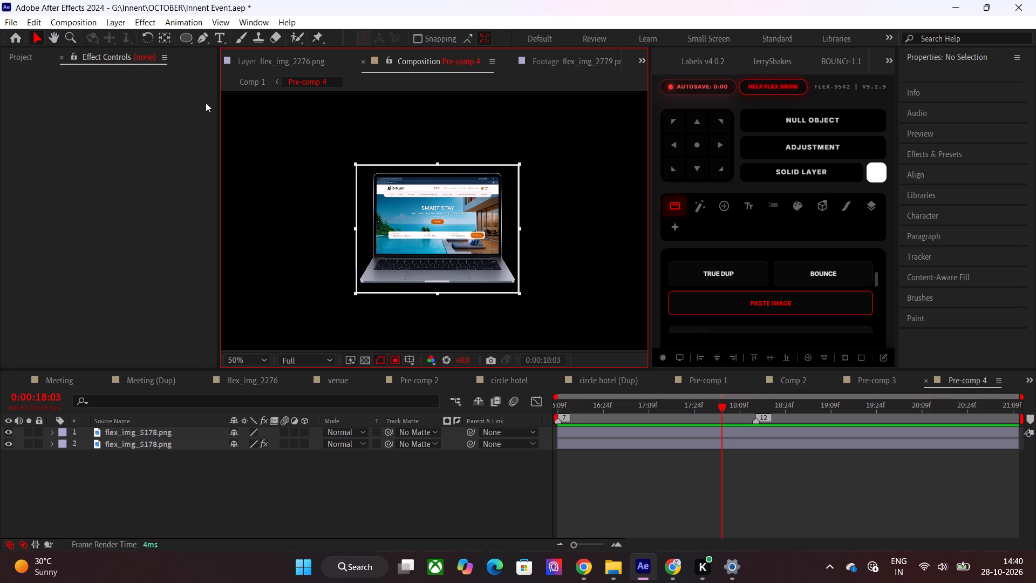
{"action": "left_click", "coordinate": [86, 27]}
{"action": "left_click", "coordinate": [95, 98]}
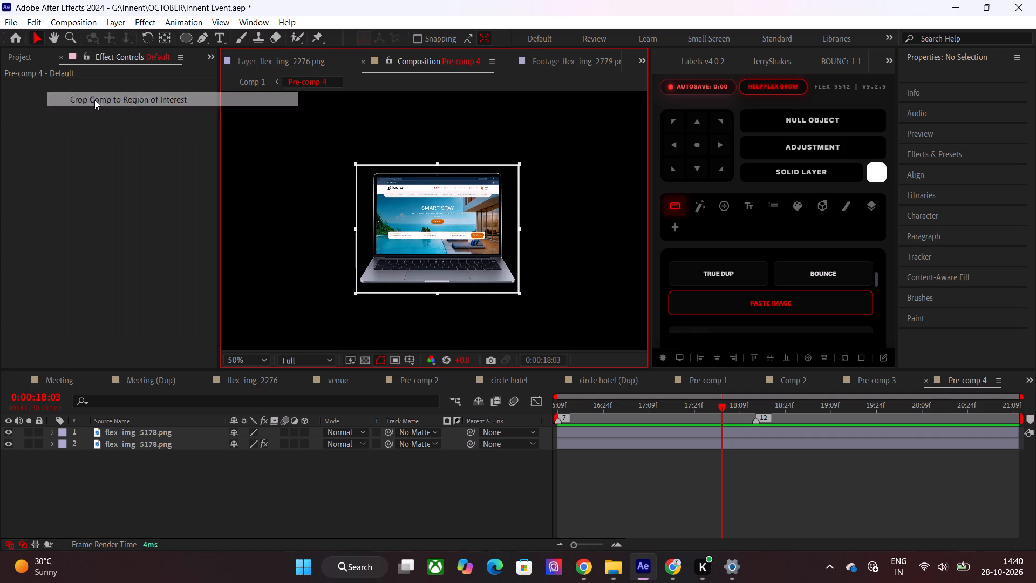
Close the Meeting, flex_img_2276, venue, circle hotel and other pre-comp timelines, leaving Comp 1 open.
{"action": "left_click", "coordinate": [67, 378]}
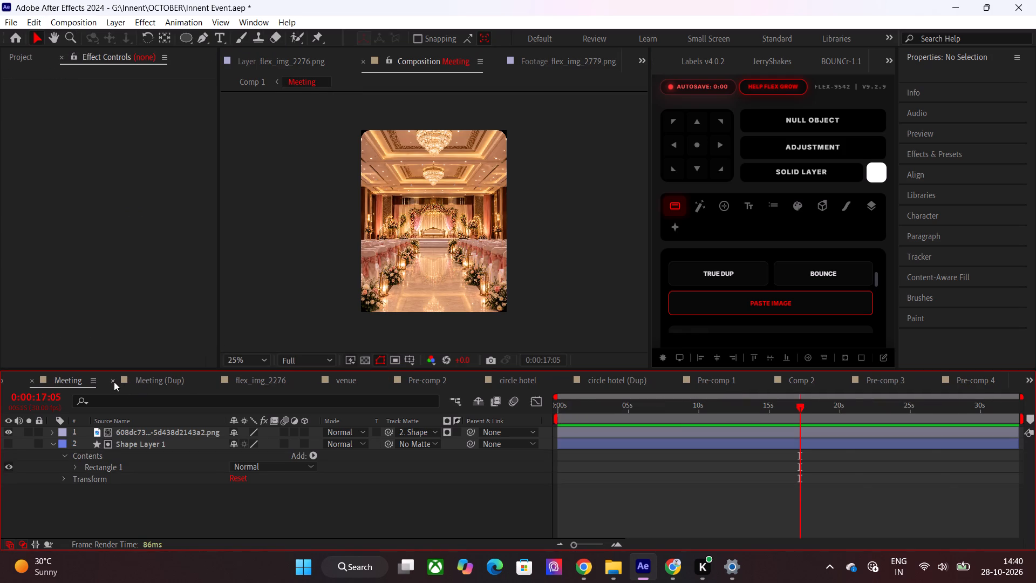
{"action": "left_click", "coordinate": [114, 382]}
{"action": "left_click", "coordinate": [114, 382]}
{"action": "left_click", "coordinate": [114, 382]}
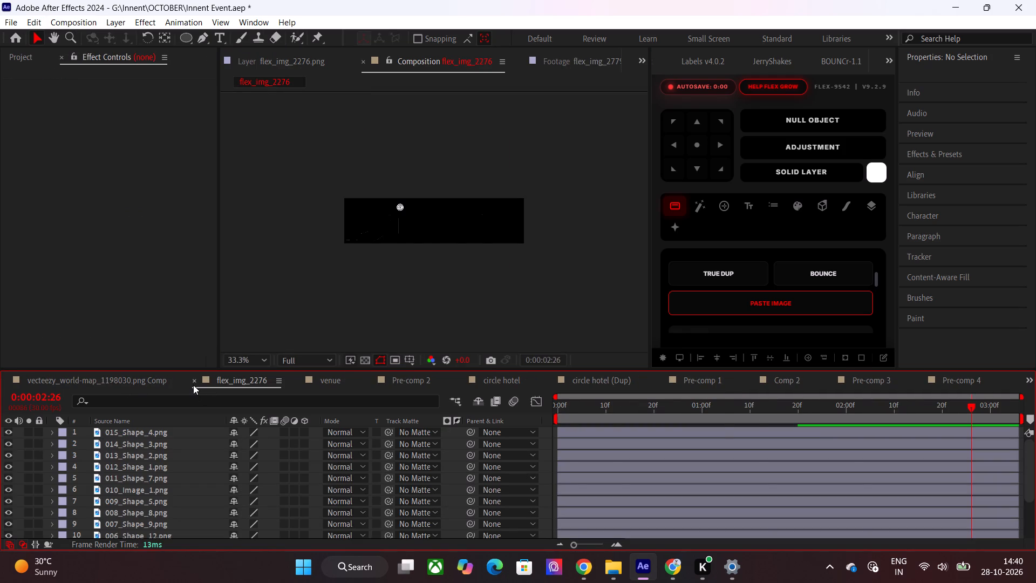
{"action": "left_click", "coordinate": [193, 385]}
{"action": "left_click", "coordinate": [112, 379]}
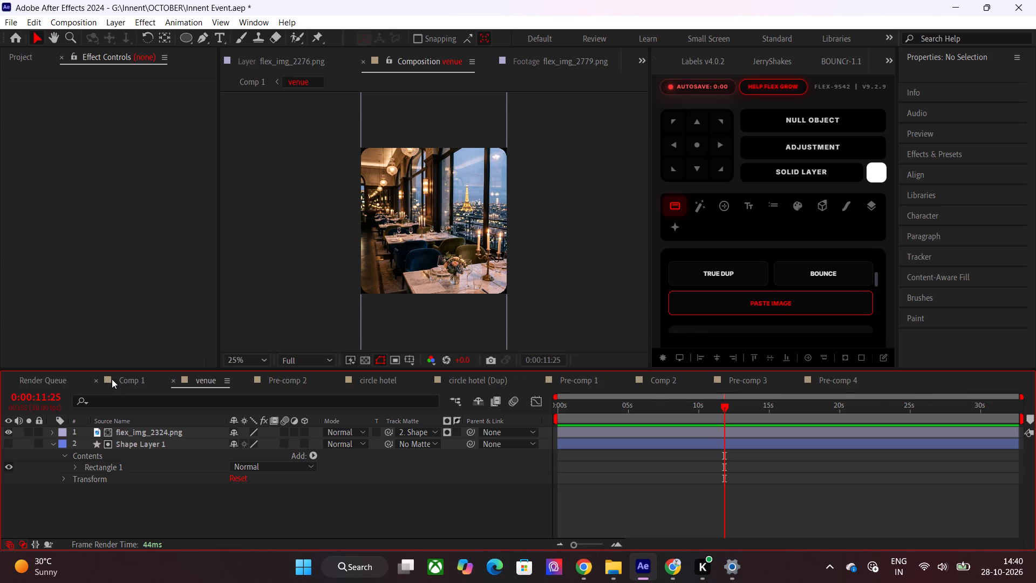
{"action": "left_click", "coordinate": [171, 385]}
{"action": "triple_click", "coordinate": [172, 384]}
{"action": "triple_click", "coordinate": [172, 384]}
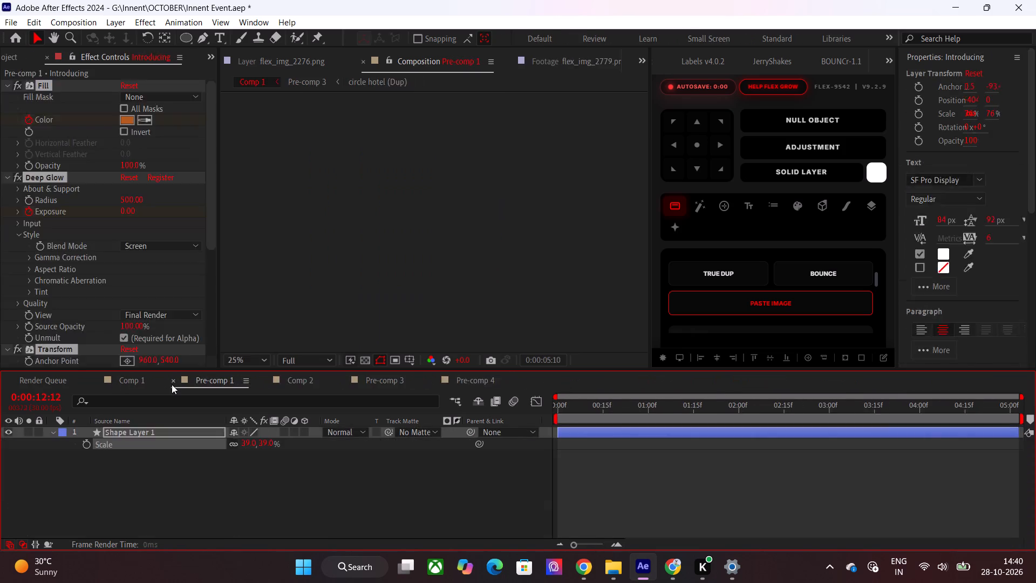
{"action": "left_click", "coordinate": [172, 384]}
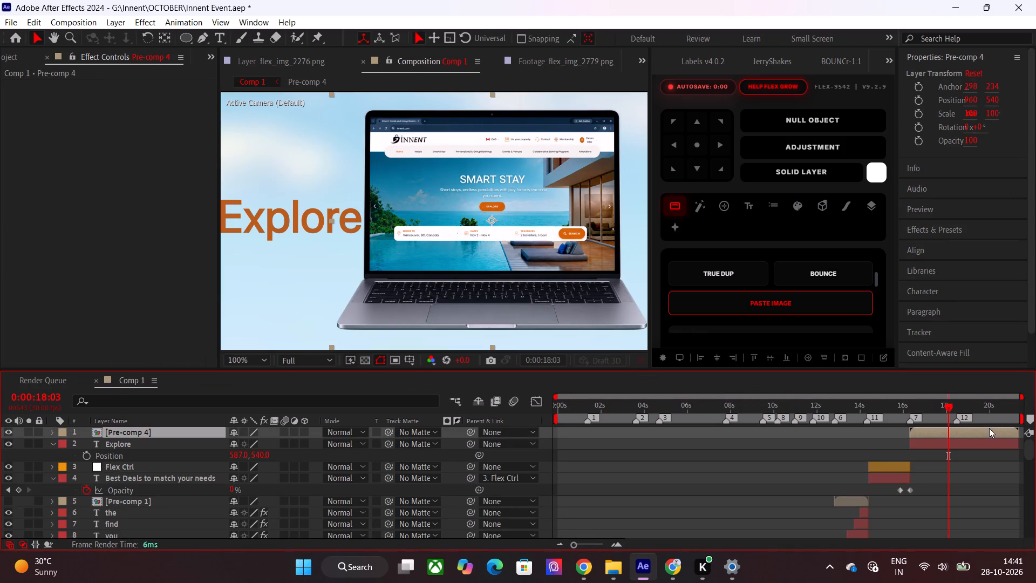
Move the cropped laptop pre-comp clear of the Explore text in Comp 1, to a position of about 1045, 546.
{"action": "scroll", "coordinate": [576, 319], "scroll_direction": "down", "scroll_amount": 1}
{"action": "left_click_drag", "start_coordinate": [468, 249], "coordinate": [470, 249]}
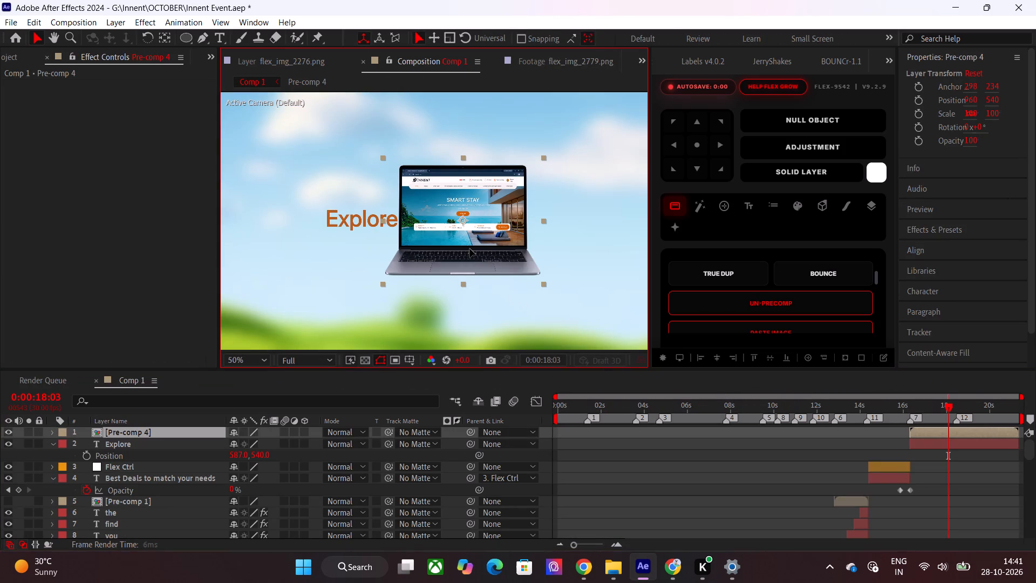
{"action": "left_click_drag", "start_coordinate": [470, 249], "coordinate": [486, 253]}
{"action": "scroll", "coordinate": [486, 253], "scroll_direction": "down", "scroll_amount": 1}
{"action": "scroll", "coordinate": [482, 261], "scroll_direction": "up", "scroll_amount": 1}
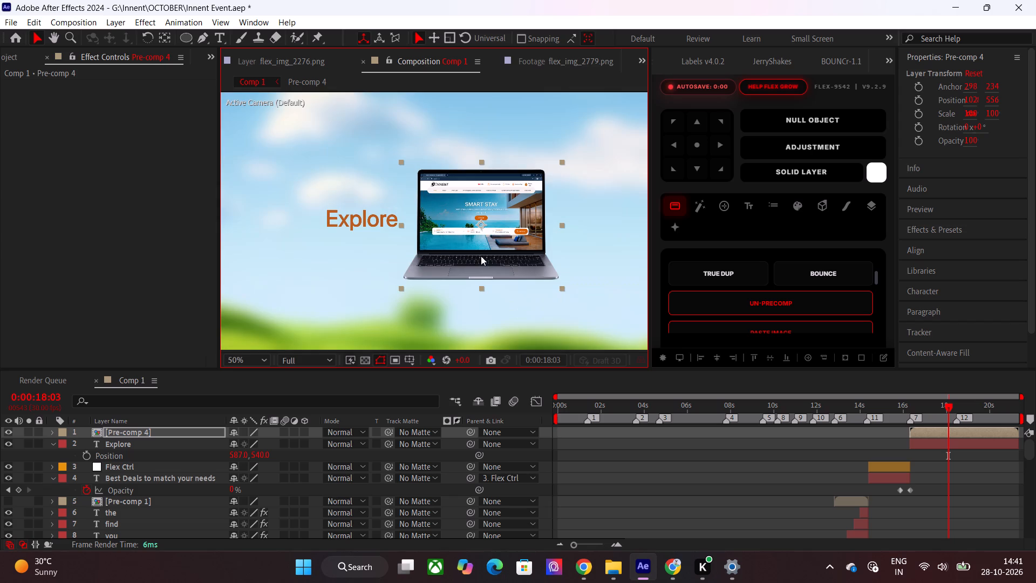
{"action": "left_click_drag", "start_coordinate": [481, 256], "coordinate": [471, 253]}
{"action": "scroll", "coordinate": [480, 261], "scroll_direction": "down", "scroll_amount": 1}
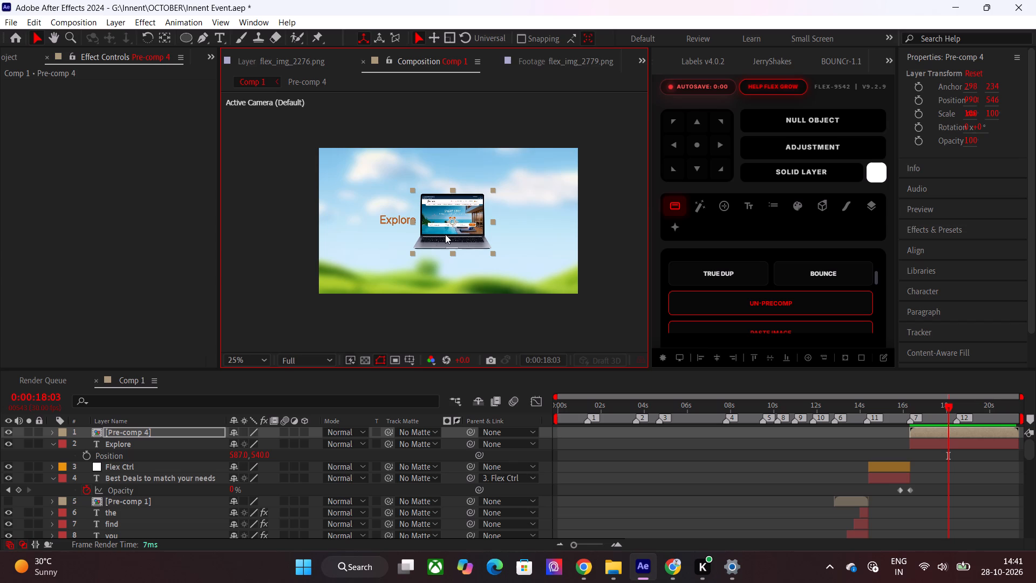
{"action": "left_click_drag", "start_coordinate": [446, 234], "coordinate": [454, 234]}
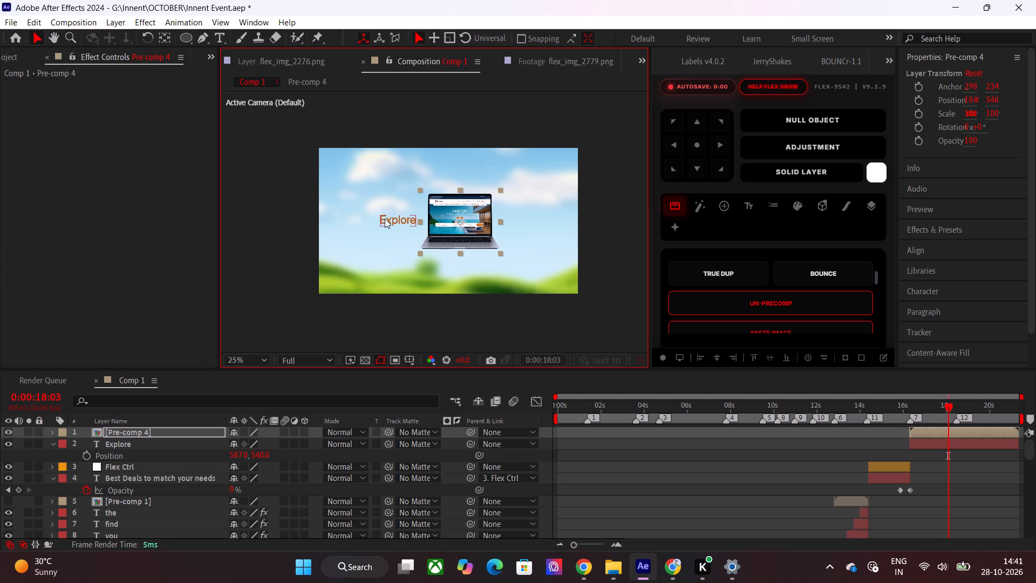
Examine the laptop's sharpness and its spacing from the Explore text in Comp 1, and inspect the laptop pre-comp's contents.
{"action": "left_click", "coordinate": [387, 219]}
{"action": "left_click", "coordinate": [697, 498]}
{"action": "left_click", "coordinate": [253, 352]}
{"action": "left_click", "coordinate": [240, 363]}
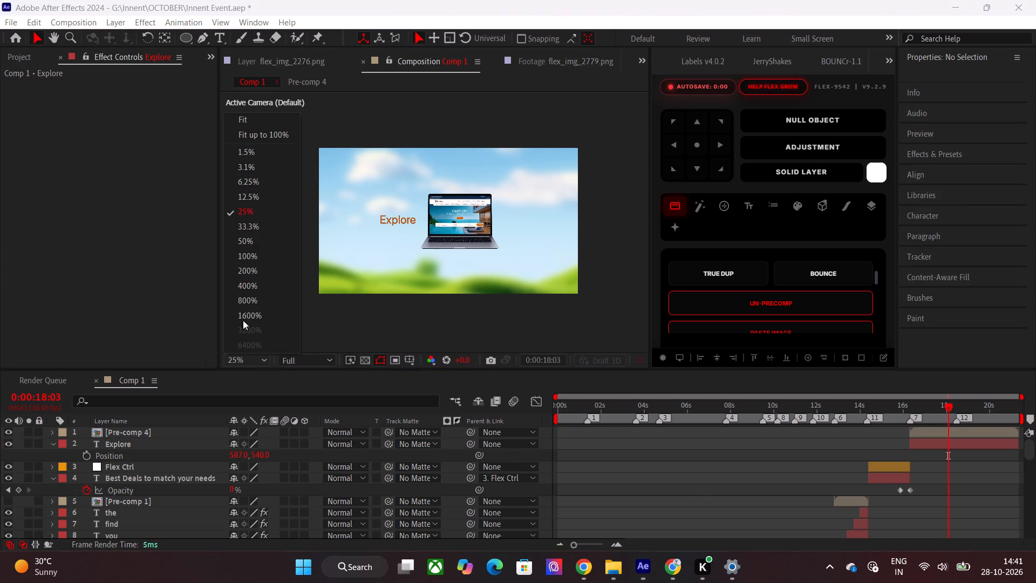
{"action": "left_click", "coordinate": [256, 141]}
{"action": "left_click", "coordinate": [679, 477]}
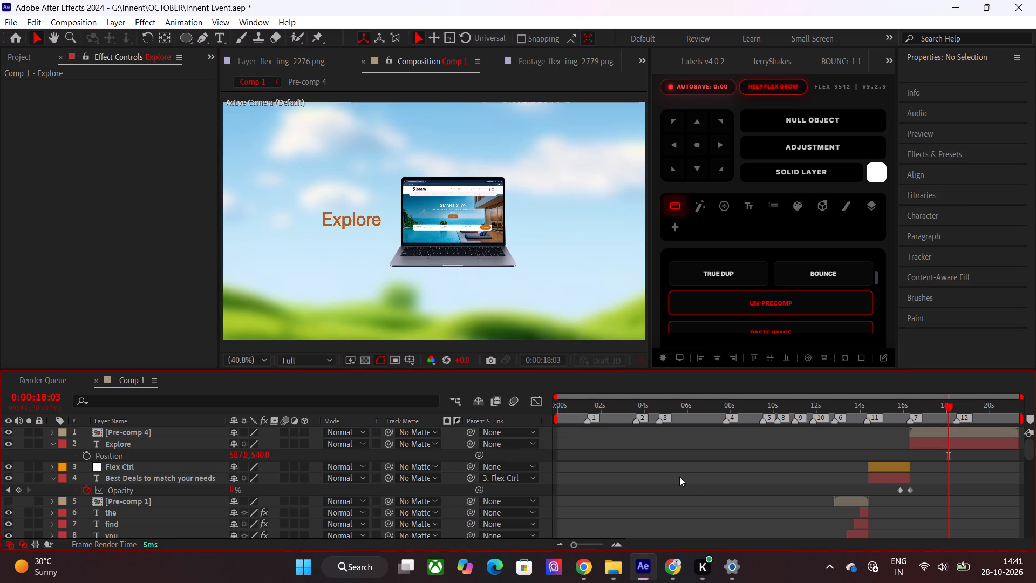
{"action": "scroll", "coordinate": [409, 246], "scroll_direction": "up", "scroll_amount": 1}
{"action": "scroll", "coordinate": [490, 235], "scroll_direction": "up", "scroll_amount": 2}
{"action": "scroll", "coordinate": [510, 243], "scroll_direction": "down", "scroll_amount": 1}
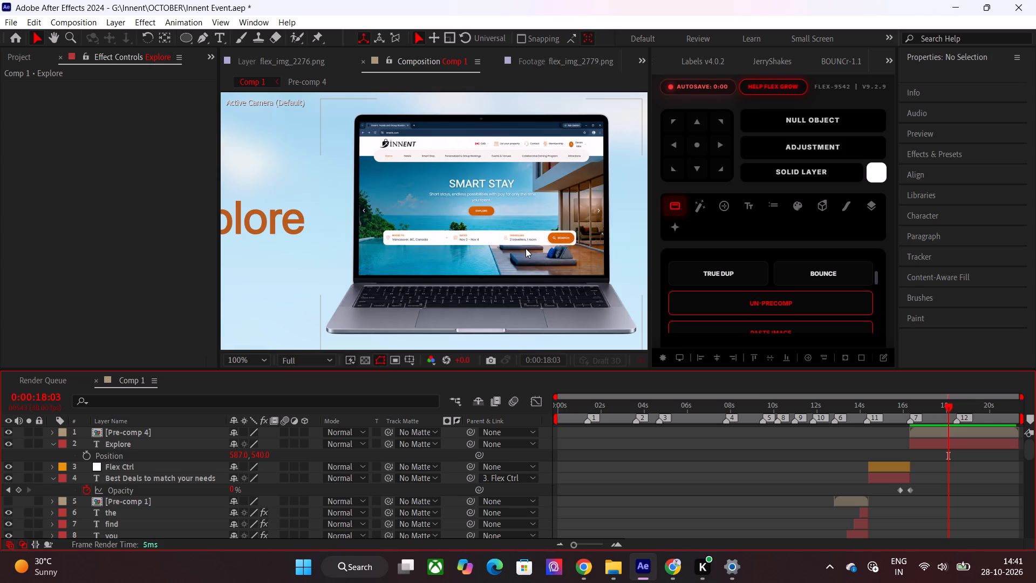
{"action": "scroll", "coordinate": [526, 248], "scroll_direction": "down", "scroll_amount": 2}
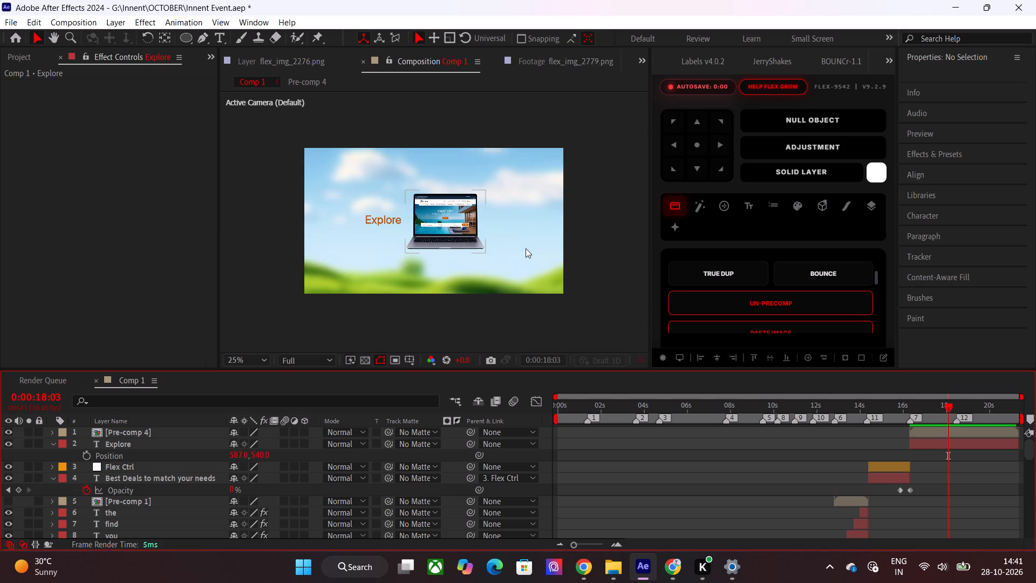
{"action": "scroll", "coordinate": [526, 248], "scroll_direction": "up", "scroll_amount": 1}
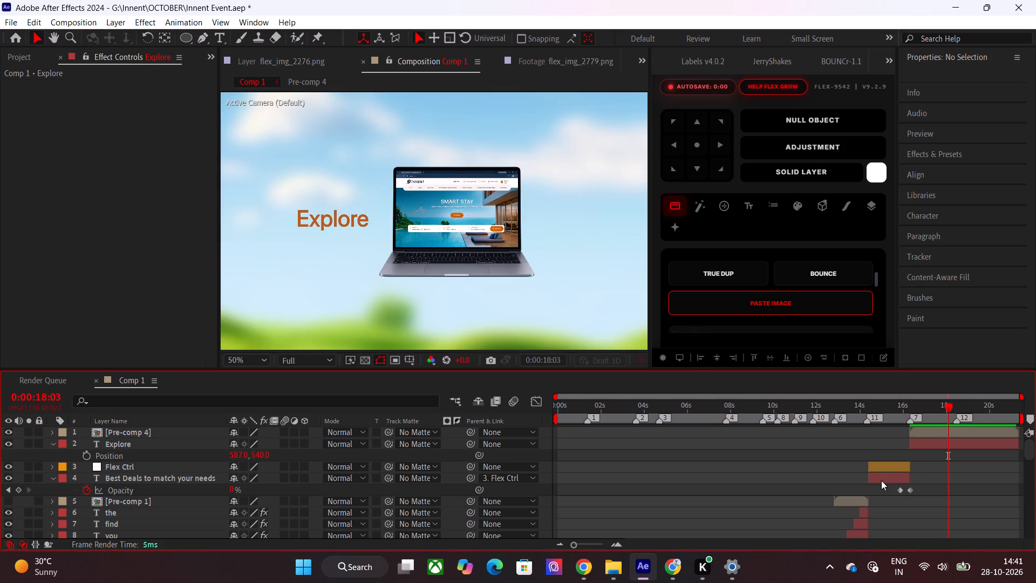
{"action": "double_click", "coordinate": [187, 434]}
{"action": "scroll", "coordinate": [379, 261], "scroll_direction": "up", "scroll_amount": 2}
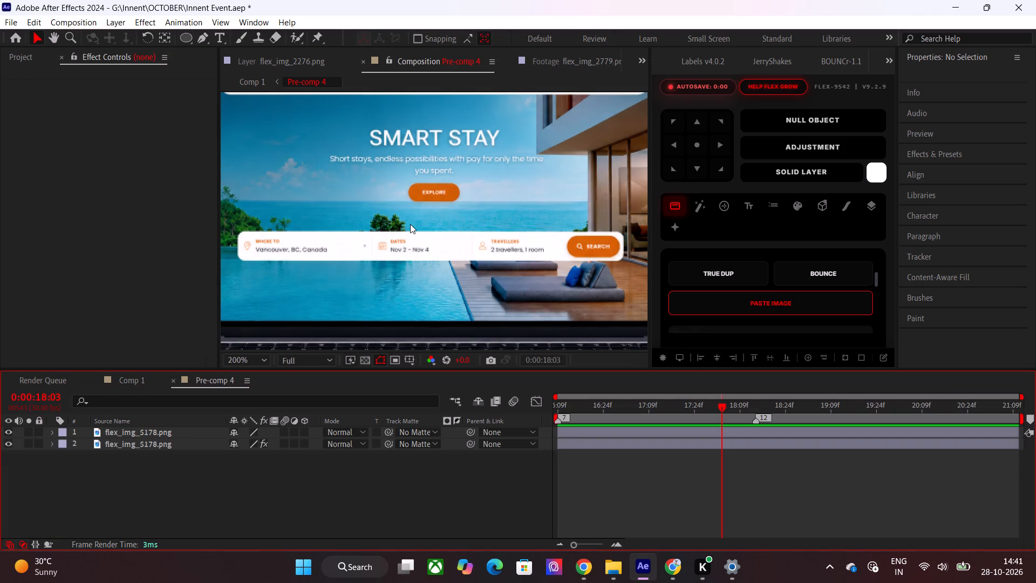
{"action": "scroll", "coordinate": [410, 224], "scroll_direction": "down", "scroll_amount": 1}
{"action": "left_click", "coordinate": [135, 385]}
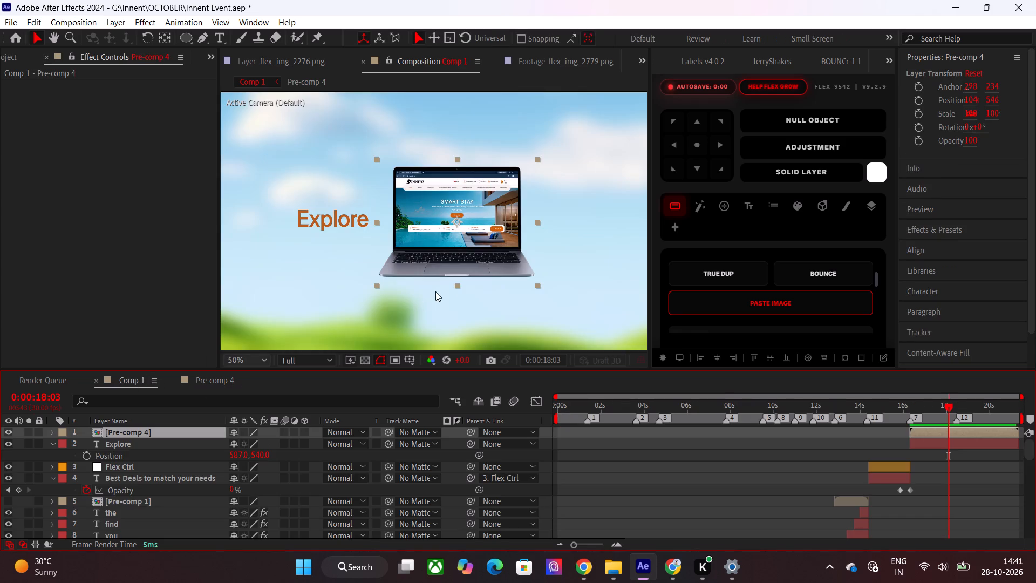
{"action": "scroll", "coordinate": [447, 289], "scroll_direction": "down", "scroll_amount": 1}
{"action": "scroll", "coordinate": [463, 304], "scroll_direction": "up", "scroll_amount": 1}
Look through the project's footage items and preview the imported flex_img PNG files.
{"action": "left_click", "coordinate": [22, 62]}
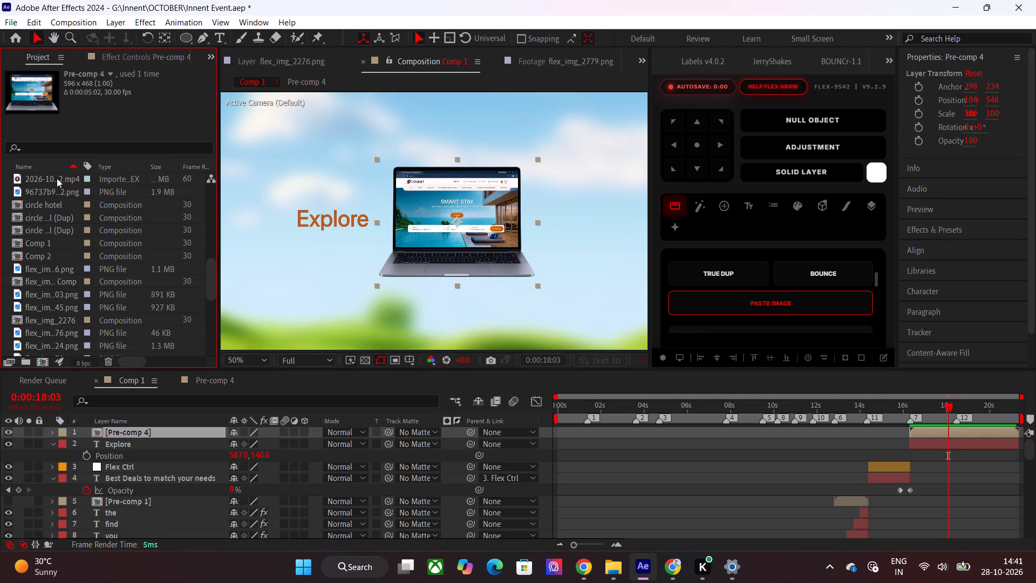
{"action": "left_click", "coordinate": [54, 199]}
{"action": "scroll", "coordinate": [65, 218], "scroll_direction": "down", "scroll_amount": 2}
{"action": "scroll", "coordinate": [50, 293], "scroll_direction": "down", "scroll_amount": 1}
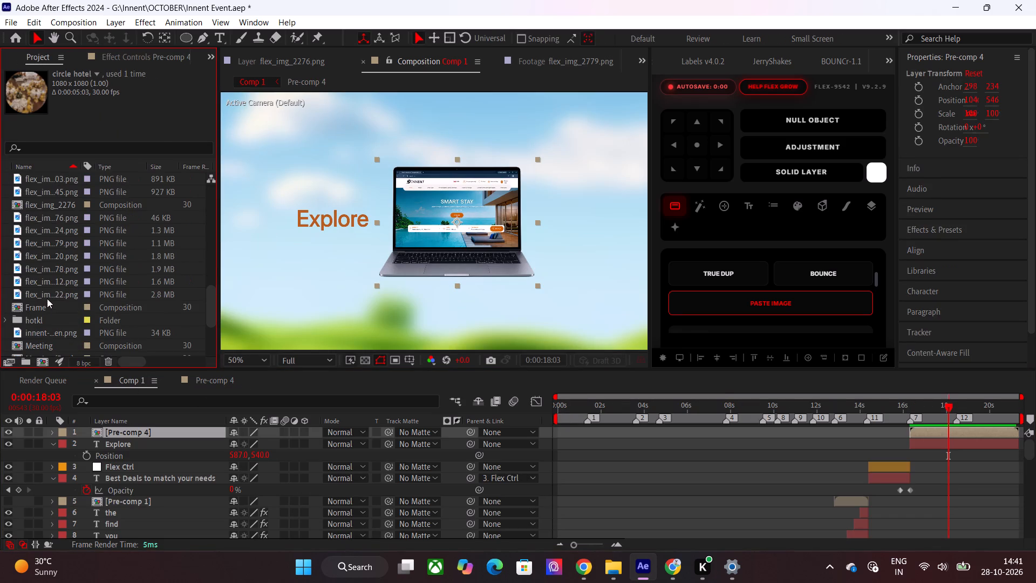
{"action": "left_click", "coordinate": [47, 299]}
{"action": "left_click", "coordinate": [52, 293]}
{"action": "left_click", "coordinate": [54, 275]}
{"action": "left_click", "coordinate": [57, 247]}
{"action": "left_click", "coordinate": [58, 232]}
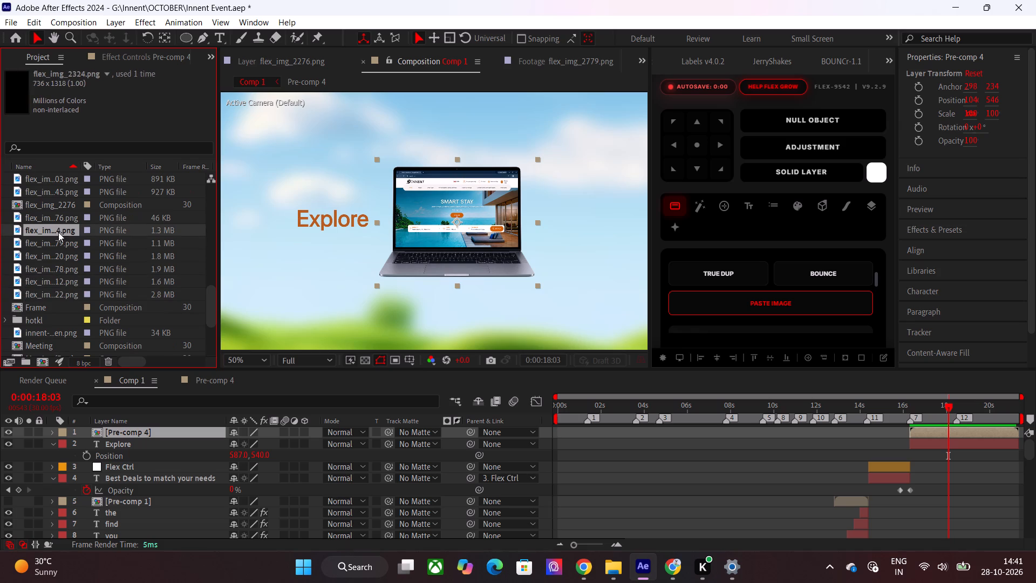
{"action": "left_click", "coordinate": [64, 212]}
{"action": "scroll", "coordinate": [64, 212], "scroll_direction": "up", "scroll_amount": 1}
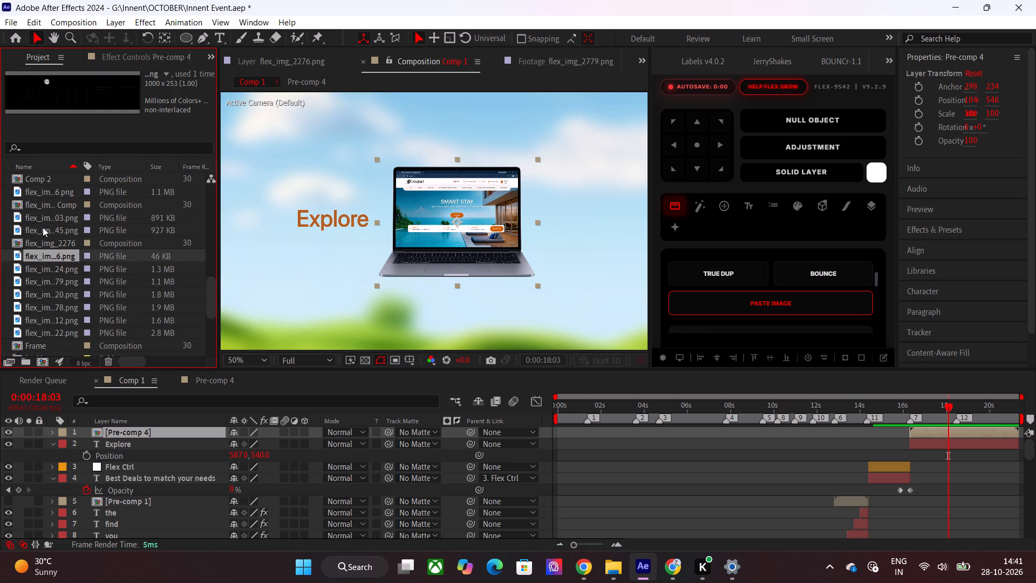
{"action": "scroll", "coordinate": [41, 227], "scroll_direction": "down", "scroll_amount": 3}
{"action": "scroll", "coordinate": [49, 273], "scroll_direction": "down", "scroll_amount": 2}
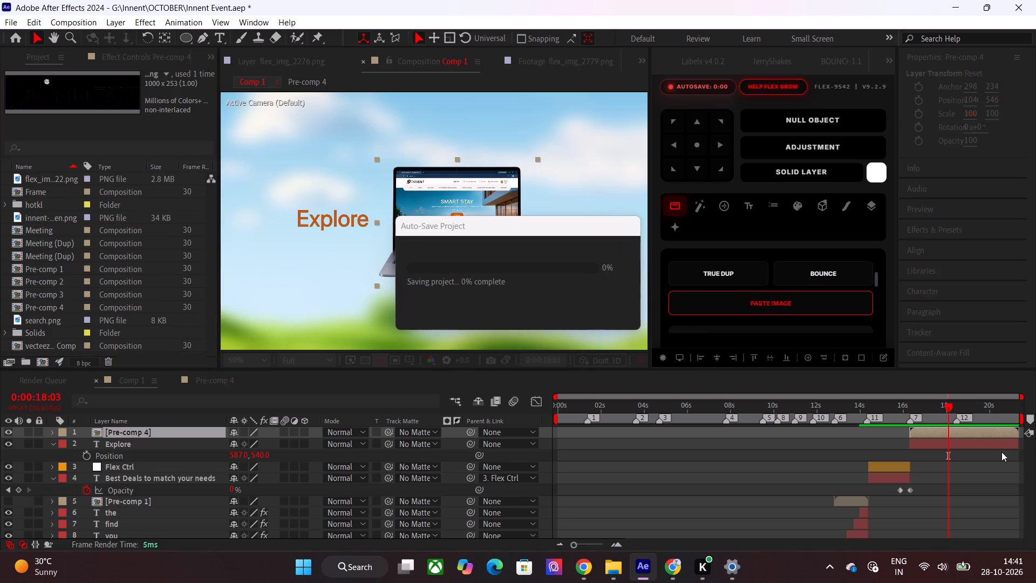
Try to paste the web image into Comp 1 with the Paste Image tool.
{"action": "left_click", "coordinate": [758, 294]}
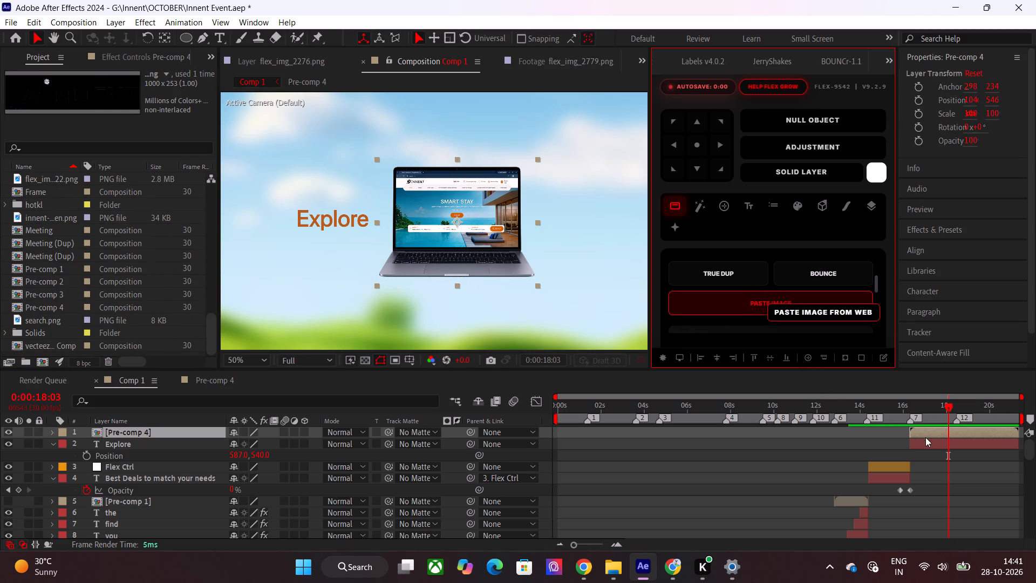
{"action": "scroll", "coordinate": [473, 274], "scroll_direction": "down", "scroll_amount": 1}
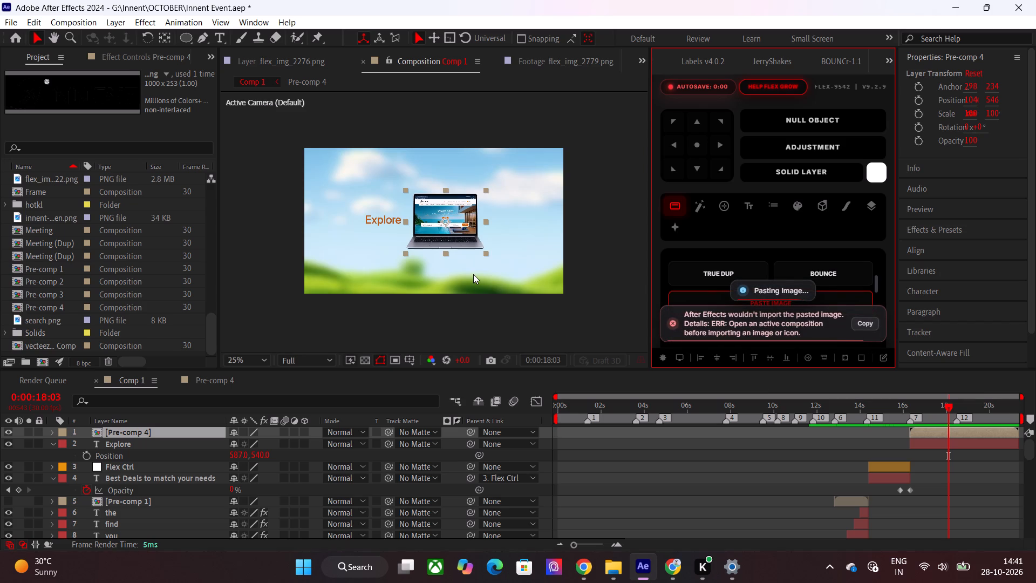
Switch to Chrome, open the green-screen laptop mockup in the ChatGPT chat and copy the image.
{"action": "left_click", "coordinate": [674, 566]}
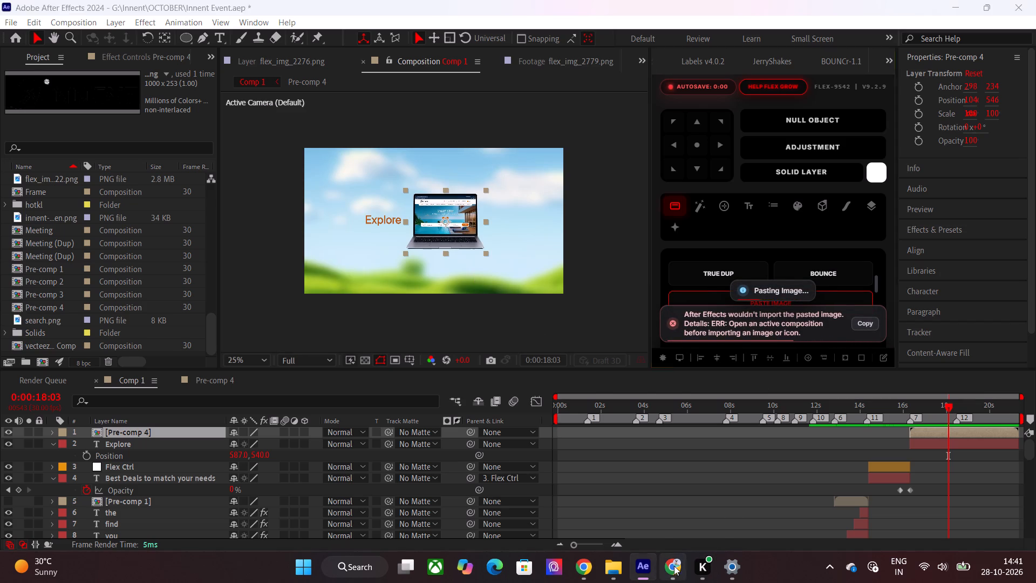
{"action": "right_click_drag", "start_coordinate": [507, 299], "coordinate": [502, 299]}
{"action": "left_click", "coordinate": [454, 238]}
{"action": "scroll", "coordinate": [556, 177], "scroll_direction": "up", "scroll_amount": 2}
{"action": "right_click", "coordinate": [557, 238]}
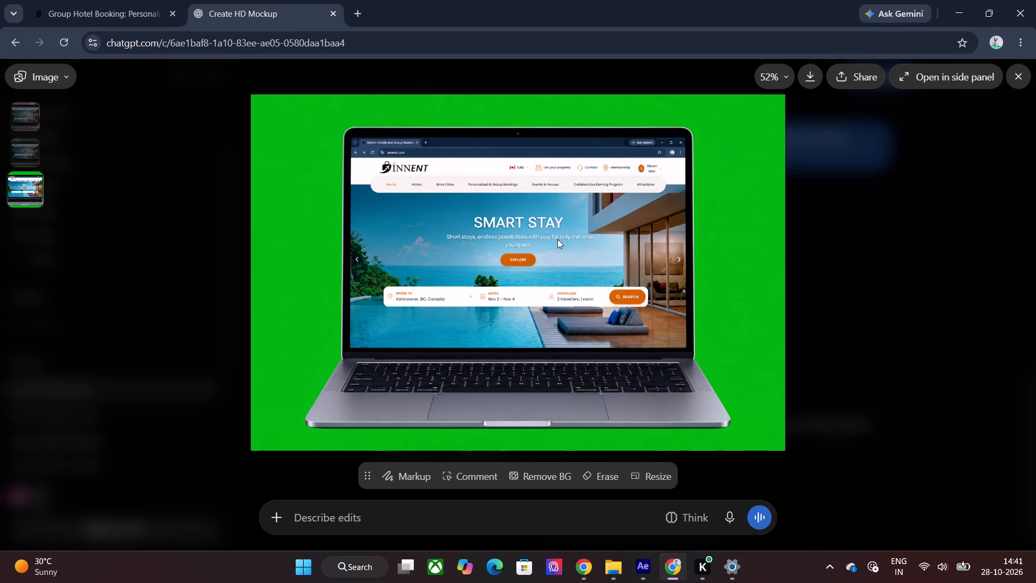
{"action": "left_click", "coordinate": [608, 299]}
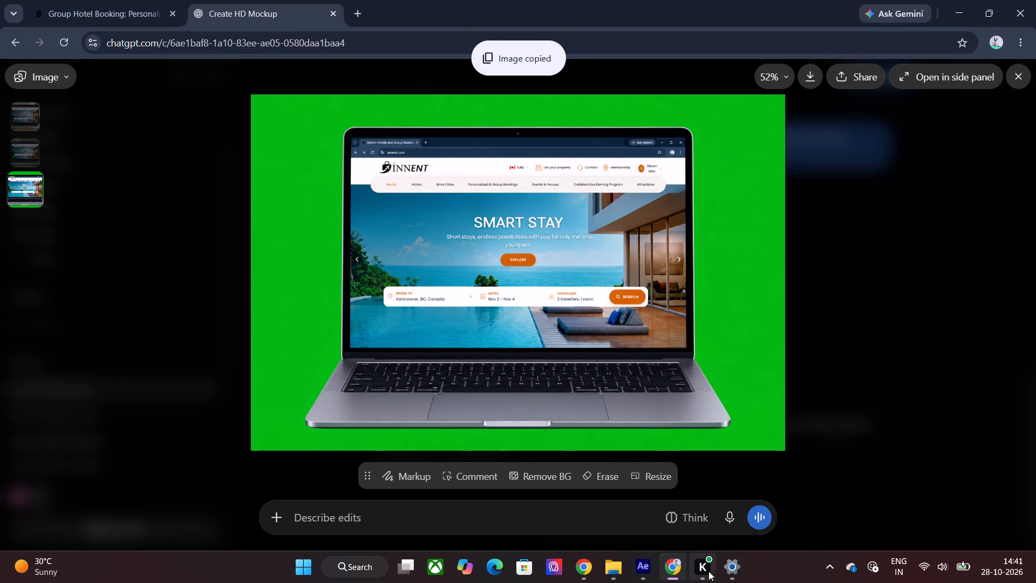
Switch back to After Effects and un-precompose the laptop pre-comp in Comp 1 into its two image layers.
{"action": "left_click", "coordinate": [651, 567]}
{"action": "left_click", "coordinate": [948, 432]}
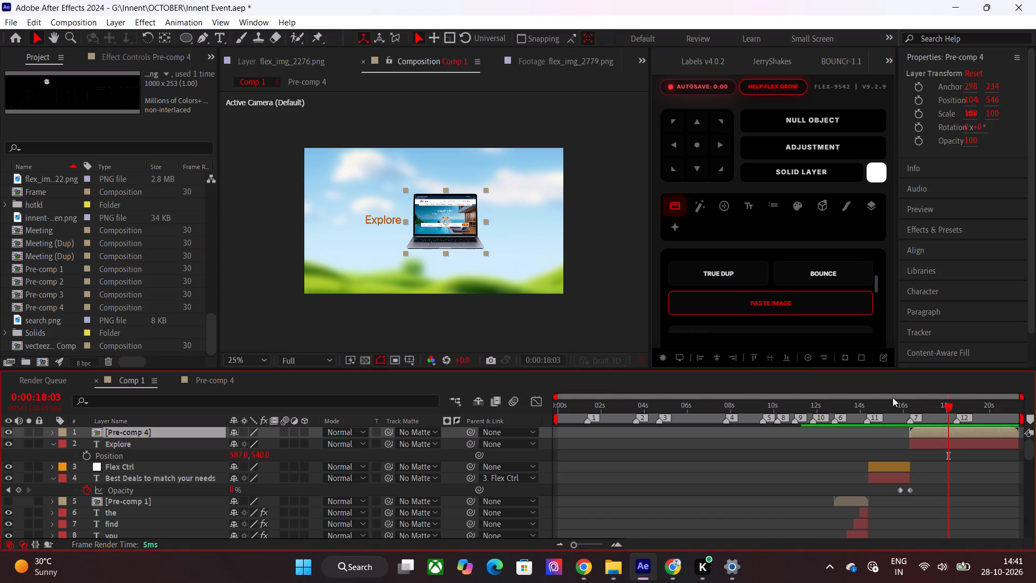
{"action": "left_click", "coordinate": [925, 464]}
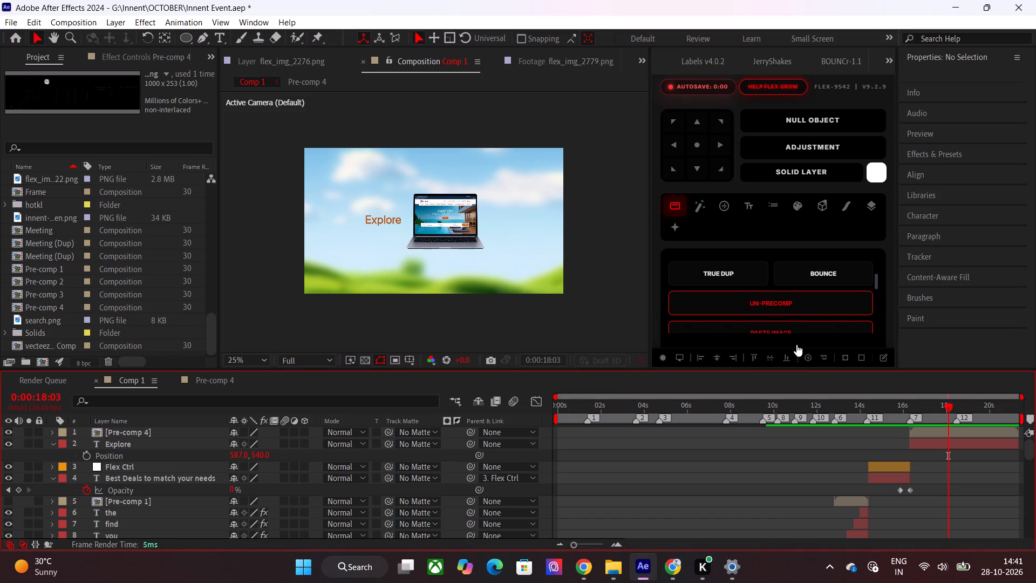
{"action": "left_click", "coordinate": [938, 434]}
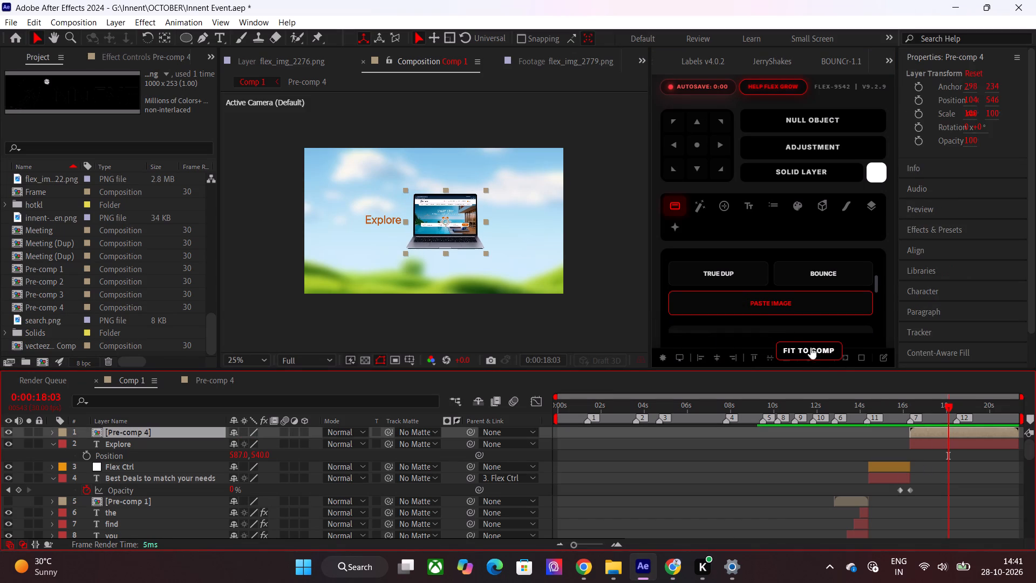
{"action": "double_click", "coordinate": [763, 294]}
{"action": "left_click", "coordinate": [801, 458]}
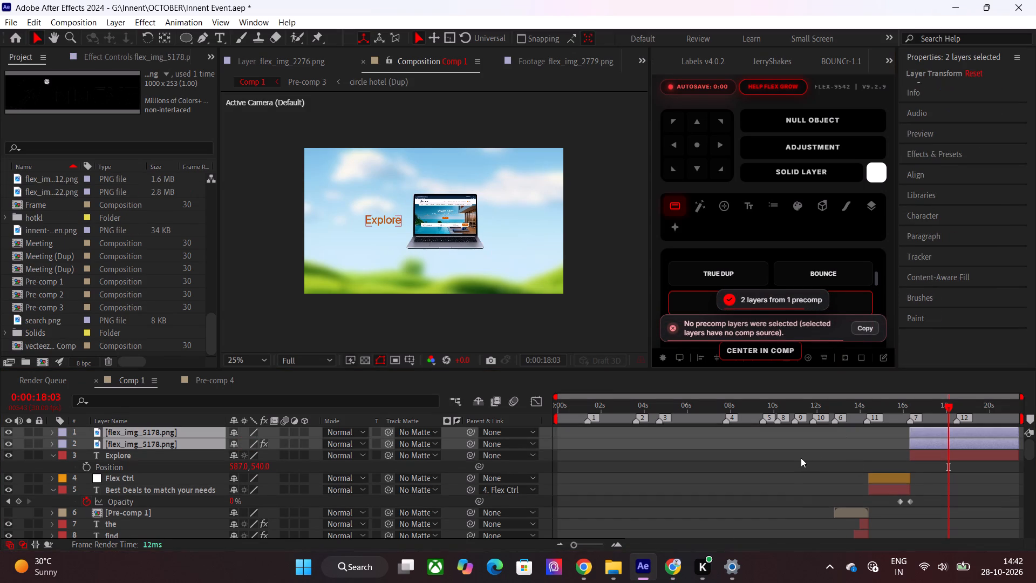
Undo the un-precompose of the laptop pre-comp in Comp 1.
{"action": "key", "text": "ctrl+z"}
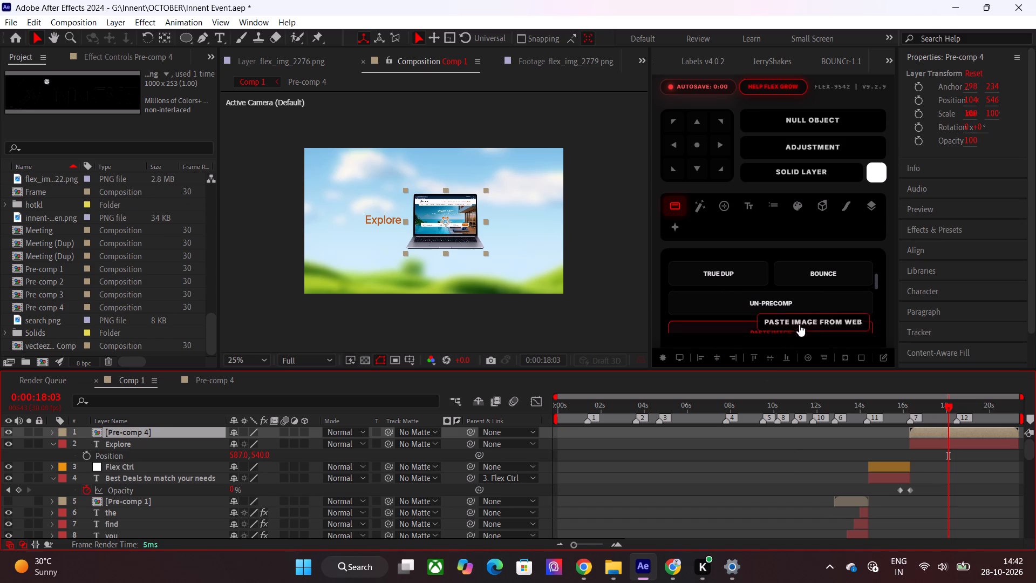
Paste the copied green-screen laptop mockup into Comp 1 with the Paste Image tool.
{"action": "scroll", "coordinate": [817, 302], "scroll_direction": "down", "scroll_amount": 1}
{"action": "scroll", "coordinate": [778, 288], "scroll_direction": "up", "scroll_amount": 1}
{"action": "left_click", "coordinate": [775, 326]}
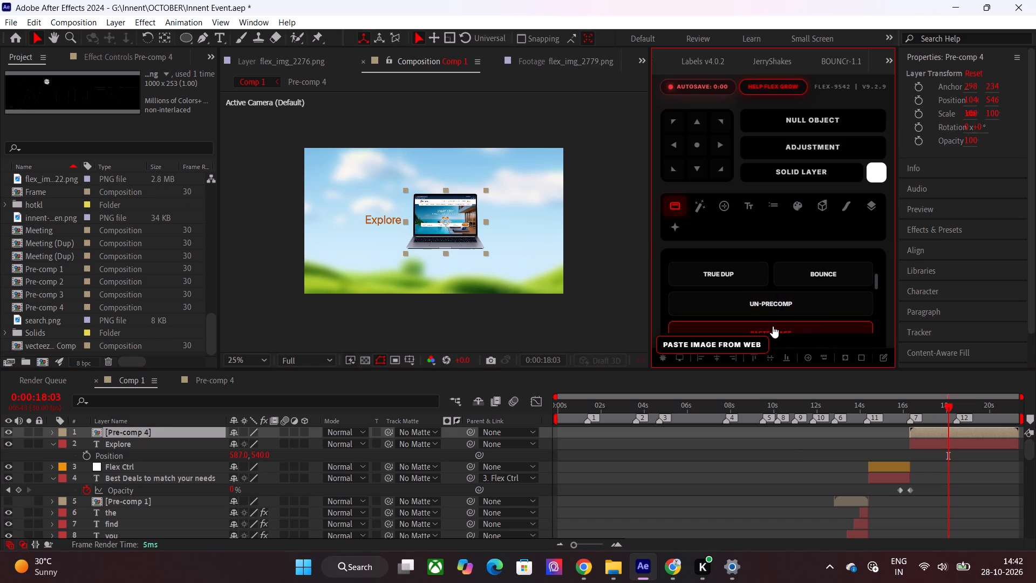
{"action": "scroll", "coordinate": [454, 221], "scroll_direction": "up", "scroll_amount": 1}
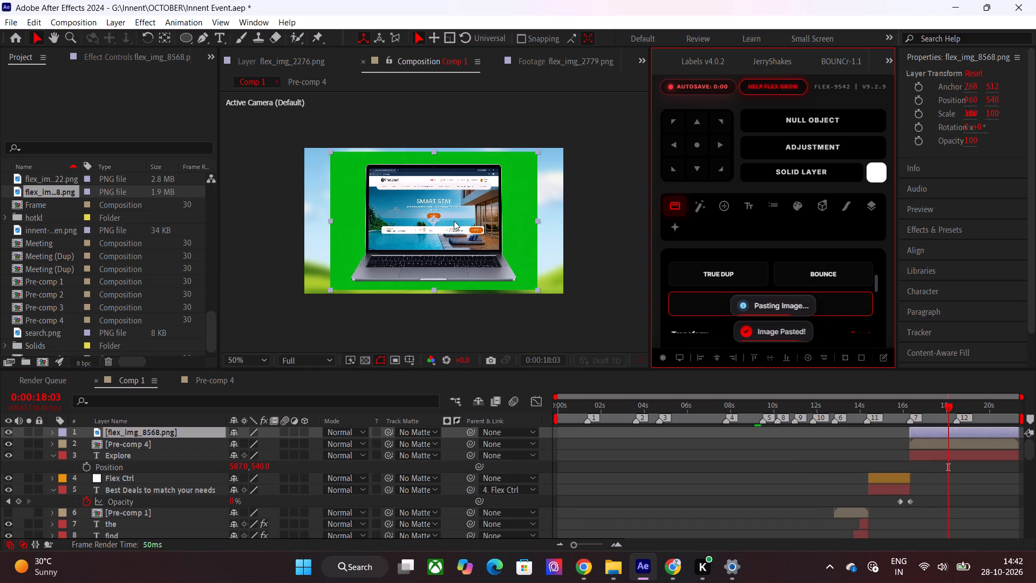
{"action": "scroll", "coordinate": [453, 220], "scroll_direction": "up", "scroll_amount": 1}
{"action": "scroll", "coordinate": [453, 220], "scroll_direction": "down", "scroll_amount": 1}
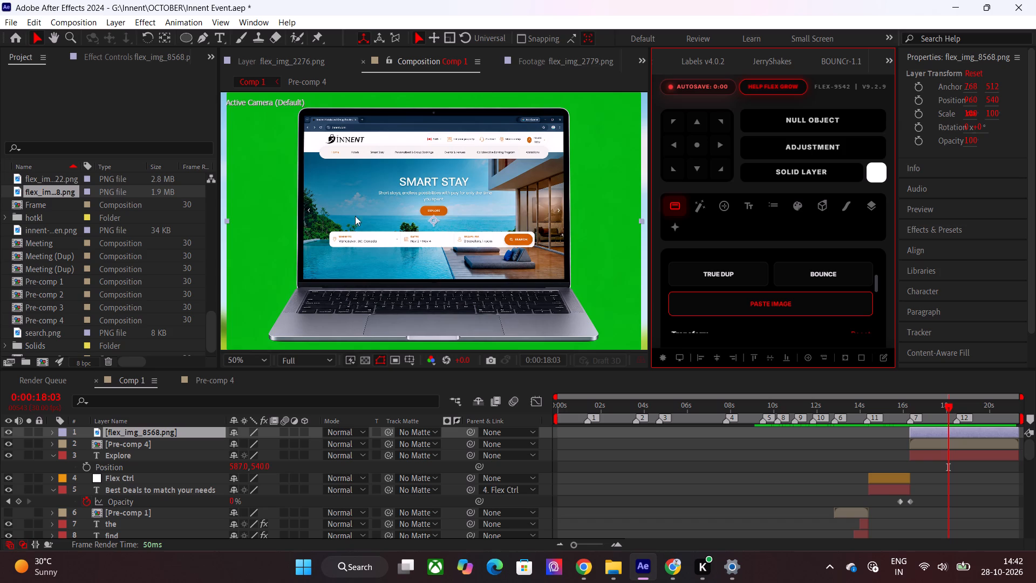
Delete the old laptop layer Pre-comp 4 from Comp 1.
{"action": "left_click", "coordinate": [955, 442]}
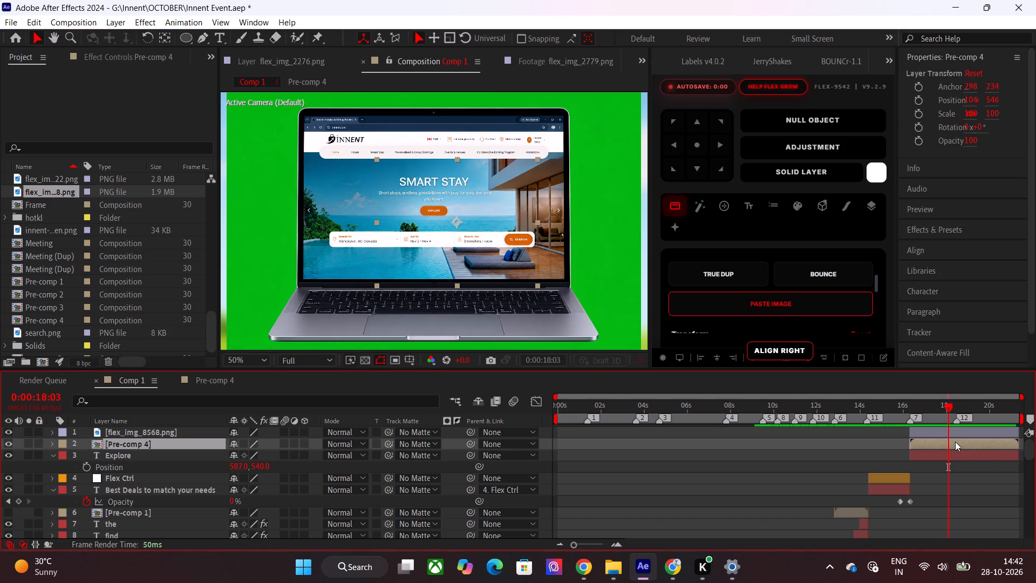
{"action": "key", "text": "Delete"}
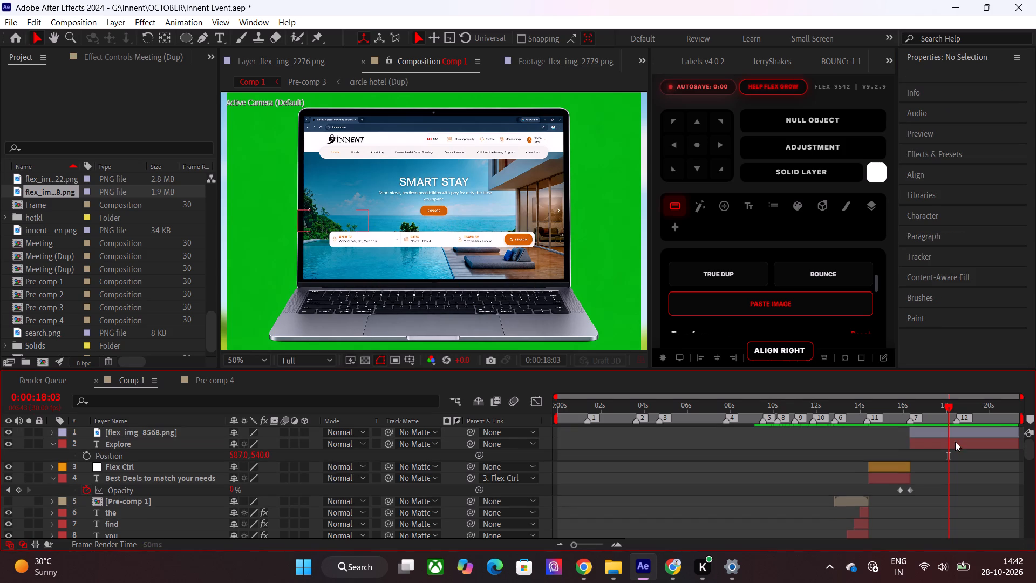
{"action": "scroll", "coordinate": [516, 252], "scroll_direction": "down", "scroll_amount": 1}
{"action": "scroll", "coordinate": [515, 252], "scroll_direction": "up", "scroll_amount": 1}
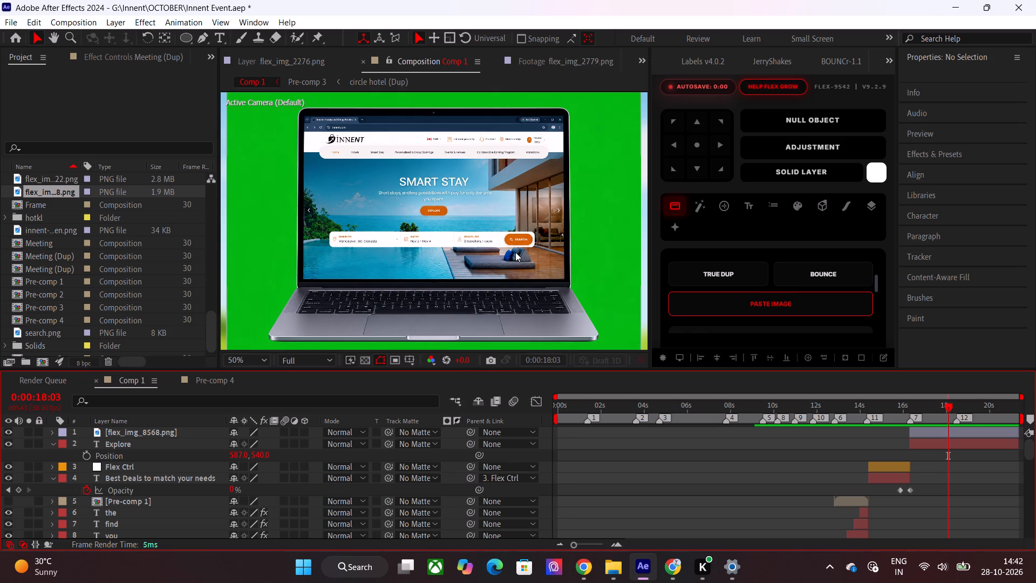
Search the effects for "key" and apply Key Cleaner to the pasted laptop image layer.
{"action": "left_click", "coordinate": [933, 432]}
{"action": "key", "text": "ctrl+Tab"}
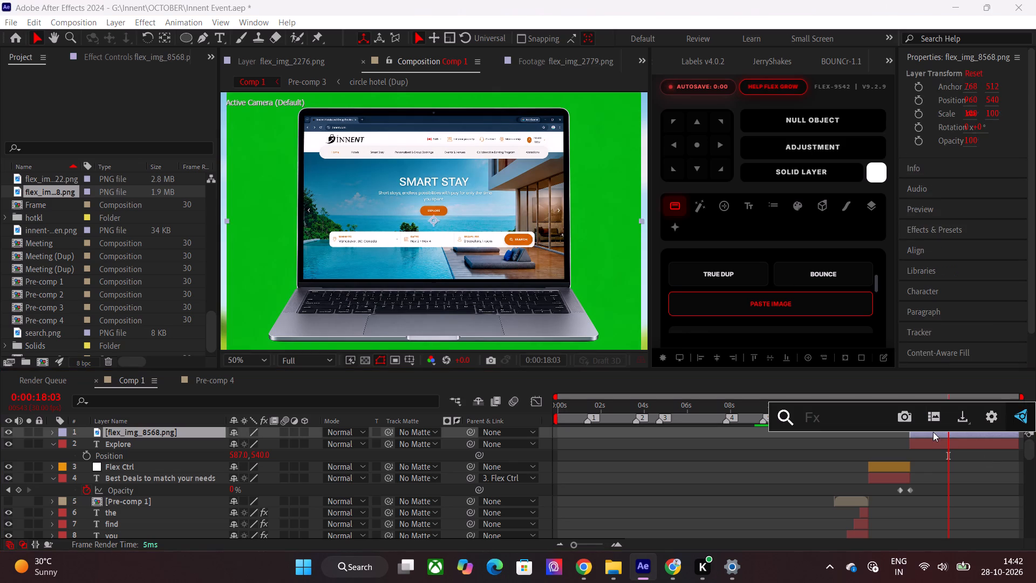
{"action": "type", "text": "key"}
{"action": "left_click", "coordinate": [933, 432]}
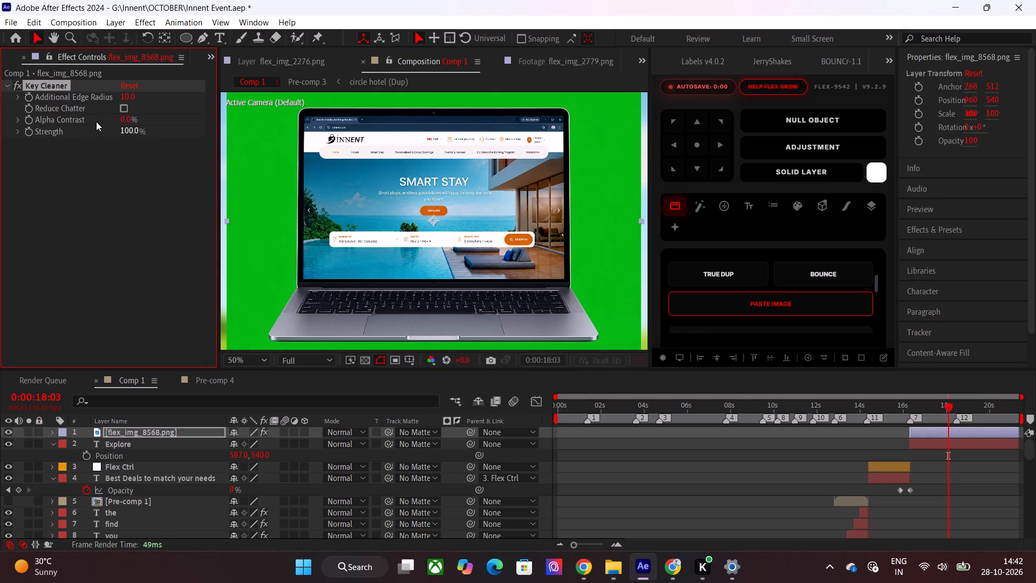
Apply Keylight (1.2) to the laptop image layer and sample its green backdrop as the Screen Colour.
{"action": "key", "text": "ctrl+Tab"}
{"action": "type", "text": "ke"}
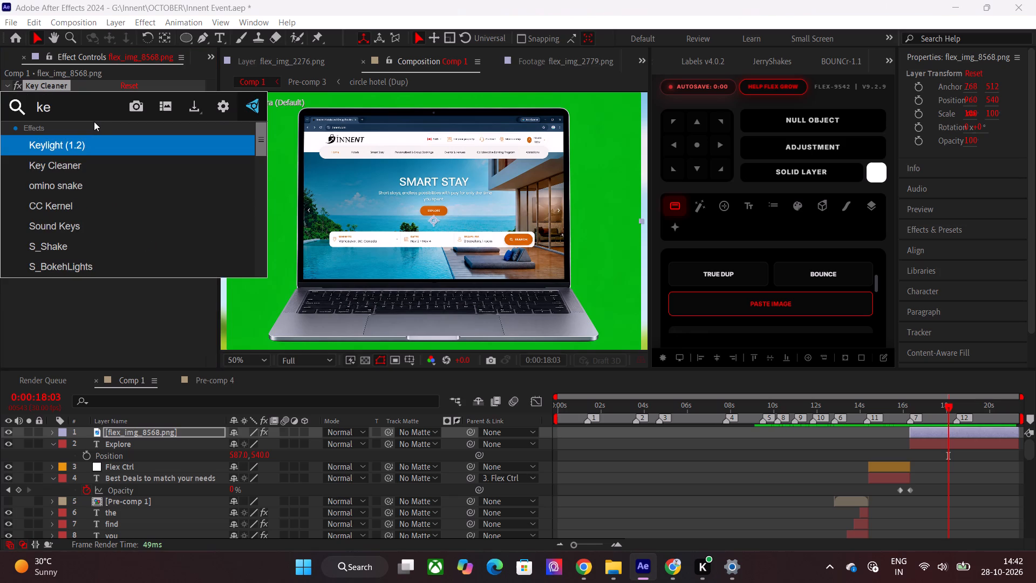
{"action": "left_click", "coordinate": [73, 136]}
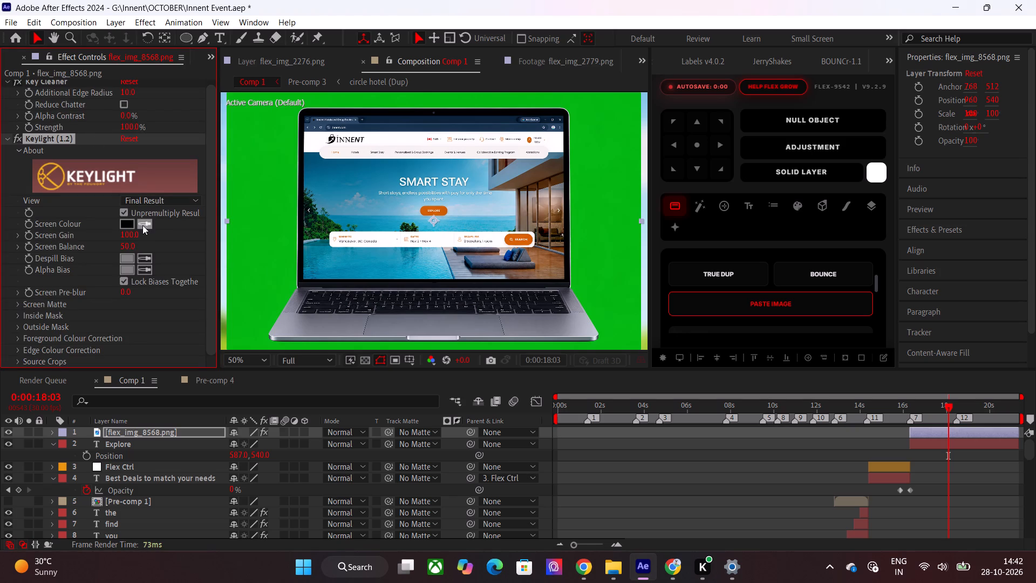
{"action": "left_click", "coordinate": [142, 225]}
{"action": "left_click", "coordinate": [269, 174]}
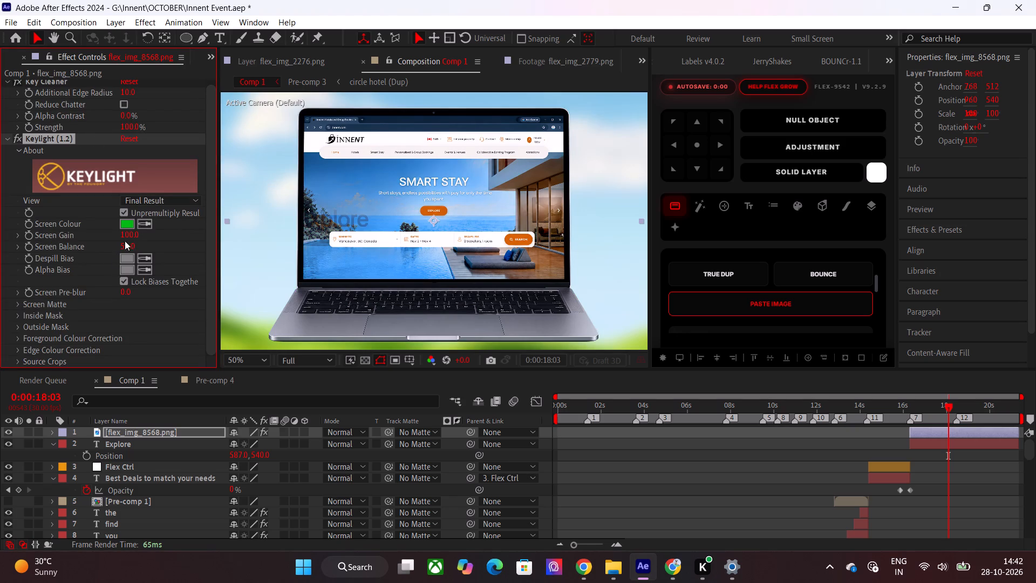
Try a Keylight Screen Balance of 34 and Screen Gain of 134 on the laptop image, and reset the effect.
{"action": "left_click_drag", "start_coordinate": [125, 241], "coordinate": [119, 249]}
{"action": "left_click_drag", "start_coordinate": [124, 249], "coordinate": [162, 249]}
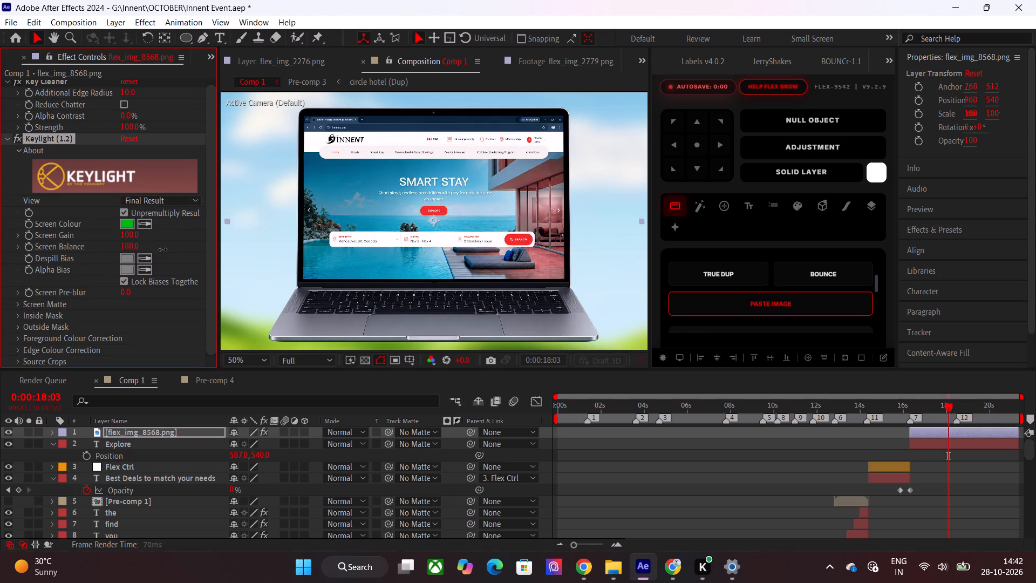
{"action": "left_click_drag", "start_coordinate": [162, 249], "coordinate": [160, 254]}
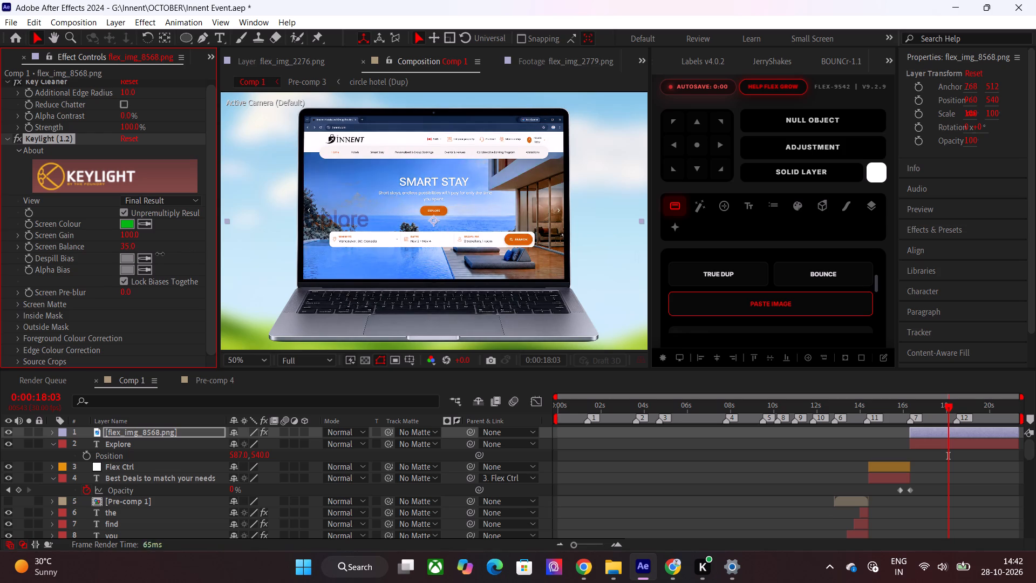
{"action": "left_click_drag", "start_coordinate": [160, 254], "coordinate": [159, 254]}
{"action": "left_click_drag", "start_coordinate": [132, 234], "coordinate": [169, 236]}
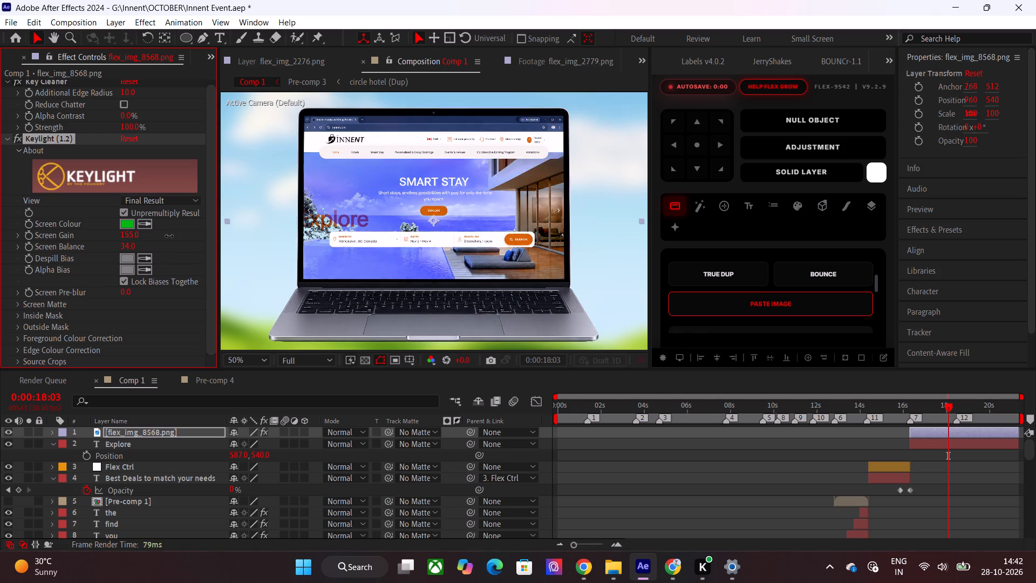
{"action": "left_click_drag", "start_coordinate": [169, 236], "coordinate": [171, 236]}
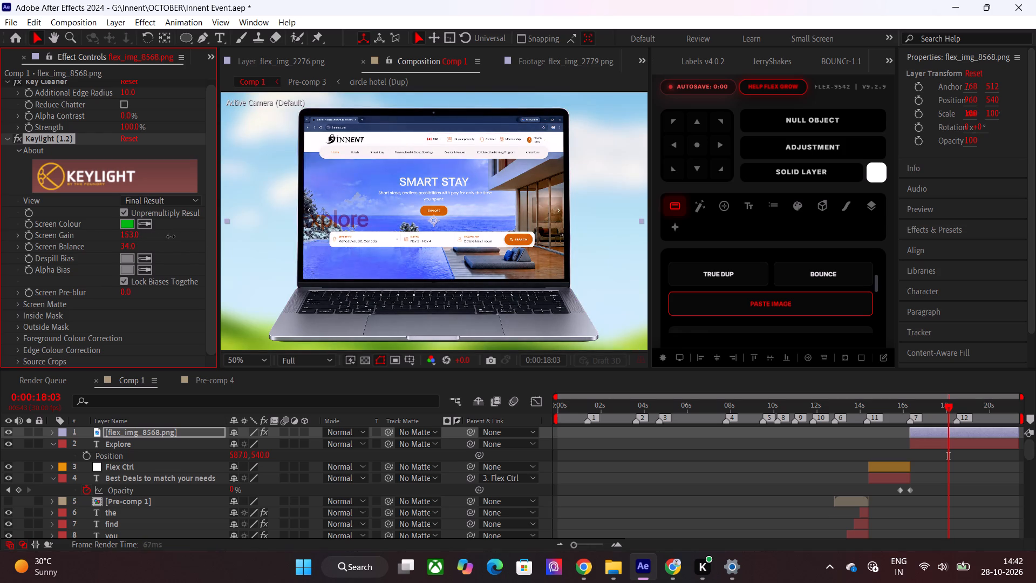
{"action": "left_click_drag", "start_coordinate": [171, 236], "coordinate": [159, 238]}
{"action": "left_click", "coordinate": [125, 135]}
Sample the laptop image's green backdrop again as Keylight's Screen Colour.
{"action": "left_click", "coordinate": [143, 221]}
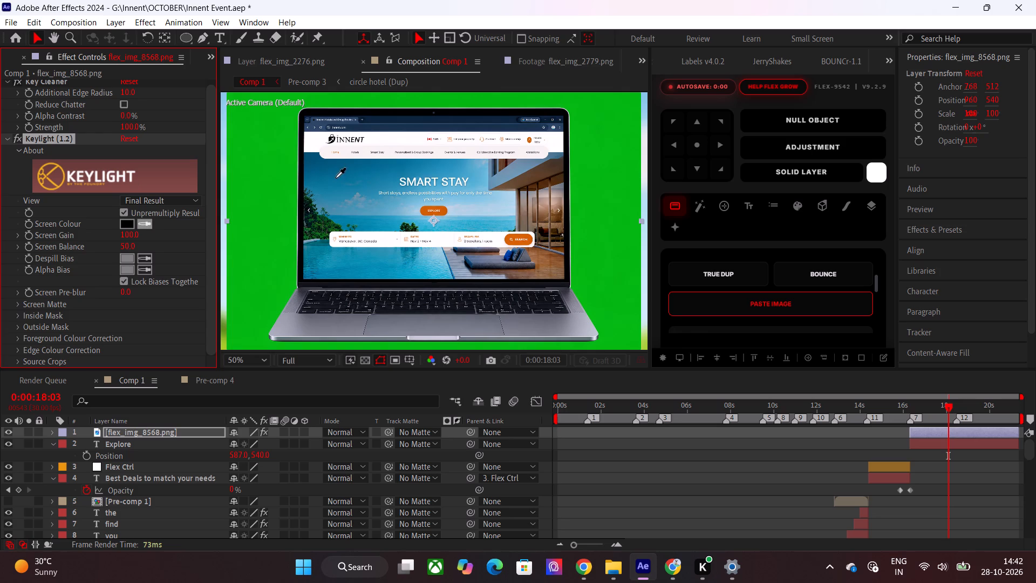
{"action": "left_click", "coordinate": [265, 141]}
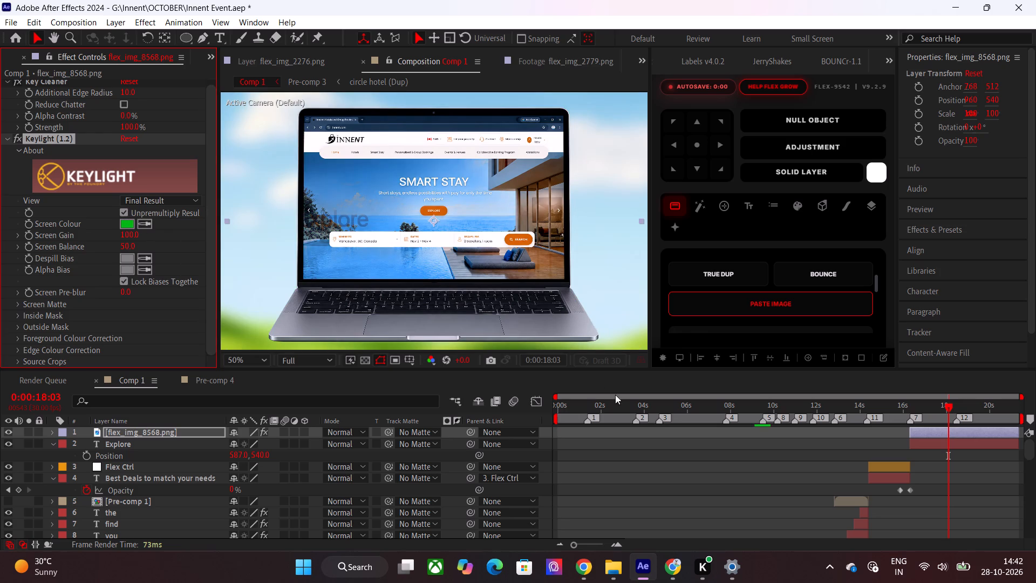
Switch to Chrome and download the green-screen laptop mockup from the ChatGPT chat.
{"action": "left_click", "coordinate": [666, 563]}
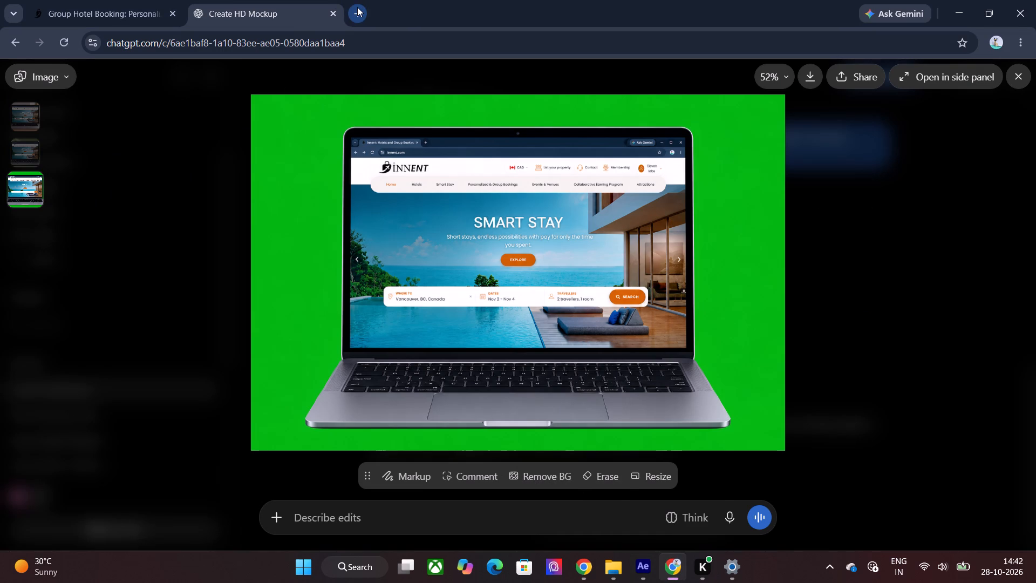
{"action": "right_click", "coordinate": [455, 171]}
{"action": "left_click", "coordinate": [496, 226]}
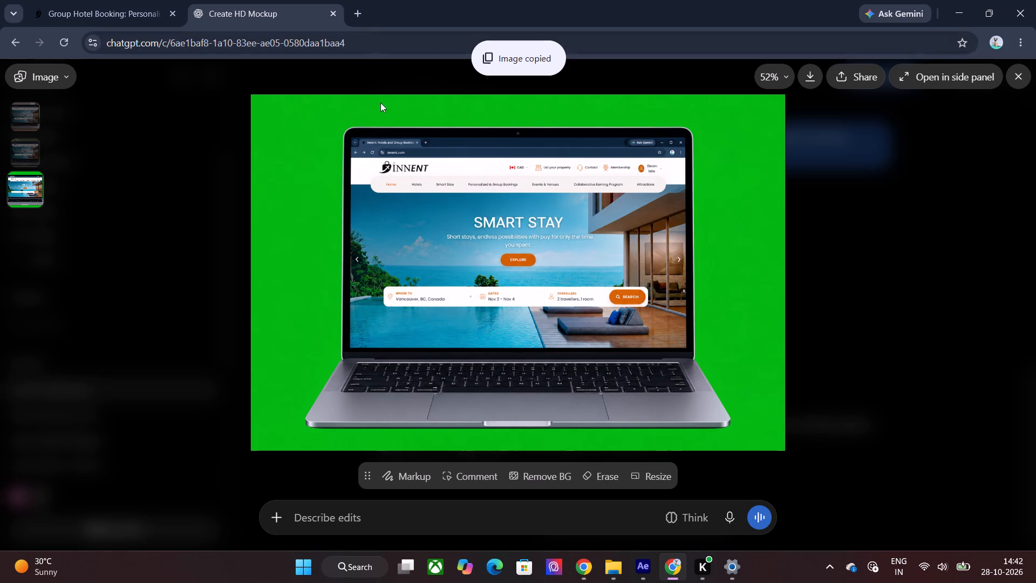
{"action": "left_click", "coordinate": [820, 82]}
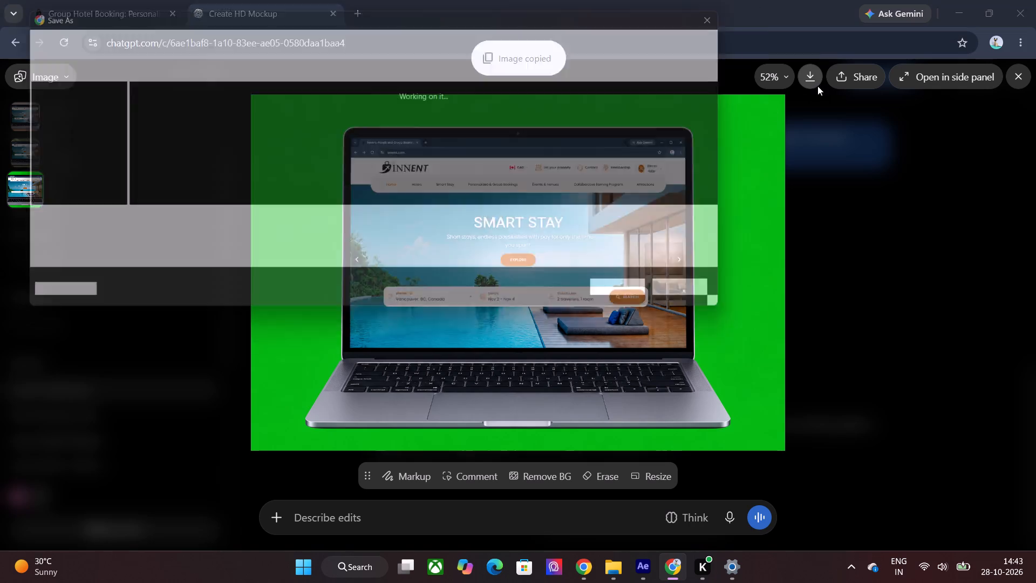
{"action": "left_click", "coordinate": [629, 291]}
{"action": "left_click", "coordinate": [635, 300]}
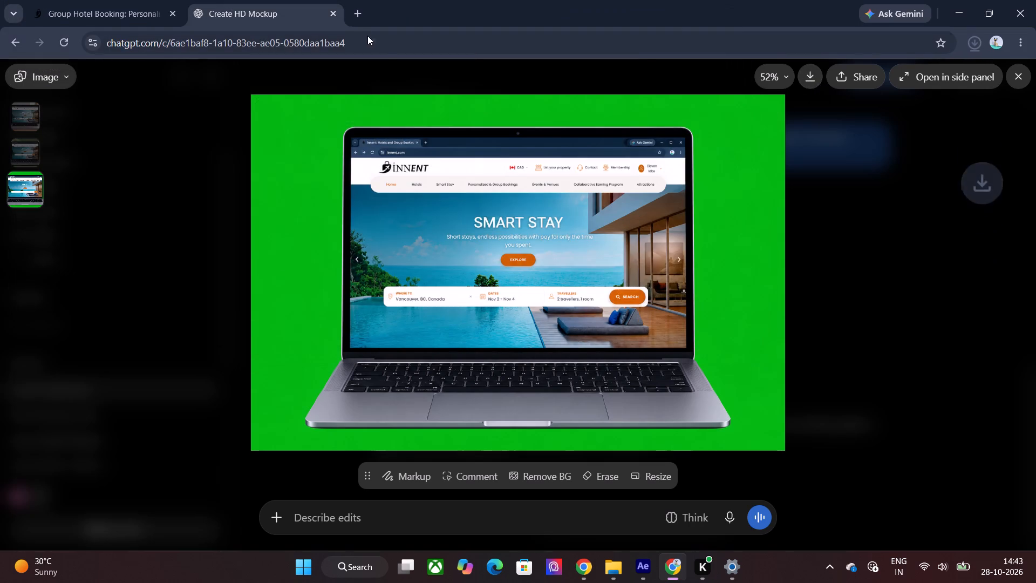
Search the web for "background remover" in a new tab and open Photoroom's Instant Background Remover.
{"action": "left_click", "coordinate": [355, 8]}
{"action": "type", "text": "background remover"}
{"action": "key", "text": "Return"}
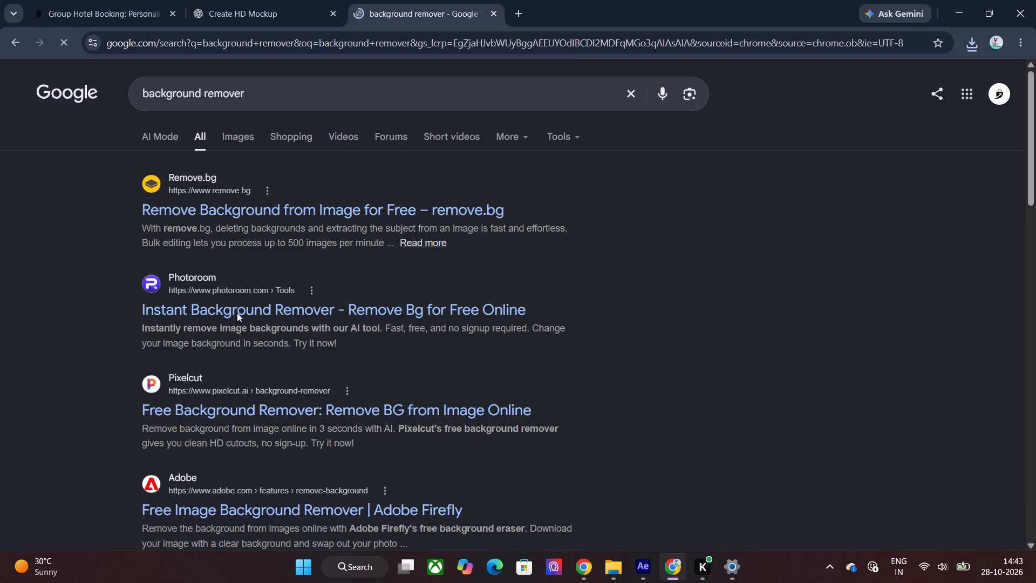
{"action": "left_click", "coordinate": [241, 310]}
Upload the green-screen laptop image from G:\Innent\OCTOBER\venus to Photoroom's background remover.
{"action": "left_click", "coordinate": [497, 477]}
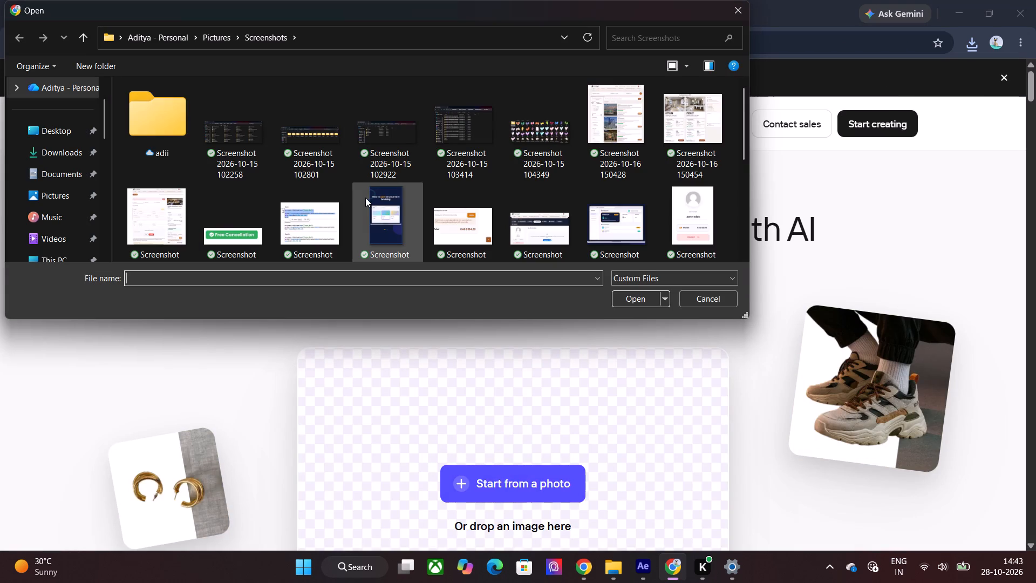
{"action": "scroll", "coordinate": [53, 166], "scroll_direction": "down", "scroll_amount": 5}
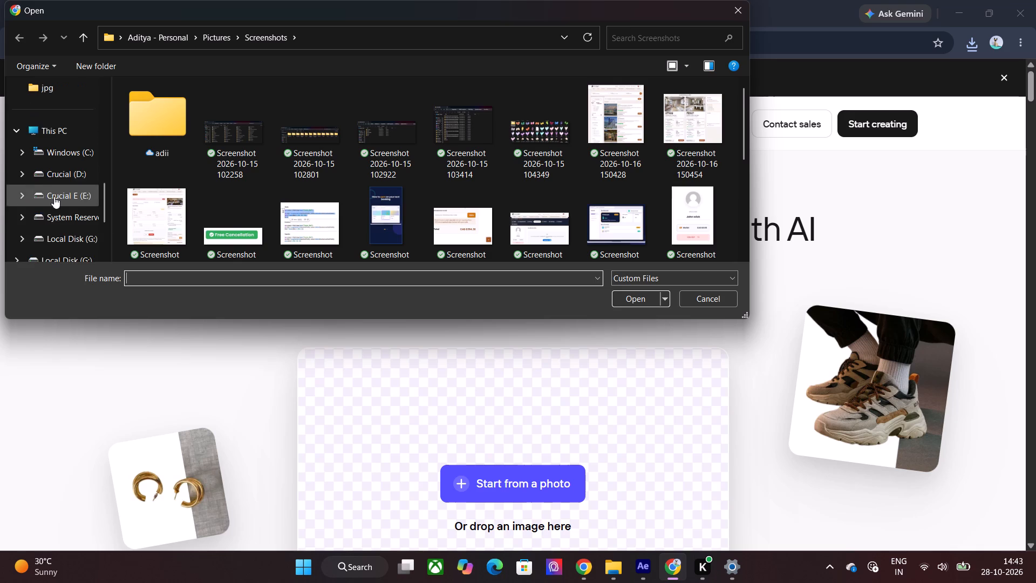
{"action": "left_click", "coordinate": [74, 231]}
{"action": "scroll", "coordinate": [266, 146], "scroll_direction": "down", "scroll_amount": 1}
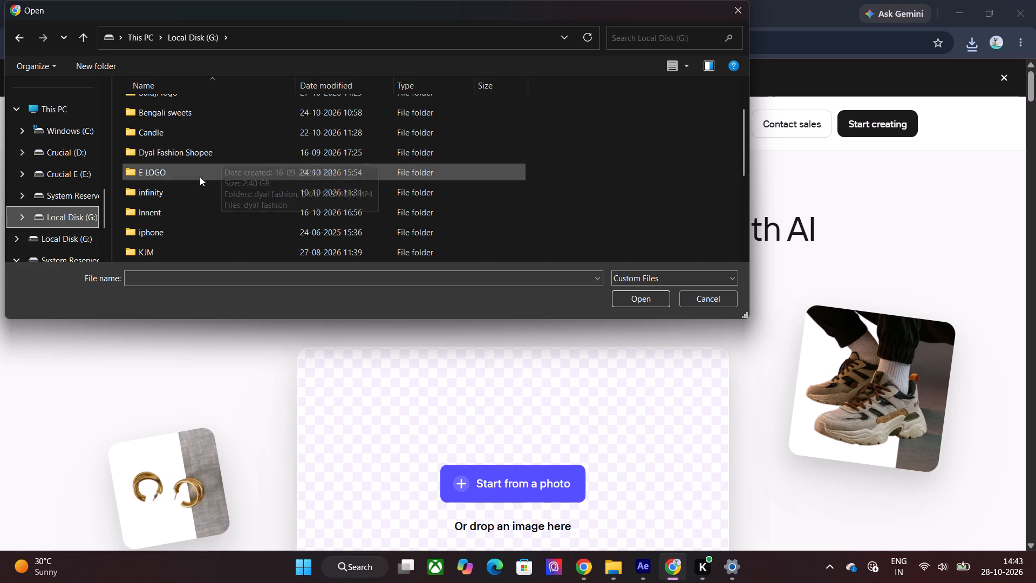
{"action": "double_click", "coordinate": [185, 212]}
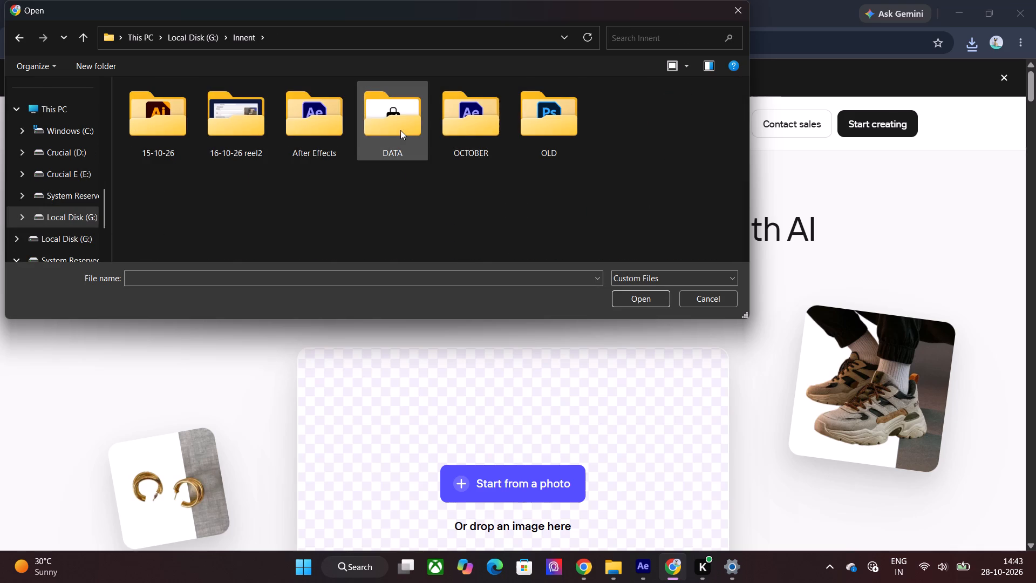
{"action": "double_click", "coordinate": [466, 128]}
{"action": "double_click", "coordinate": [535, 128]}
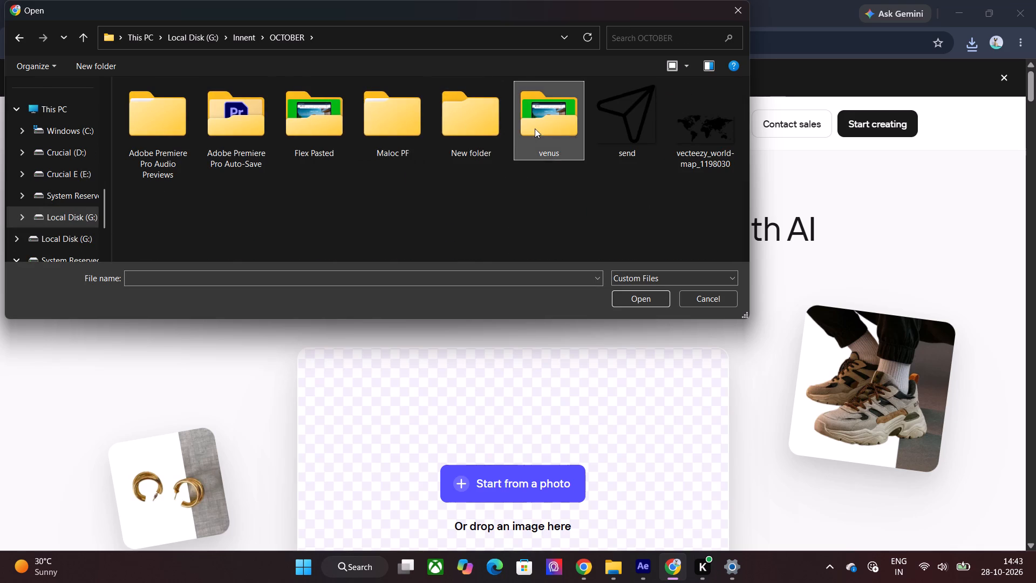
{"action": "double_click", "coordinate": [561, 137]}
Download the laptop cutout as the PNG "Laptop Showing Innent Travel Website-Photoroom" into the venus folder.
{"action": "scroll", "coordinate": [536, 306], "scroll_direction": "down", "scroll_amount": 2}
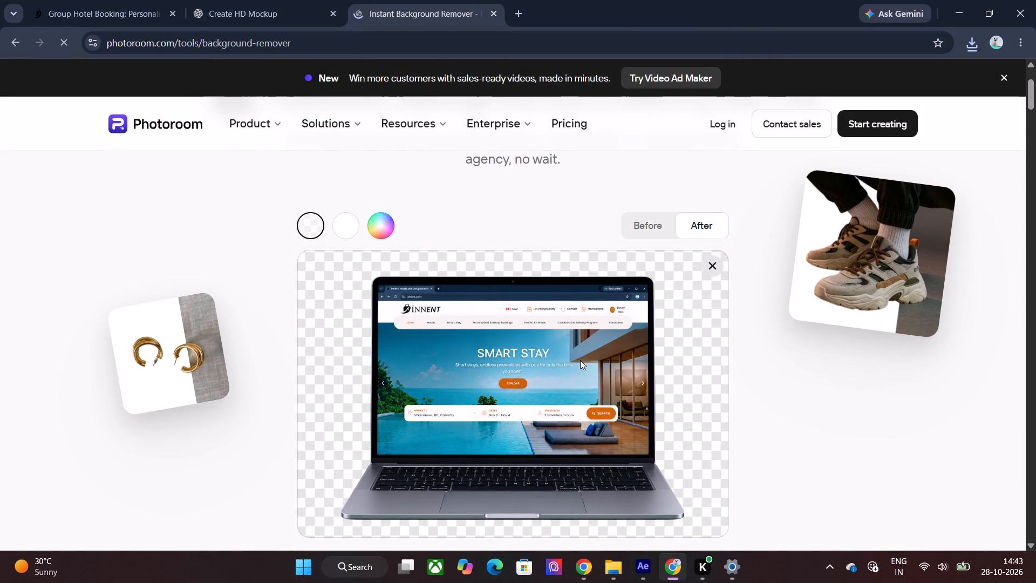
{"action": "scroll", "coordinate": [754, 223], "scroll_direction": "down", "scroll_amount": 2}
{"action": "scroll", "coordinate": [674, 376], "scroll_direction": "down", "scroll_amount": 2}
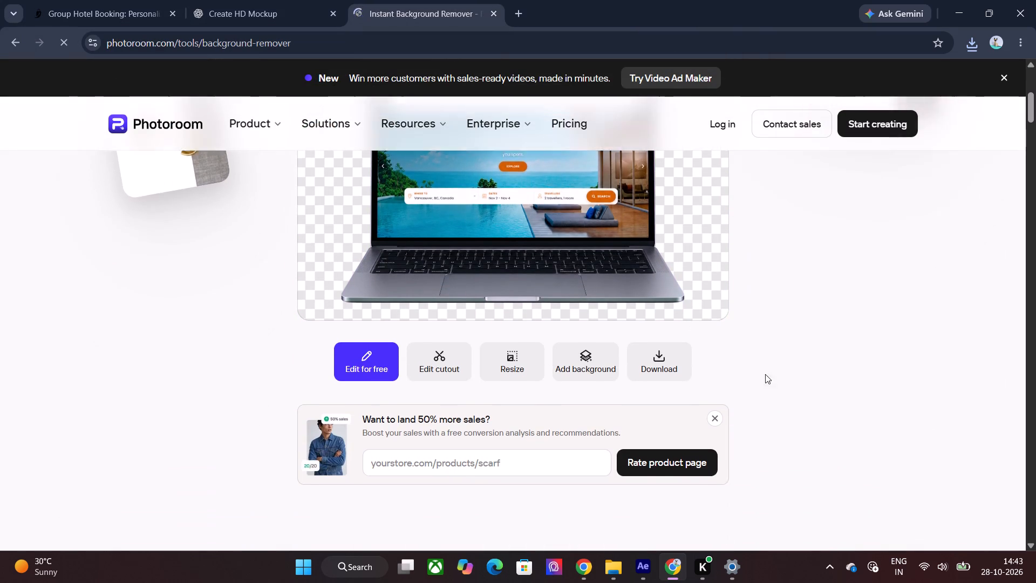
{"action": "left_click", "coordinate": [662, 312]}
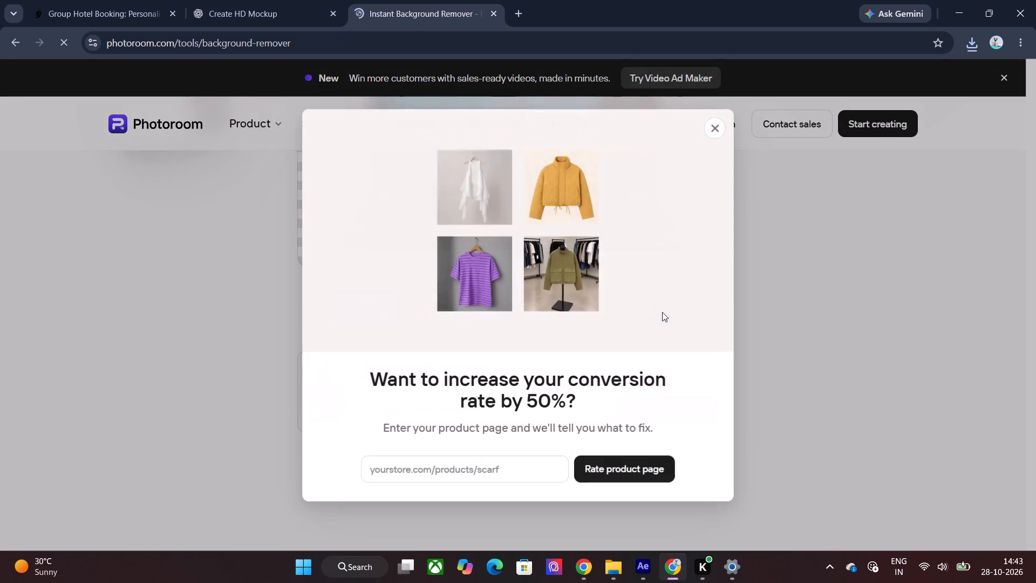
{"action": "left_click", "coordinate": [633, 297]}
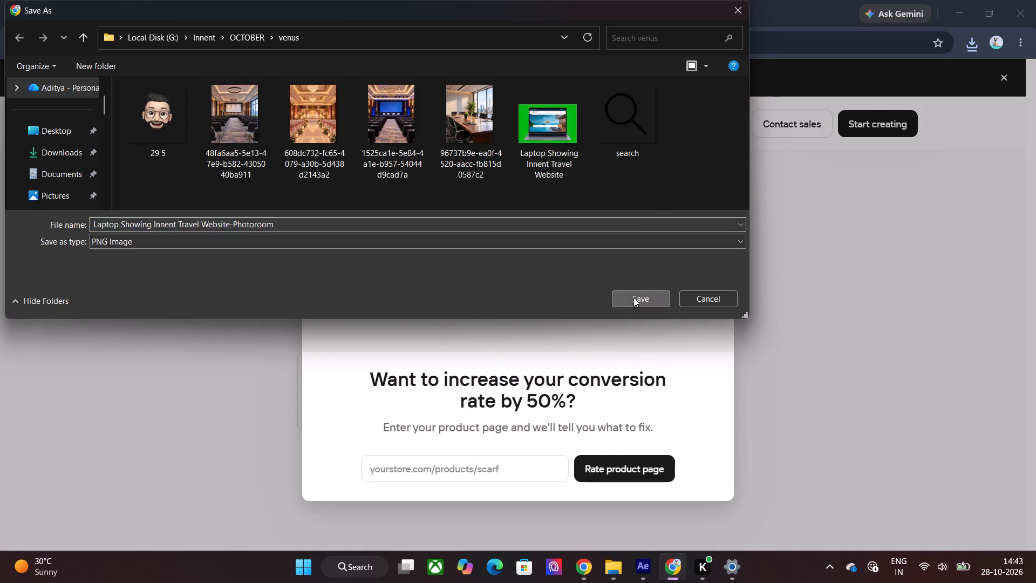
Switch to After Effects and import the Photoroom laptop cutout PNG from G:\Innent\OCTOBER\venus.
{"action": "left_click", "coordinate": [642, 570]}
{"action": "scroll", "coordinate": [84, 306], "scroll_direction": "down", "scroll_amount": 3}
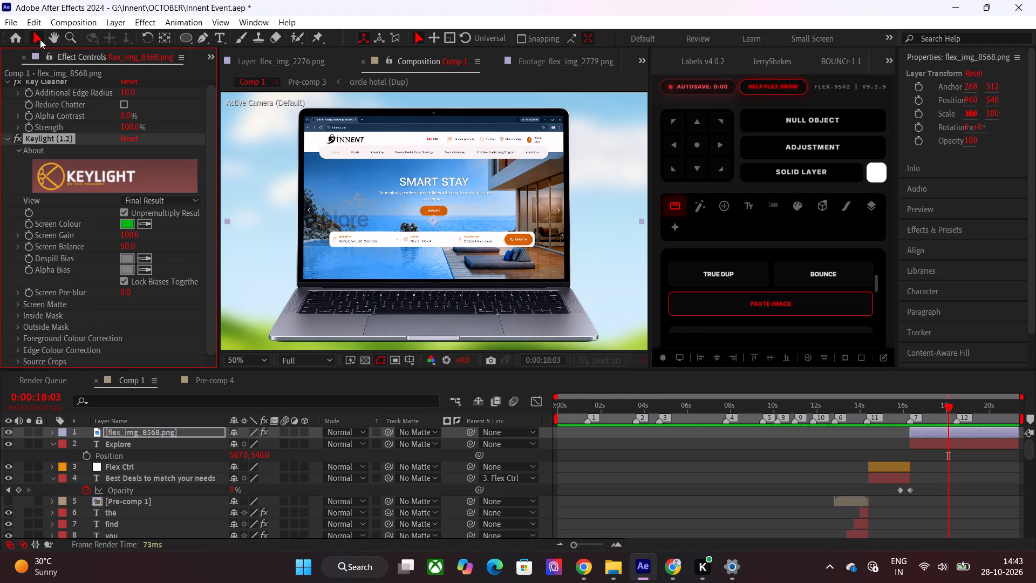
{"action": "left_click", "coordinate": [9, 56]}
{"action": "scroll", "coordinate": [97, 266], "scroll_direction": "down", "scroll_amount": 5}
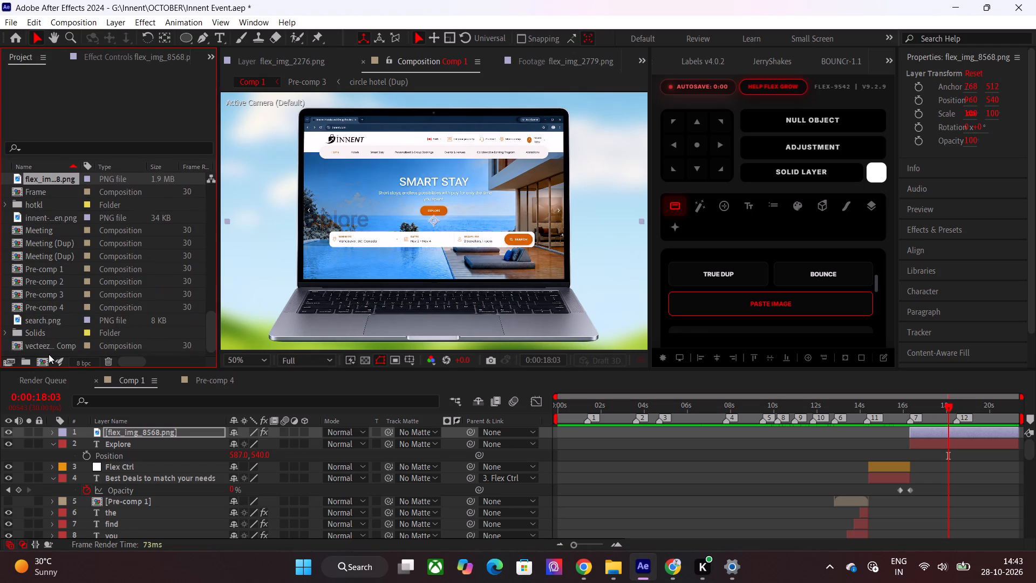
{"action": "double_click", "coordinate": [47, 354]}
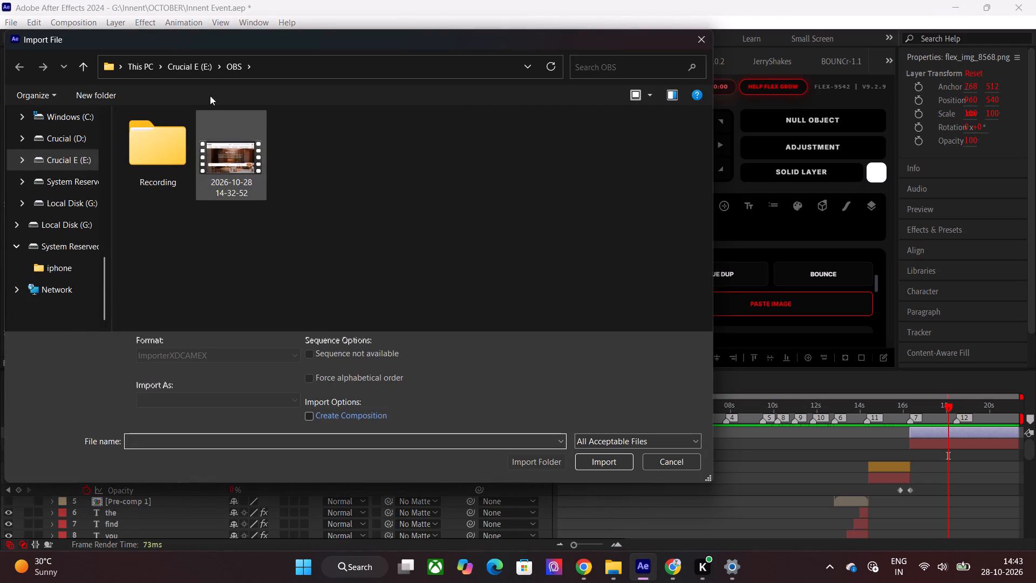
{"action": "left_click", "coordinate": [188, 69]}
{"action": "left_click", "coordinate": [52, 222]}
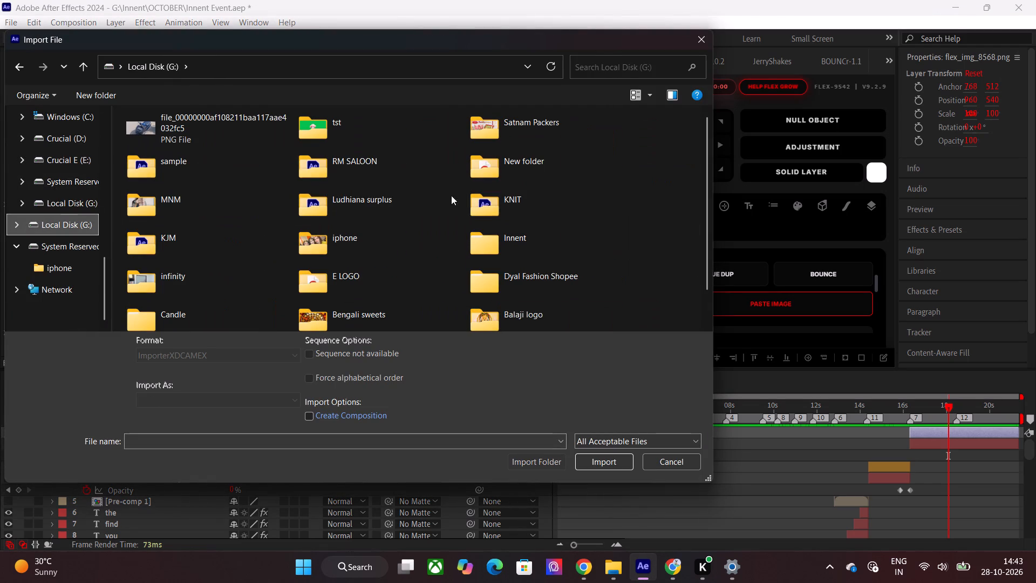
{"action": "scroll", "coordinate": [451, 189], "scroll_direction": "down", "scroll_amount": 1}
{"action": "double_click", "coordinate": [509, 192]}
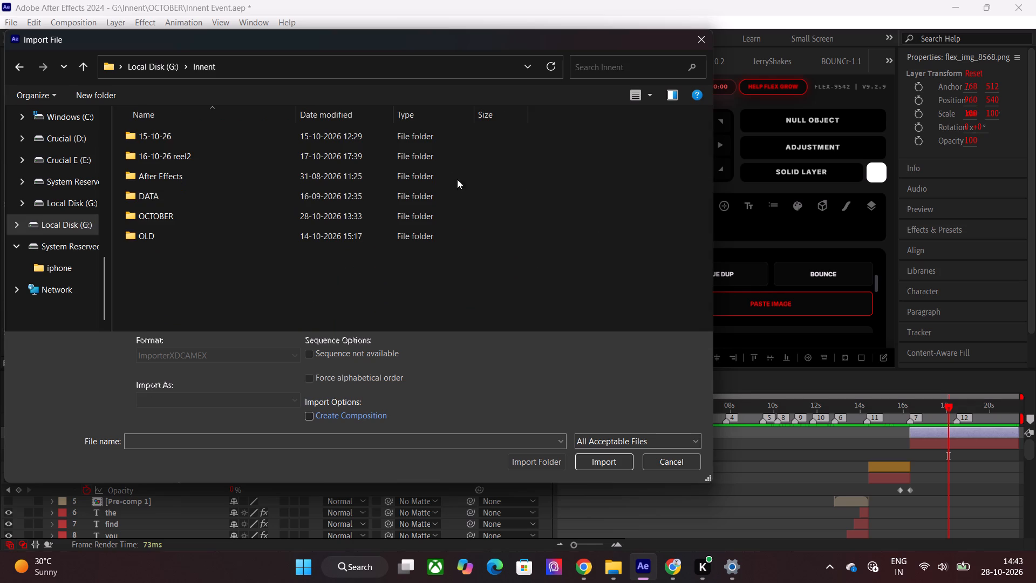
{"action": "double_click", "coordinate": [151, 217]}
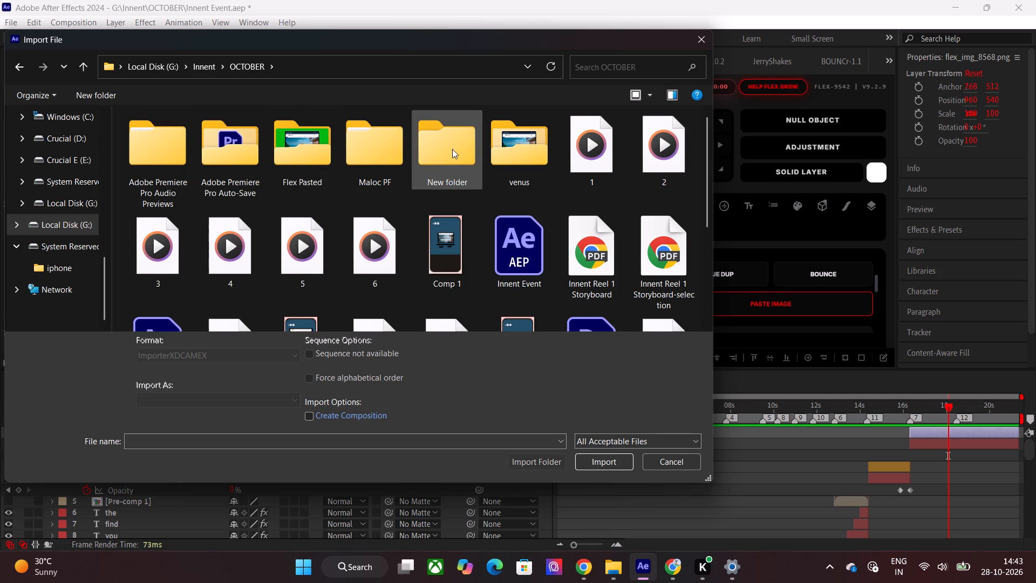
{"action": "double_click", "coordinate": [501, 149]}
{"action": "double_click", "coordinate": [210, 254]}
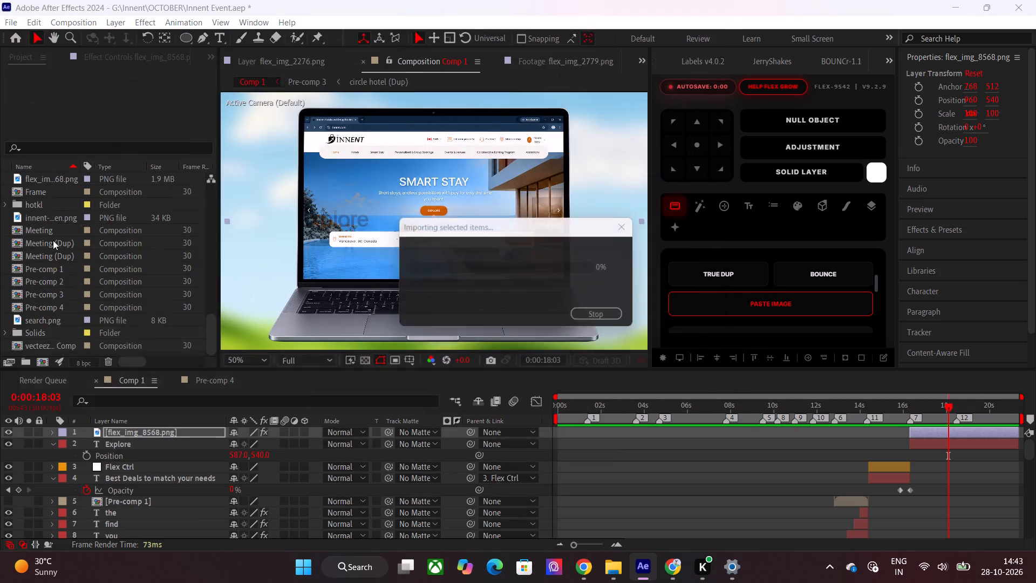
Add the Photoroom laptop cutout to Comp 1 as the top layer, above flex_img_8568.png.
{"action": "left_click_drag", "start_coordinate": [50, 228], "coordinate": [926, 432]}
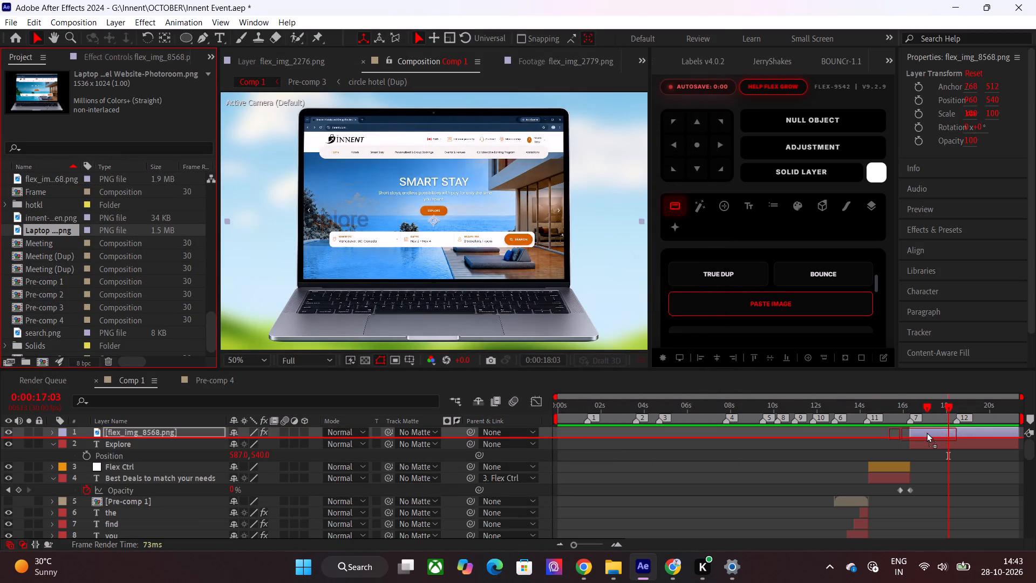
{"action": "left_click_drag", "start_coordinate": [926, 432], "coordinate": [928, 429]}
{"action": "left_click_drag", "start_coordinate": [949, 433], "coordinate": [936, 433]}
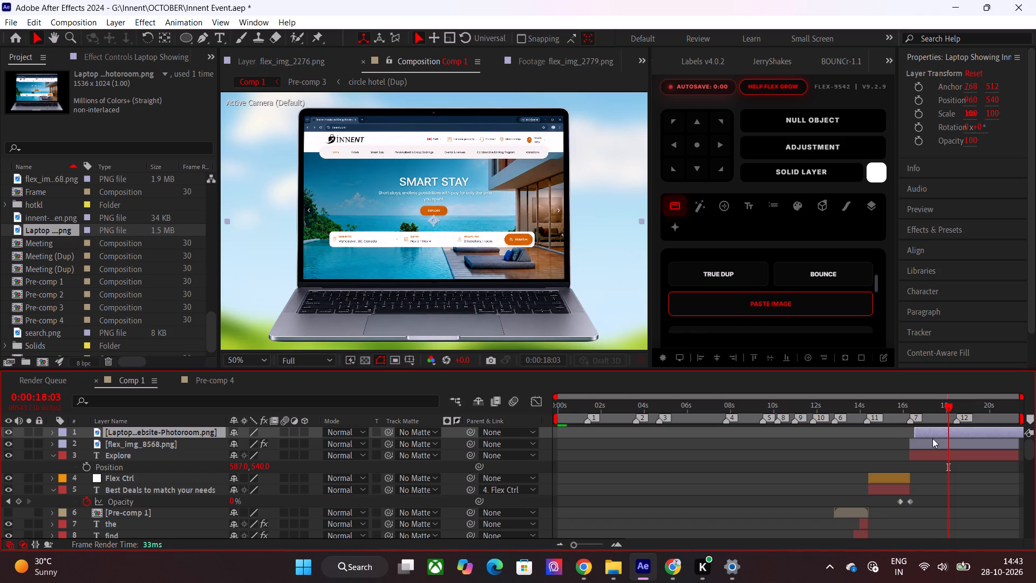
Replace the old laptop image by deleting the flex_img_8568.png layer and aligning the cutout's start with the Explore layer.
{"action": "left_click", "coordinate": [923, 446]}
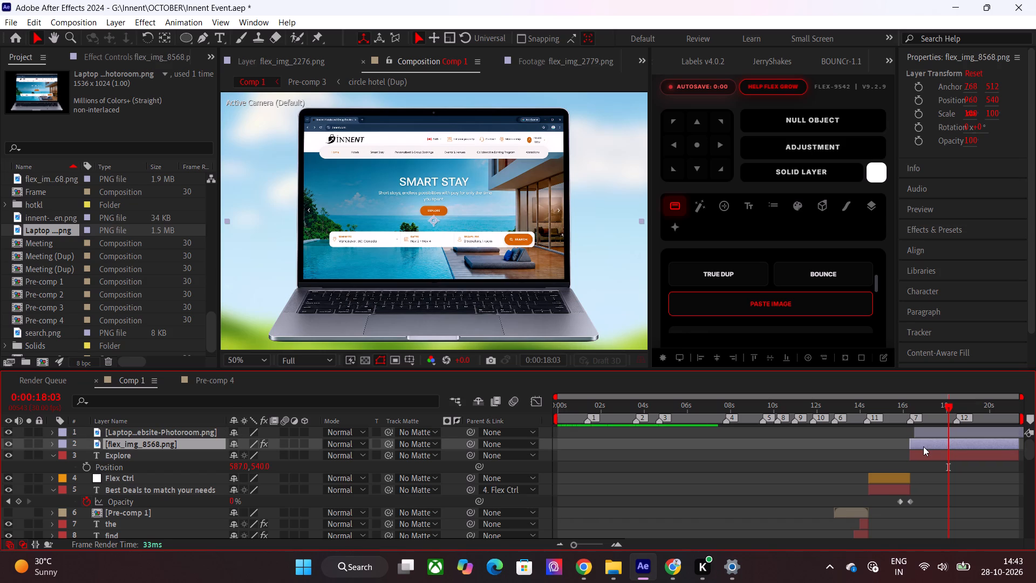
{"action": "key", "text": "Delete"}
{"action": "left_click", "coordinate": [940, 420]}
{"action": "left_click", "coordinate": [939, 431]}
{"action": "left_click_drag", "start_coordinate": [927, 431], "coordinate": [922, 433]}
Pre-compose the laptop cutout layer, moving all attributes into the new composition.
{"action": "scroll", "coordinate": [439, 229], "scroll_direction": "up", "scroll_amount": 1}
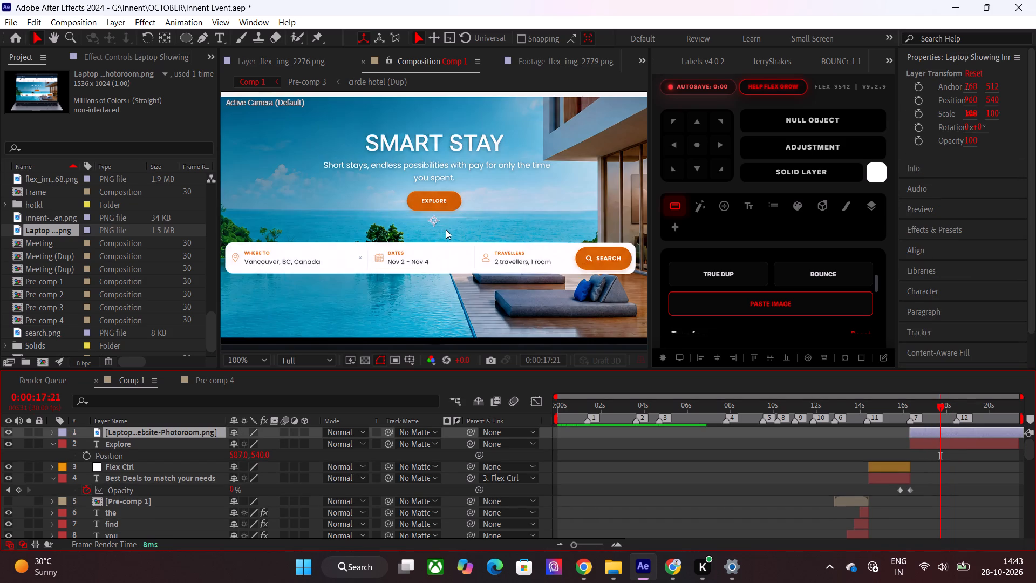
{"action": "scroll", "coordinate": [591, 249], "scroll_direction": "down", "scroll_amount": 2}
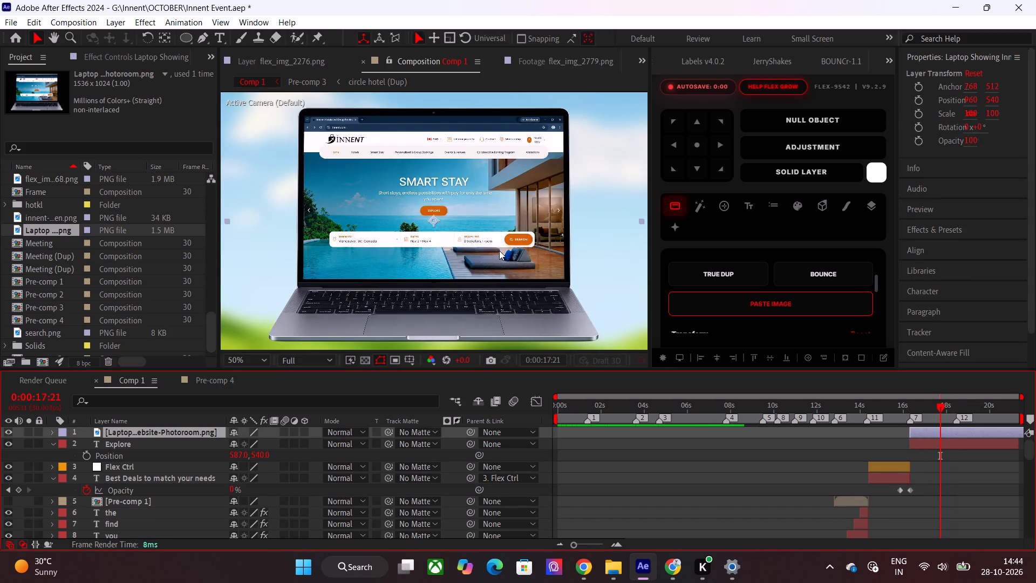
{"action": "scroll", "coordinate": [499, 250], "scroll_direction": "down", "scroll_amount": 1}
{"action": "key", "text": "ctrl+shift+c"}
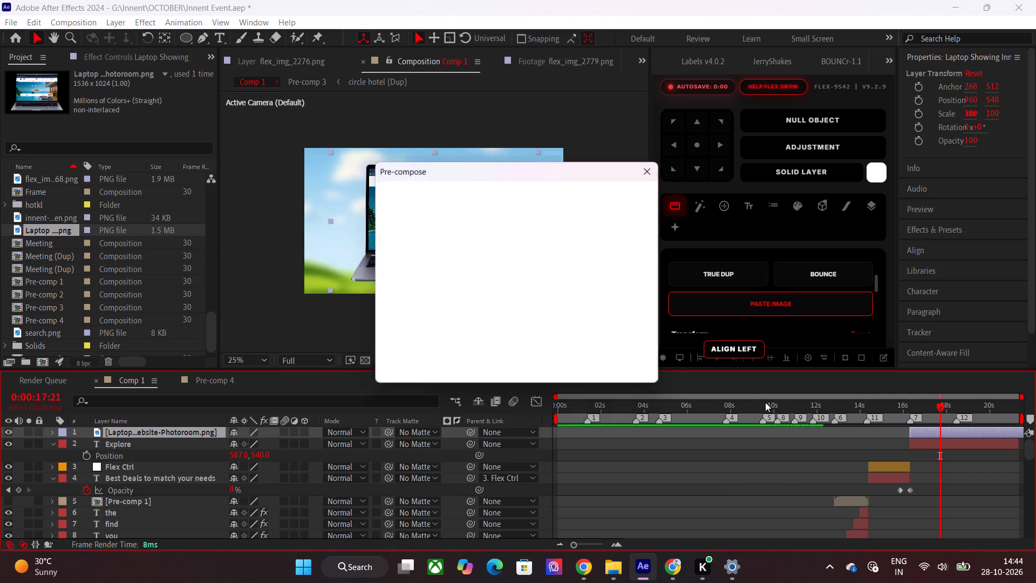
{"action": "left_click", "coordinate": [454, 290]}
{"action": "left_click", "coordinate": [539, 367]}
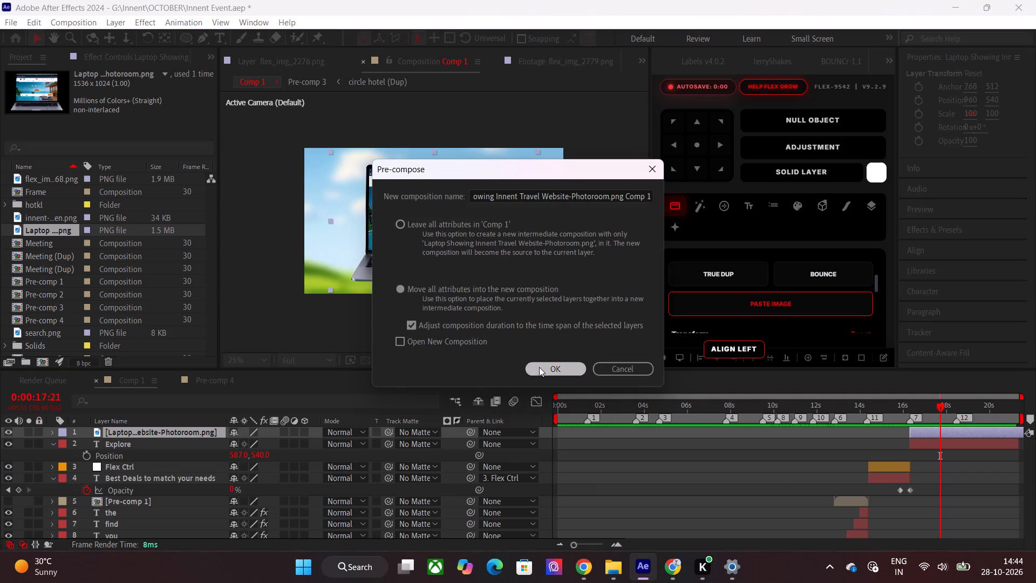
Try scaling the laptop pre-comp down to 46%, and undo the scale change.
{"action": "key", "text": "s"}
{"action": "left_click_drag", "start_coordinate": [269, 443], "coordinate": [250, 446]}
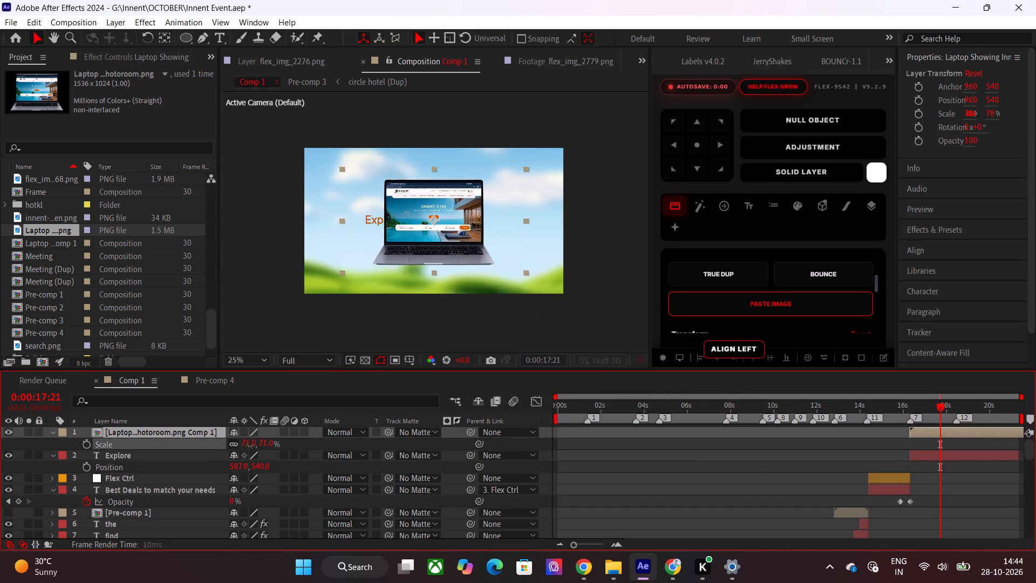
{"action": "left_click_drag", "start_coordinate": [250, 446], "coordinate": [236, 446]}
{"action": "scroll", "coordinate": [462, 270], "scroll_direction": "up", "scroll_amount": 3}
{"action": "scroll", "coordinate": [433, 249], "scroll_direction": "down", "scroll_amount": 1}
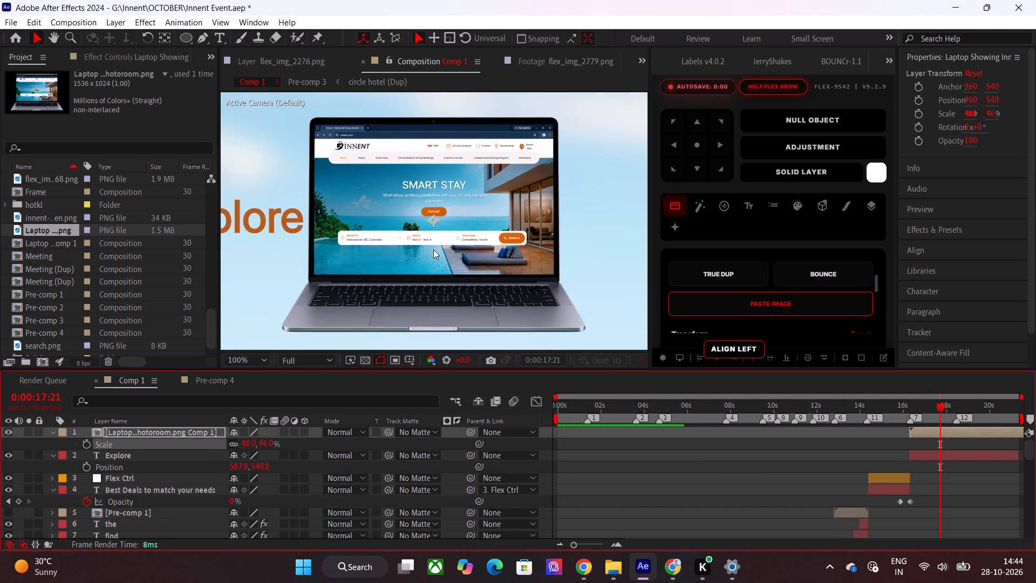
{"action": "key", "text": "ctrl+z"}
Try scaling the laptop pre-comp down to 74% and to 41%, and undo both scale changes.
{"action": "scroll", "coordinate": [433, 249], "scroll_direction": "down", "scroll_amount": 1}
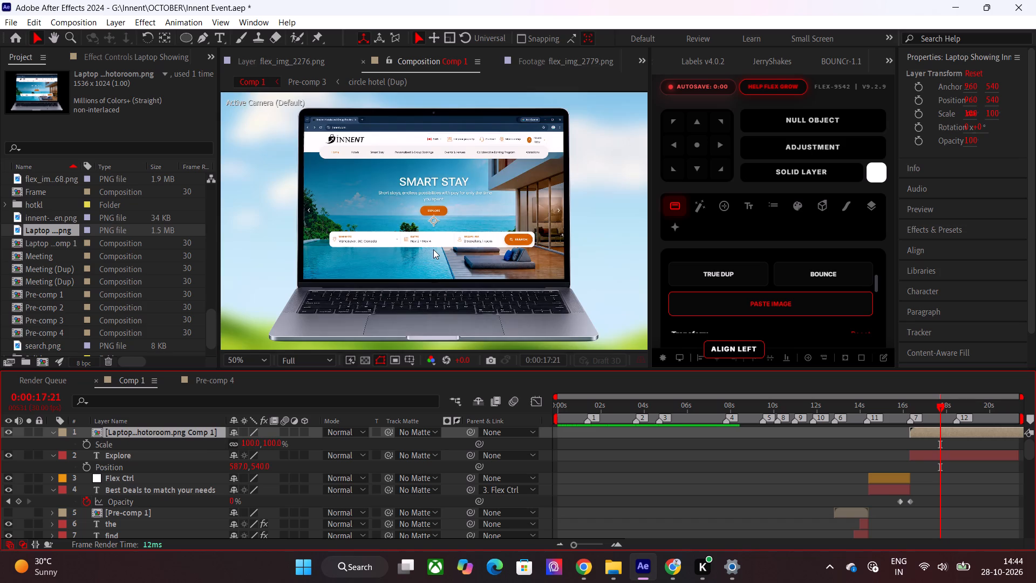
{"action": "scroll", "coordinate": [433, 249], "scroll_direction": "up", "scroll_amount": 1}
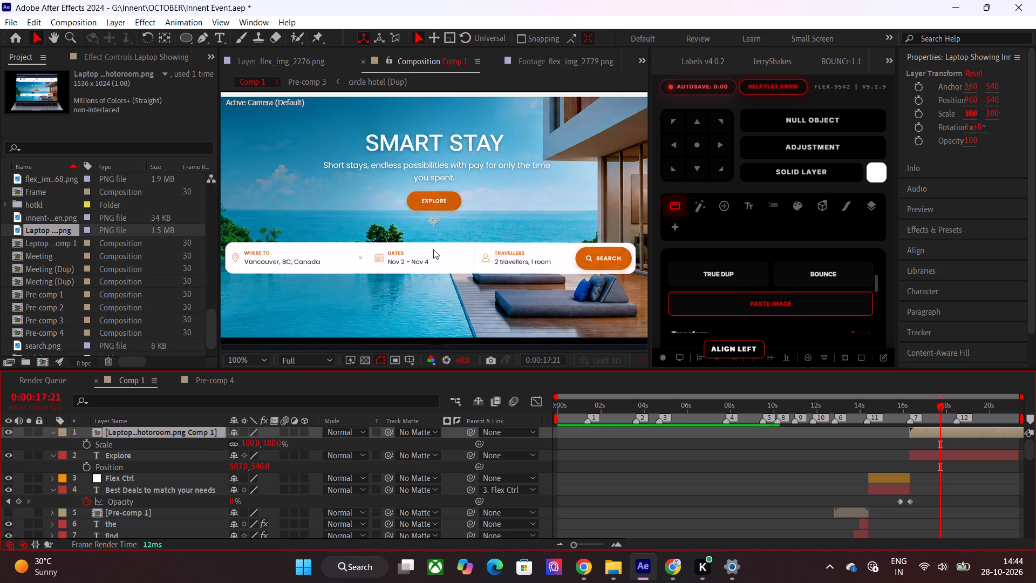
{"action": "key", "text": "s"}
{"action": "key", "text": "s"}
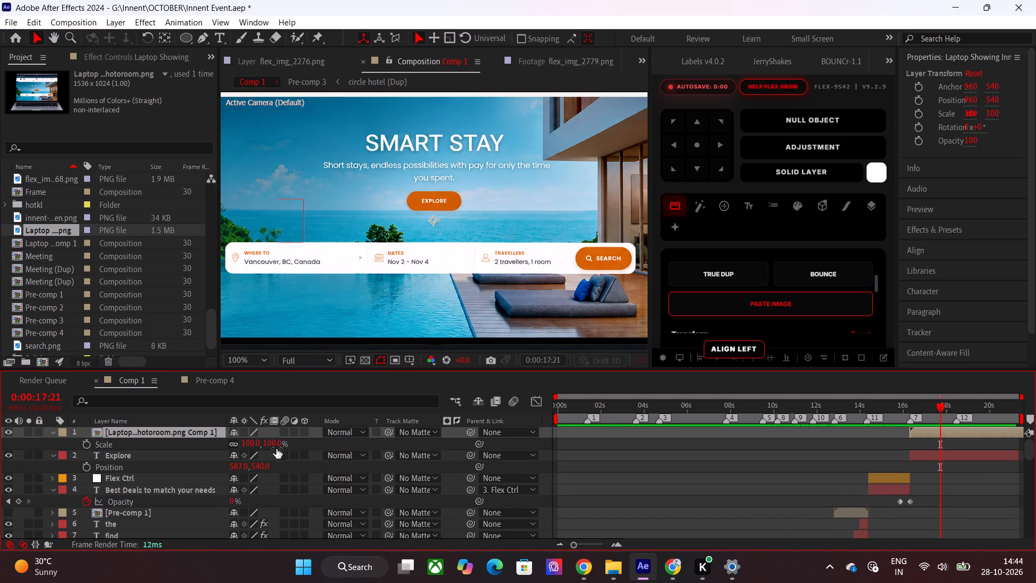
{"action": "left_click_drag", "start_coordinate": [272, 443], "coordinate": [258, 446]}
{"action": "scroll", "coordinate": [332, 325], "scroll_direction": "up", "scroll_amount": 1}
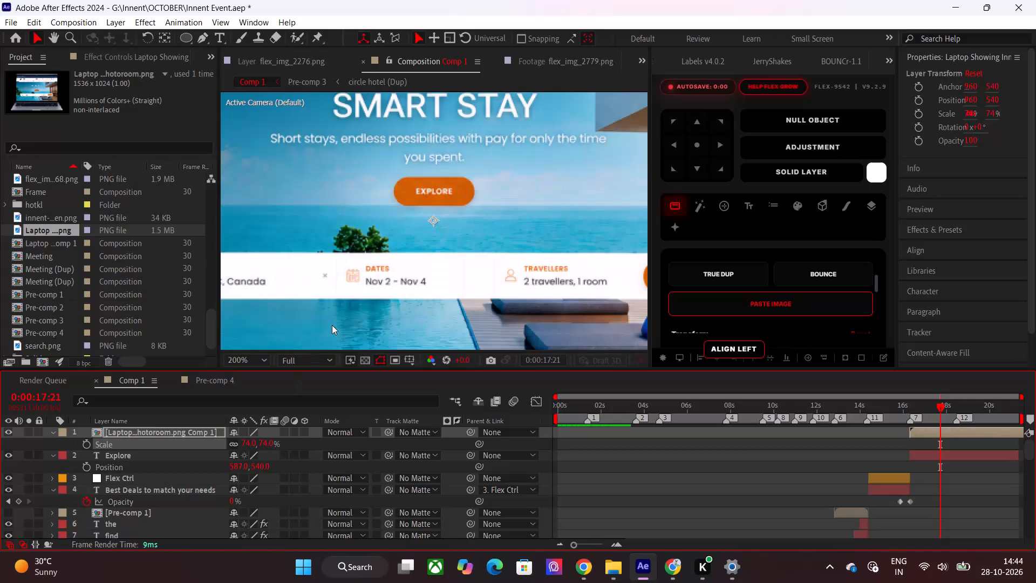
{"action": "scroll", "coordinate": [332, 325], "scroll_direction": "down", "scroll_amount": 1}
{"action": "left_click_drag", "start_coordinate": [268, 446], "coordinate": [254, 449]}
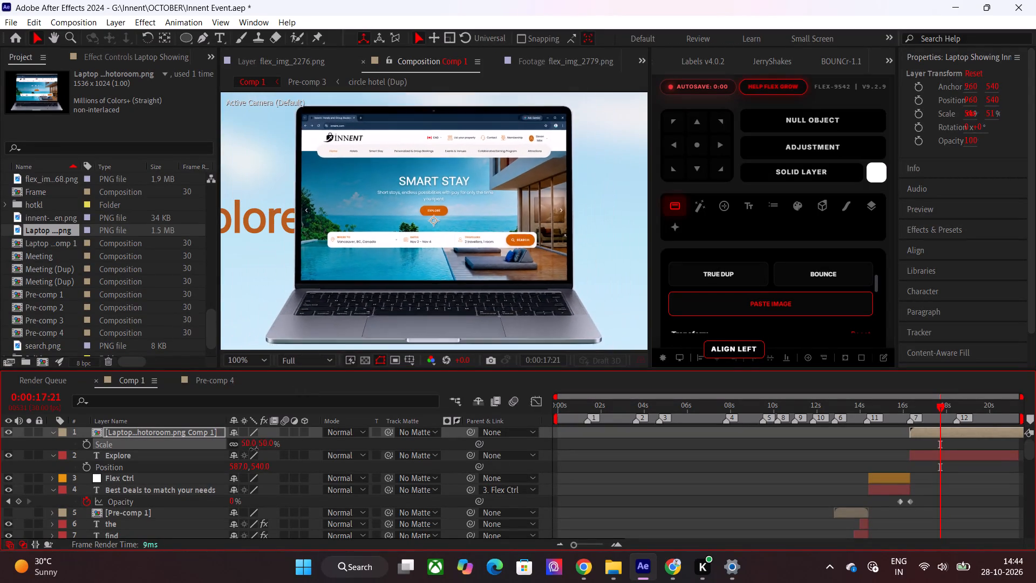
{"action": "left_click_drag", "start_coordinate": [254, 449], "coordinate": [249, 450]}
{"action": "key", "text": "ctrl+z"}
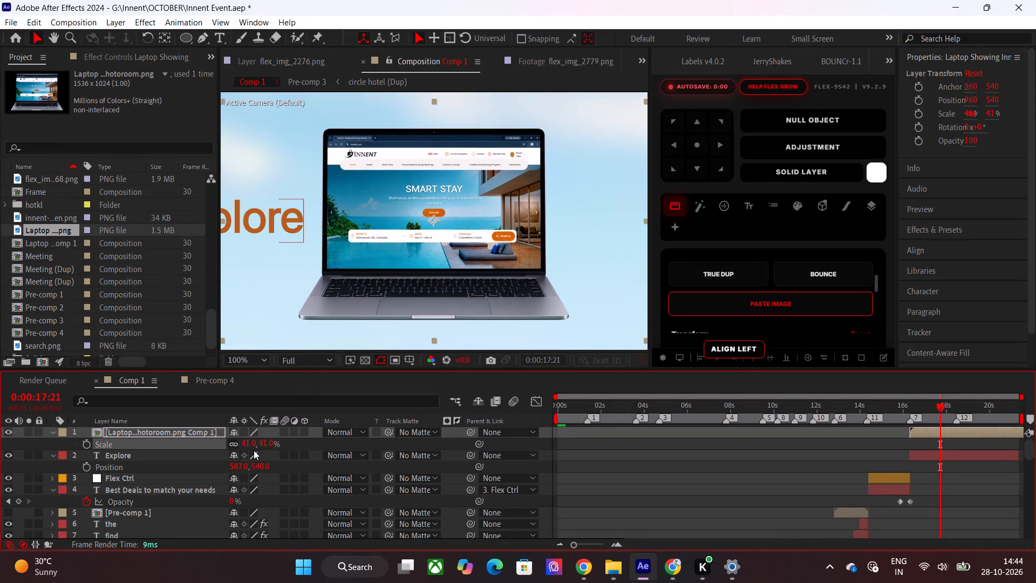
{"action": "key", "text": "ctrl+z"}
Preview the transition from the "Best Deals to match your needs" text to the laptop scene around 16 seconds.
{"action": "scroll", "coordinate": [599, 459], "scroll_direction": "down", "scroll_amount": 3}
{"action": "scroll", "coordinate": [728, 461], "scroll_direction": "down", "scroll_amount": 1}
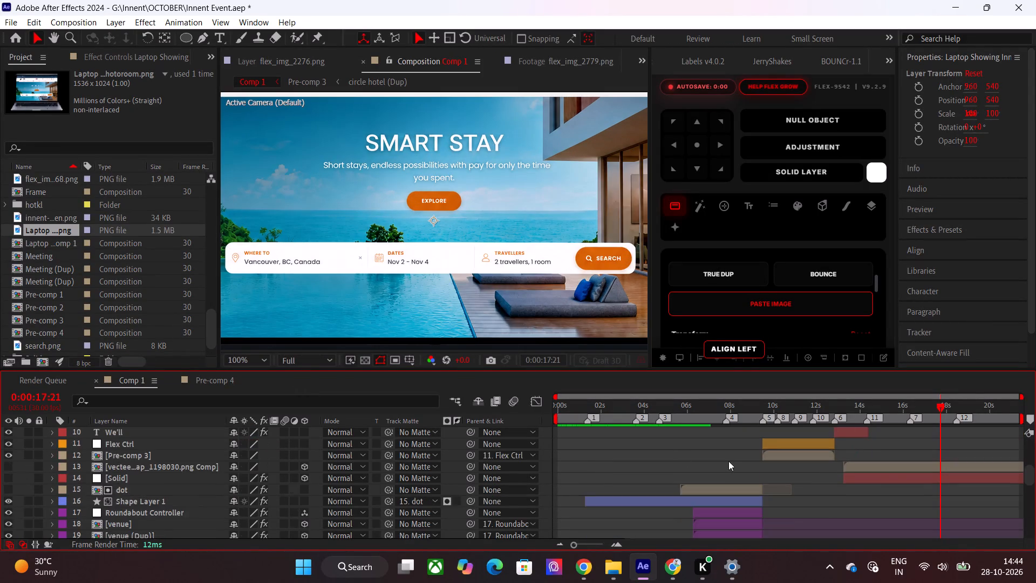
{"action": "scroll", "coordinate": [889, 479], "scroll_direction": "up", "scroll_amount": 7}
{"action": "scroll", "coordinate": [459, 192], "scroll_direction": "down", "scroll_amount": 2}
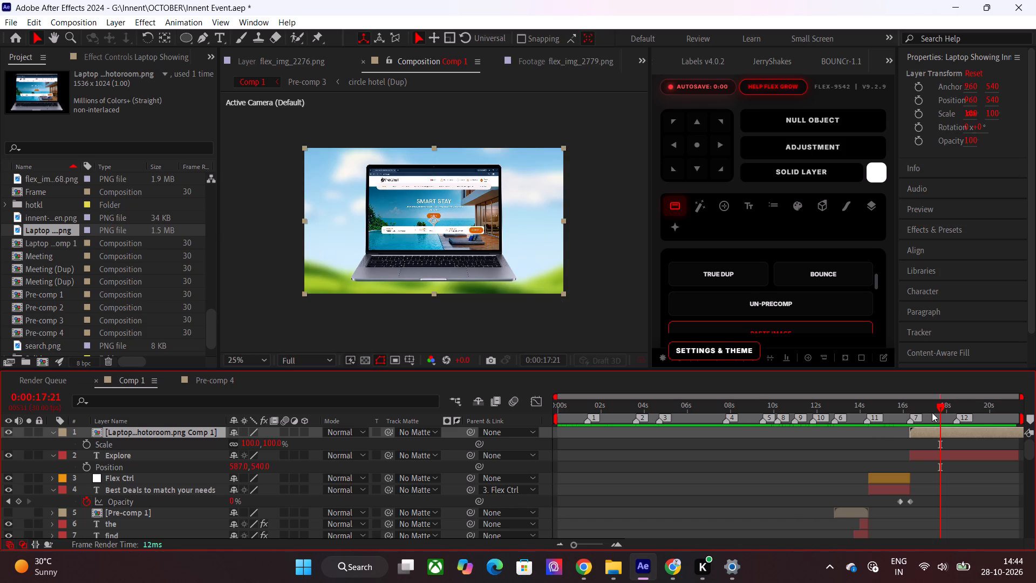
{"action": "left_click_drag", "start_coordinate": [931, 413], "coordinate": [910, 429]}
{"action": "key", "text": "space"}
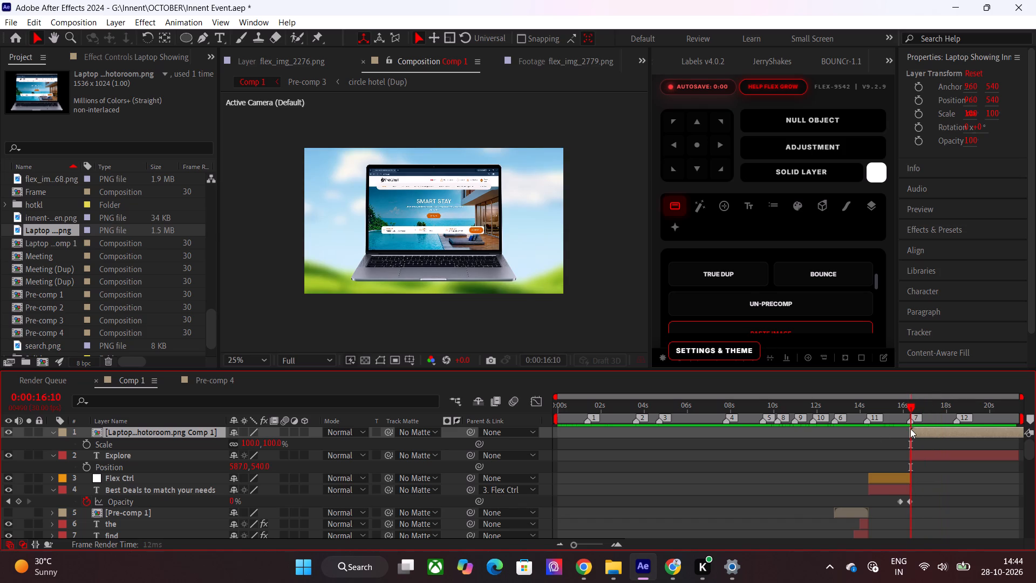
{"action": "left_click", "coordinate": [906, 405]}
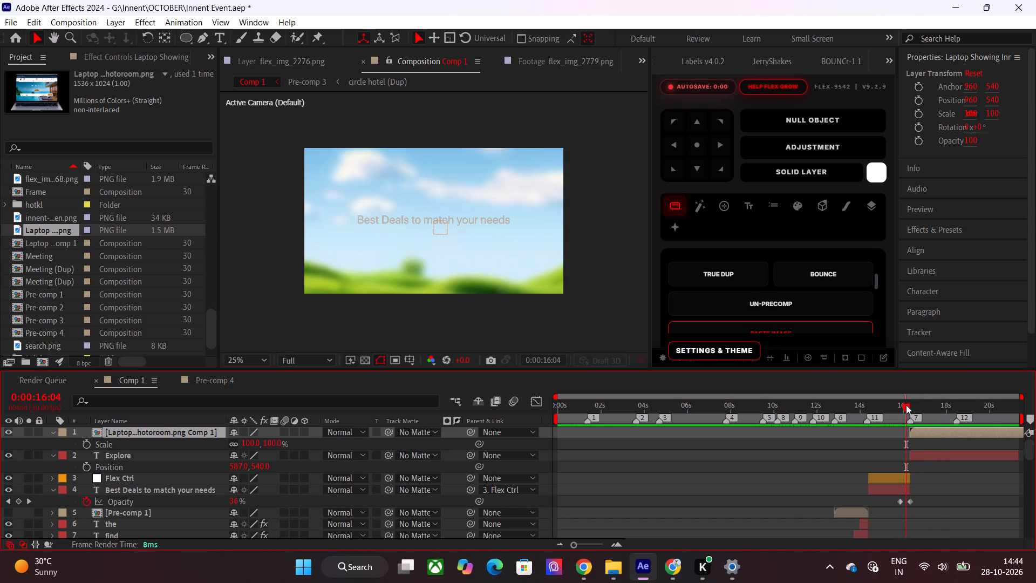
{"action": "key", "text": "space"}
{"action": "left_click_drag", "start_coordinate": [905, 405], "coordinate": [910, 405]}
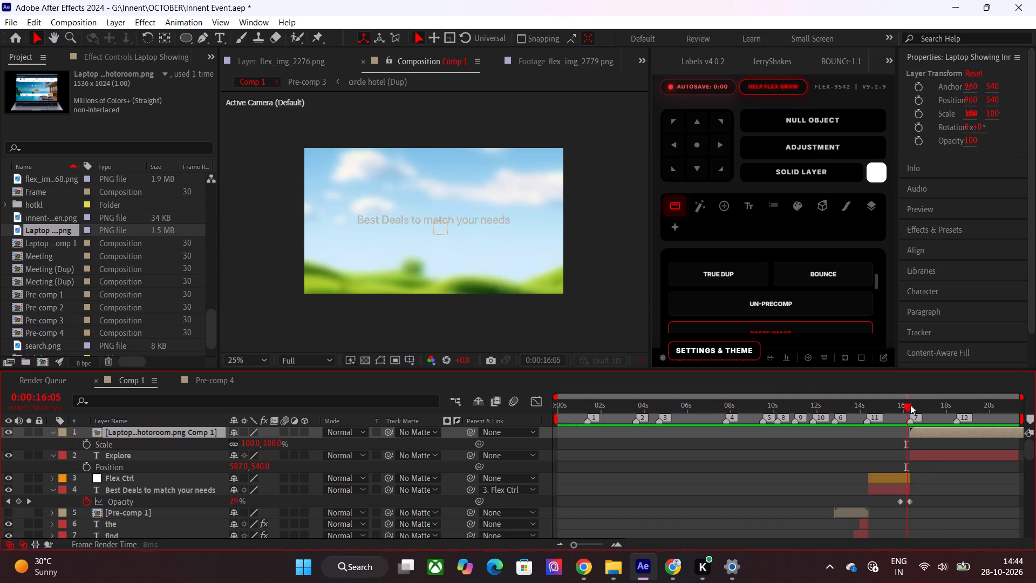
{"action": "left_click_drag", "start_coordinate": [910, 405], "coordinate": [914, 405]}
{"action": "key", "text": "space"}
{"action": "left_click_drag", "start_coordinate": [914, 405], "coordinate": [909, 413]}
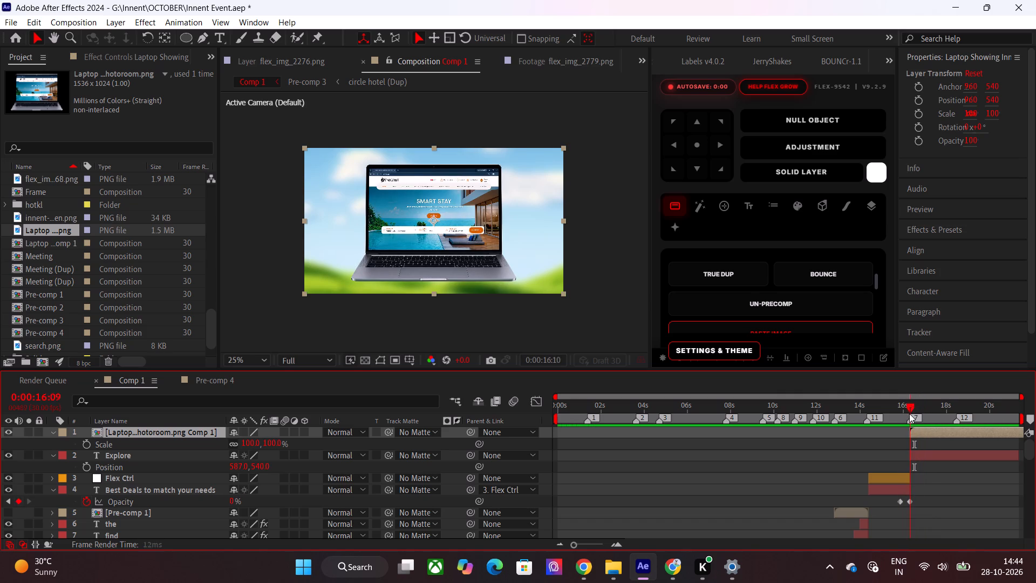
{"action": "left_click_drag", "start_coordinate": [909, 413], "coordinate": [916, 424]}
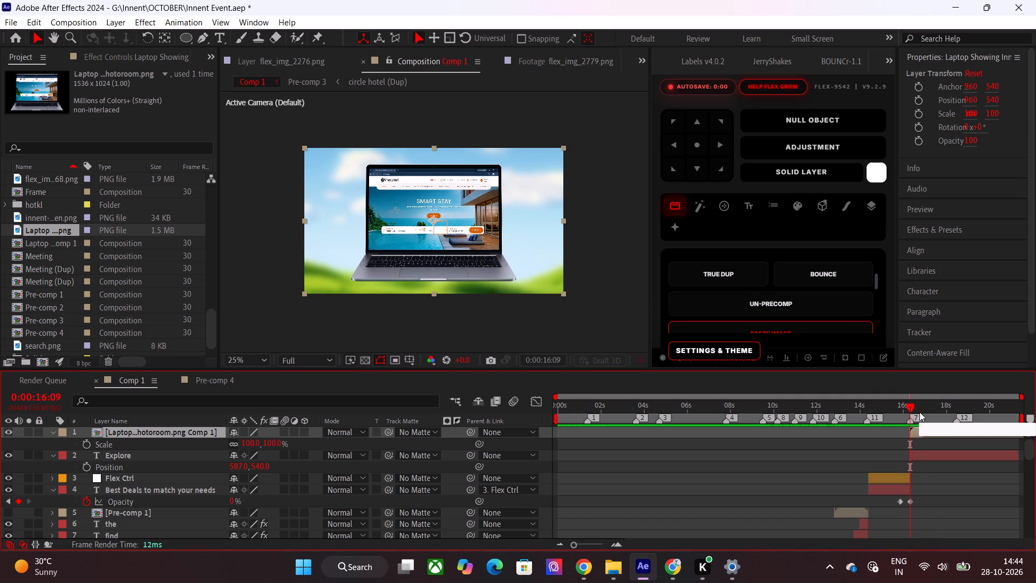
Animate the laptop pre-comp rising into frame with Position keyframes of 960, 1563 at 0:00:16:09 and 960, 540 at 0:00:16:18, and preview it.
{"action": "left_click", "coordinate": [919, 412]}
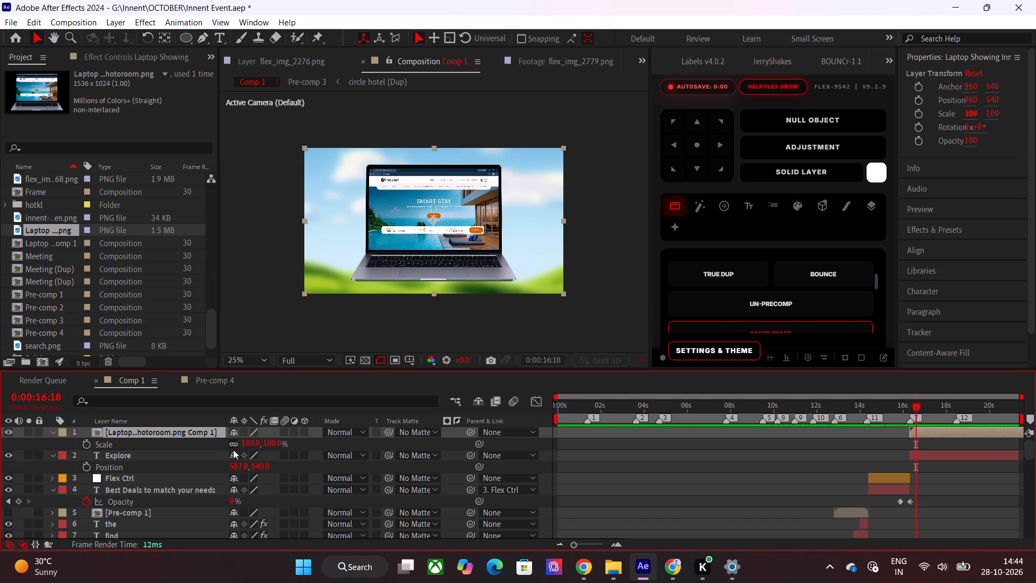
{"action": "key", "text": "p"}
{"action": "left_click", "coordinate": [81, 446]}
{"action": "left_click", "coordinate": [87, 445]}
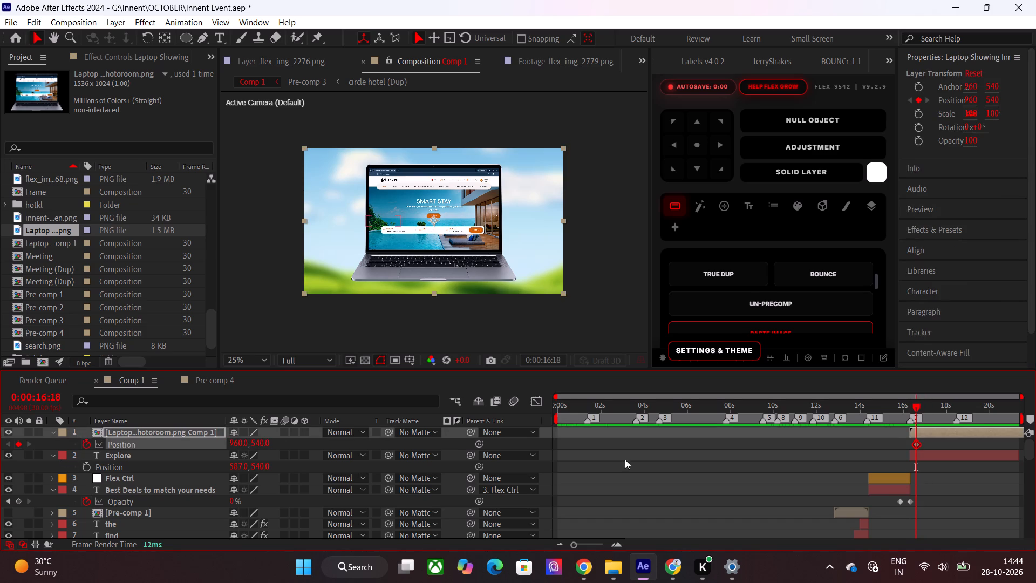
{"action": "left_click_drag", "start_coordinate": [916, 408], "coordinate": [909, 409]}
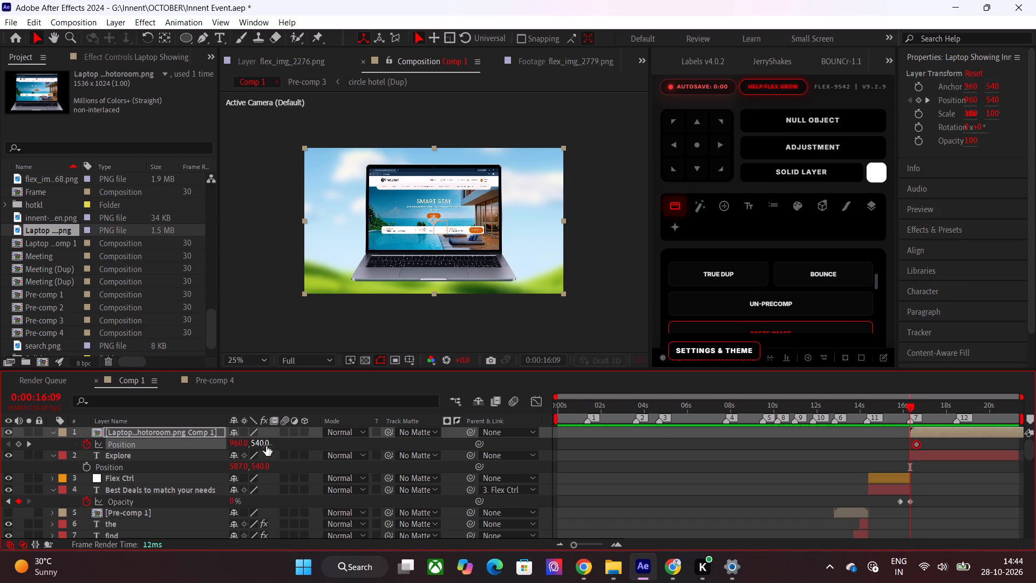
{"action": "left_click_drag", "start_coordinate": [266, 446], "coordinate": [830, 506]}
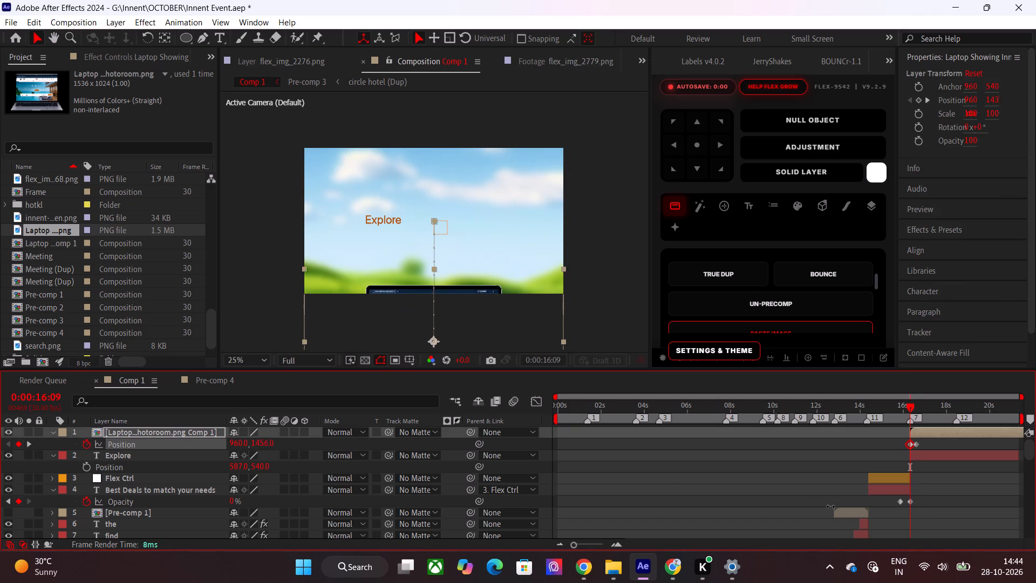
{"action": "left_click_drag", "start_coordinate": [830, 506], "coordinate": [881, 521]}
{"action": "key", "text": "space"}
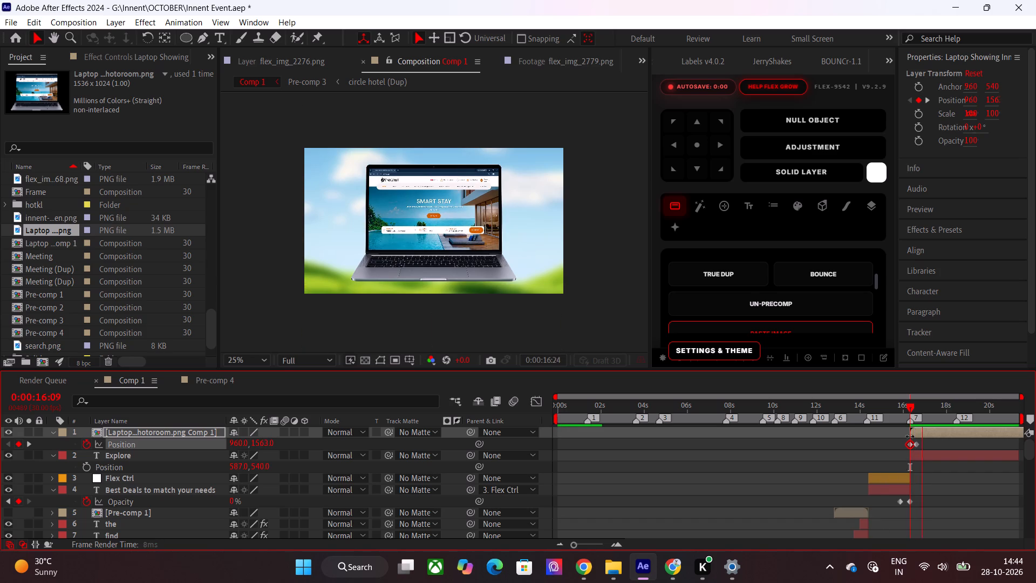
{"action": "left_click_drag", "start_coordinate": [910, 405], "coordinate": [917, 405]}
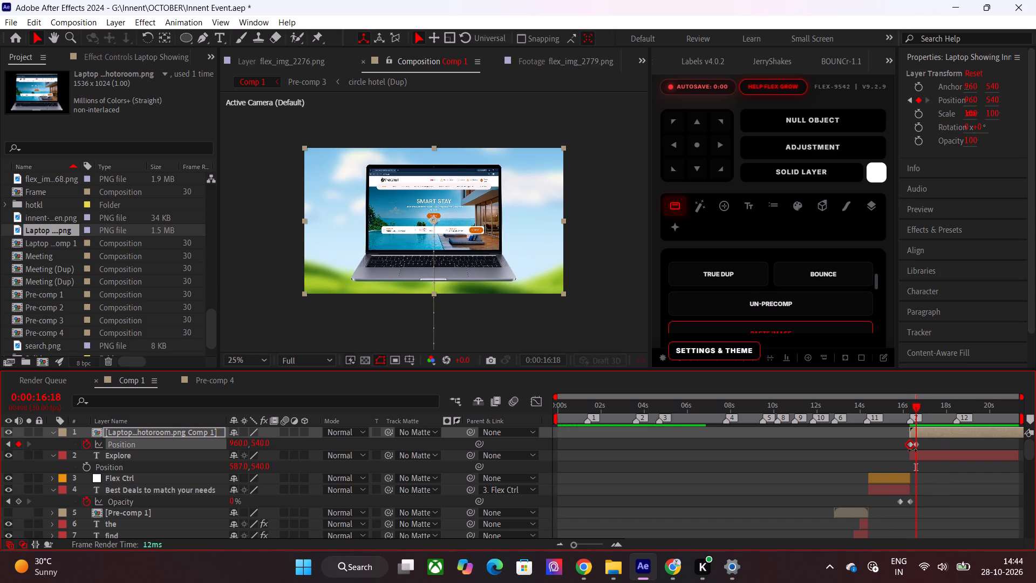
Apply the BOUNCr Overshoot+ expression to the laptop pre-comp's Position keyframes.
{"action": "left_click_drag", "start_coordinate": [882, 437], "coordinate": [936, 453]}
{"action": "left_click", "coordinate": [840, 62]}
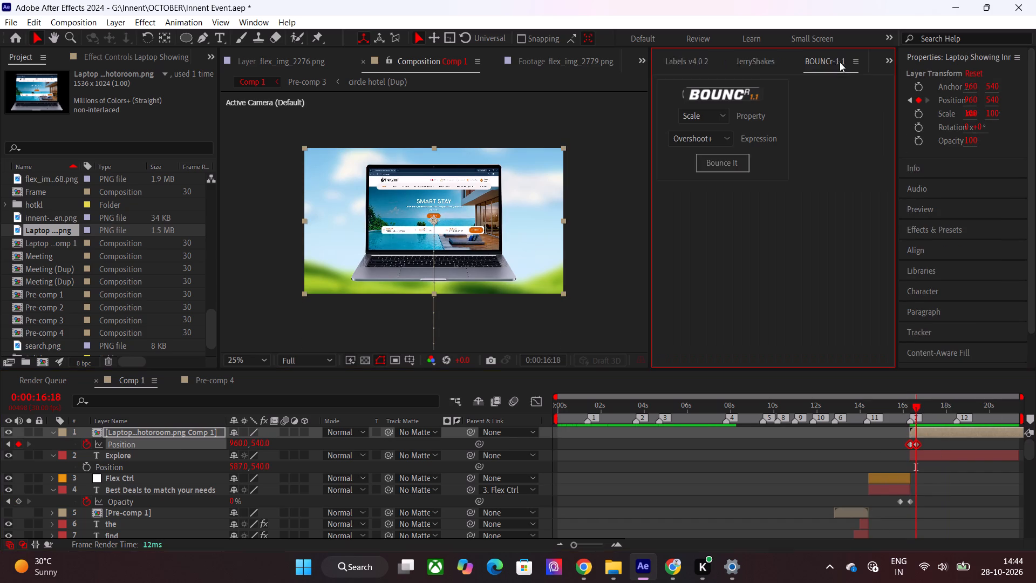
{"action": "left_click", "coordinate": [719, 113]}
{"action": "left_click", "coordinate": [707, 132]}
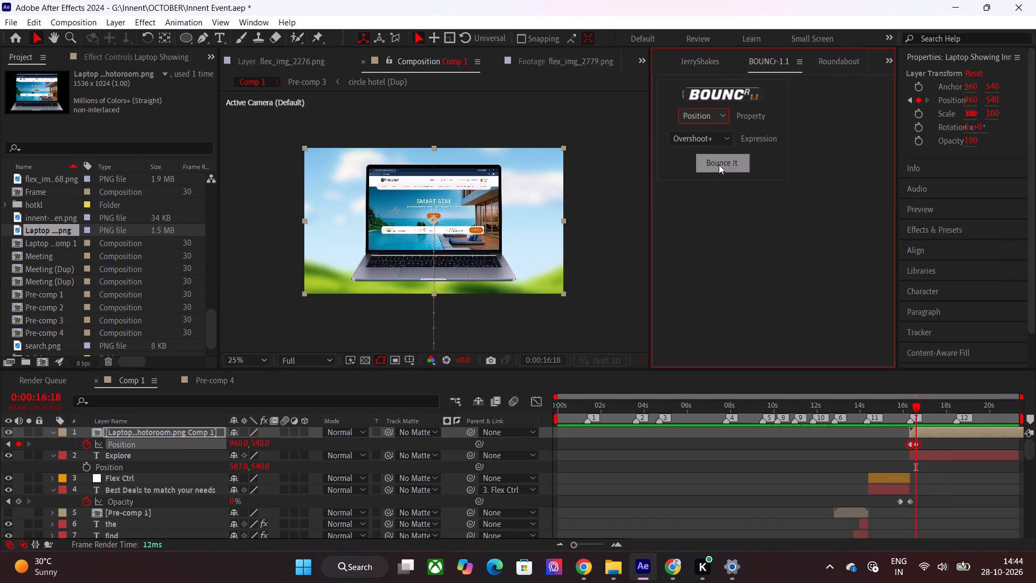
{"action": "left_click", "coordinate": [719, 165]}
Preview the laptop's overshooting entrance from around 15 seconds into the Explore scene.
{"action": "left_click", "coordinate": [828, 459]}
{"action": "left_click", "coordinate": [896, 416]}
{"action": "key", "text": "space"}
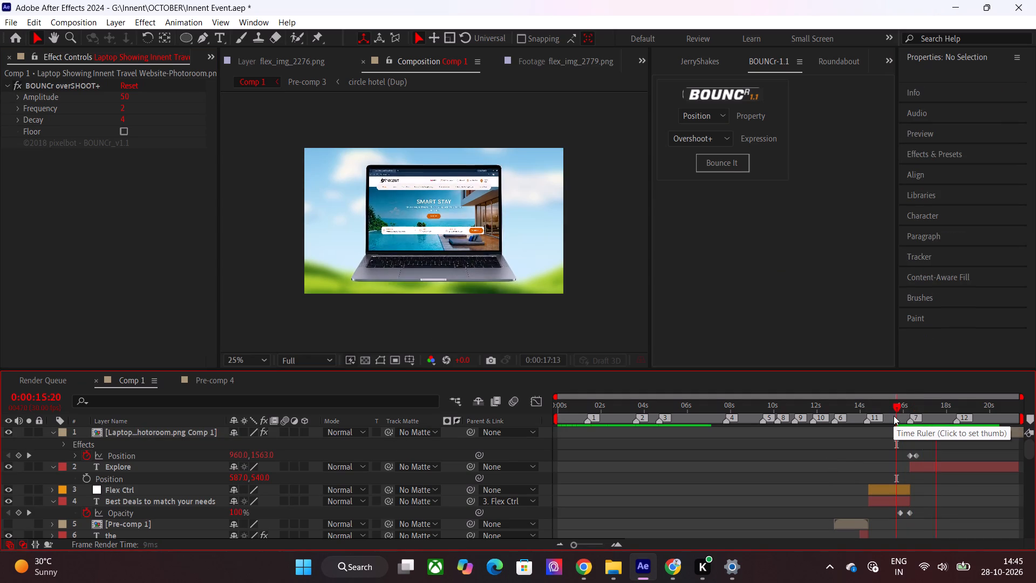
{"action": "left_click", "coordinate": [894, 416]}
{"action": "key", "text": "space"}
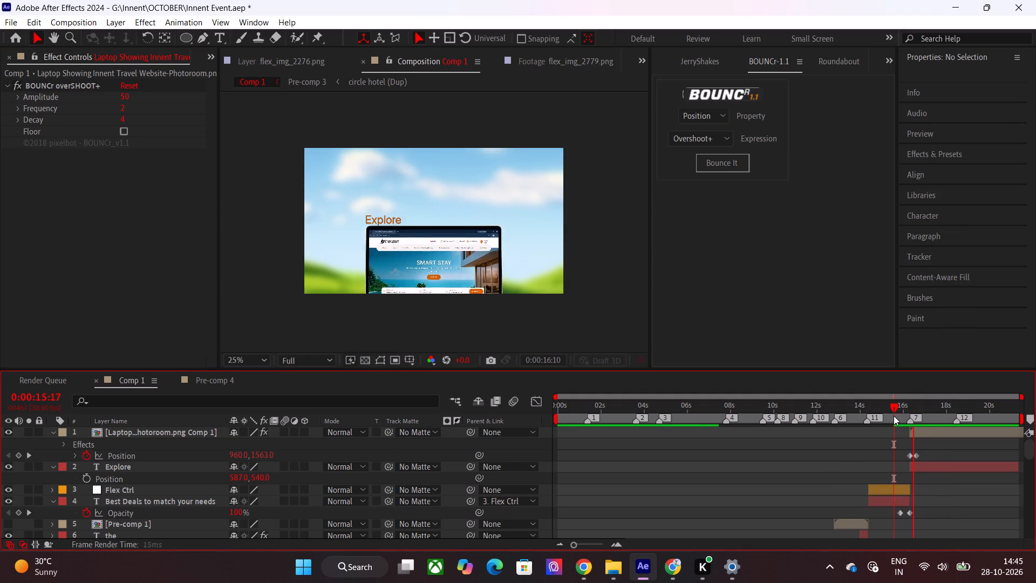
{"action": "left_click_drag", "start_coordinate": [894, 416], "coordinate": [919, 421]}
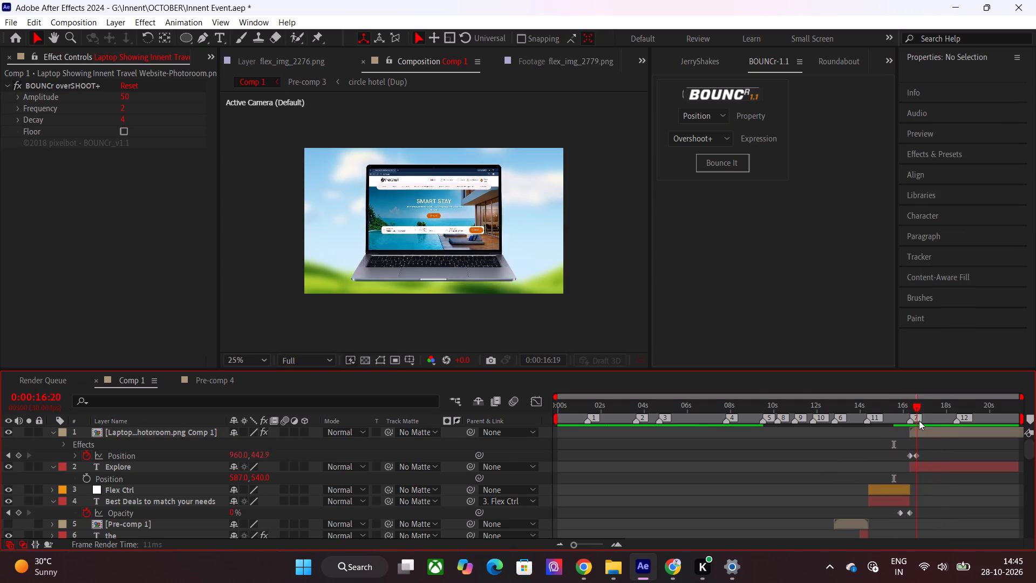
{"action": "left_click_drag", "start_coordinate": [919, 421], "coordinate": [884, 427]}
{"action": "key", "text": "space"}
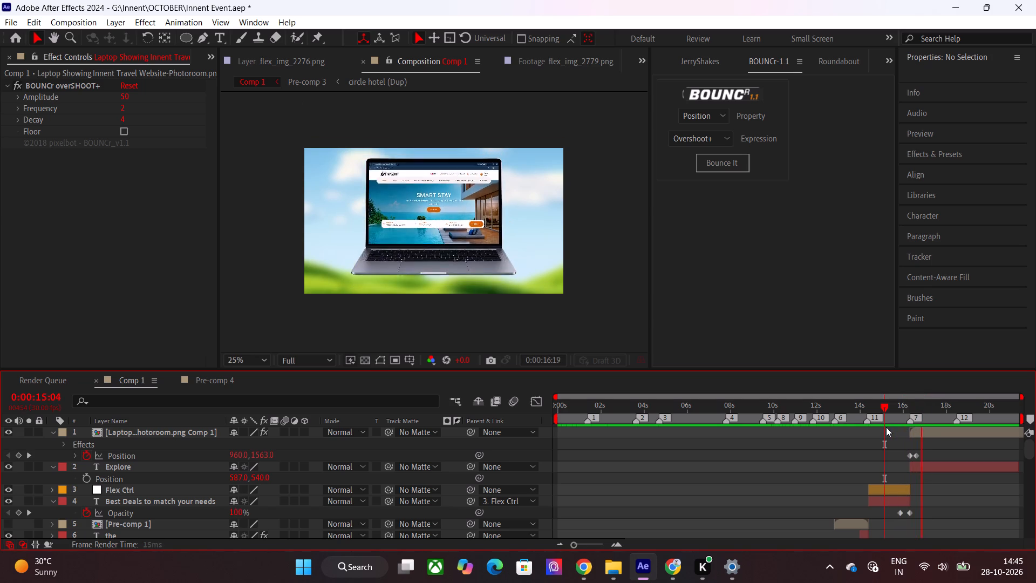
Shift the laptop pre-comp layer with its Position keyframes to start at 0:00:16:25, and preview its entrance.
{"action": "left_click", "coordinate": [924, 417]}
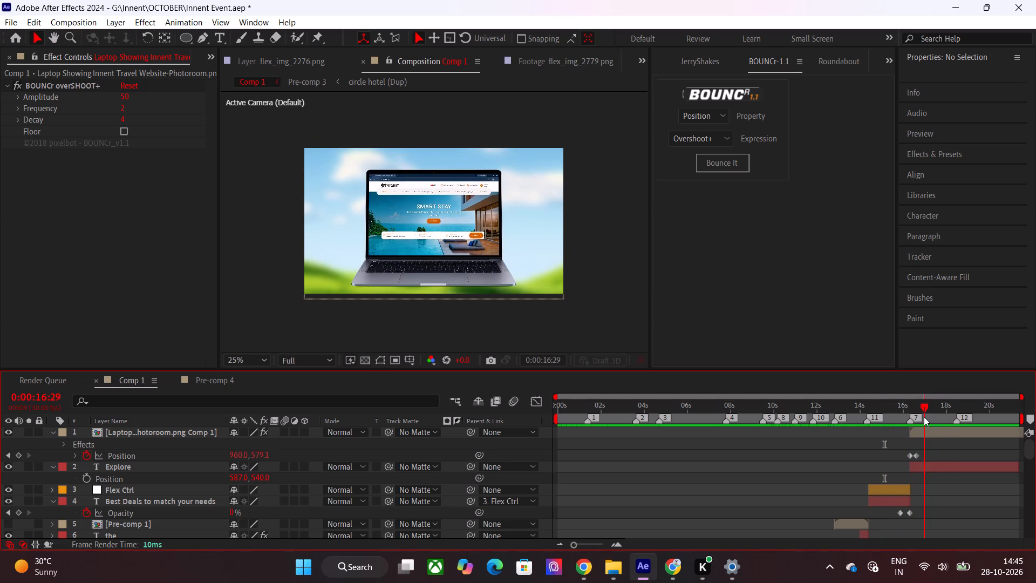
{"action": "left_click_drag", "start_coordinate": [920, 430], "coordinate": [928, 431]}
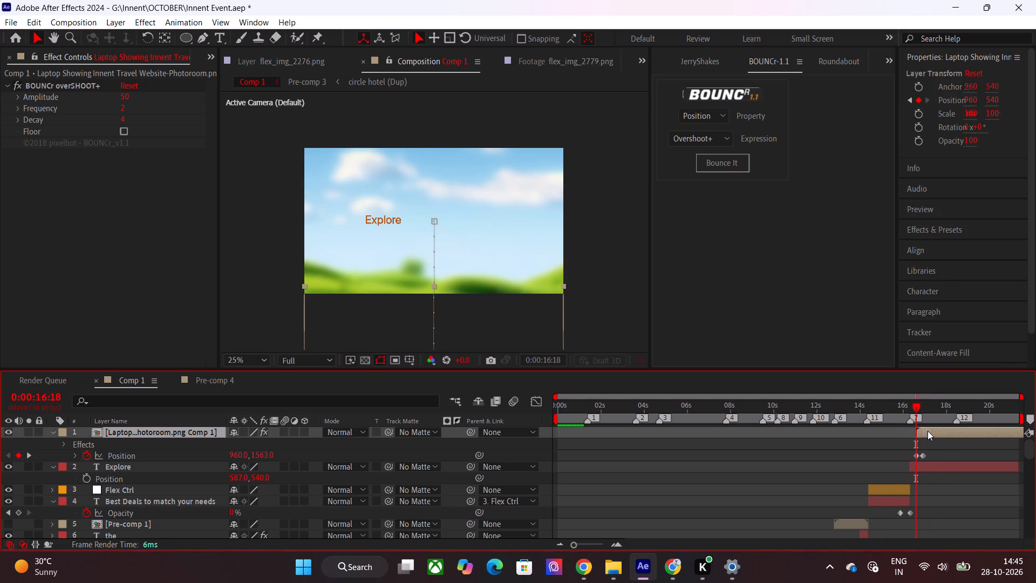
{"action": "key", "text": "space"}
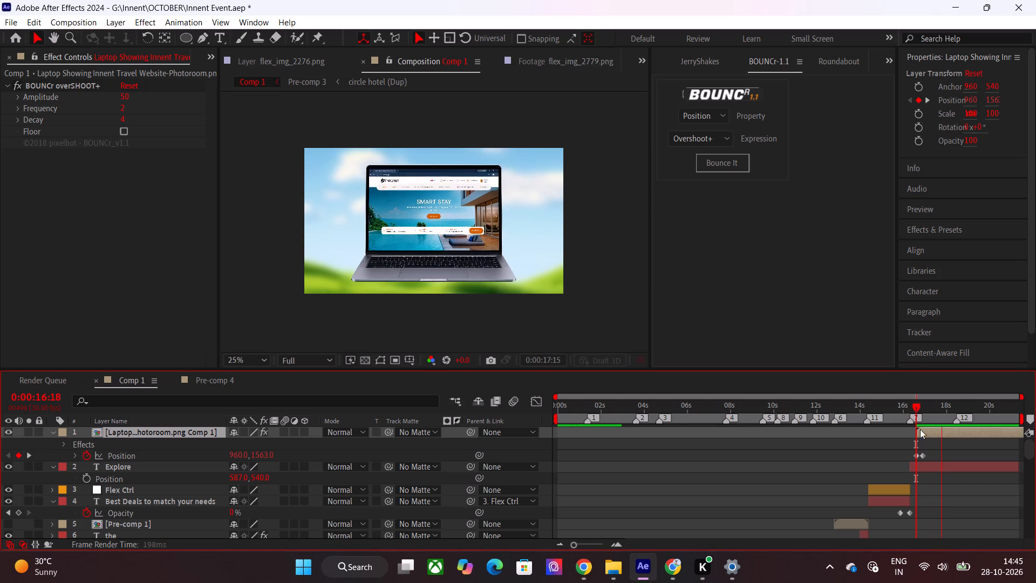
{"action": "left_click_drag", "start_coordinate": [921, 431], "coordinate": [926, 432]}
{"action": "key", "text": "space"}
{"action": "left_click", "coordinate": [923, 416]}
{"action": "key", "text": "space"}
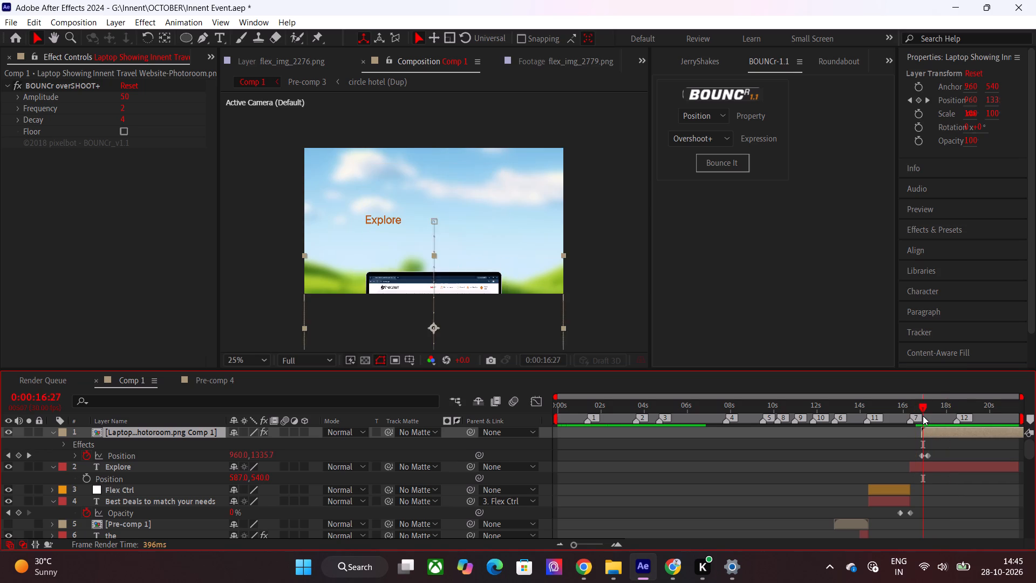
Centre the "Explore" text horizontally and vertically in the frame with the Flex GUI Pro align tools.
{"action": "left_click_drag", "start_coordinate": [923, 416], "coordinate": [916, 422]}
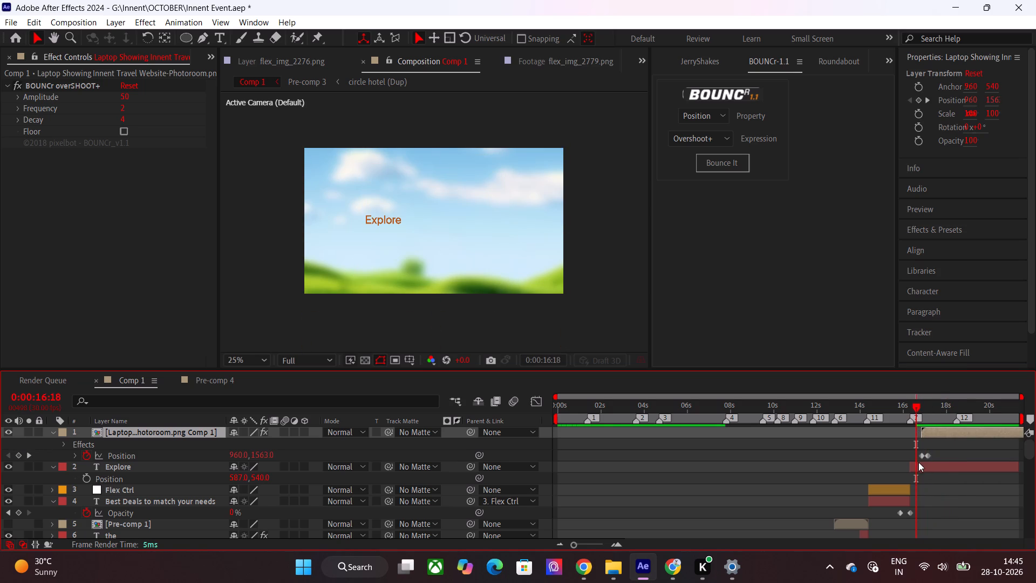
{"action": "left_click", "coordinate": [918, 464]}
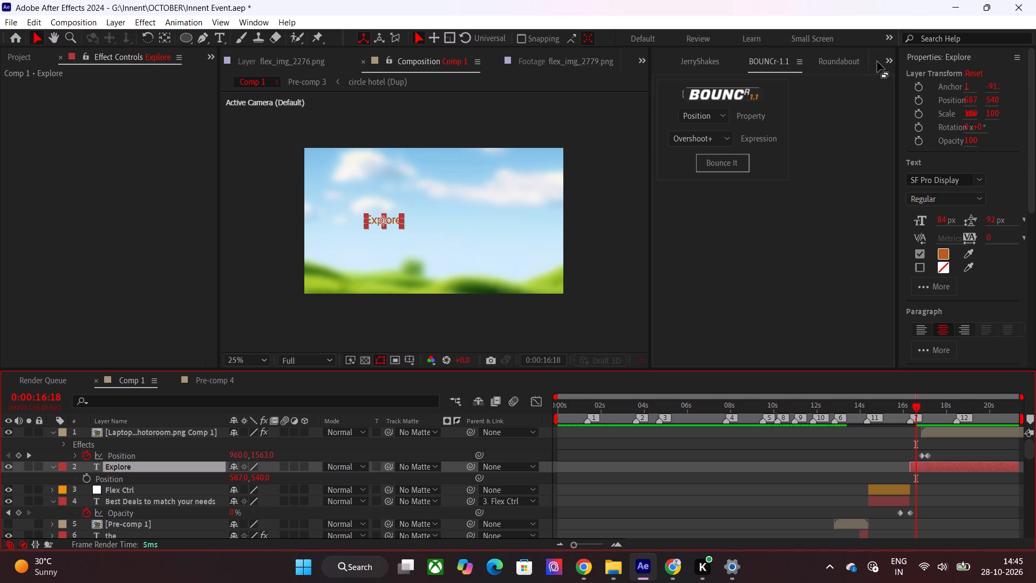
{"action": "left_click", "coordinate": [895, 63]}
{"action": "left_click", "coordinate": [886, 64]}
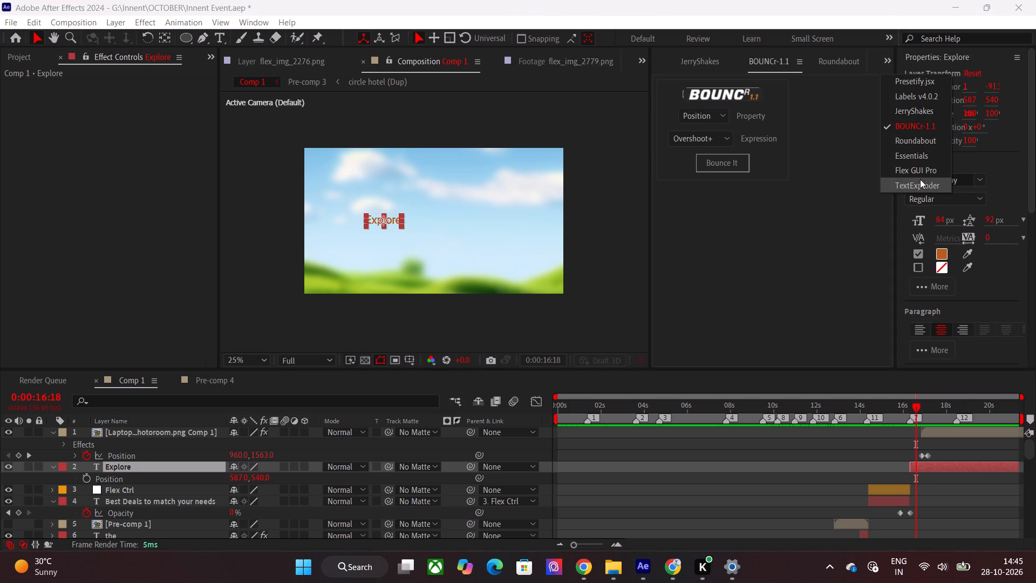
{"action": "left_click", "coordinate": [921, 172]}
{"action": "left_click", "coordinate": [700, 144]}
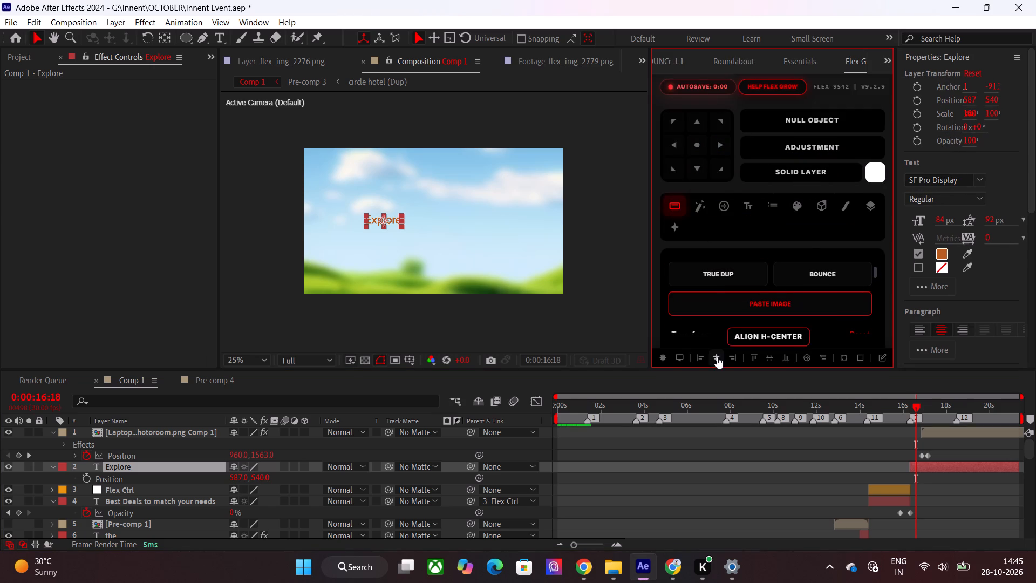
{"action": "left_click", "coordinate": [717, 359]}
{"action": "left_click", "coordinate": [772, 358]}
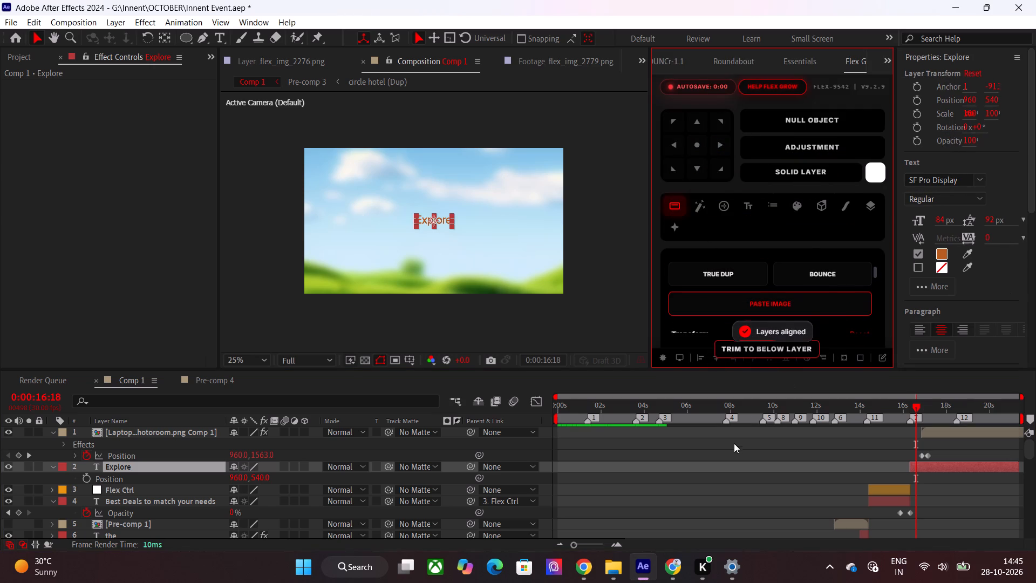
Scale the "Explore" text up to 168%.
{"action": "key", "text": "s"}
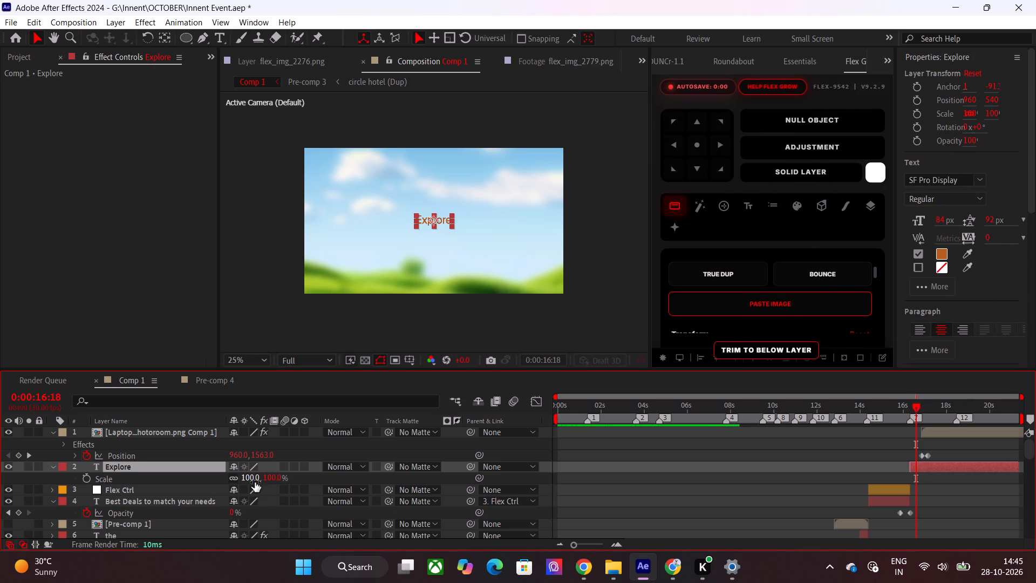
{"action": "left_click_drag", "start_coordinate": [253, 481], "coordinate": [329, 489]}
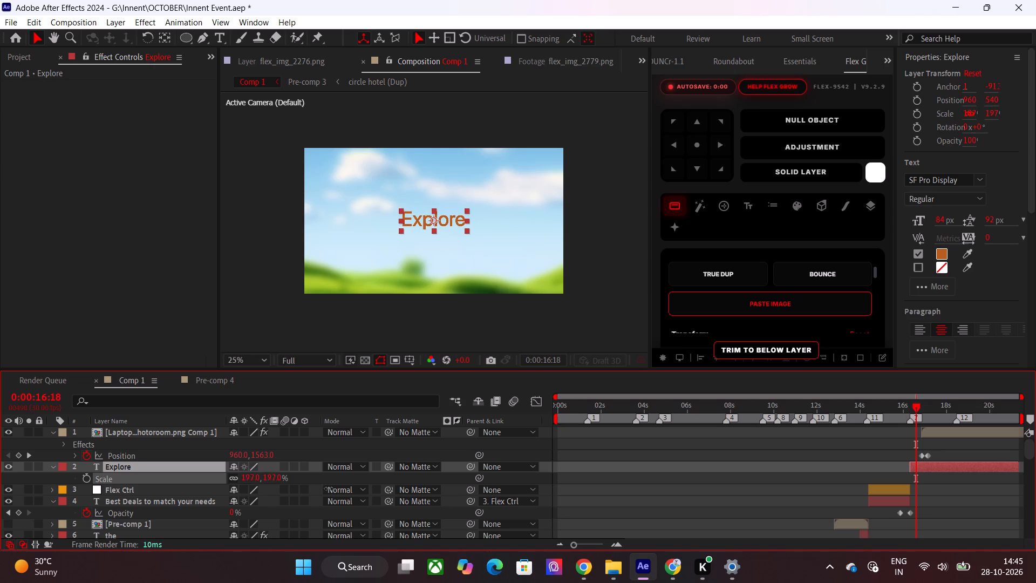
{"action": "left_click_drag", "start_coordinate": [329, 489], "coordinate": [308, 491]}
{"action": "left_click", "coordinate": [826, 469]}
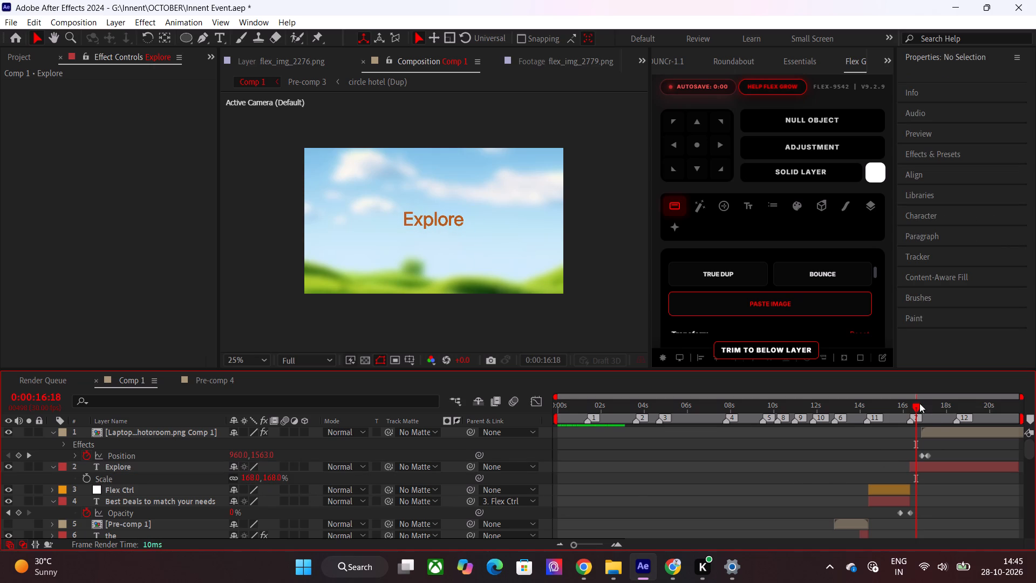
Preview the change from the "Best Deals to match your needs" text to "Explore" around 16 seconds.
{"action": "left_click_drag", "start_coordinate": [914, 408], "coordinate": [910, 412]}
{"action": "key", "text": "space"}
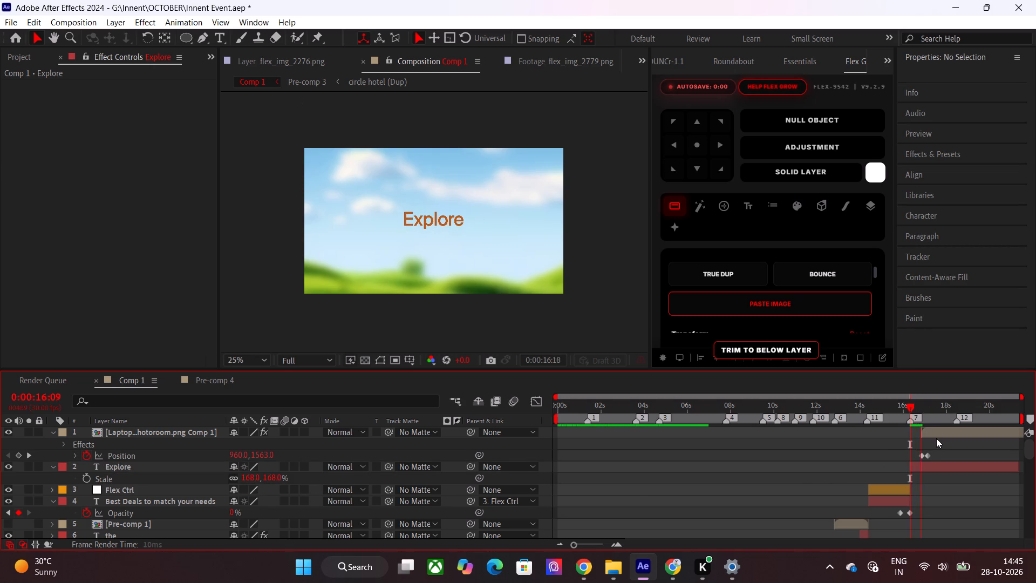
{"action": "left_click_drag", "start_coordinate": [912, 410], "coordinate": [906, 416]}
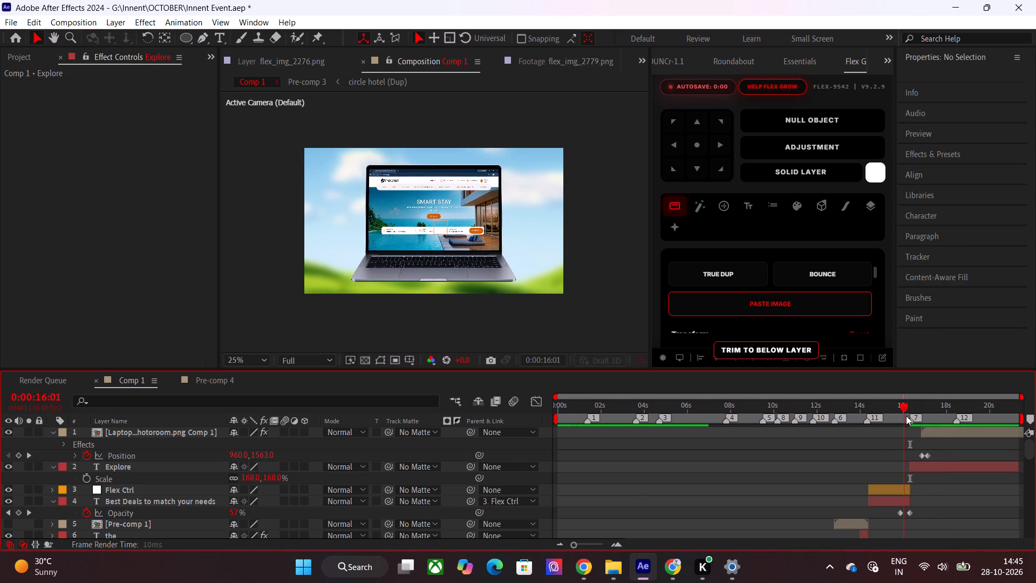
{"action": "left_click_drag", "start_coordinate": [906, 416], "coordinate": [908, 419]}
{"action": "left_click", "coordinate": [888, 453]}
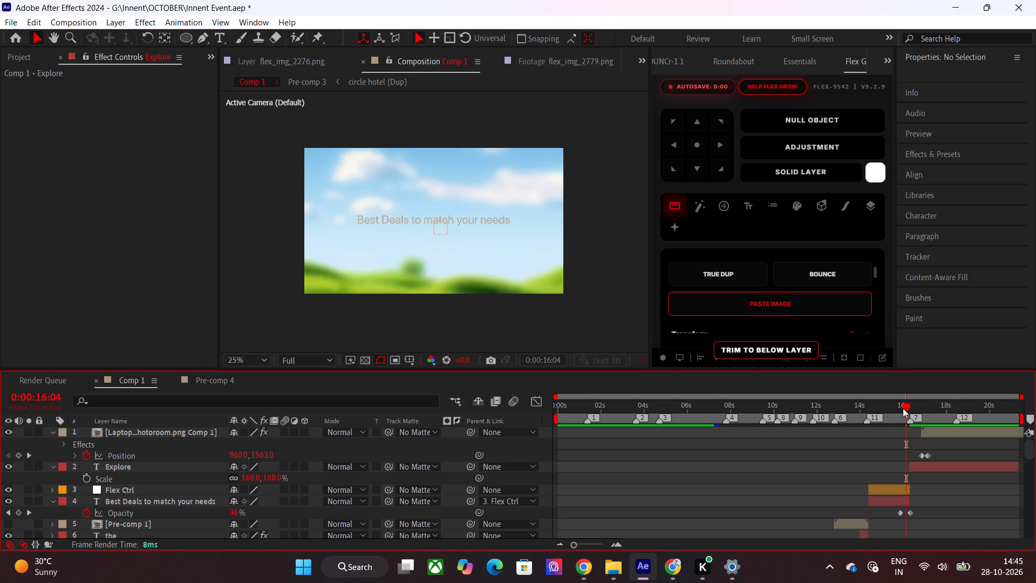
{"action": "left_click_drag", "start_coordinate": [903, 408], "coordinate": [902, 418]}
{"action": "left_click_drag", "start_coordinate": [902, 418], "coordinate": [905, 418]}
Animate the Flex Ctrl null upward with Position keyframes of 960, 540 at 0:00:15:25 and 960, -59 at 0:00:16:09, and check the motion.
{"action": "left_click", "coordinate": [904, 492]}
{"action": "left_click", "coordinate": [911, 406]}
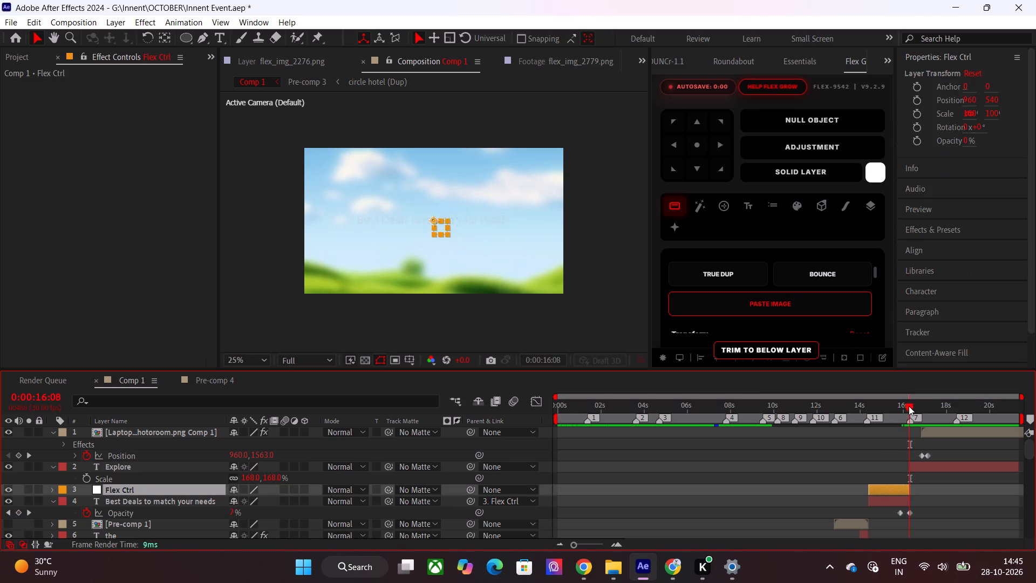
{"action": "key", "text": "p"}
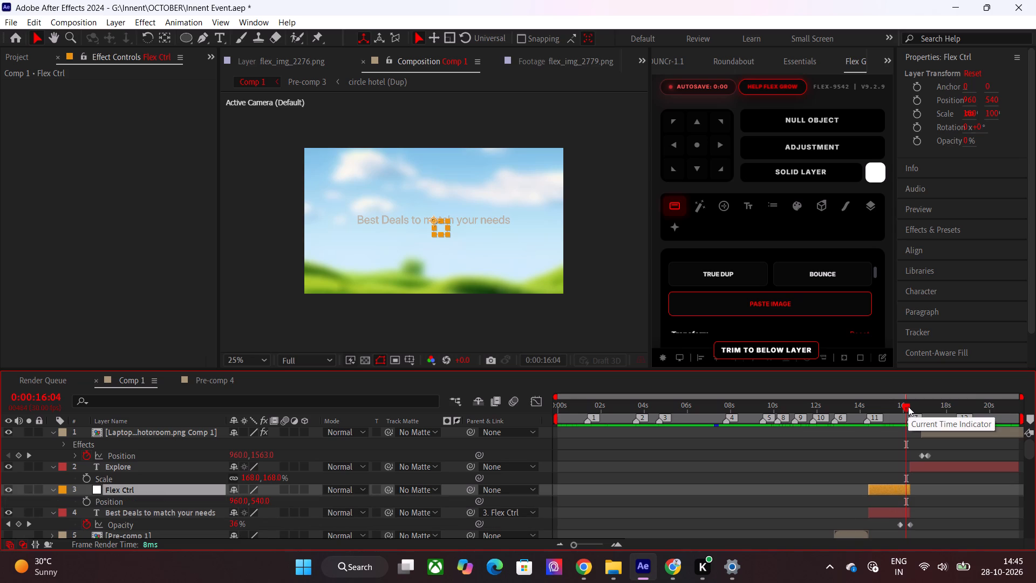
{"action": "left_click", "coordinate": [88, 500]}
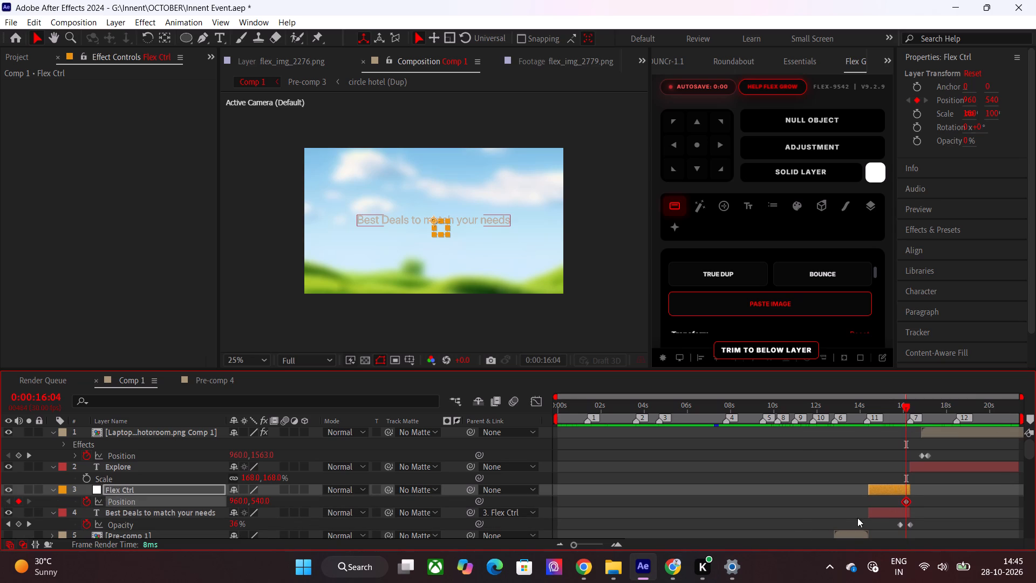
{"action": "left_click_drag", "start_coordinate": [905, 501], "coordinate": [896, 500]}
{"action": "left_click", "coordinate": [906, 403], "text": "shift"}
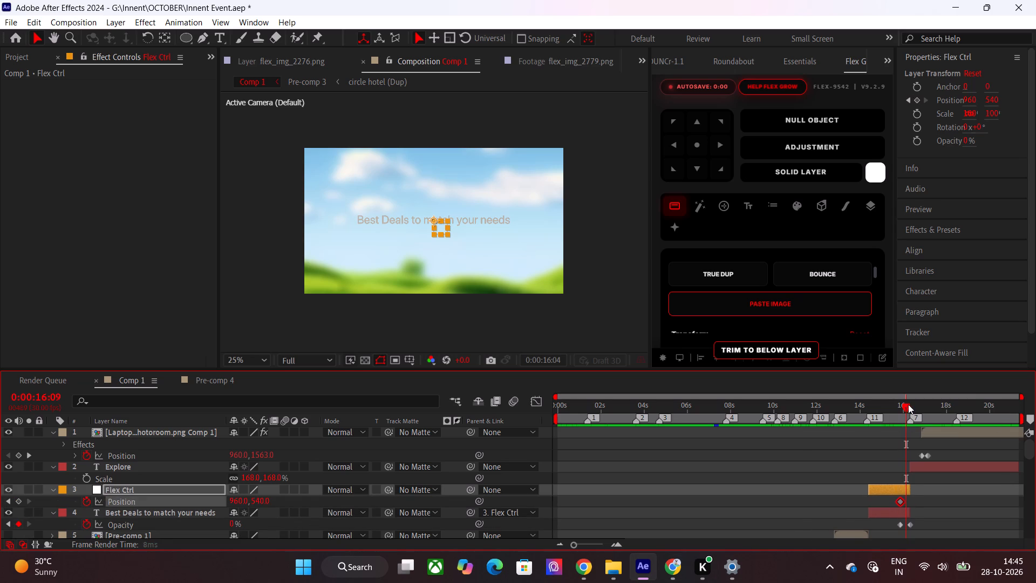
{"action": "left_click_drag", "start_coordinate": [262, 502], "coordinate": [92, 500]}
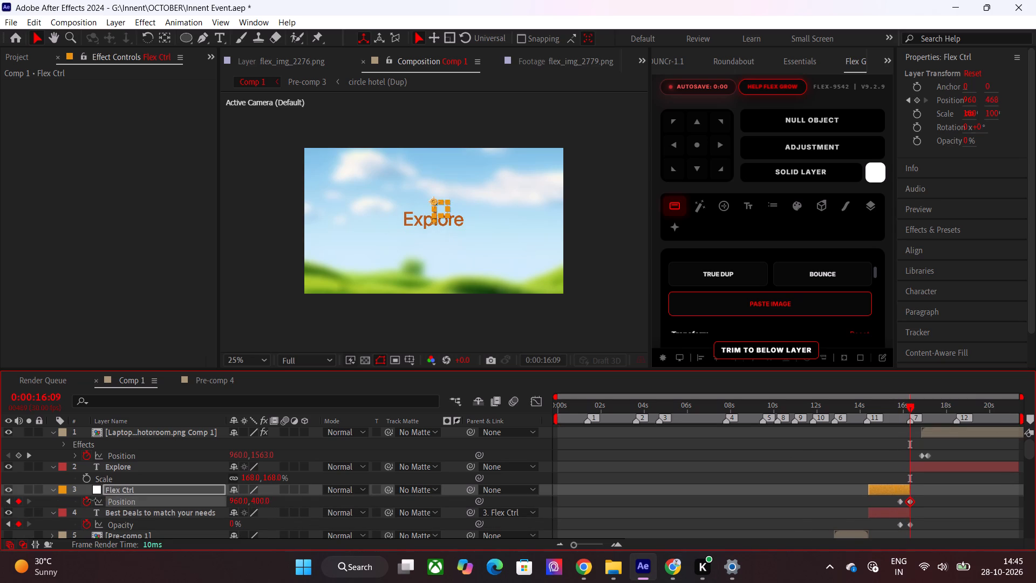
{"action": "left_click_drag", "start_coordinate": [92, 500], "coordinate": [0, 500]}
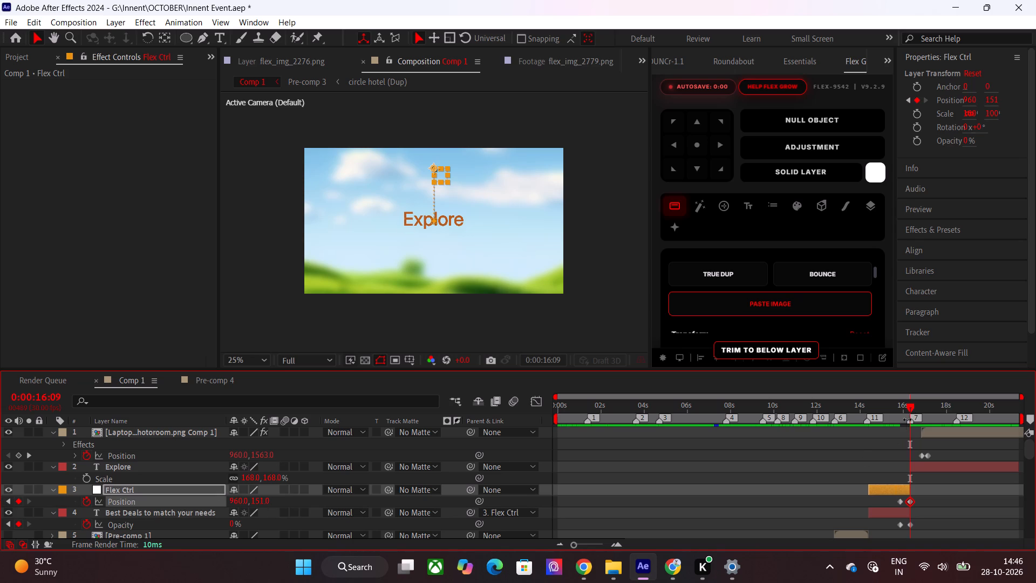
{"action": "left_click_drag", "start_coordinate": [265, 499], "coordinate": [0, 513]}
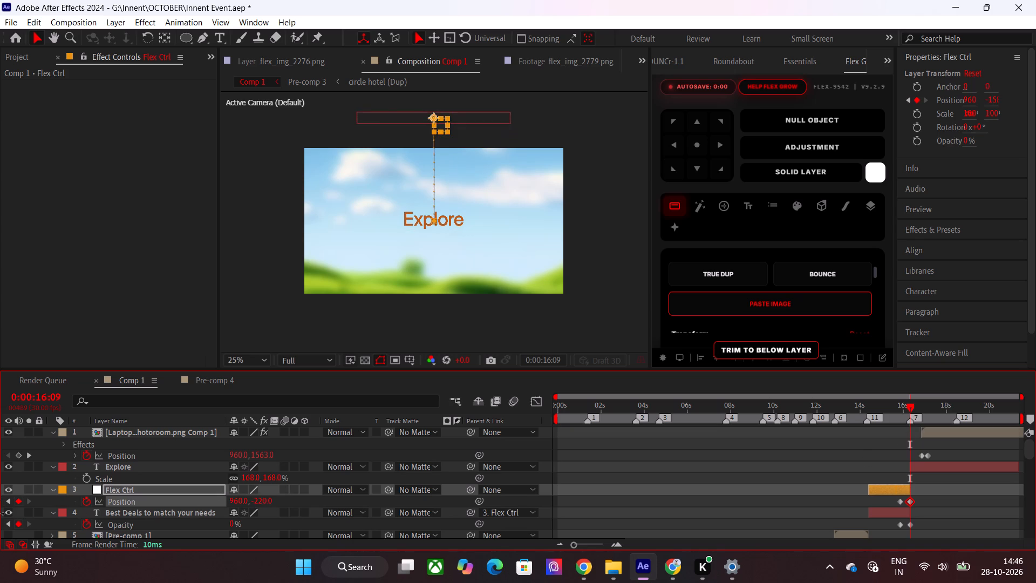
{"action": "left_click_drag", "start_coordinate": [0, 513], "coordinate": [100, 523]}
{"action": "left_click", "coordinate": [897, 453]}
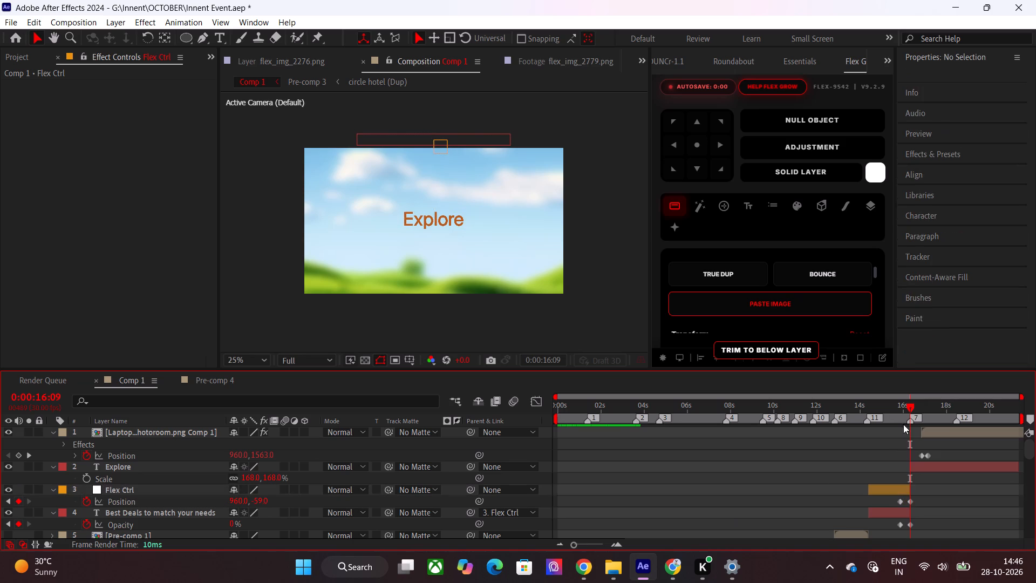
{"action": "left_click_drag", "start_coordinate": [906, 407], "coordinate": [909, 407]}
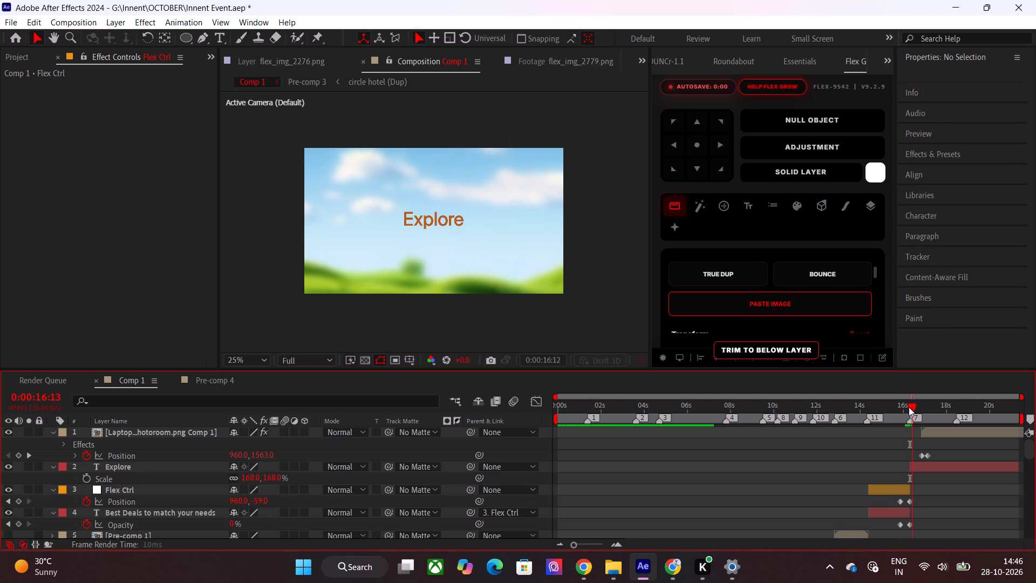
{"action": "left_click_drag", "start_coordinate": [909, 407], "coordinate": [904, 409]}
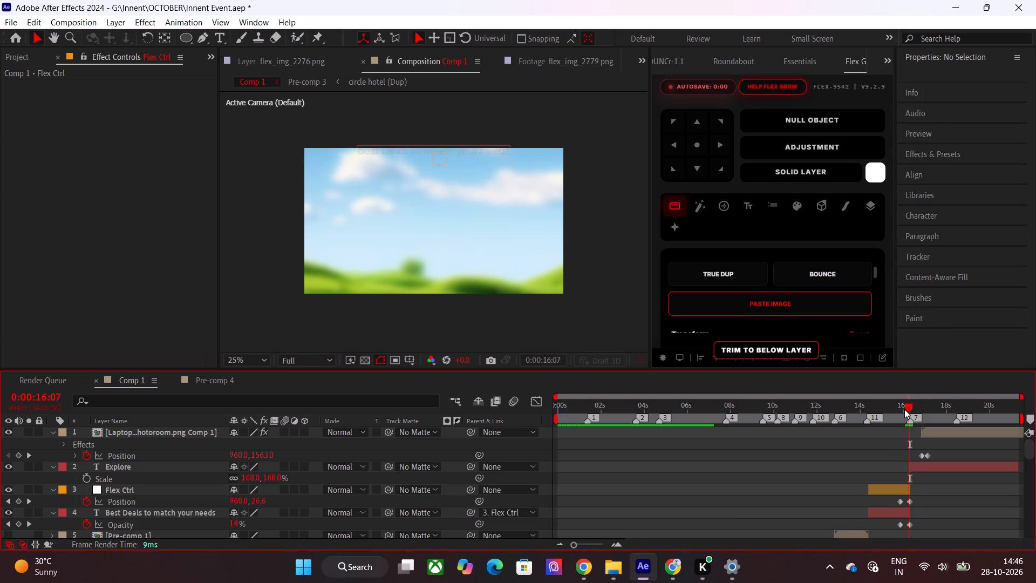
{"action": "left_click_drag", "start_coordinate": [904, 409], "coordinate": [901, 410]}
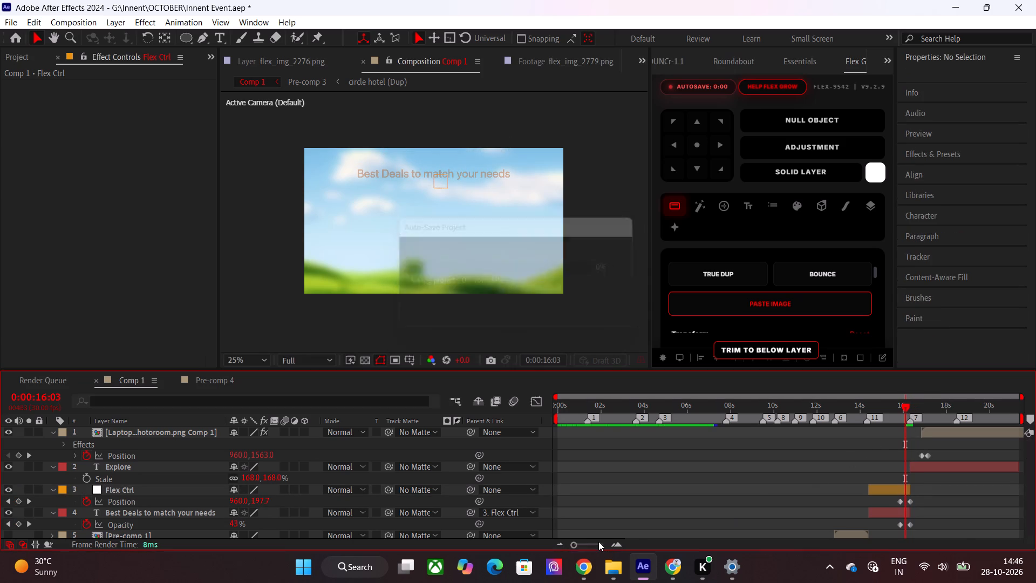
Move the ending Opacity keyframe of the "Best Deals to match your needs" text earlier to 0:00:16:07.
{"action": "left_click", "coordinate": [598, 541]}
{"action": "left_click", "coordinate": [601, 547]}
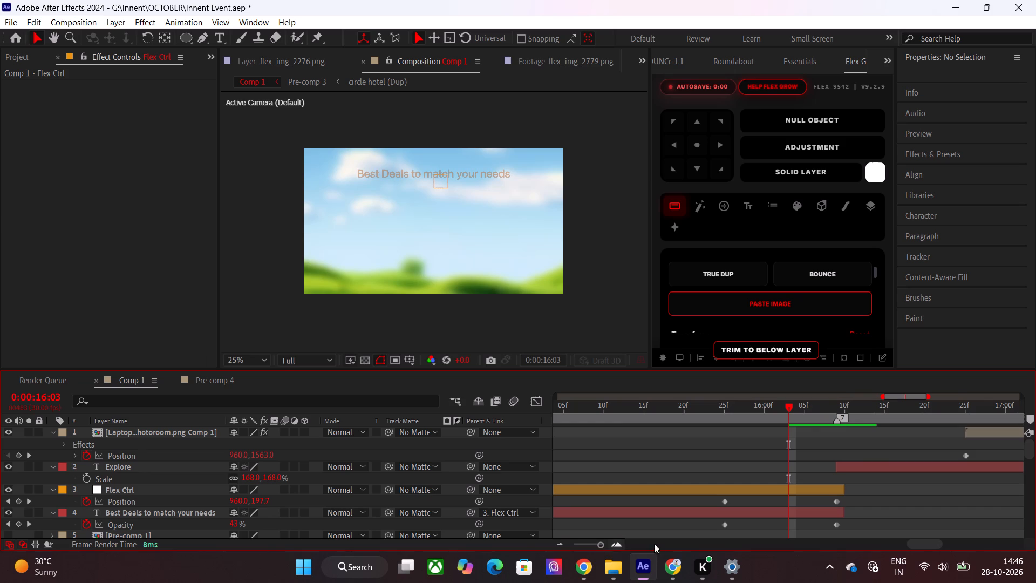
{"action": "left_click_drag", "start_coordinate": [836, 526], "coordinate": [821, 526]}
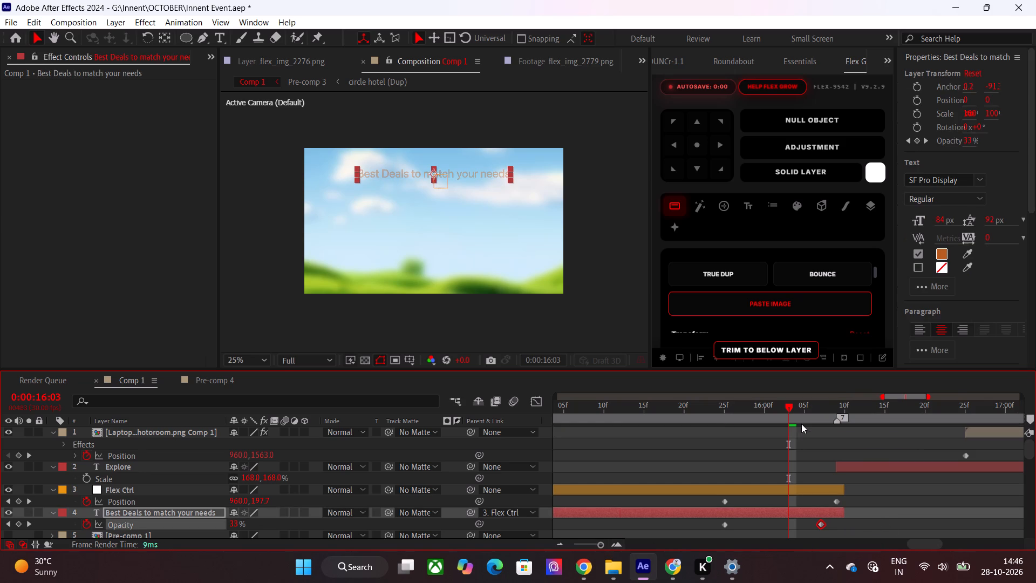
Move the ending Opacity keyframe of the "Best Deals to match your needs" text earlier to 0:00:16:05 and check the fade.
{"action": "left_click_drag", "start_coordinate": [794, 416], "coordinate": [805, 419]}
{"action": "left_click_drag", "start_coordinate": [820, 525], "coordinate": [798, 525]}
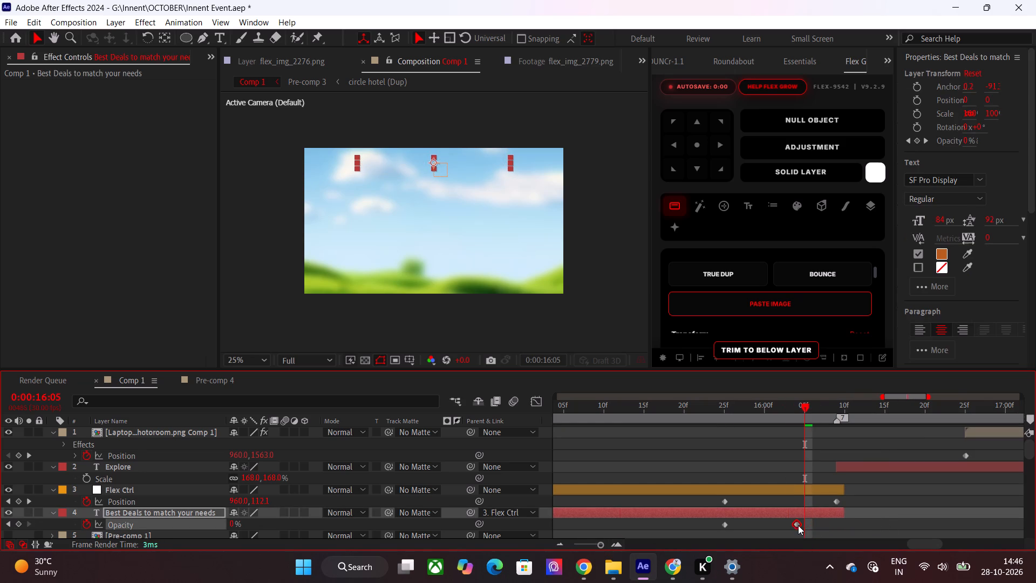
{"action": "left_click_drag", "start_coordinate": [798, 525], "coordinate": [801, 524]}
{"action": "left_click_drag", "start_coordinate": [810, 412], "coordinate": [813, 412]}
{"action": "left_click_drag", "start_coordinate": [813, 412], "coordinate": [829, 417]}
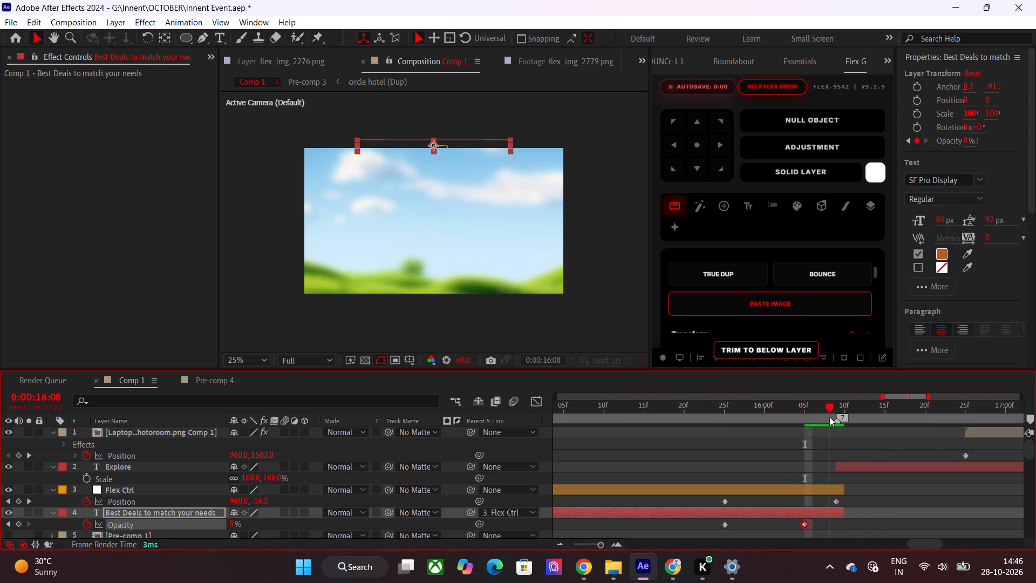
Add a Flex Ctrl null for the "Explore" text, with Position keyframes of 960, 963 at 0:00:16:09 and 960, 540 at 0:00:16:19.
{"action": "left_click_drag", "start_coordinate": [829, 417], "coordinate": [837, 420]}
{"action": "left_click", "coordinate": [849, 467]}
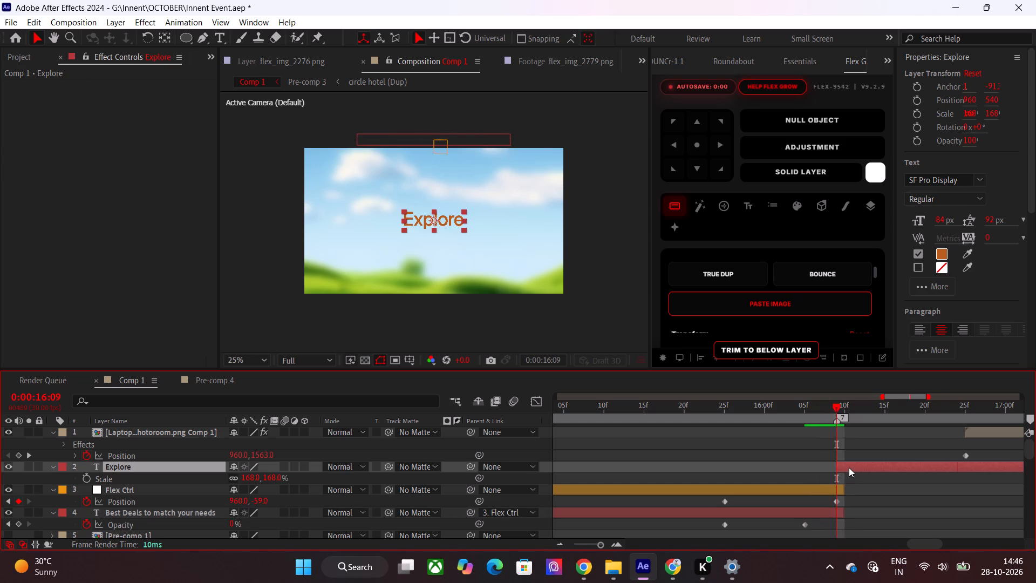
{"action": "left_click", "coordinate": [813, 110]}
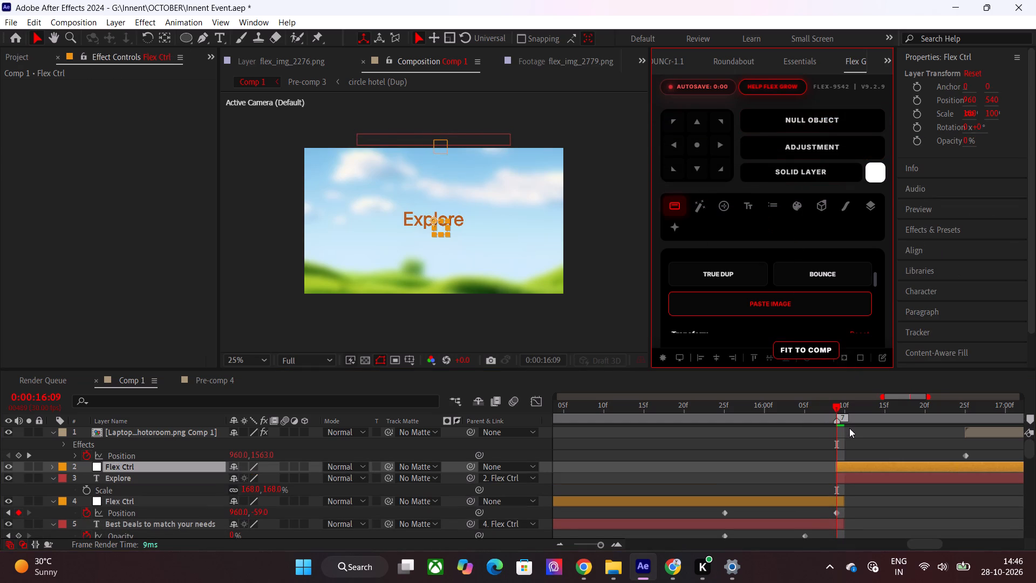
{"action": "key", "text": "p"}
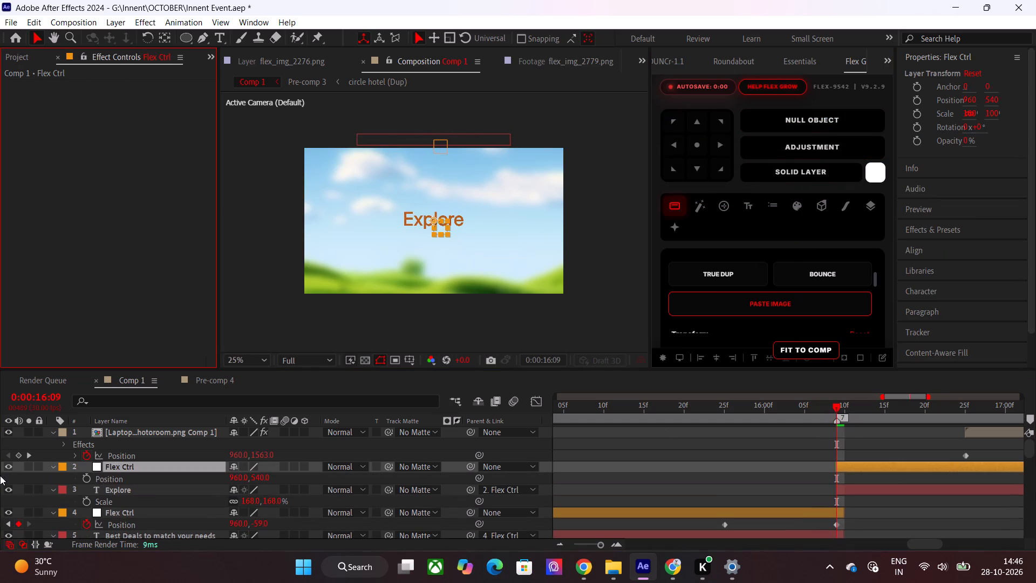
{"action": "left_click", "coordinate": [83, 478]}
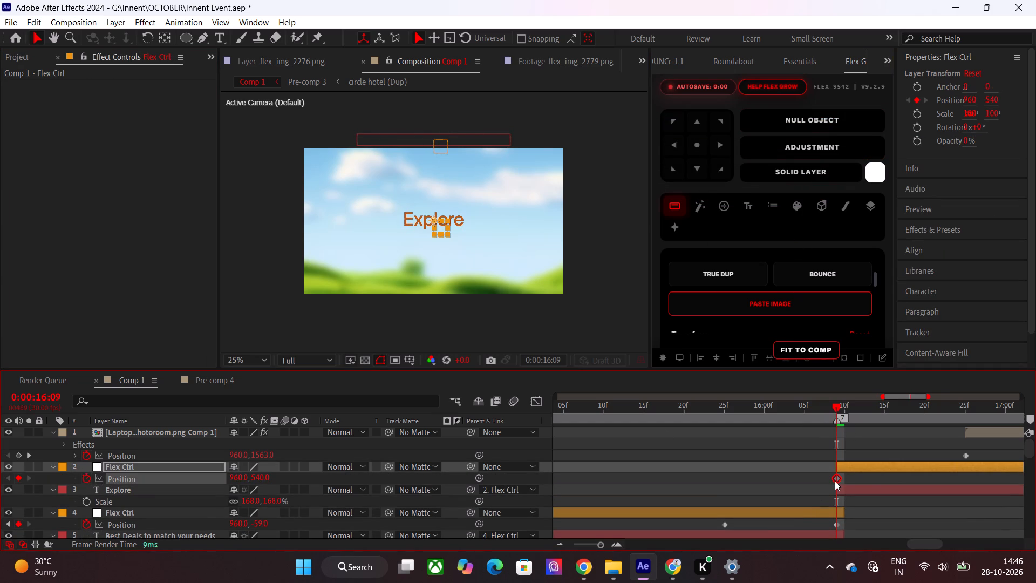
{"action": "left_click_drag", "start_coordinate": [835, 480], "coordinate": [918, 482]}
{"action": "left_click_drag", "start_coordinate": [260, 480], "coordinate": [223, 480]}
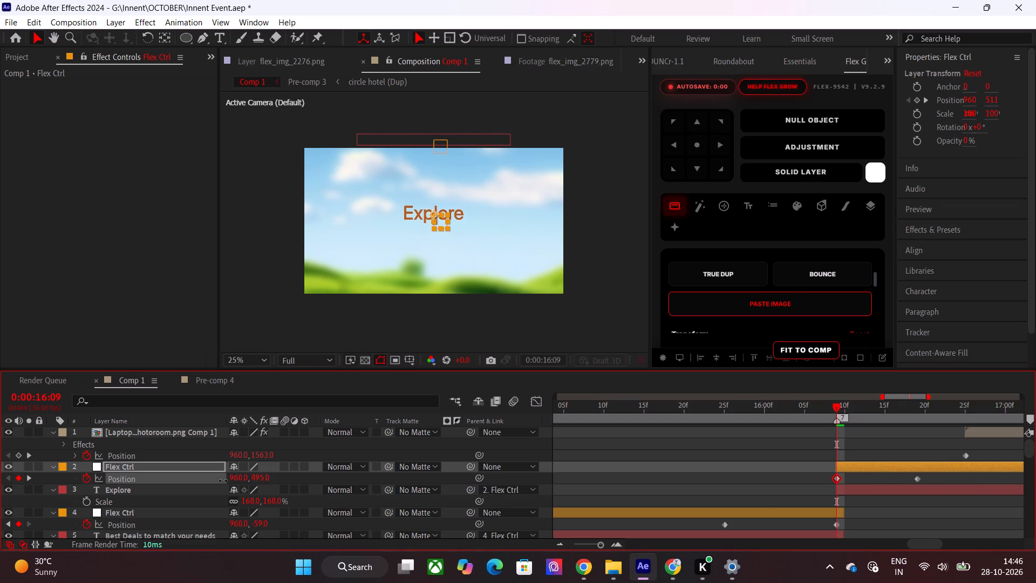
{"action": "left_click_drag", "start_coordinate": [223, 480], "coordinate": [523, 503]}
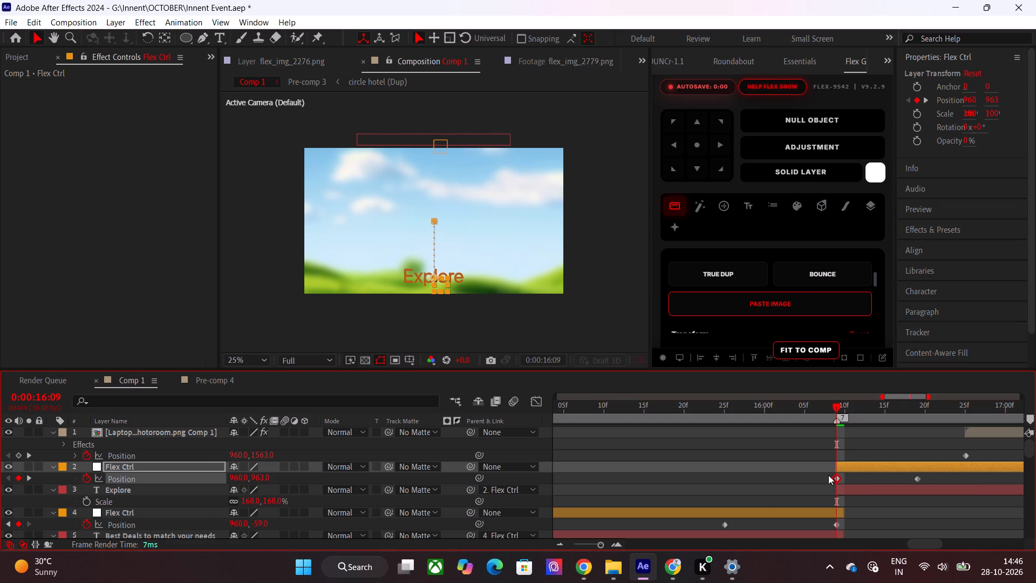
Fade in the "Explore" text with Opacity keyframes of 0% at 0:00:16:10 and 100% at 0:00:16:19, and preview the transition.
{"action": "left_click", "coordinate": [862, 494]}
{"action": "key", "text": "t"}
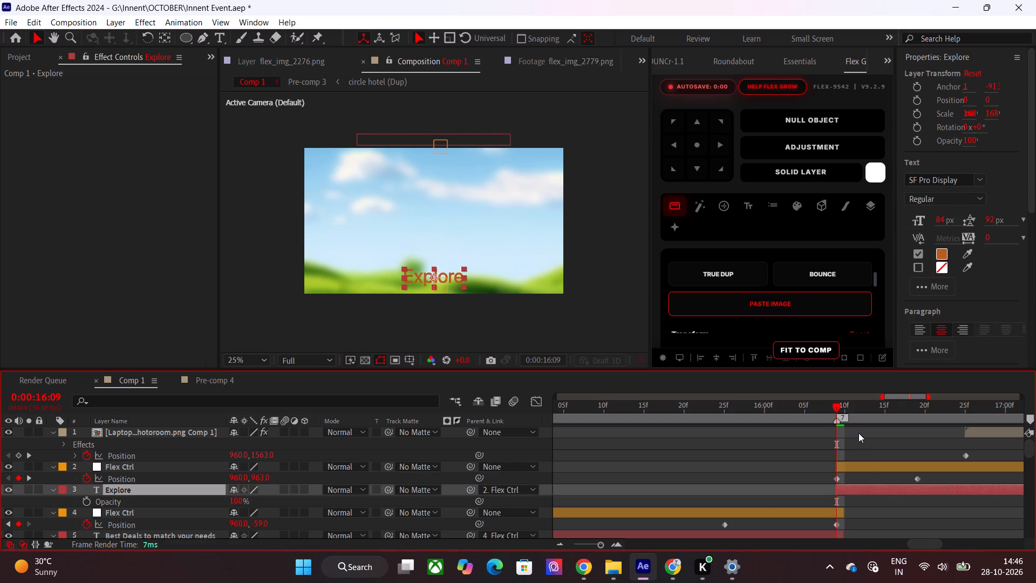
{"action": "left_click", "coordinate": [884, 410]}
{"action": "left_click", "coordinate": [86, 503]}
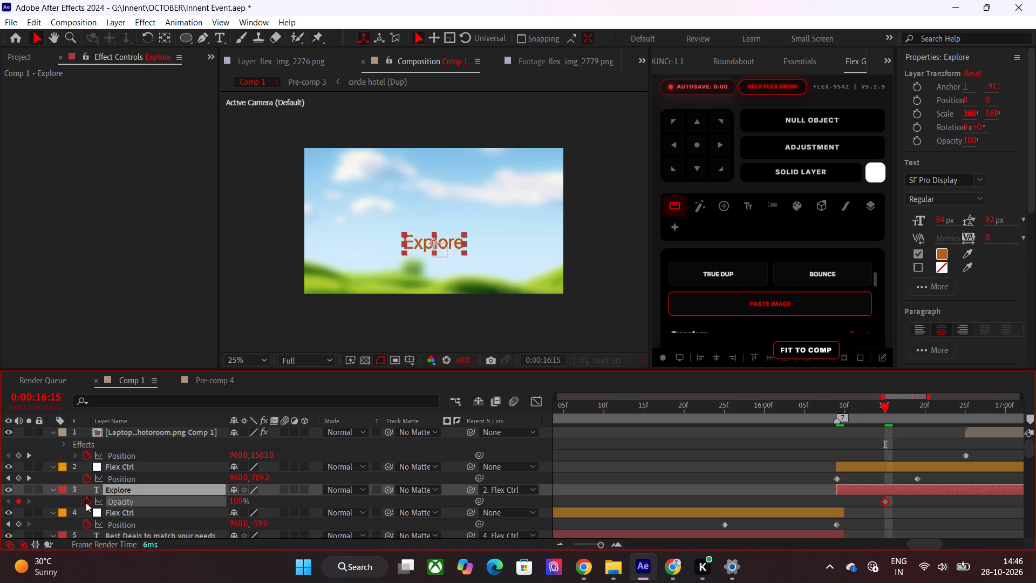
{"action": "left_click_drag", "start_coordinate": [883, 500], "coordinate": [910, 500]}
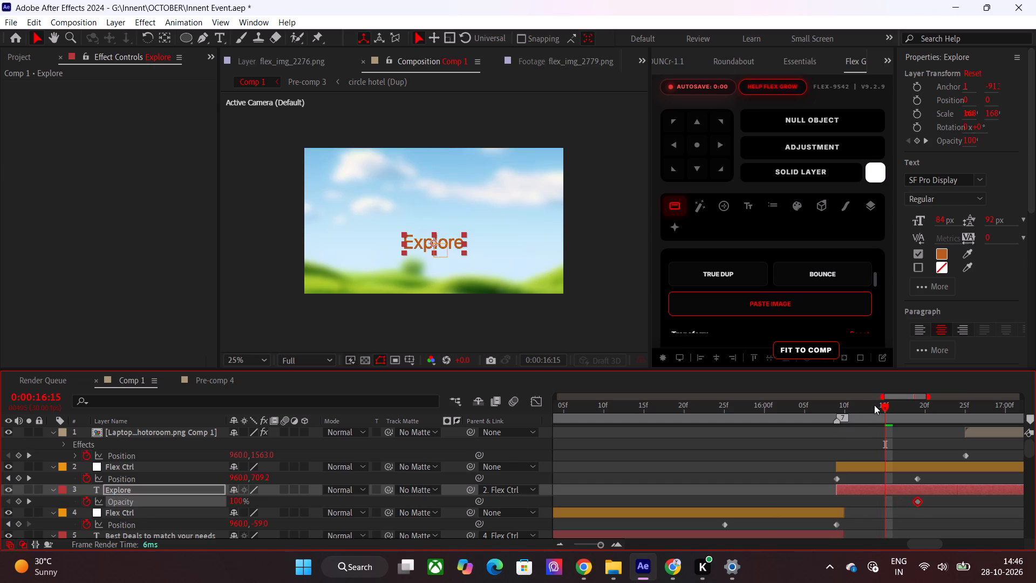
{"action": "left_click_drag", "start_coordinate": [874, 405], "coordinate": [848, 421]}
{"action": "left_click_drag", "start_coordinate": [235, 499], "coordinate": [61, 511]}
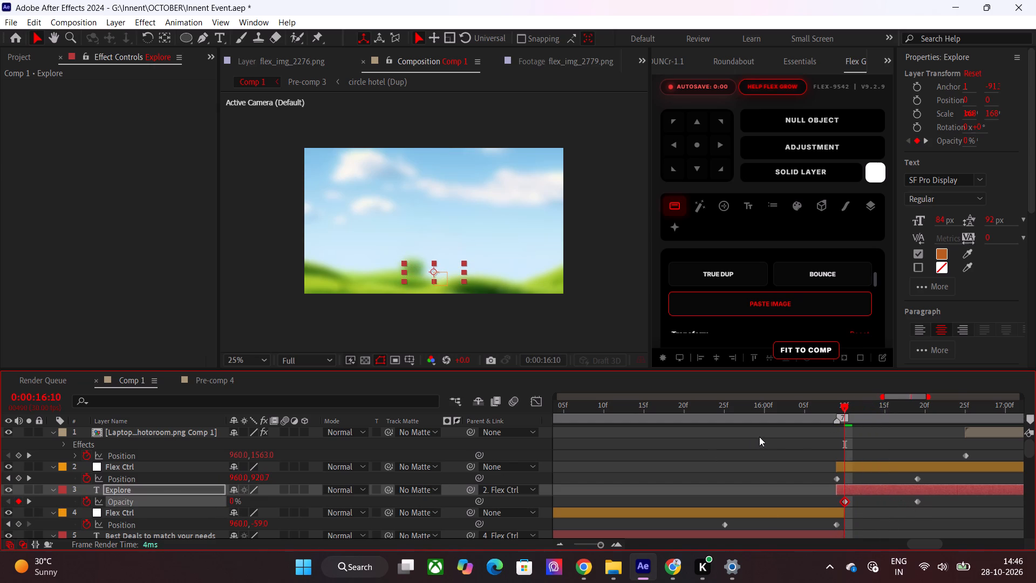
{"action": "left_click_drag", "start_coordinate": [861, 414], "coordinate": [808, 433]}
{"action": "key", "text": "space"}
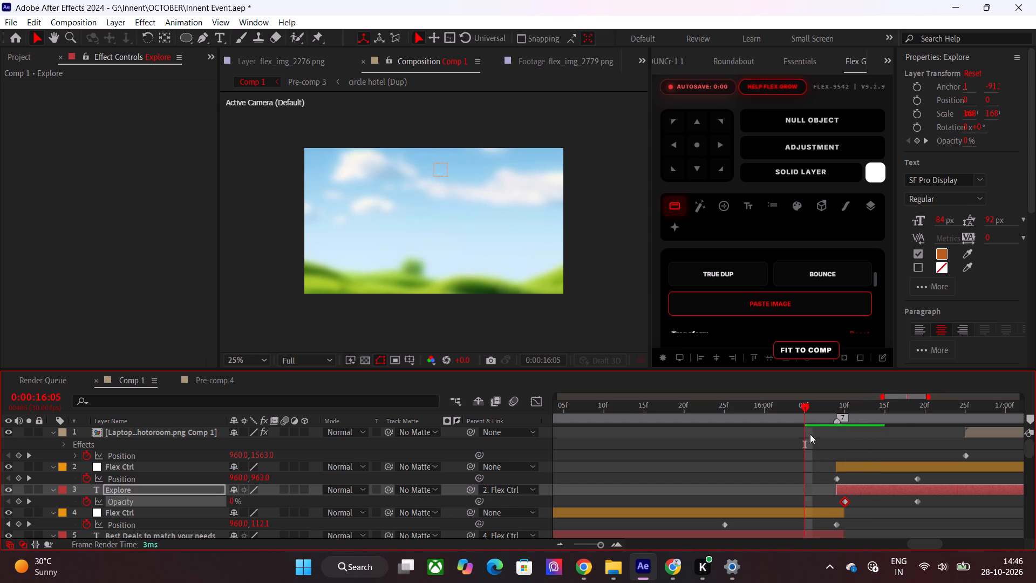
{"action": "left_click_drag", "start_coordinate": [764, 419], "coordinate": [714, 420]}
{"action": "key", "text": "space"}
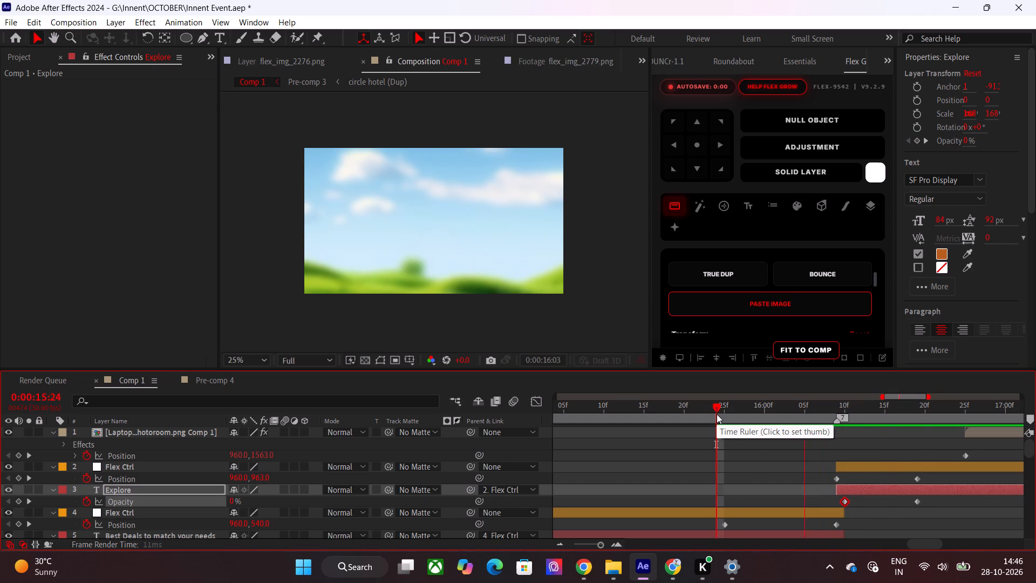
{"action": "left_click", "coordinate": [717, 414]}
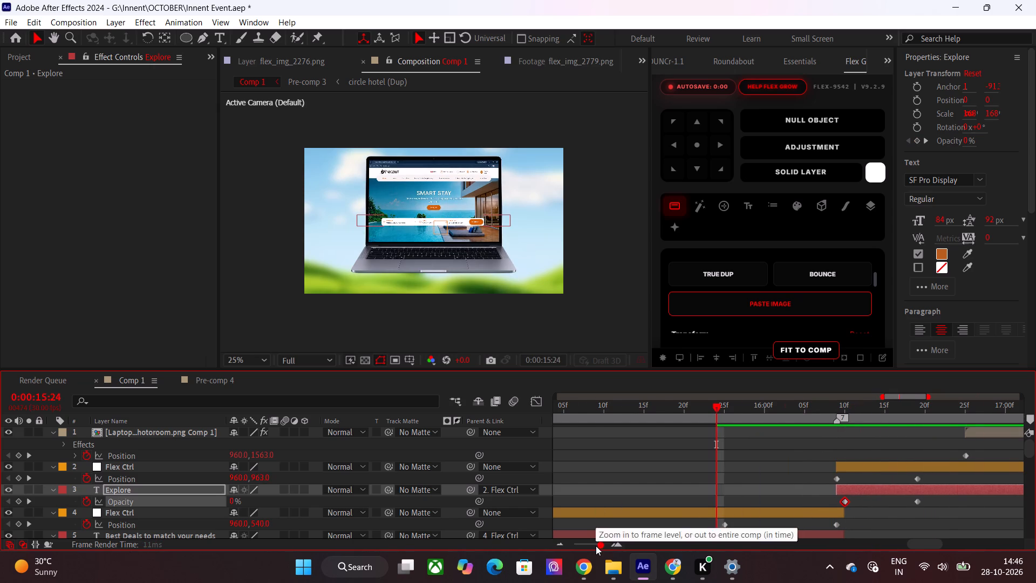
Compress the "Best Deals" exit keyframes, its null's Position and the text's Opacity, into a shorter span before 0:00:16:09, and preview the change.
{"action": "left_click_drag", "start_coordinate": [596, 546], "coordinate": [587, 546]}
{"action": "scroll", "coordinate": [810, 466], "scroll_direction": "down", "scroll_amount": 1}
{"action": "left_click_drag", "start_coordinate": [796, 488], "coordinate": [806, 489]}
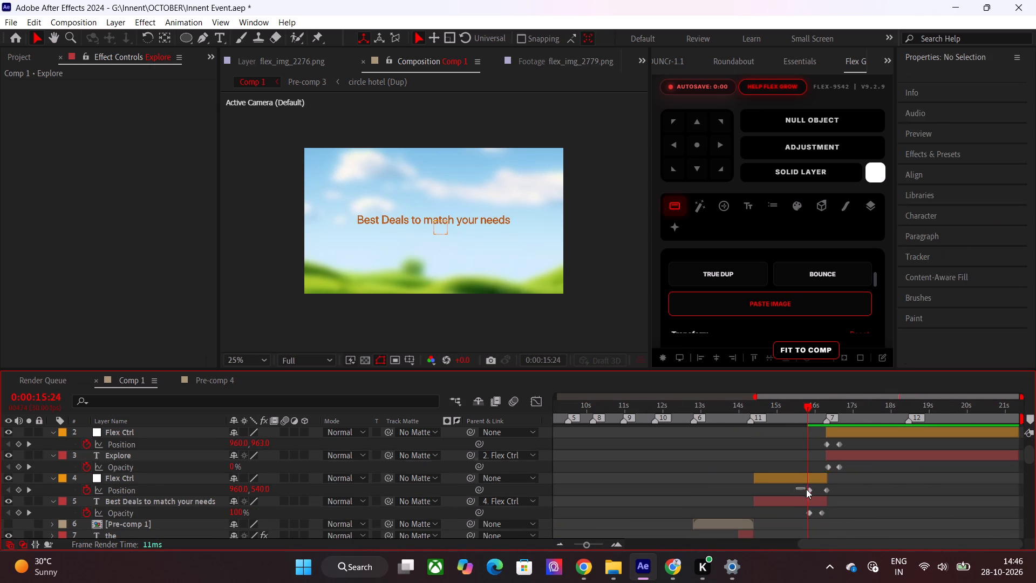
{"action": "left_click_drag", "start_coordinate": [806, 489], "coordinate": [833, 514]}
{"action": "left_click_drag", "start_coordinate": [808, 487], "coordinate": [816, 489], "text": "alt"}
{"action": "left_click", "coordinate": [847, 507]}
{"action": "key", "text": "space"}
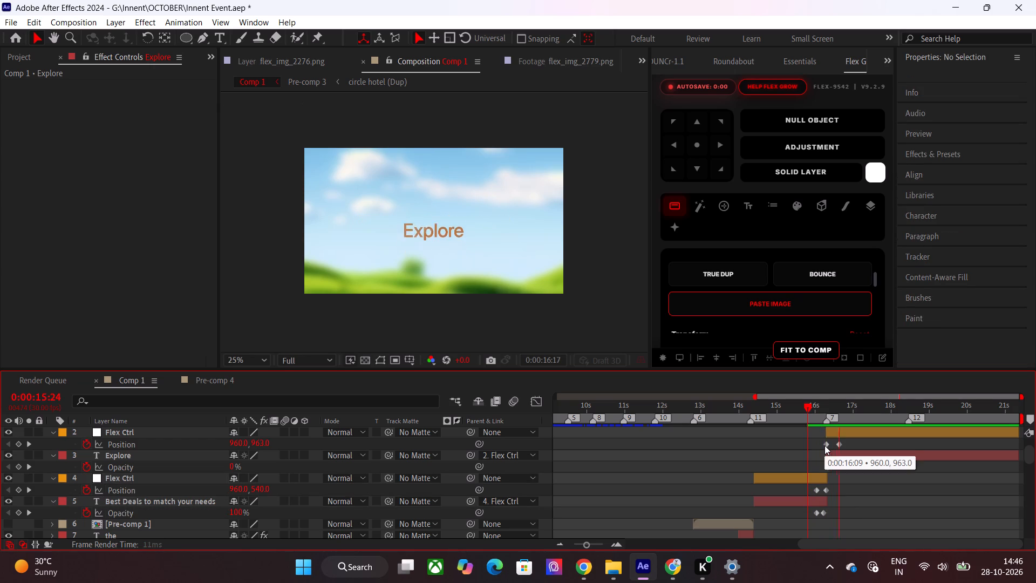
{"action": "left_click", "coordinate": [805, 405]}
{"action": "key", "text": "space"}
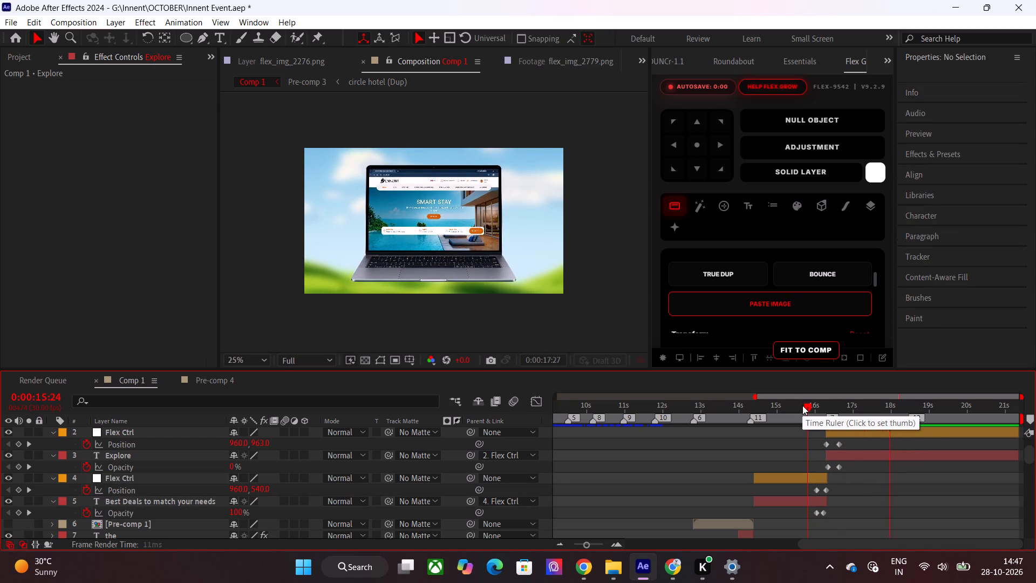
{"action": "left_click_drag", "start_coordinate": [802, 405], "coordinate": [833, 416]}
{"action": "key", "text": "space"}
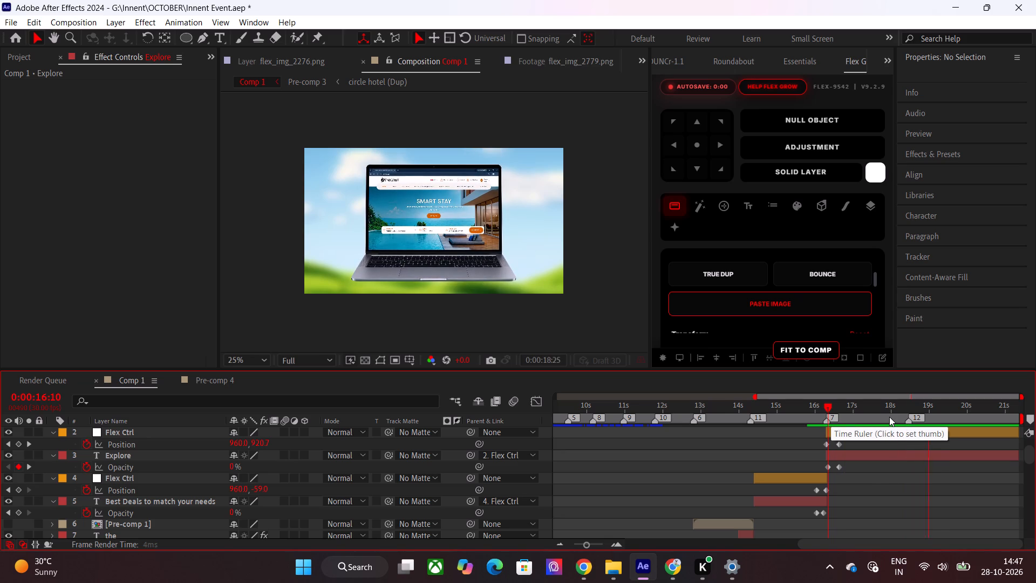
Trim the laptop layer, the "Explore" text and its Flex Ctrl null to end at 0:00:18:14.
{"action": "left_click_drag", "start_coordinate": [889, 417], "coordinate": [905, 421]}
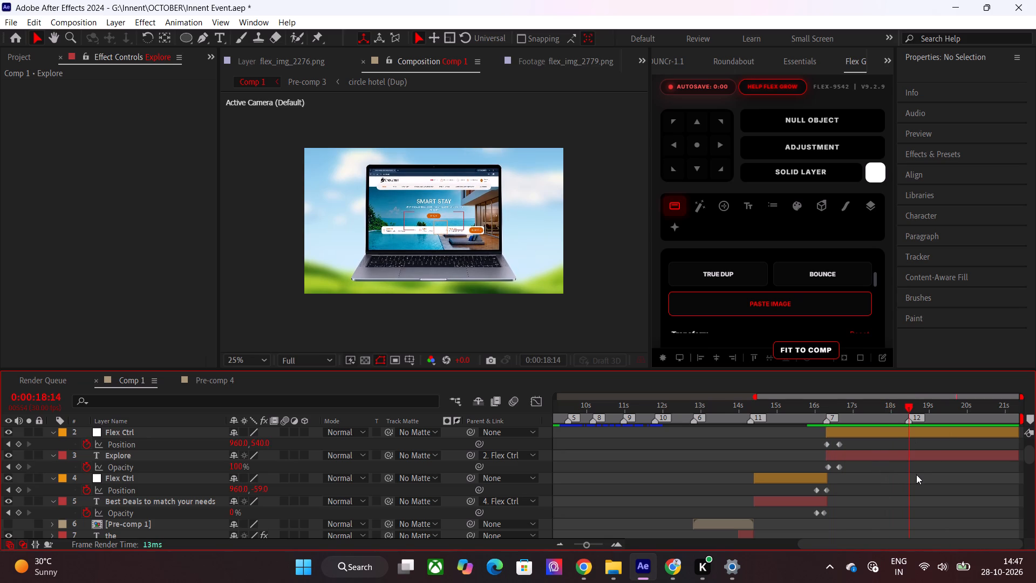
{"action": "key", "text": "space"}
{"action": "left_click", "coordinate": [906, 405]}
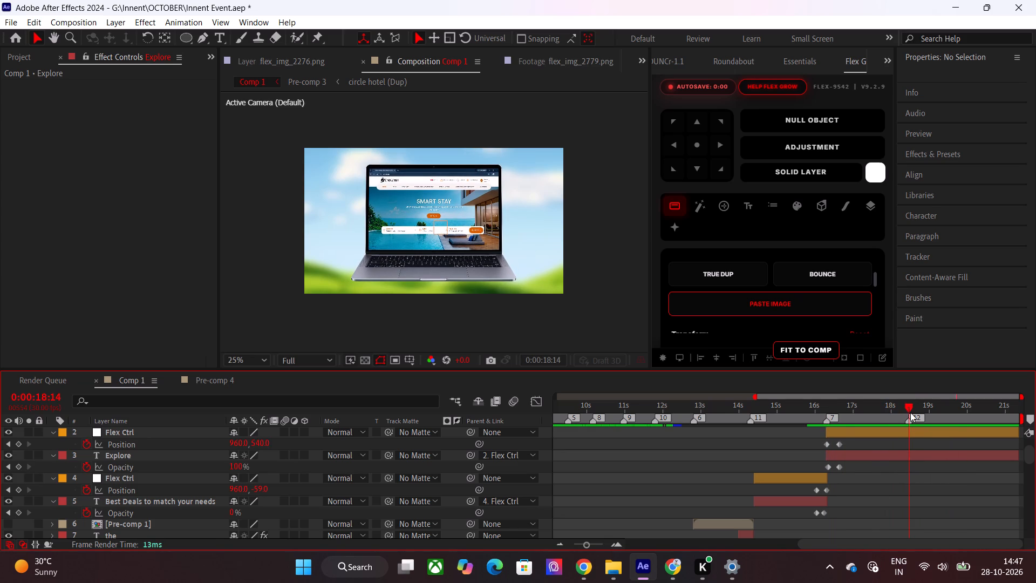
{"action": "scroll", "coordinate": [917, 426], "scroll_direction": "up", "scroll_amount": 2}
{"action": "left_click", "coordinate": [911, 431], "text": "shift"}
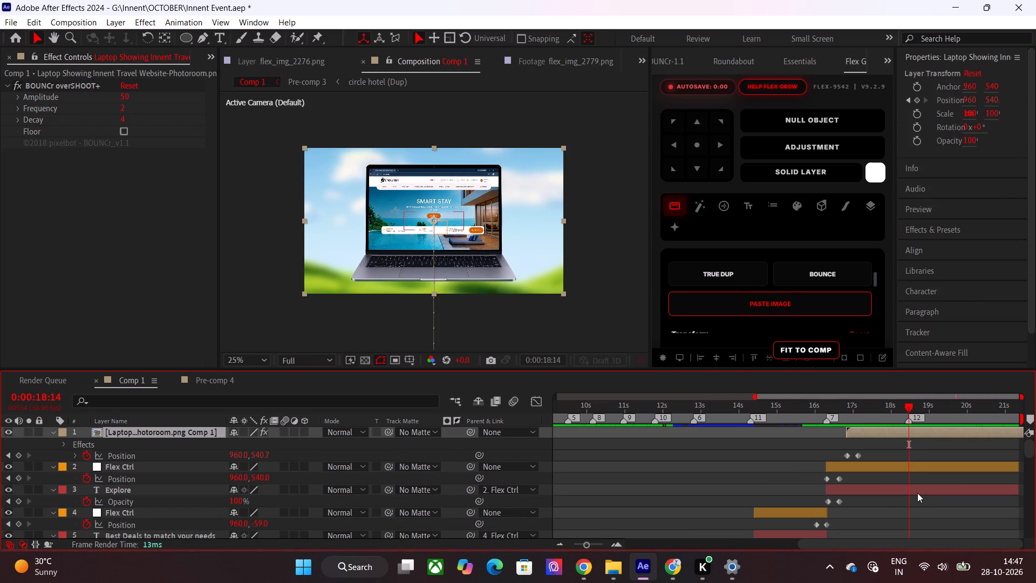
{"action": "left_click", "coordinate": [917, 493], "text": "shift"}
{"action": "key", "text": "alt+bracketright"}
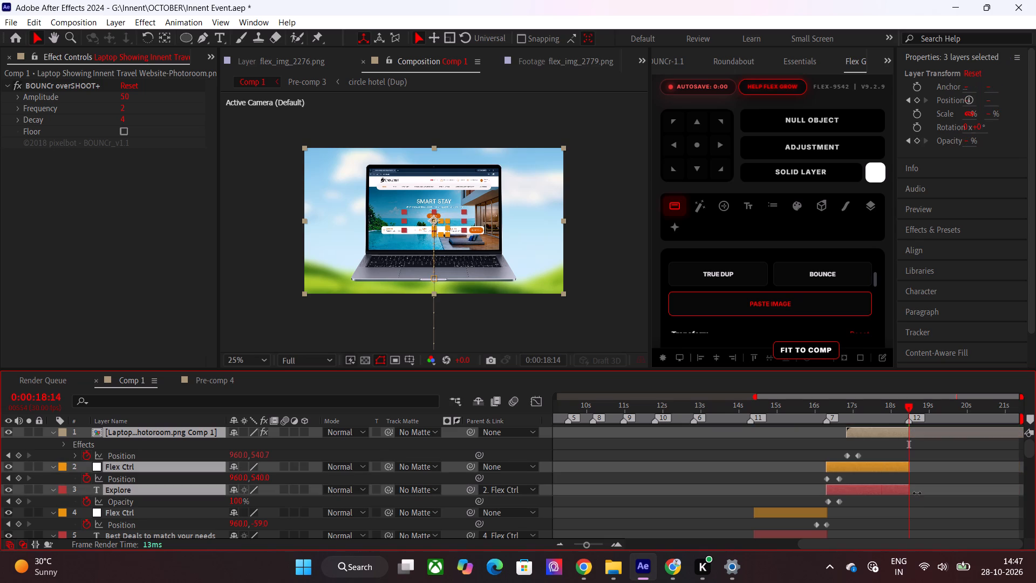
Play back repeatedly around 0:00:18:00 to 0:00:18:14 to find where the laptop scene should end.
{"action": "left_click", "coordinate": [897, 522]}
{"action": "key", "text": "space"}
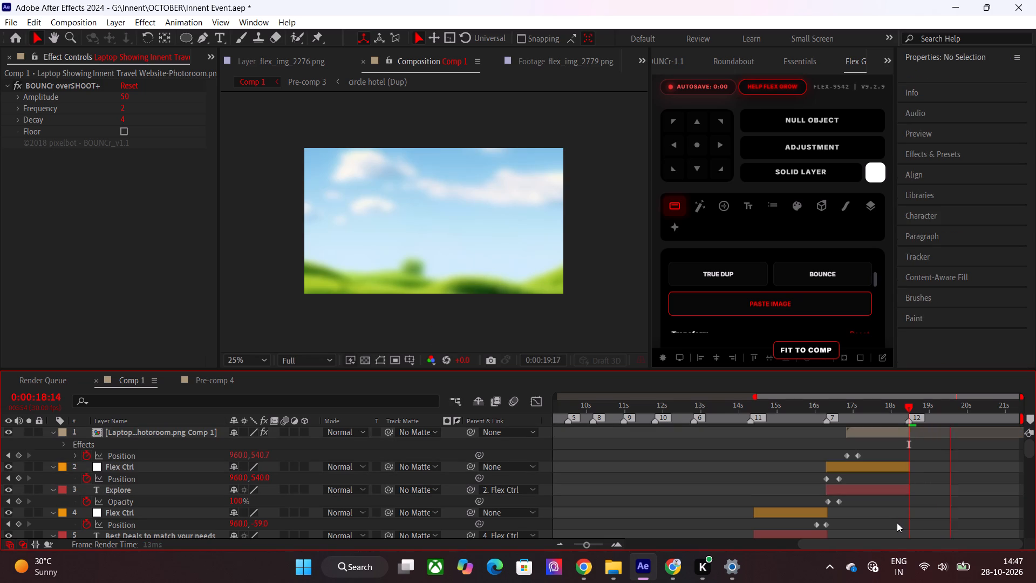
{"action": "left_click", "coordinate": [908, 404]}
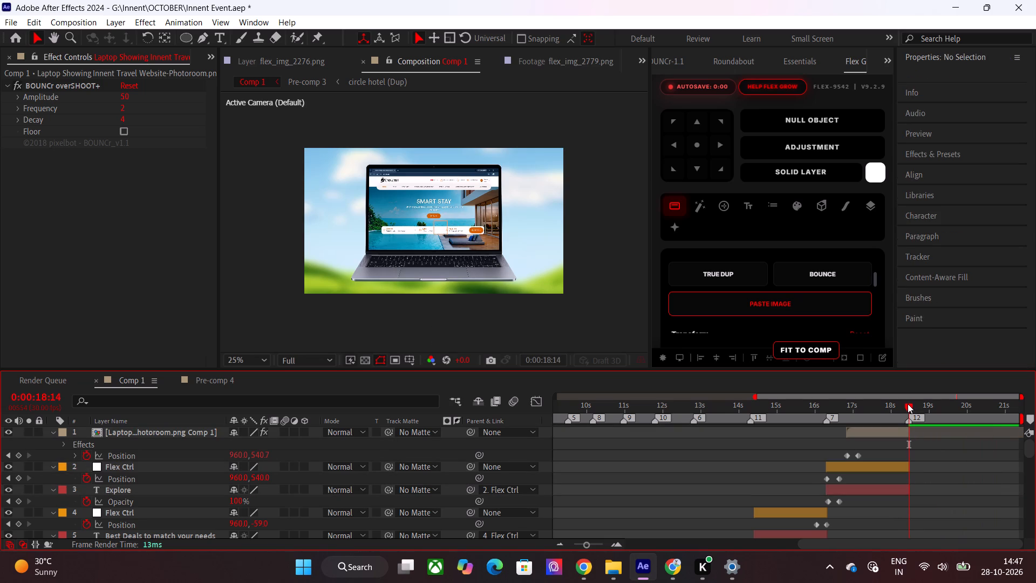
{"action": "key", "text": "space"}
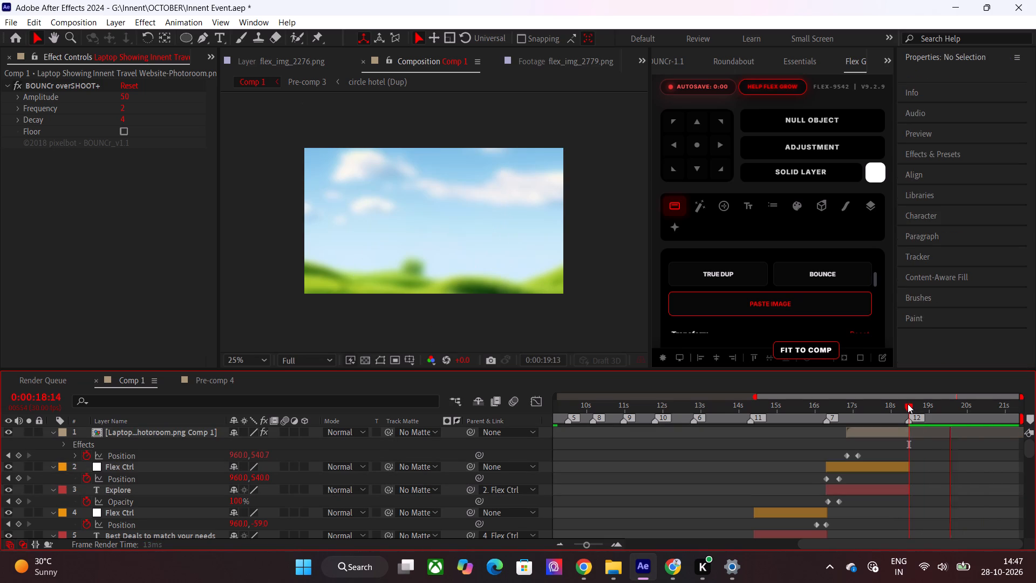
{"action": "left_click", "coordinate": [908, 404]}
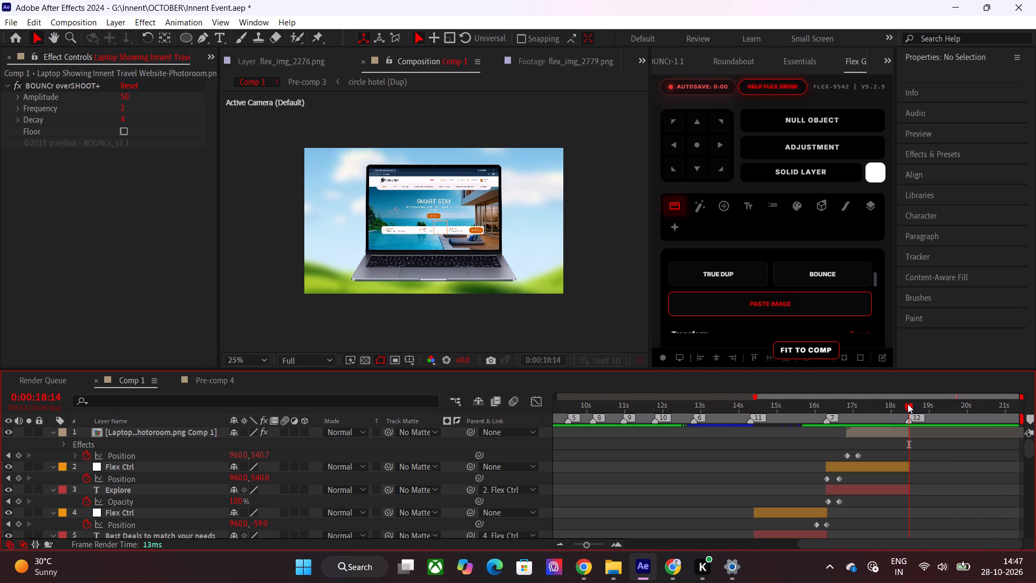
{"action": "left_click", "coordinate": [908, 404]}
{"action": "left_click_drag", "start_coordinate": [908, 404], "coordinate": [881, 407]}
{"action": "key", "text": "space"}
{"action": "left_click_drag", "start_coordinate": [881, 407], "coordinate": [890, 407]}
{"action": "key", "text": "space"}
{"action": "left_click", "coordinate": [890, 407]}
{"action": "key", "text": "space"}
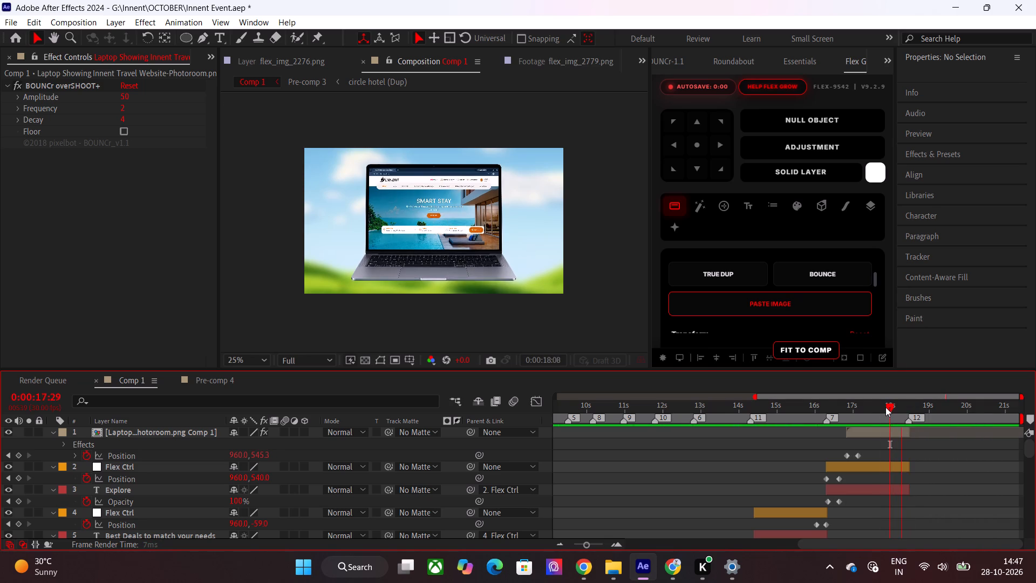
{"action": "left_click", "coordinate": [885, 407]}
{"action": "key", "text": "space"}
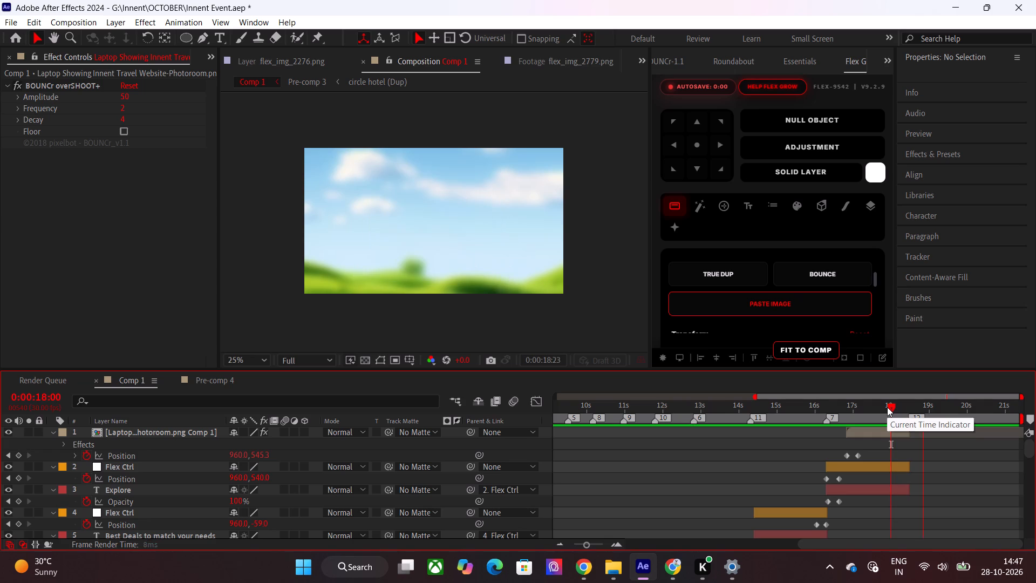
{"action": "left_click_drag", "start_coordinate": [887, 407], "coordinate": [892, 407]}
{"action": "key", "text": "space"}
{"action": "left_click", "coordinate": [890, 407]}
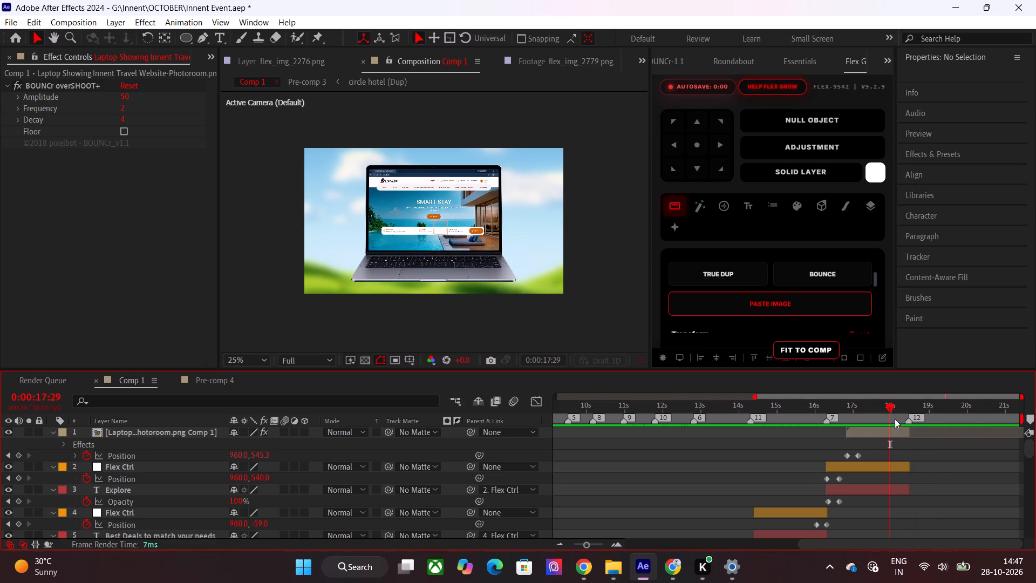
Move marker 12 to 0:00:18:04 and trim the laptop layer, the "Explore" text and its Flex Ctrl null to end there.
{"action": "left_click_drag", "start_coordinate": [891, 405], "coordinate": [897, 405]}
{"action": "key", "text": "space"}
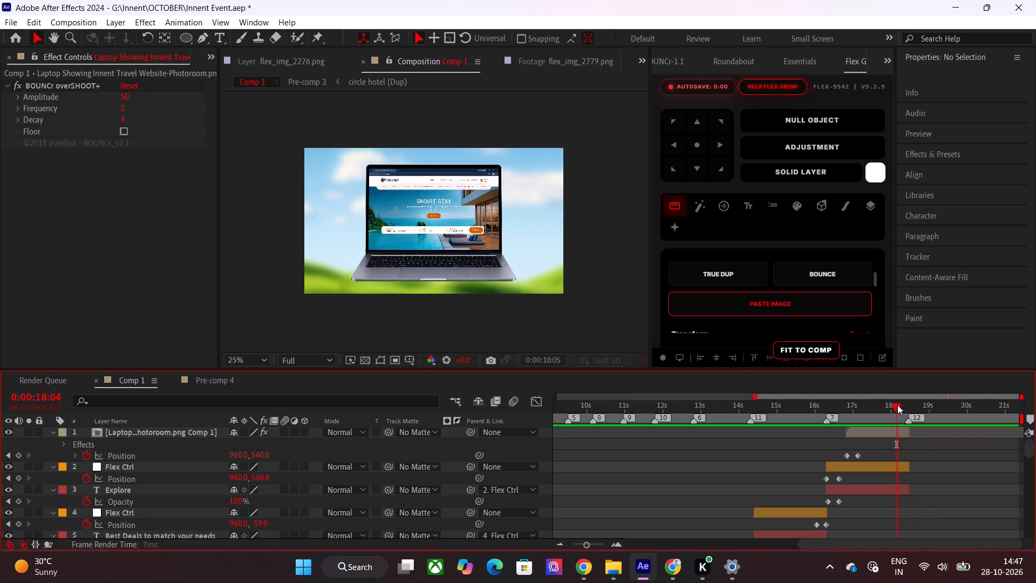
{"action": "left_click", "coordinate": [897, 405]}
{"action": "left_click_drag", "start_coordinate": [908, 418], "coordinate": [898, 424]}
{"action": "left_click", "coordinate": [899, 432]}
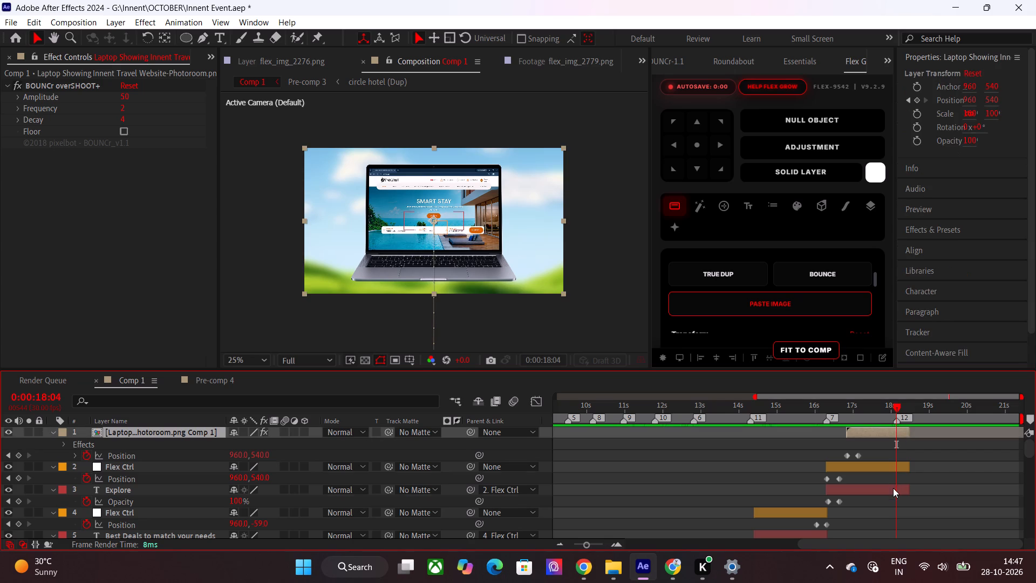
{"action": "left_click", "coordinate": [893, 488], "text": "shift"}
{"action": "key", "text": "alt+bracketright"}
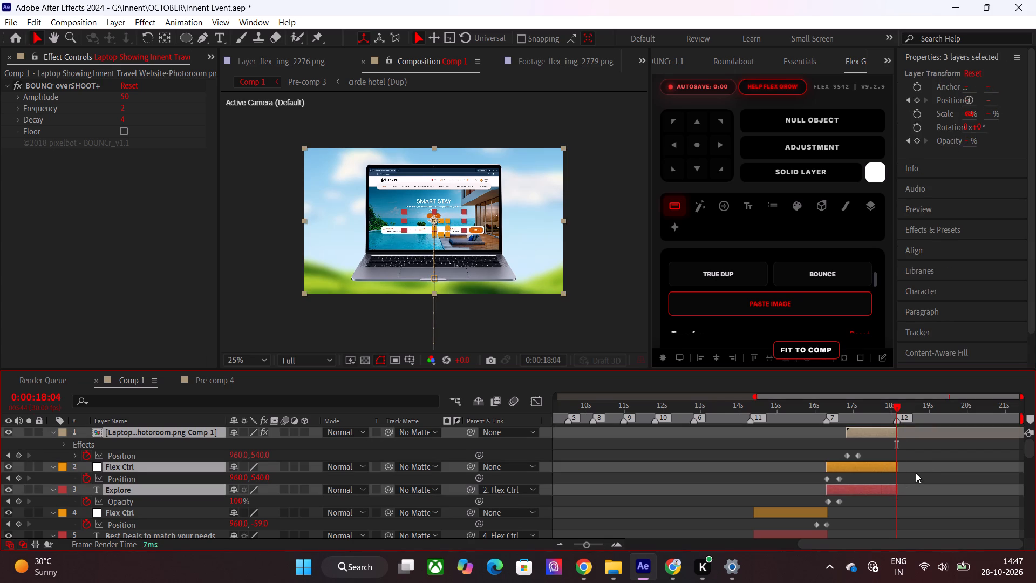
{"action": "left_click", "coordinate": [925, 465]}
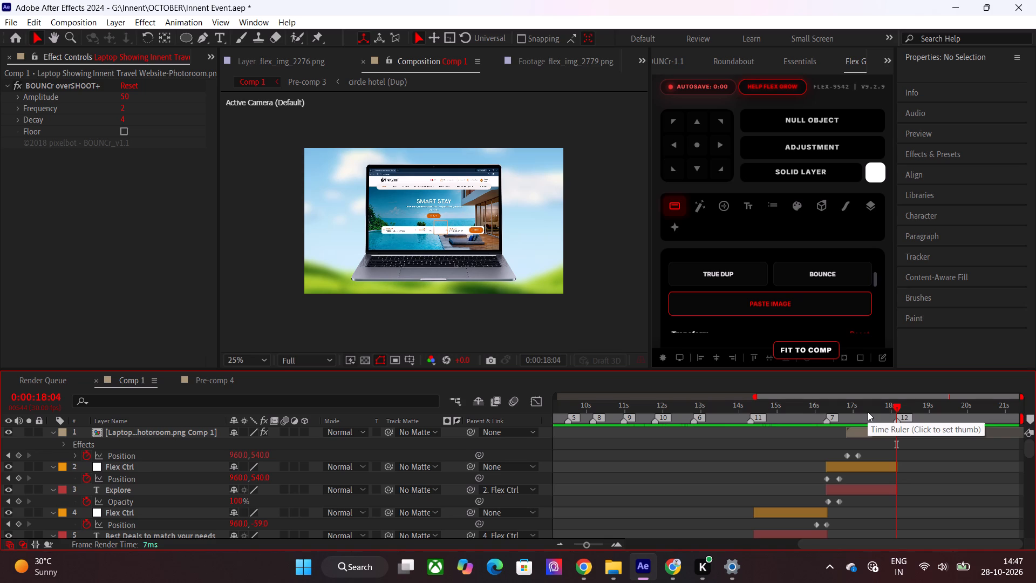
Collapse the revealed keyframe properties of all layers in Comp 1.
{"action": "left_click_drag", "start_coordinate": [868, 412], "coordinate": [750, 427]}
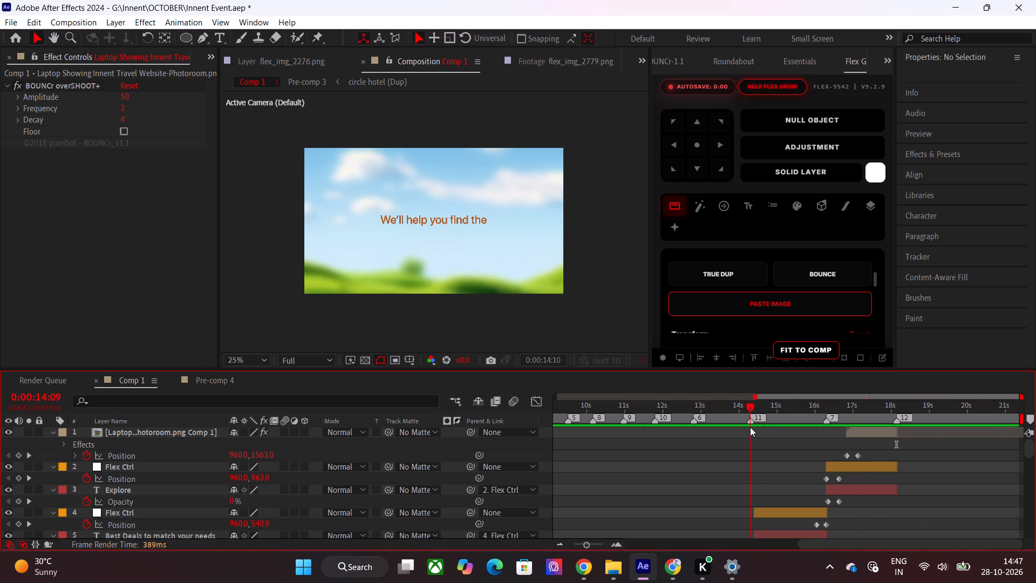
{"action": "left_click_drag", "start_coordinate": [750, 427], "coordinate": [742, 427]}
{"action": "key", "text": "ctrl+a"}
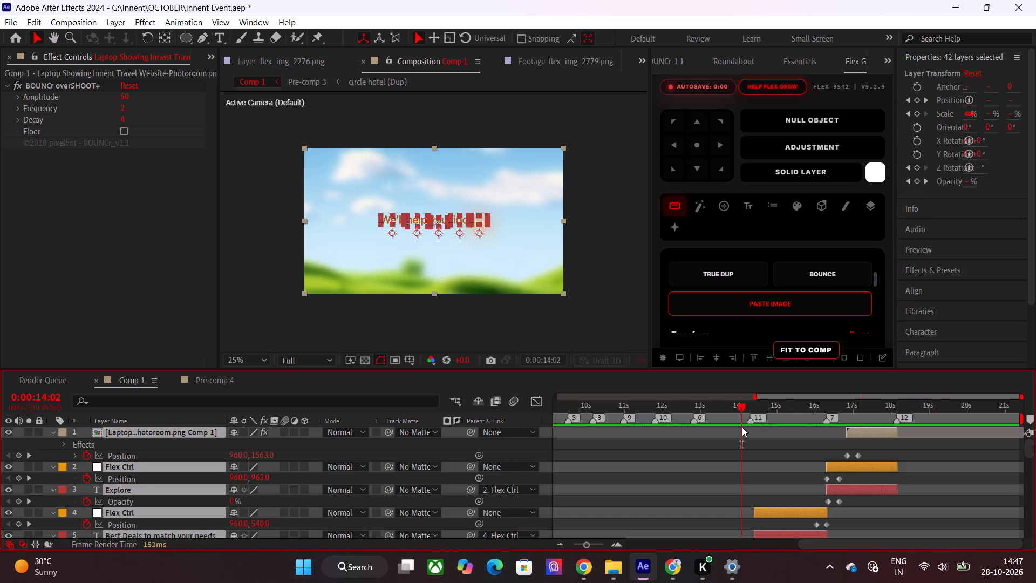
{"action": "key", "text": "u"}
{"action": "left_click", "coordinate": [666, 473]}
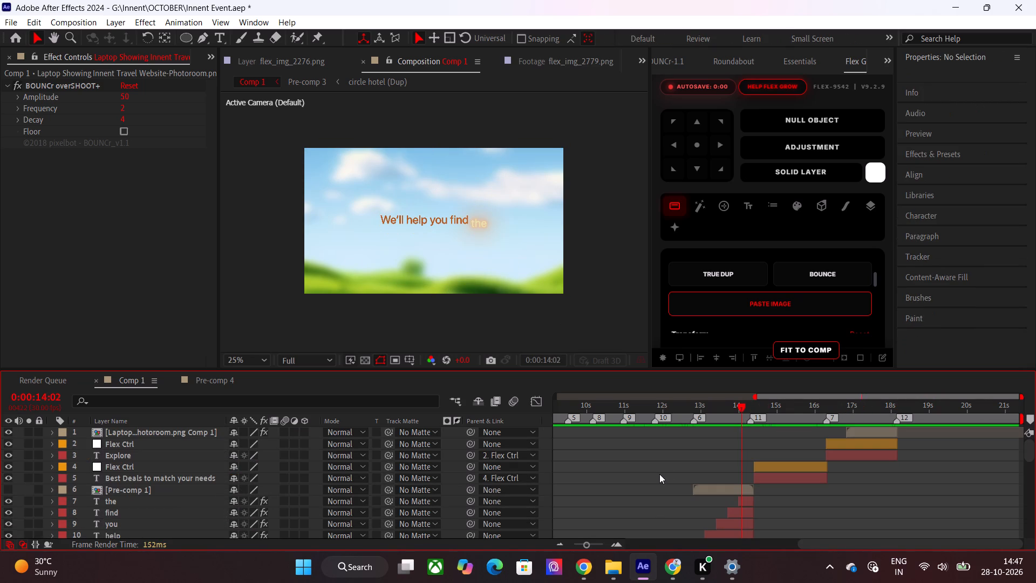
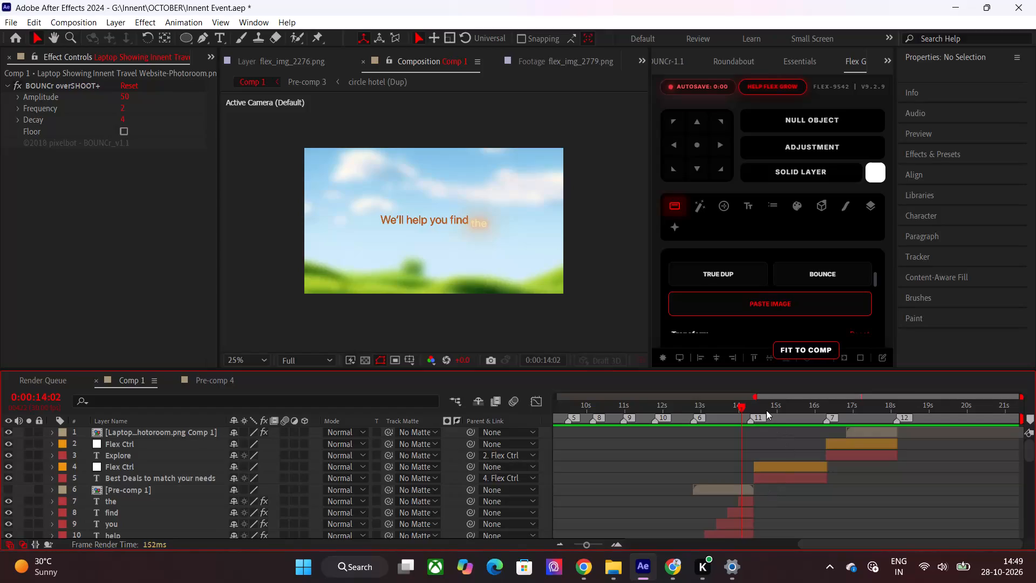
Scrub and play the "Best Deals to match your needs", "Explore" and laptop scenes to check the timing and the laptop's movement.
{"action": "left_click_drag", "start_coordinate": [766, 410], "coordinate": [775, 411]}
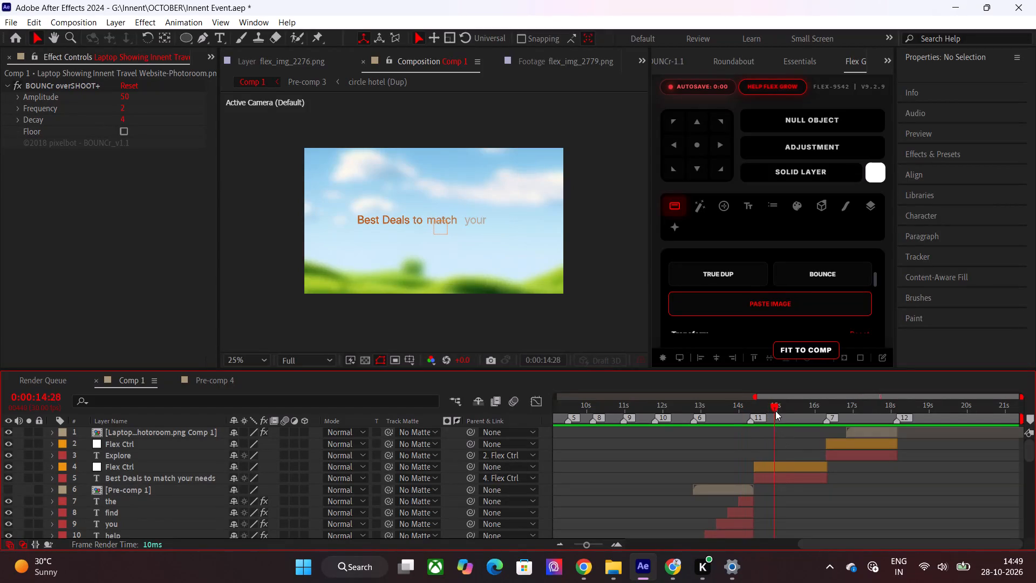
{"action": "left_click_drag", "start_coordinate": [775, 411], "coordinate": [868, 442]}
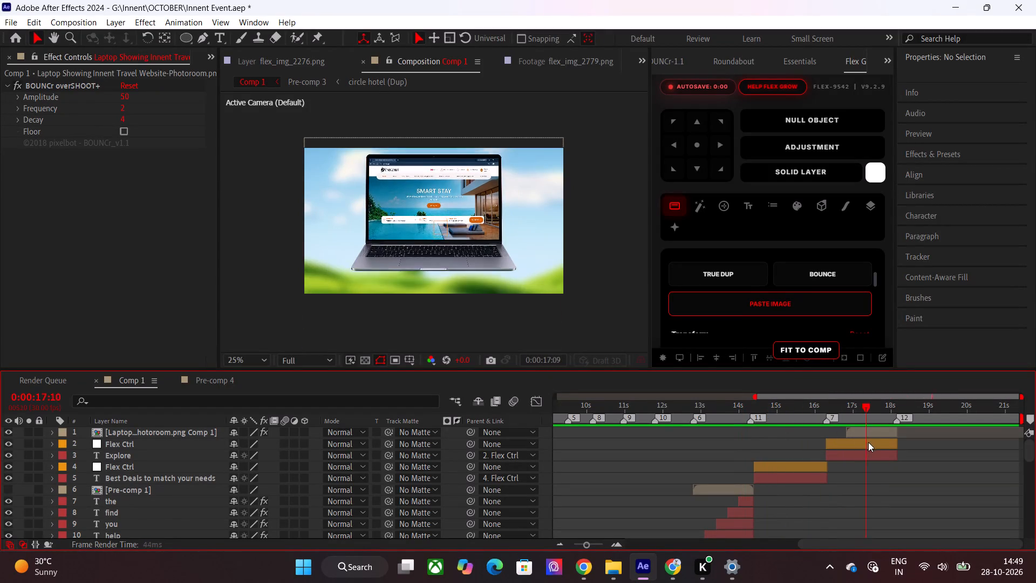
{"action": "left_click_drag", "start_coordinate": [868, 442], "coordinate": [890, 450]}
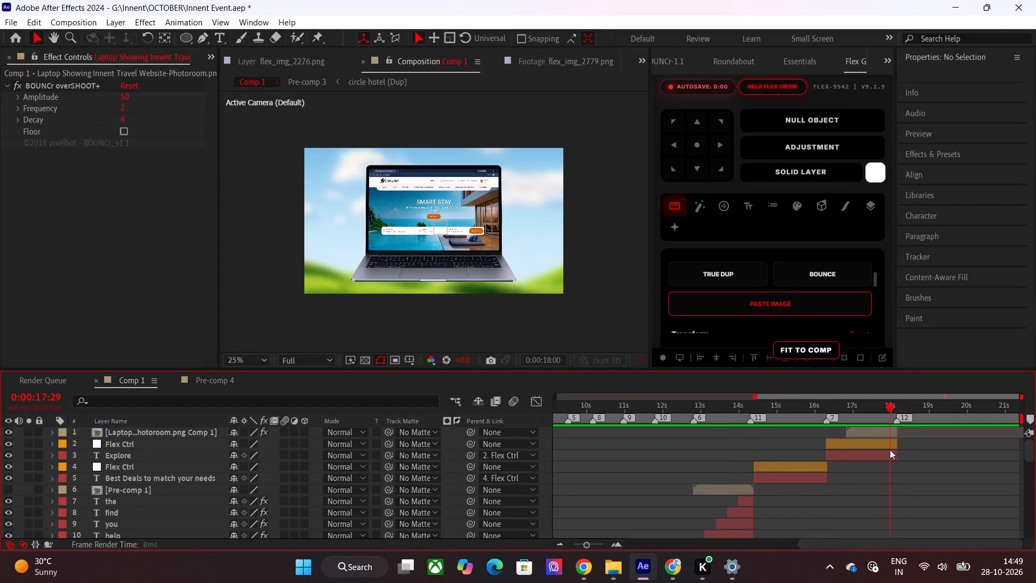
{"action": "left_click_drag", "start_coordinate": [890, 450], "coordinate": [887, 452]}
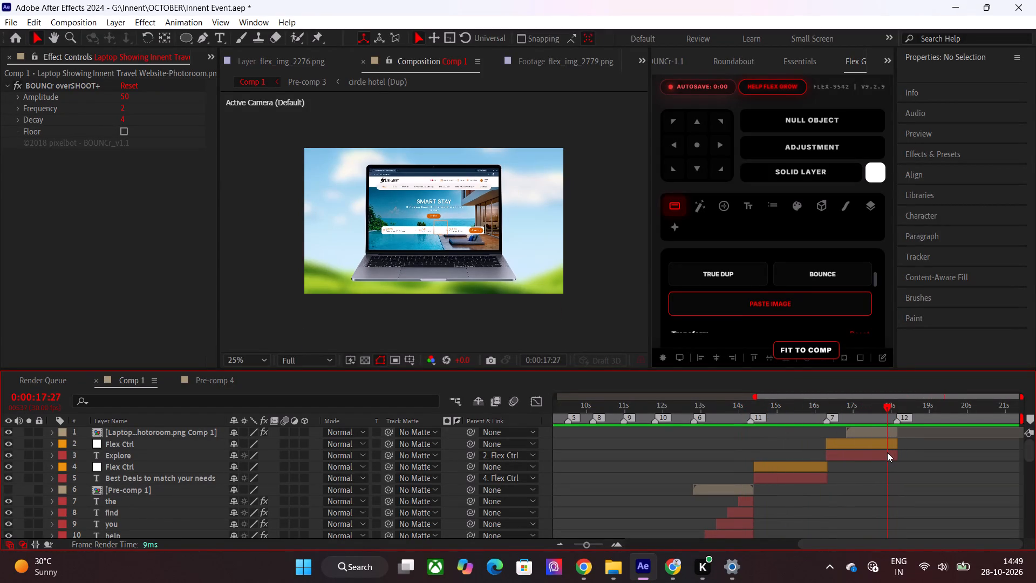
{"action": "left_click_drag", "start_coordinate": [887, 452], "coordinate": [882, 455]}
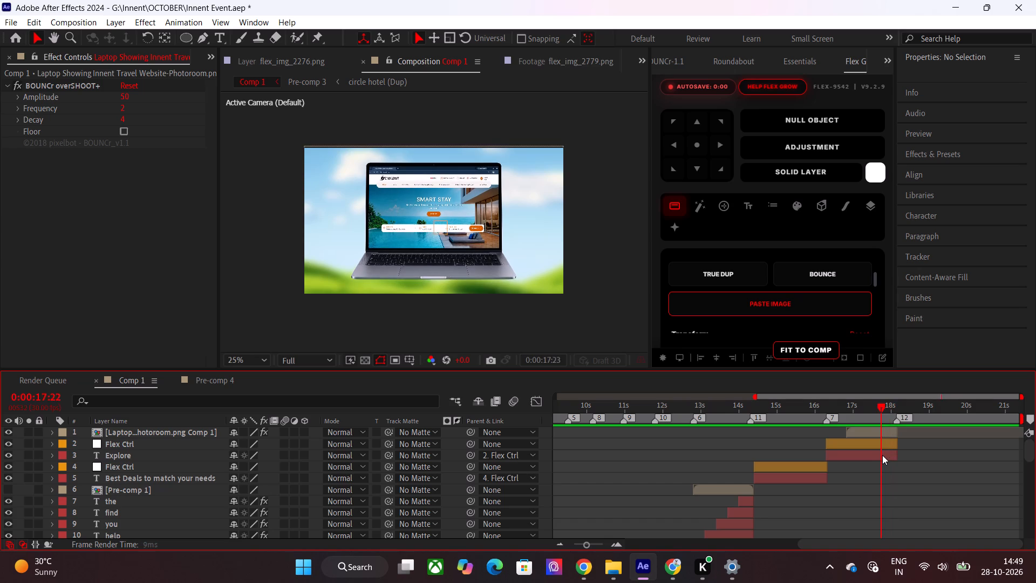
{"action": "left_click_drag", "start_coordinate": [882, 455], "coordinate": [885, 456]}
{"action": "scroll", "coordinate": [885, 459], "scroll_direction": "up", "scroll_amount": 1}
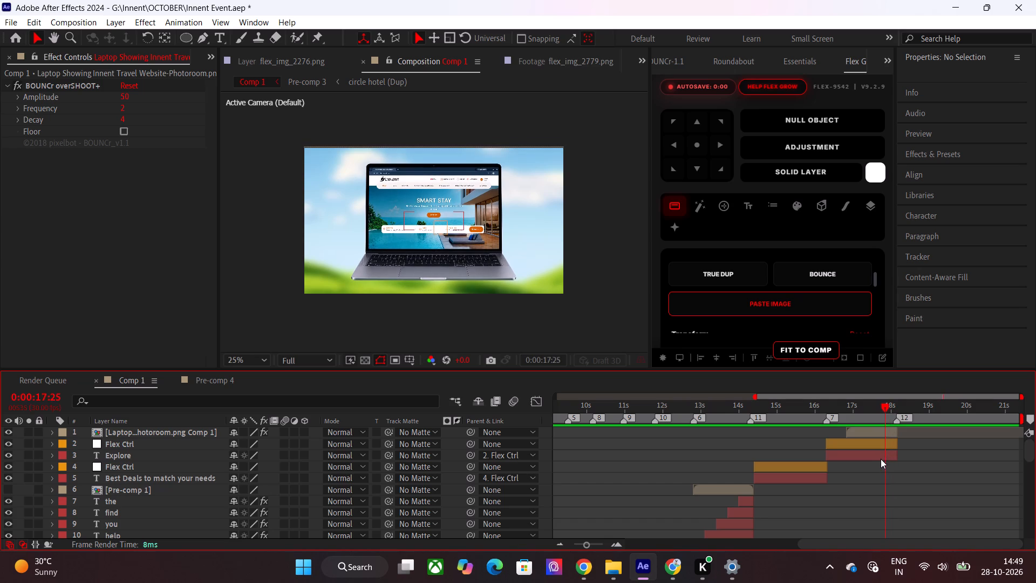
{"action": "left_click", "coordinate": [883, 431]}
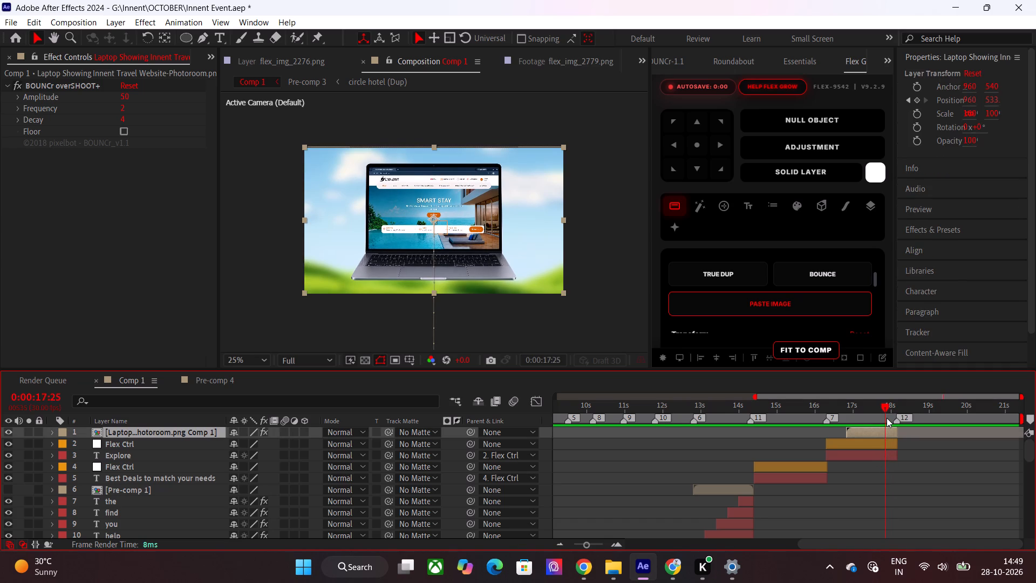
{"action": "left_click", "coordinate": [887, 415]}
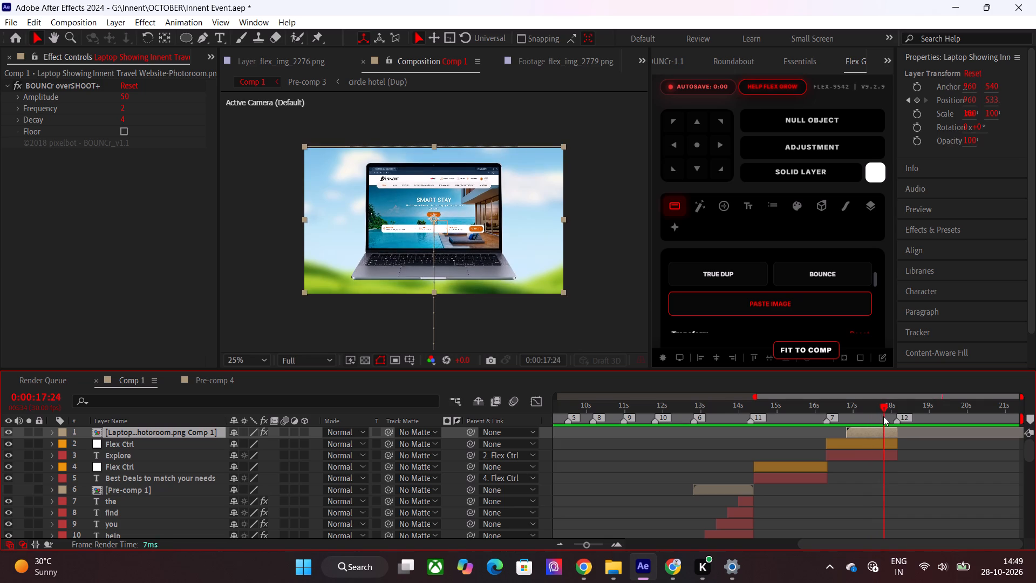
{"action": "scroll", "coordinate": [911, 457], "scroll_direction": "up", "scroll_amount": 2}
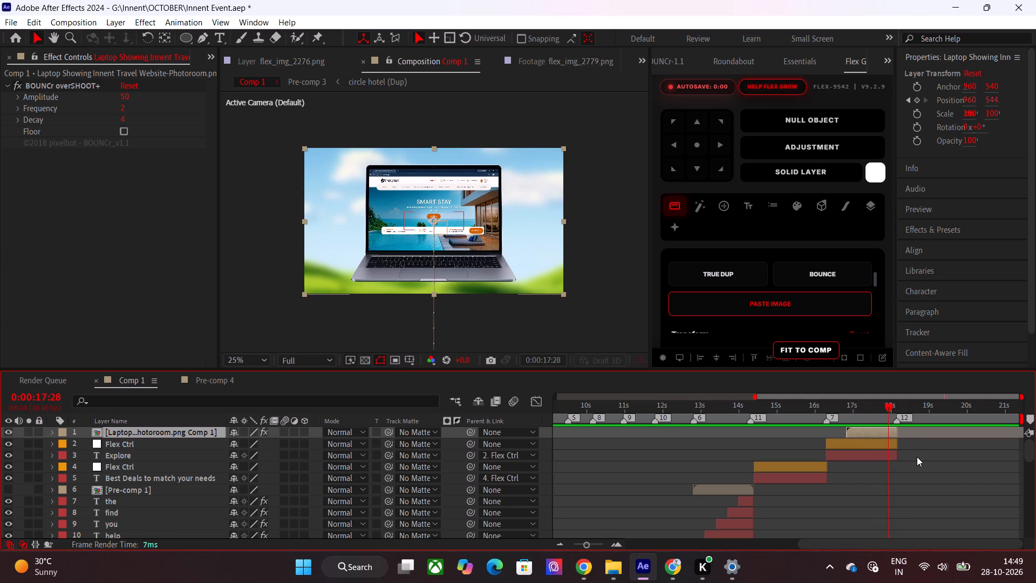
{"action": "scroll", "coordinate": [917, 457], "scroll_direction": "up", "scroll_amount": 1}
{"action": "key", "text": "space"}
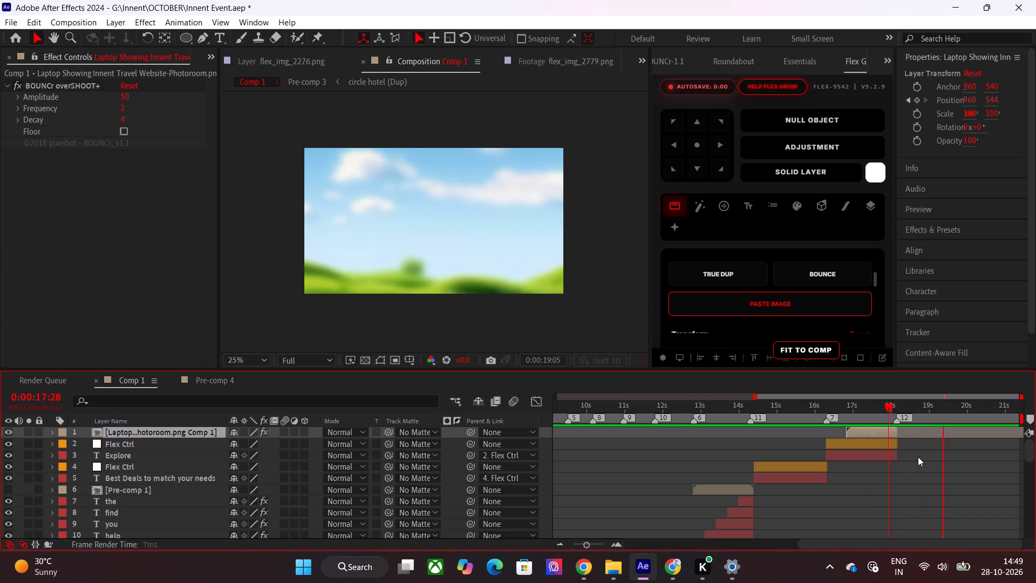
{"action": "left_click", "coordinate": [886, 409]}
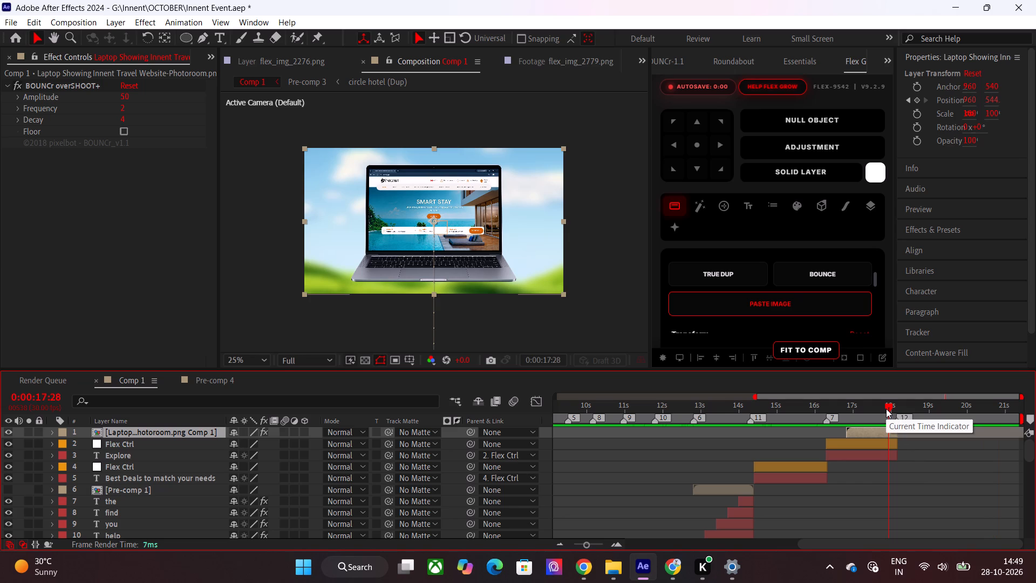
{"action": "left_click", "coordinate": [886, 409]}
{"action": "key", "text": "space"}
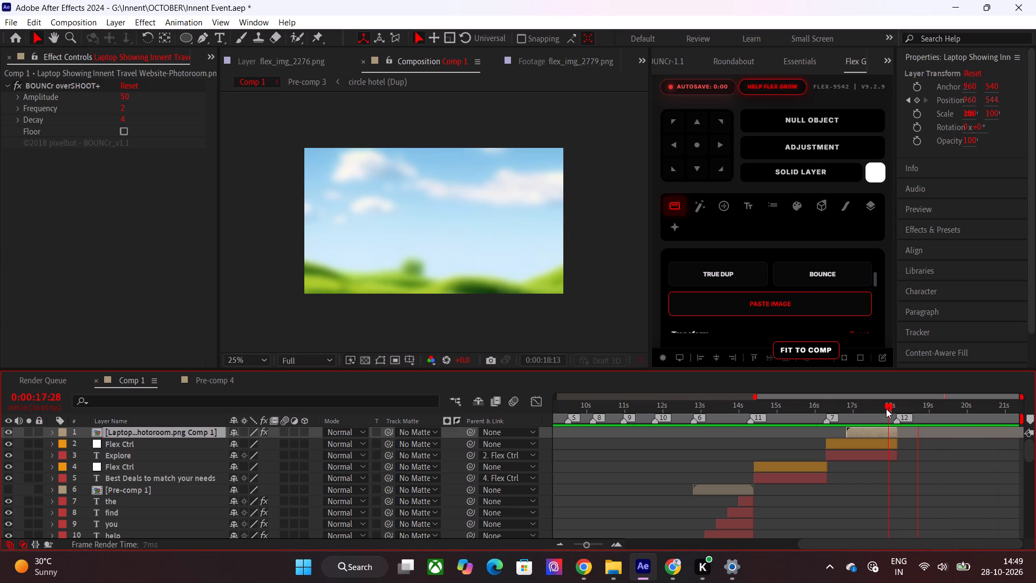
{"action": "left_click", "coordinate": [886, 409]}
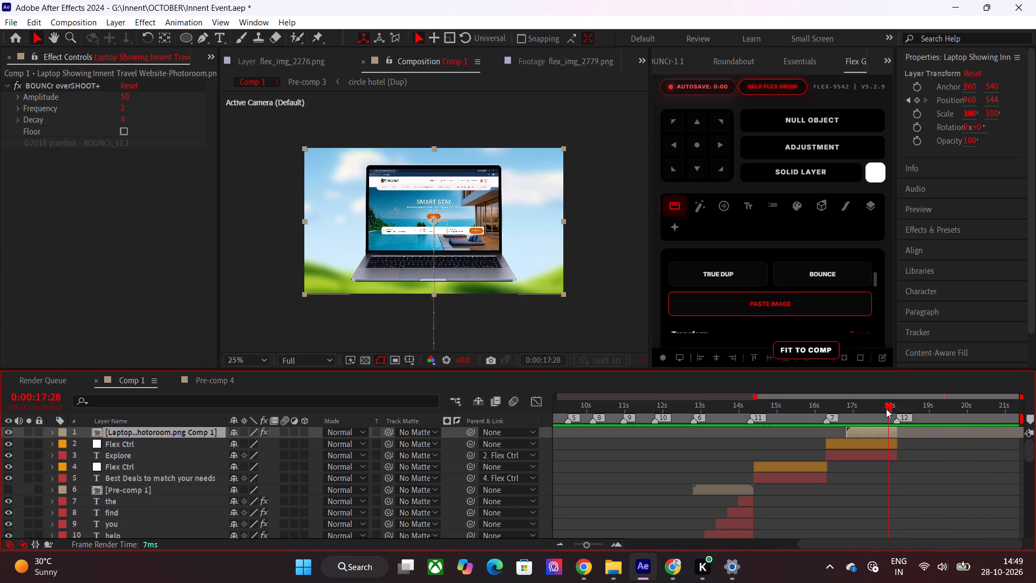
{"action": "left_click_drag", "start_coordinate": [883, 409], "coordinate": [851, 410]}
{"action": "key", "text": "space"}
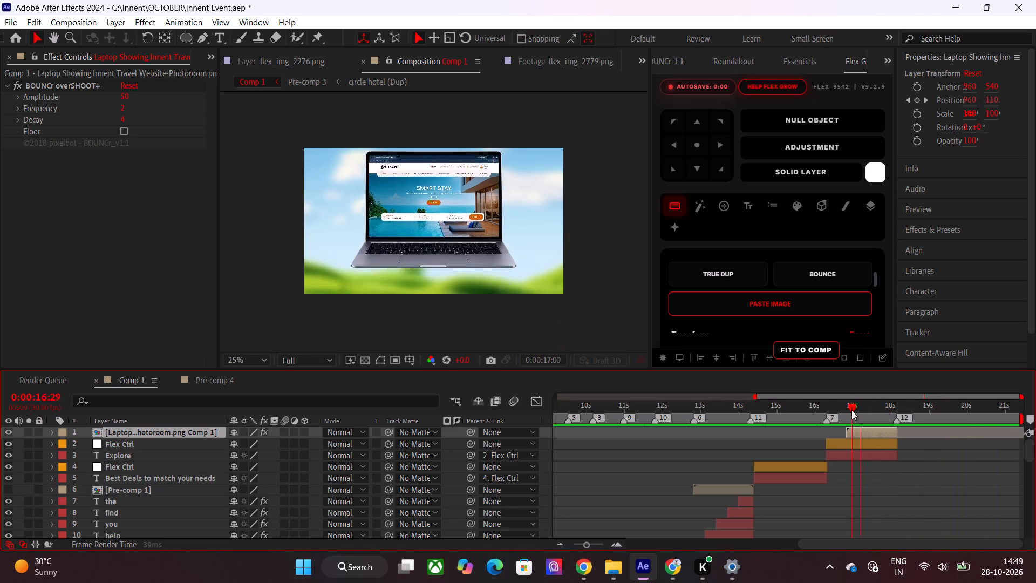
Review the opening from 0:00:00:00 through the "Conference" and "Special Ceremony" scenes up to the "With" text.
{"action": "left_click_drag", "start_coordinate": [851, 410], "coordinate": [754, 422]}
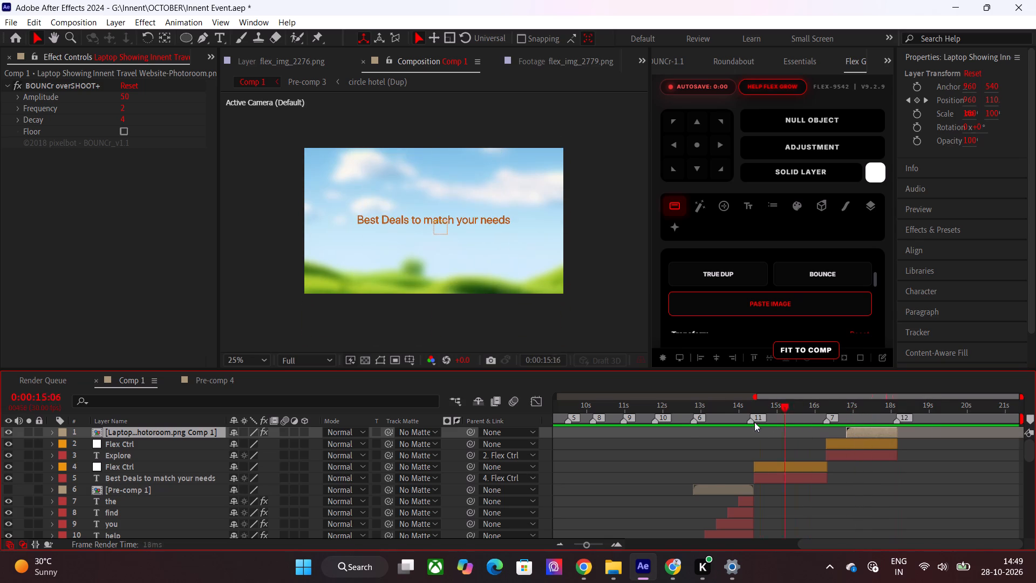
{"action": "left_click_drag", "start_coordinate": [754, 422], "coordinate": [485, 450]}
{"action": "scroll", "coordinate": [629, 478], "scroll_direction": "down", "scroll_amount": 6}
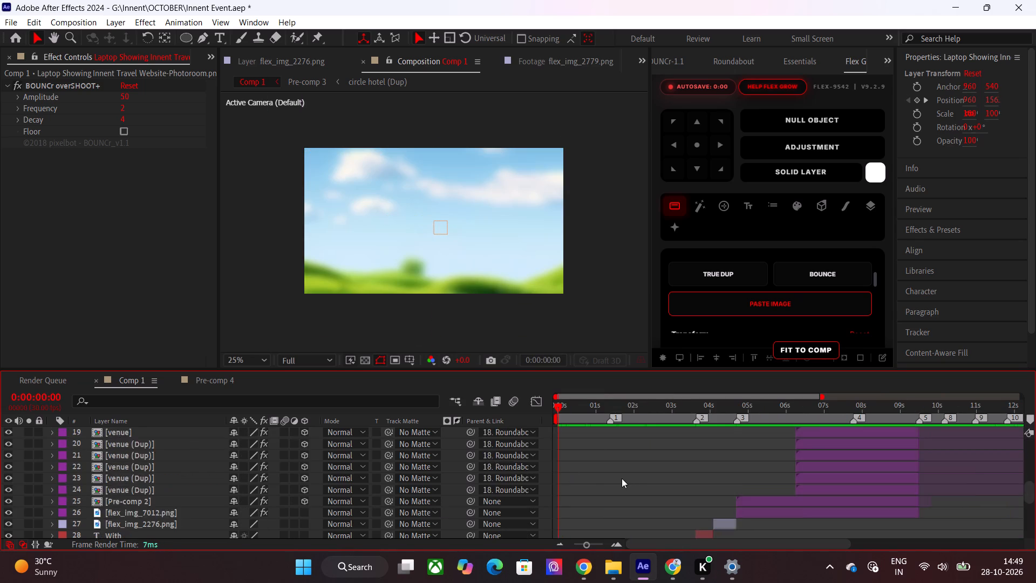
{"action": "scroll", "coordinate": [622, 478], "scroll_direction": "down", "scroll_amount": 3}
{"action": "key", "text": "space"}
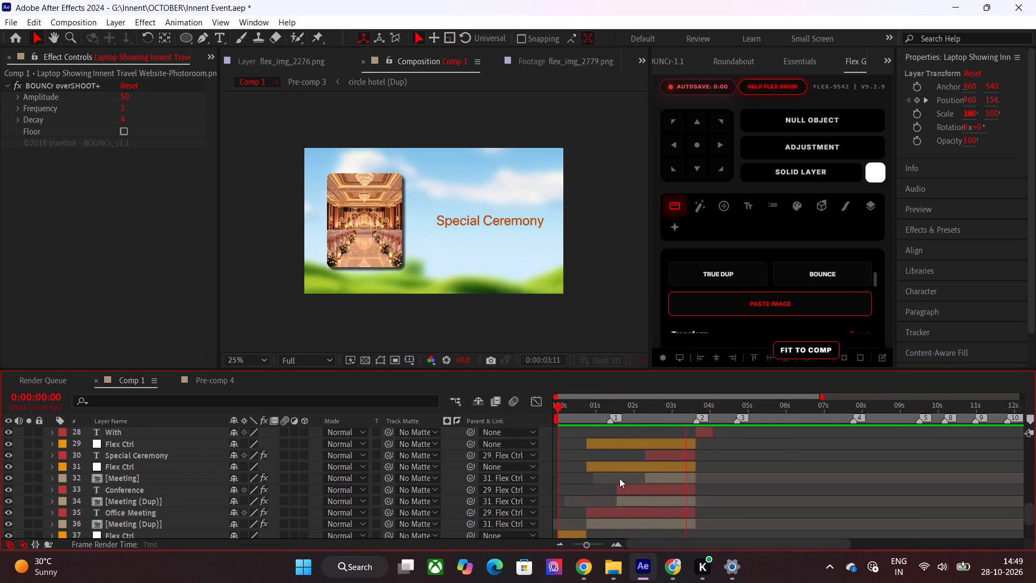
{"action": "left_click_drag", "start_coordinate": [628, 409], "coordinate": [662, 422]}
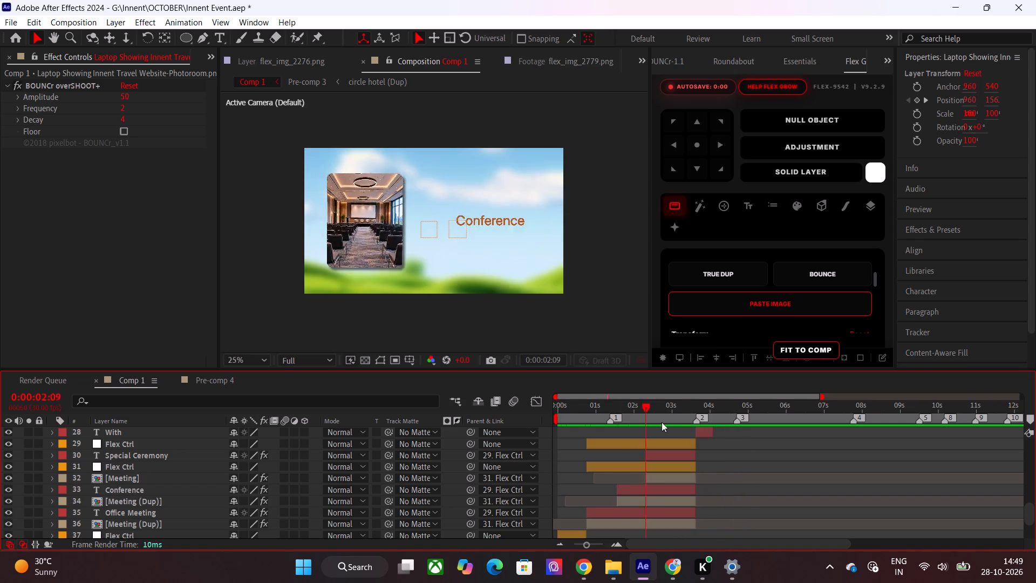
{"action": "left_click_drag", "start_coordinate": [662, 422], "coordinate": [686, 432]}
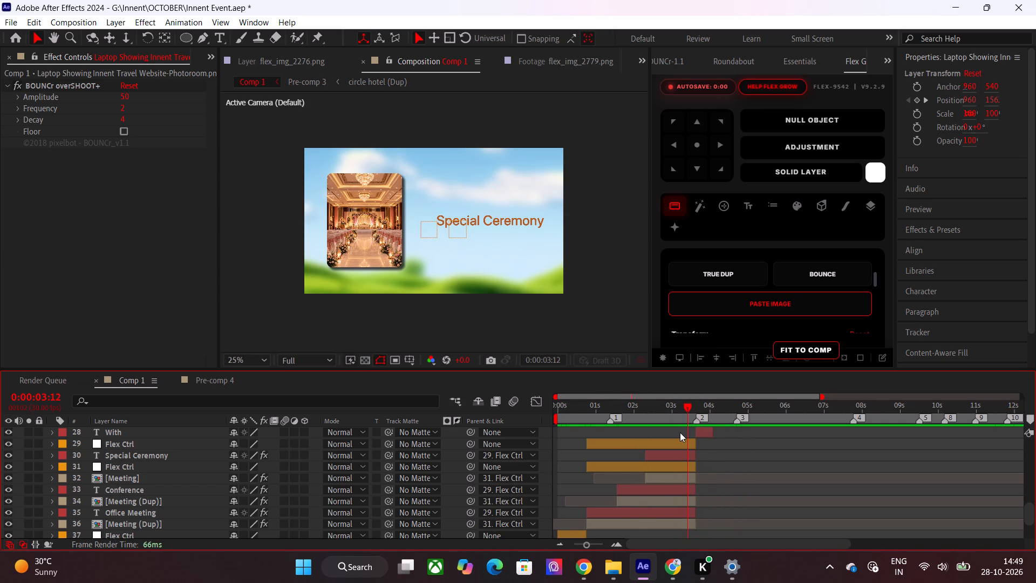
{"action": "key", "text": "space"}
Set the tracking of the "With" text layer to -7.
{"action": "left_click", "coordinate": [710, 416]}
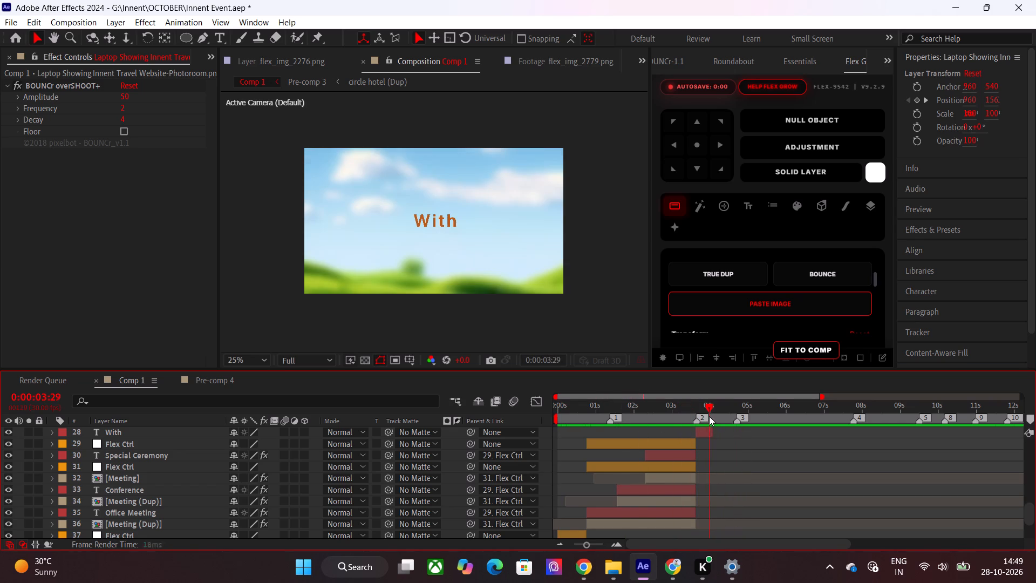
{"action": "left_click", "coordinate": [706, 426]}
{"action": "left_click", "coordinate": [706, 430]}
{"action": "left_click_drag", "start_coordinate": [992, 240], "coordinate": [899, 240]}
Play Comp 1 from the start through the laptop scene, and scrub the opening, logo, venues and circle hotel scenes to review the edit.
{"action": "left_click", "coordinate": [645, 404]}
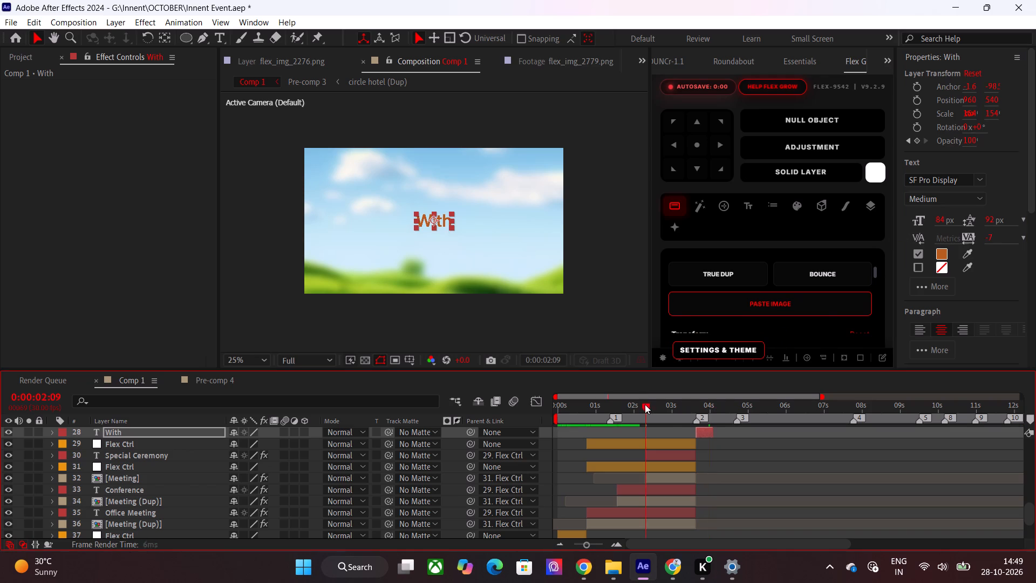
{"action": "left_click_drag", "start_coordinate": [650, 411], "coordinate": [508, 413]}
{"action": "key", "text": "space"}
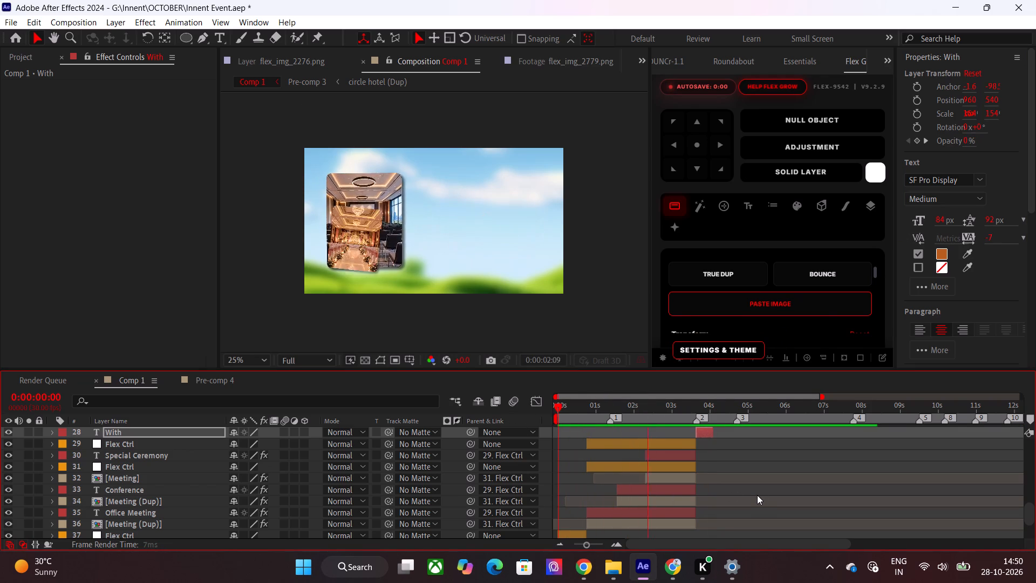
{"action": "left_click_drag", "start_coordinate": [572, 409], "coordinate": [592, 411]}
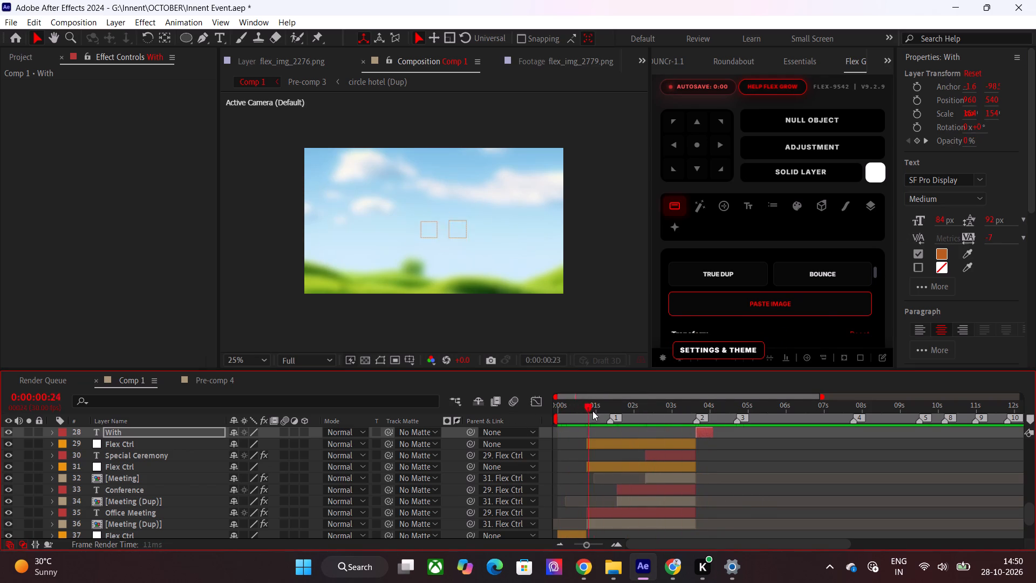
{"action": "left_click_drag", "start_coordinate": [592, 411], "coordinate": [635, 416]}
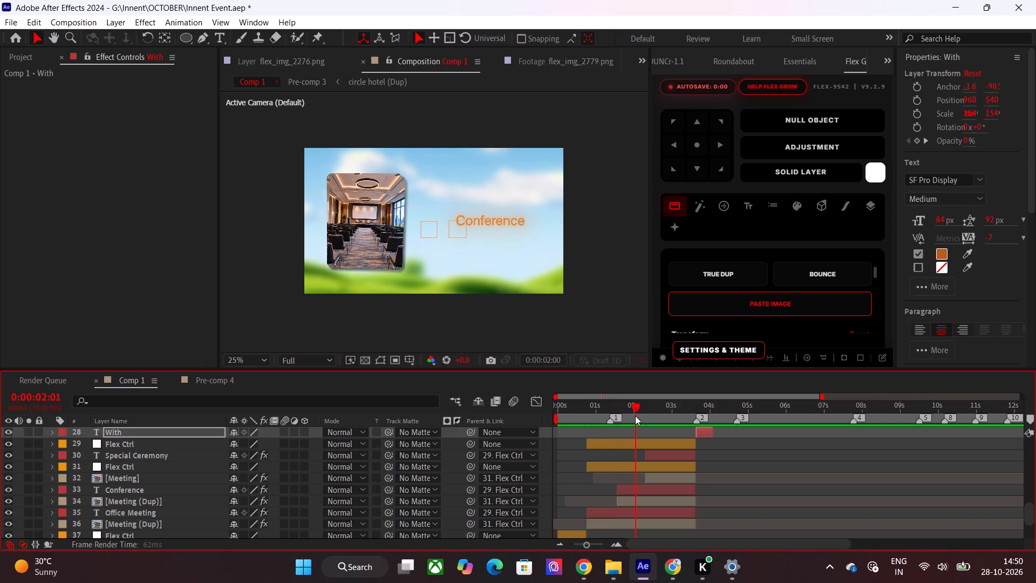
{"action": "left_click_drag", "start_coordinate": [635, 416], "coordinate": [666, 419]}
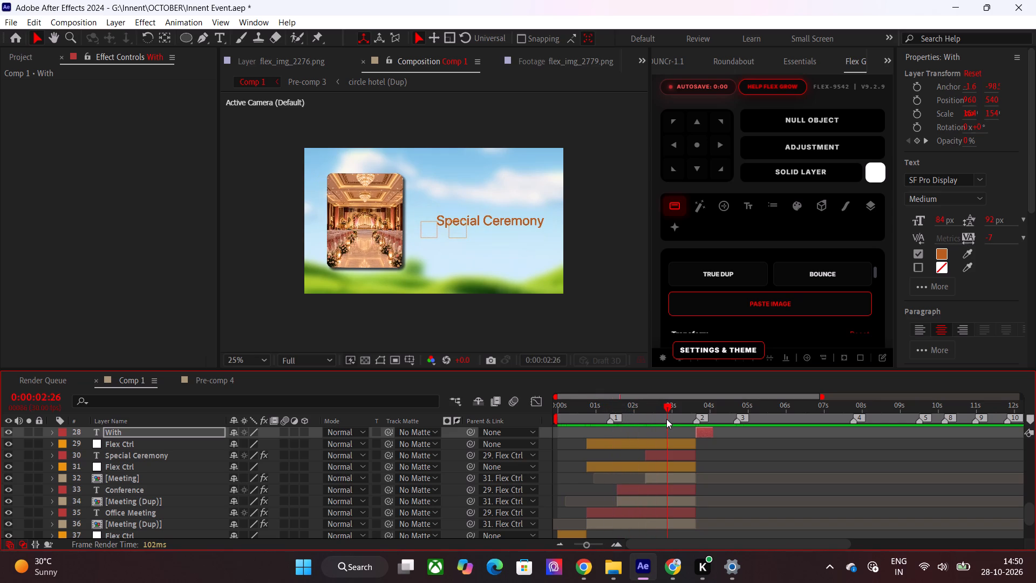
{"action": "left_click_drag", "start_coordinate": [666, 419], "coordinate": [707, 420]}
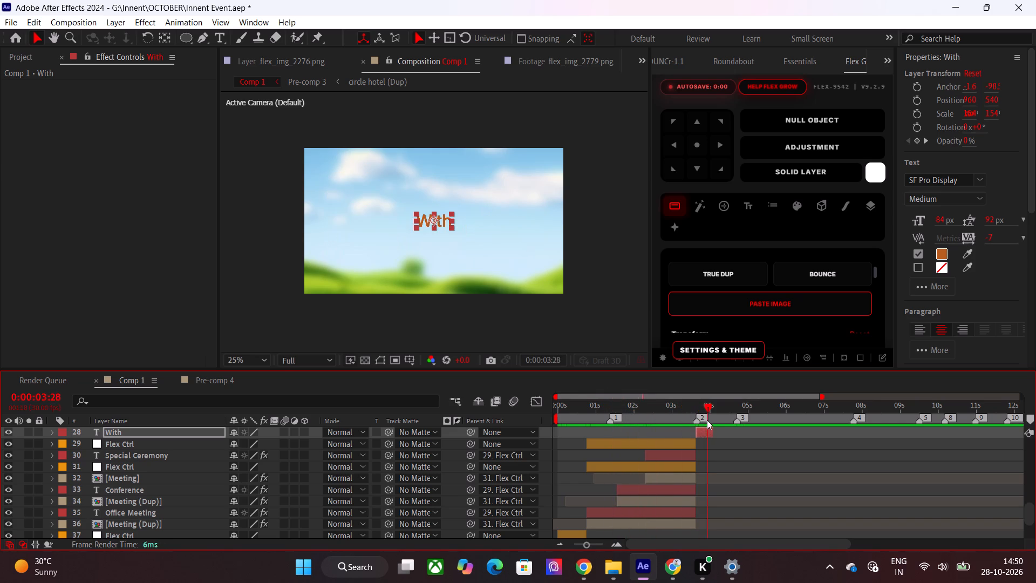
{"action": "left_click_drag", "start_coordinate": [707, 420], "coordinate": [589, 431]}
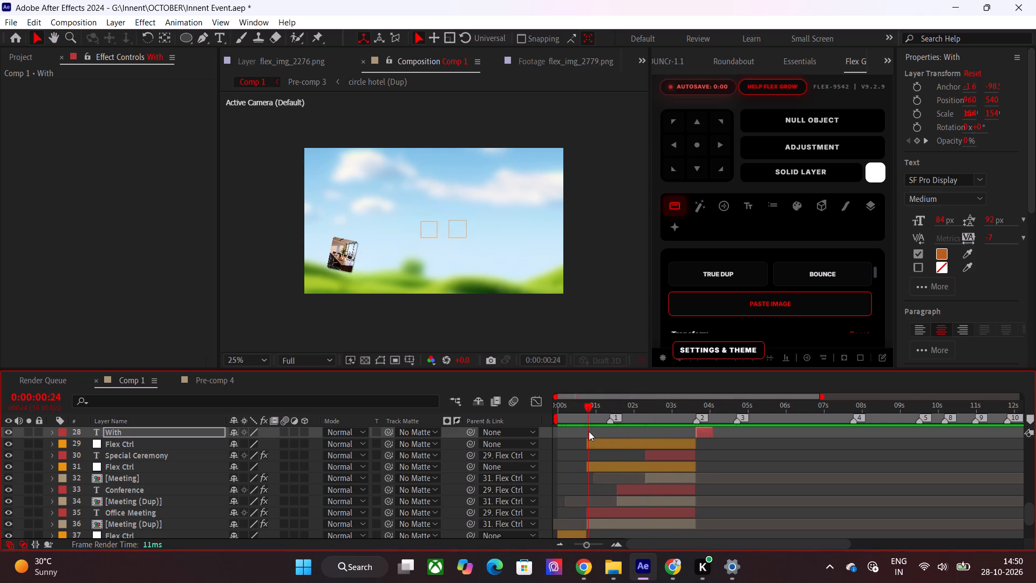
{"action": "left_click_drag", "start_coordinate": [589, 431], "coordinate": [526, 432]}
{"action": "key", "text": "space"}
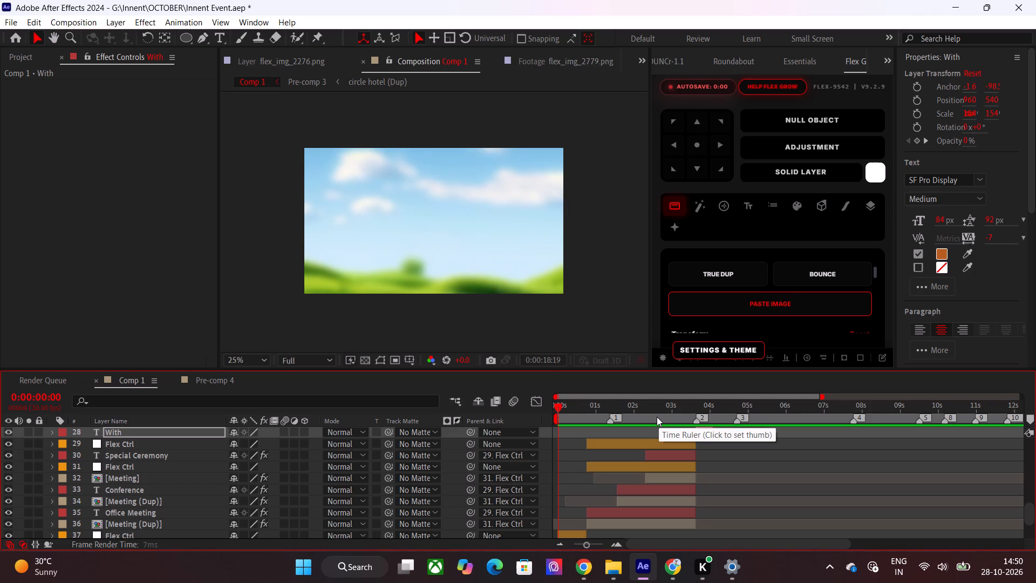
{"action": "left_click_drag", "start_coordinate": [657, 417], "coordinate": [667, 417]}
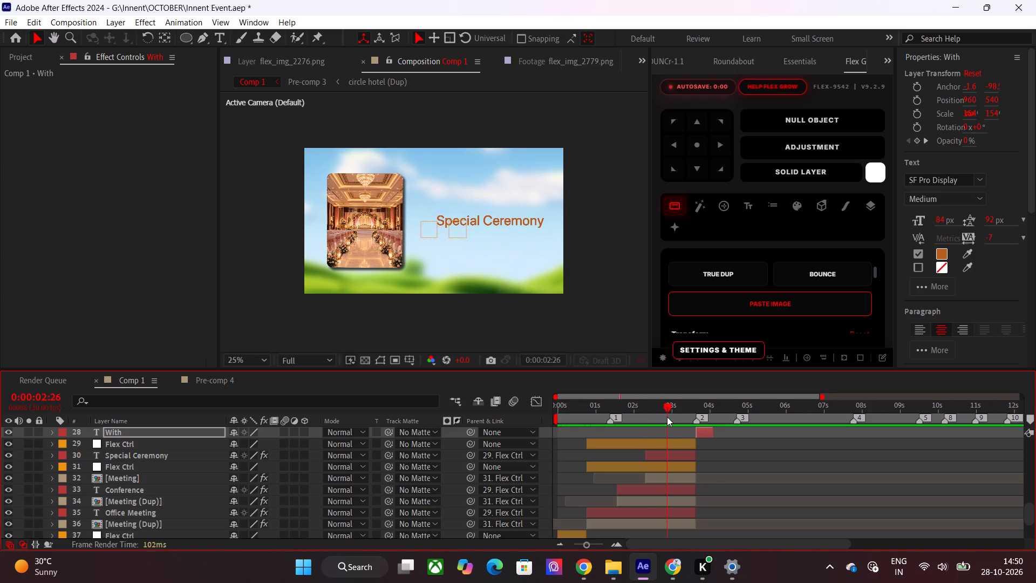
{"action": "left_click_drag", "start_coordinate": [667, 417], "coordinate": [714, 421]}
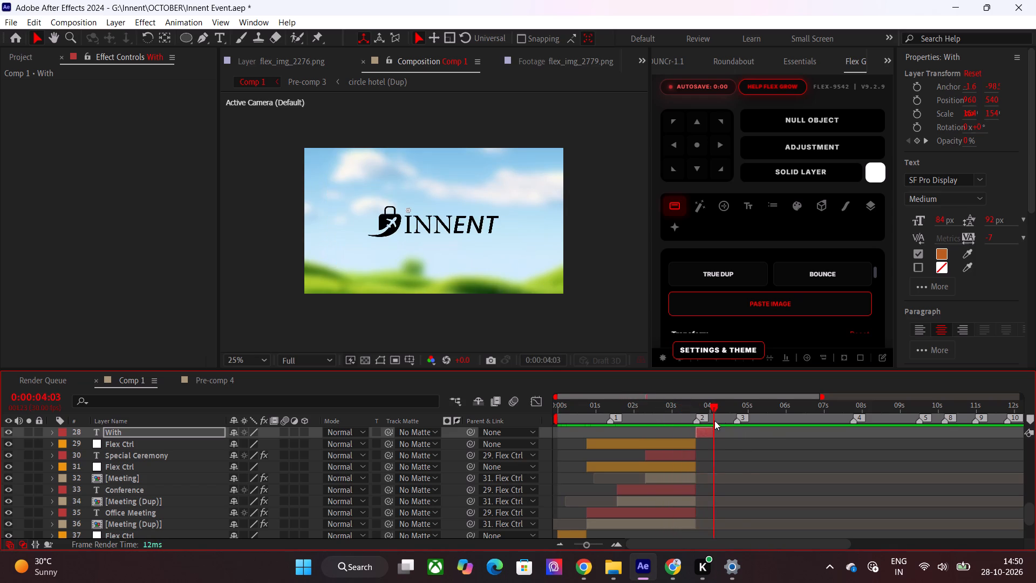
{"action": "left_click_drag", "start_coordinate": [714, 421], "coordinate": [855, 437]}
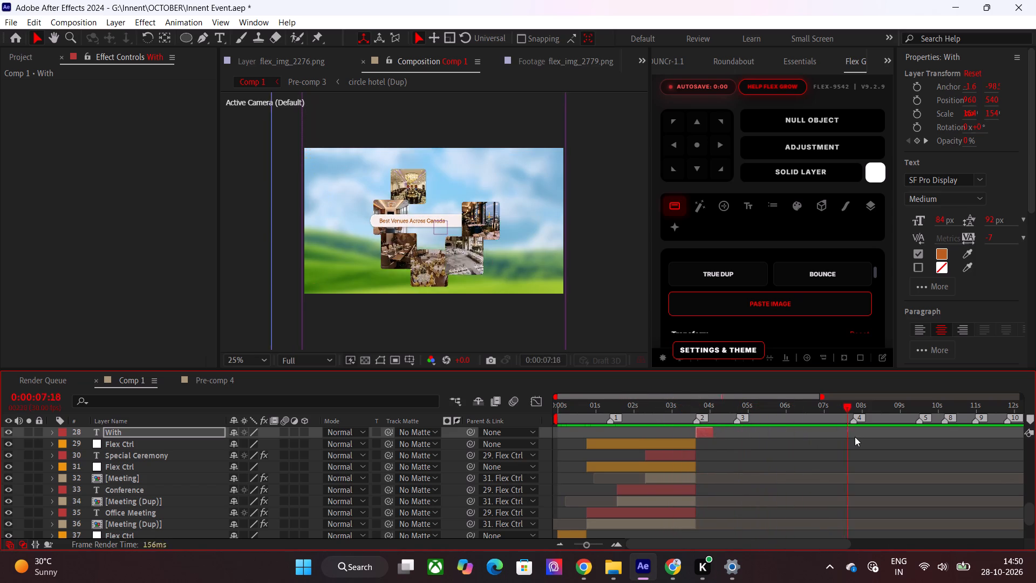
{"action": "left_click_drag", "start_coordinate": [855, 437], "coordinate": [966, 447]}
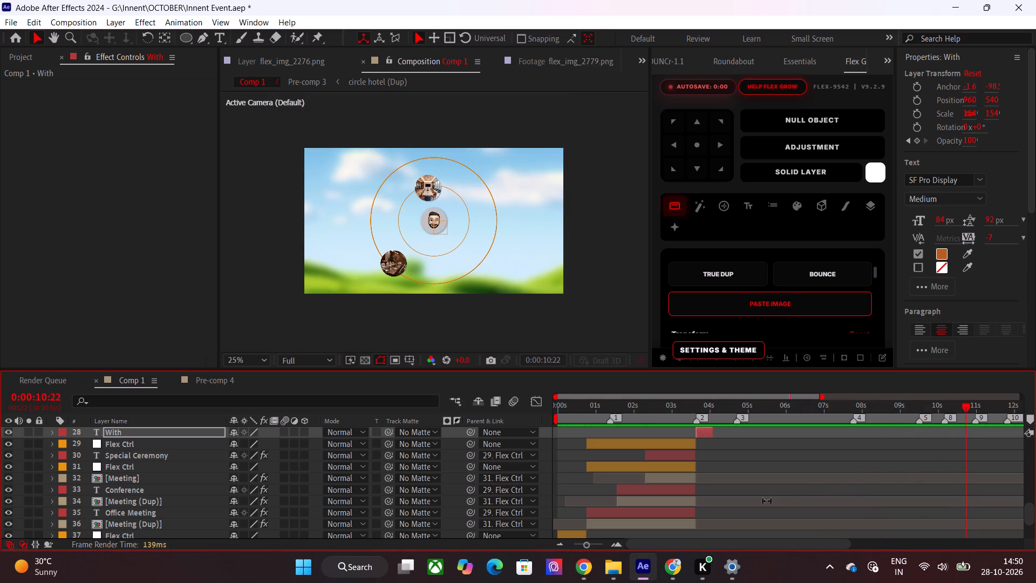
Switch to Chrome and search the web for "4k nature video" in the empty new tab.
{"action": "left_click", "coordinate": [673, 569]}
{"action": "left_click", "coordinate": [673, 569]}
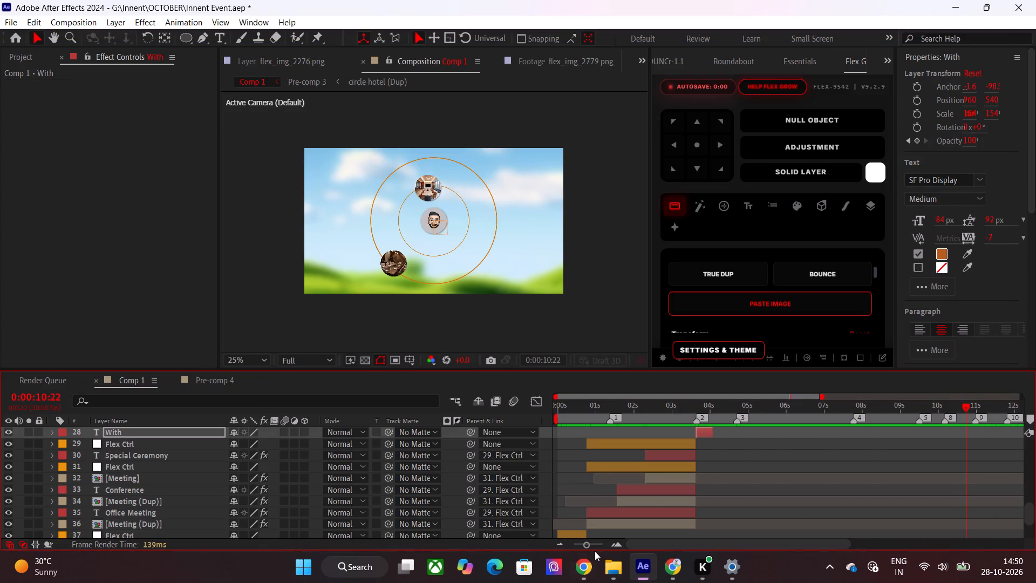
{"action": "left_click", "coordinate": [589, 554]}
{"action": "left_click", "coordinate": [486, 0]}
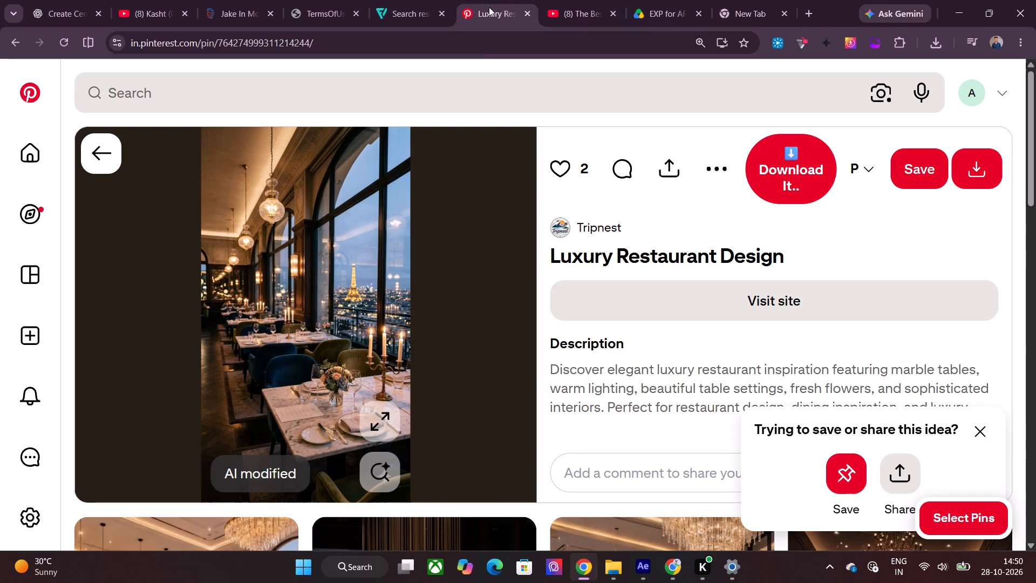
{"action": "double_click", "coordinate": [336, 93]}
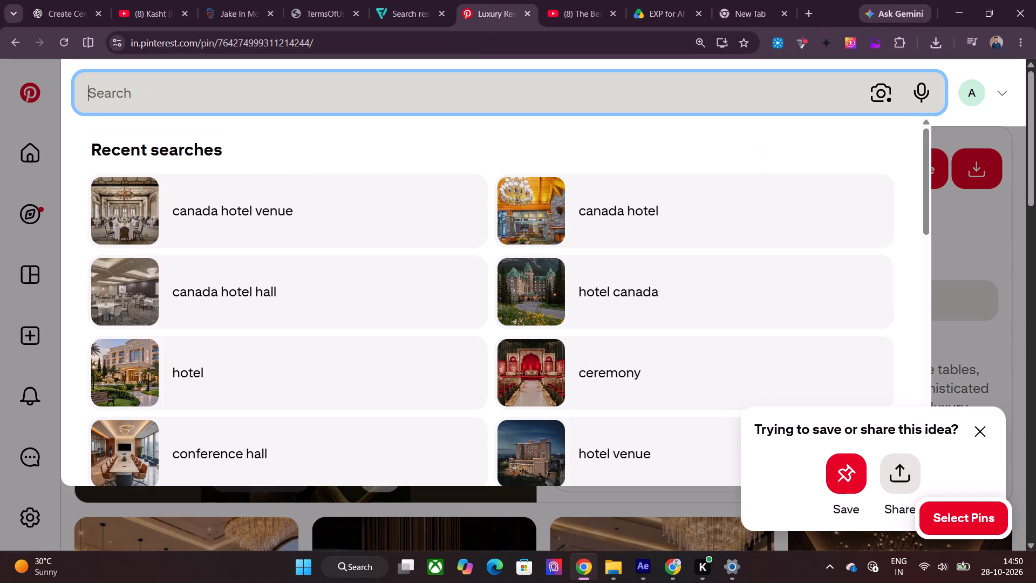
{"action": "left_click", "coordinate": [745, 0]}
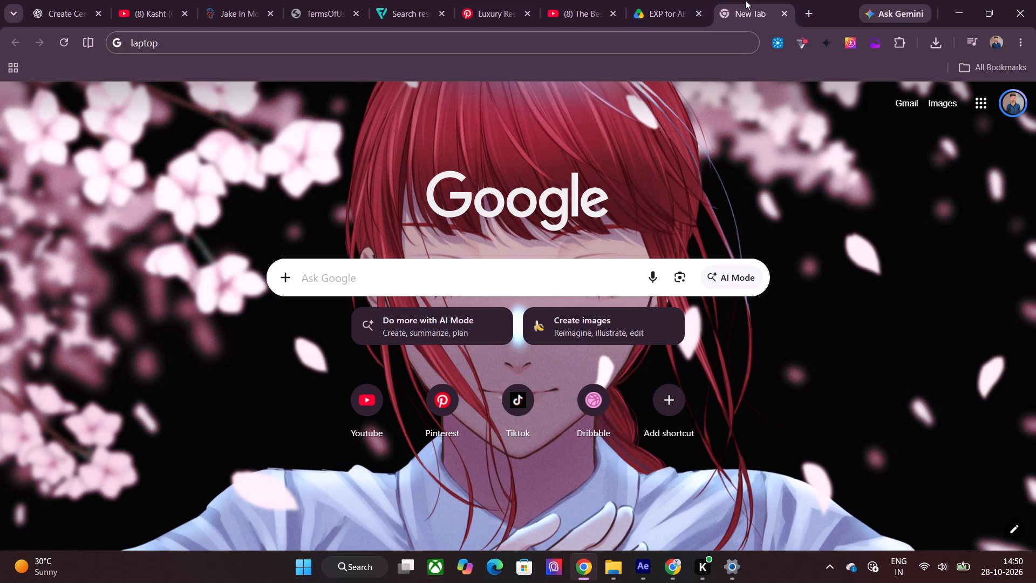
{"action": "type", "text": "4k"}
{"action": "left_click", "coordinate": [636, 46]}
{"action": "type", "text": "4k naytu"}
{"action": "key", "text": "BackSpace"}
{"action": "key", "text": "BackSpace"}
{"action": "key", "text": "BackSpace"}
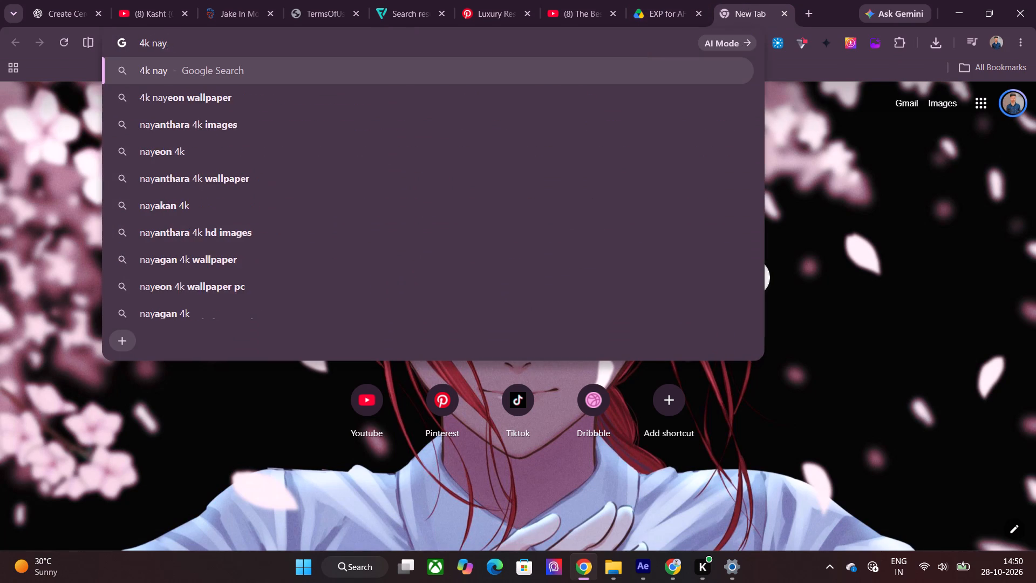
{"action": "type", "text": "ture"}
{"action": "key", "text": "space"}
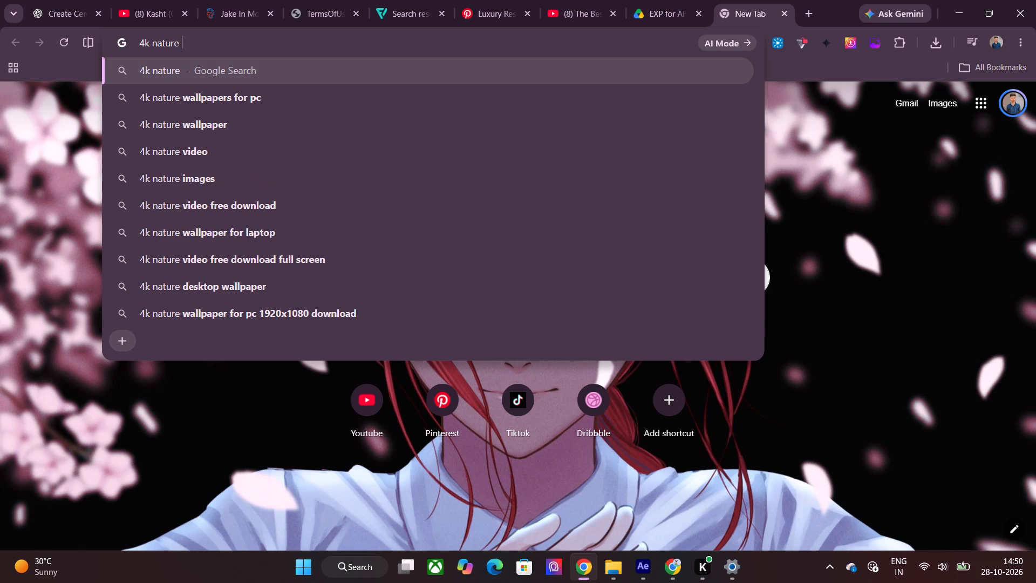
{"action": "type", "text": "video"}
{"action": "key", "text": "Return"}
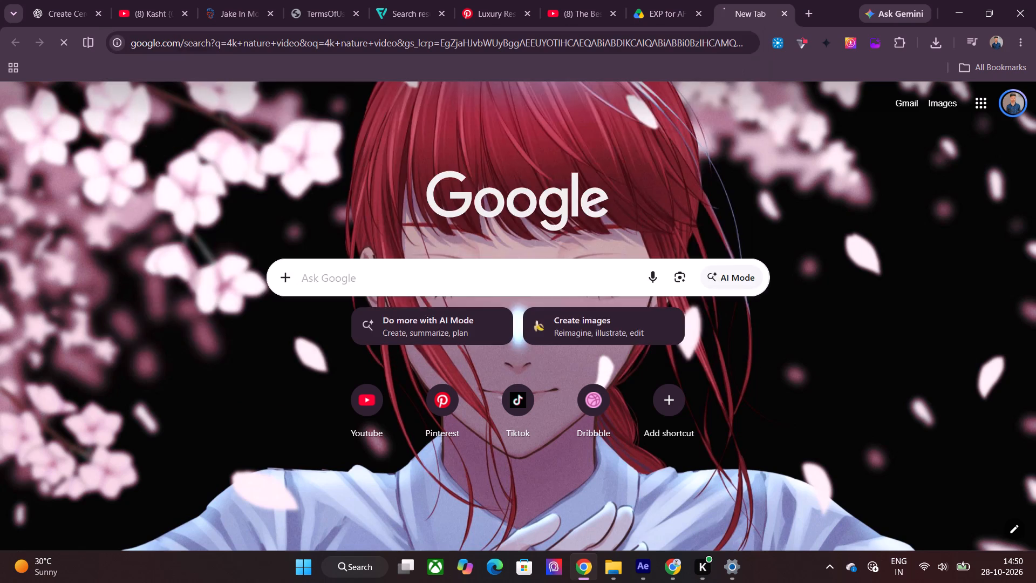
Open the Pexels result for 4k nature videos and look through the clips for suitable footage.
{"action": "left_click", "coordinate": [275, 188]}
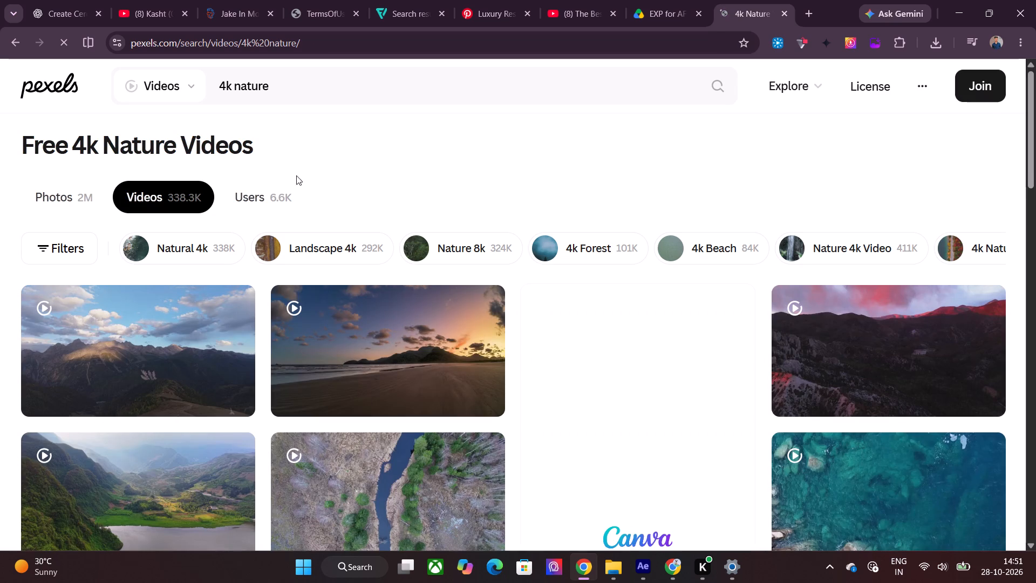
{"action": "scroll", "coordinate": [357, 318], "scroll_direction": "down", "scroll_amount": 3}
{"action": "scroll", "coordinate": [596, 380], "scroll_direction": "down", "scroll_amount": 8}
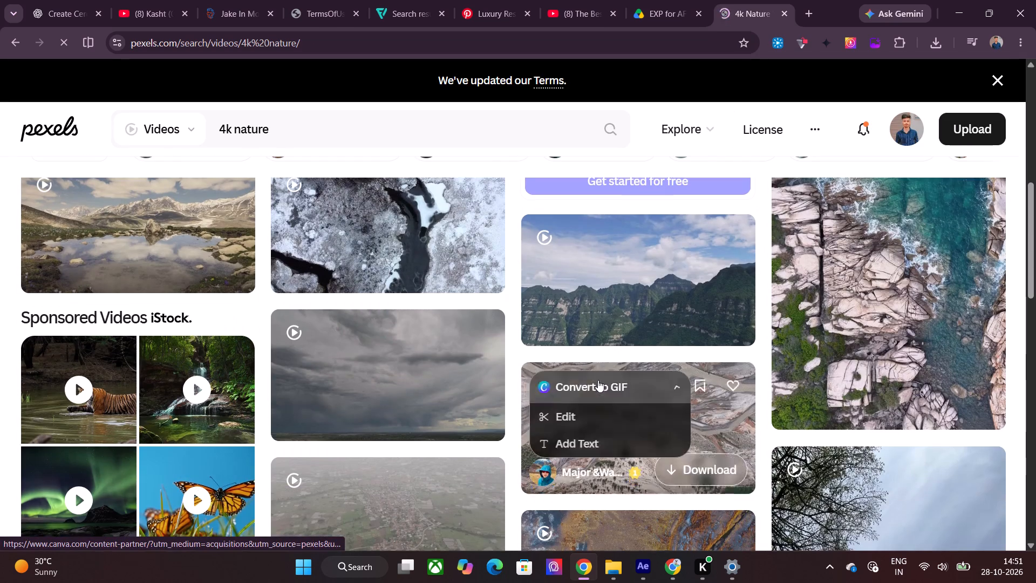
{"action": "scroll", "coordinate": [598, 380], "scroll_direction": "down", "scroll_amount": 5}
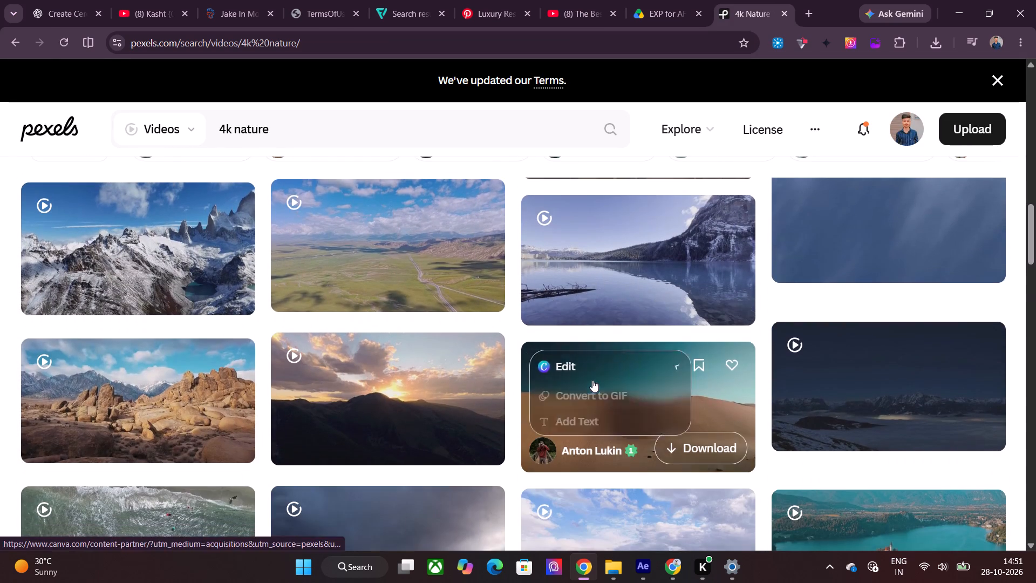
{"action": "scroll", "coordinate": [444, 269], "scroll_direction": "down", "scroll_amount": 3}
Refine the Pexels video search to "4k nature switzerland".
{"action": "left_click", "coordinate": [267, 128]}
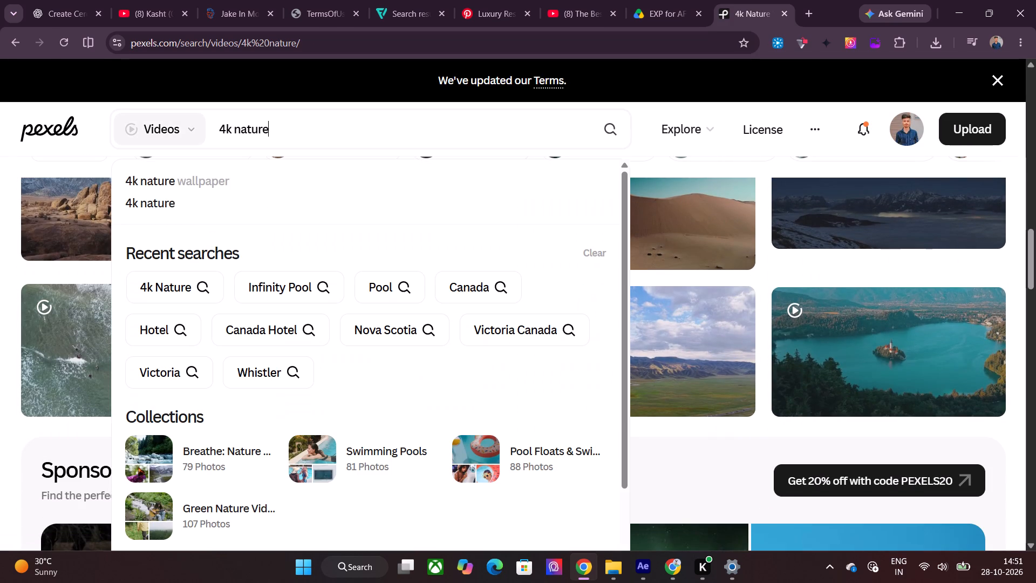
{"action": "key", "text": "space"}
{"action": "type", "text": "swit"}
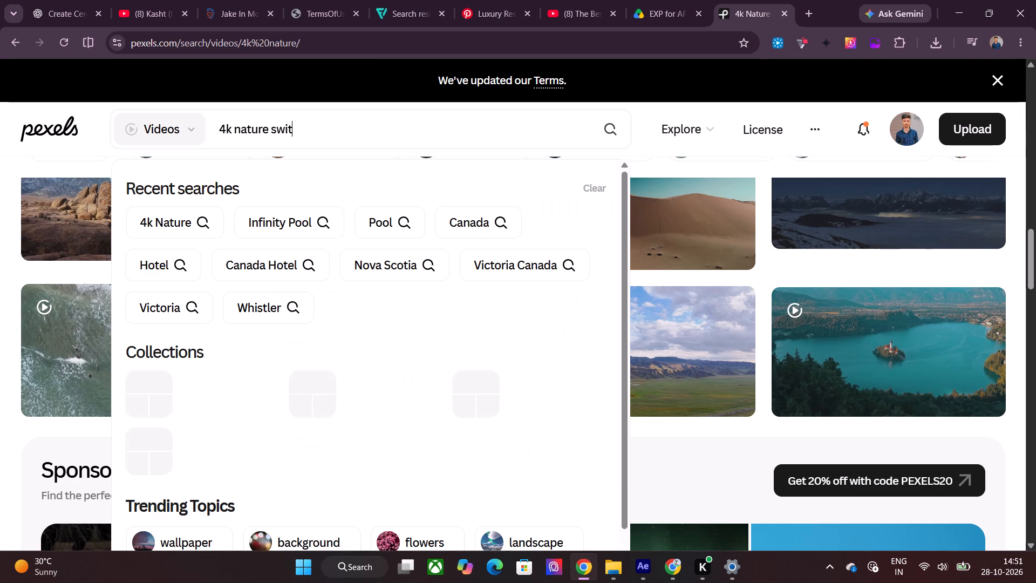
{"action": "type", "text": "zer"}
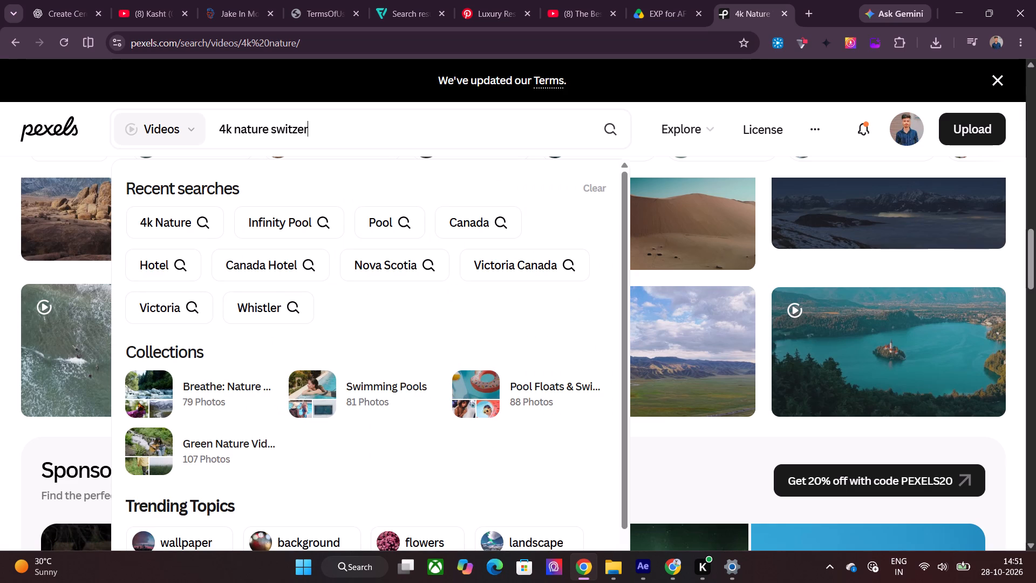
{"action": "scroll", "coordinate": [313, 220], "scroll_direction": "up", "scroll_amount": 5}
{"action": "scroll", "coordinate": [513, 208], "scroll_direction": "up", "scroll_amount": 4}
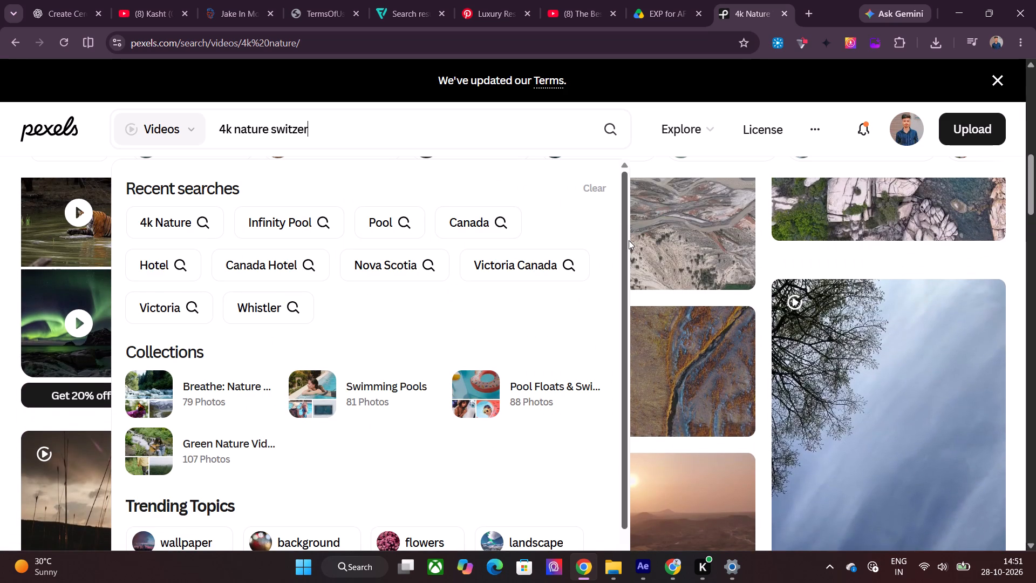
{"action": "type", "text": "land"}
{"action": "key", "text": "Return"}
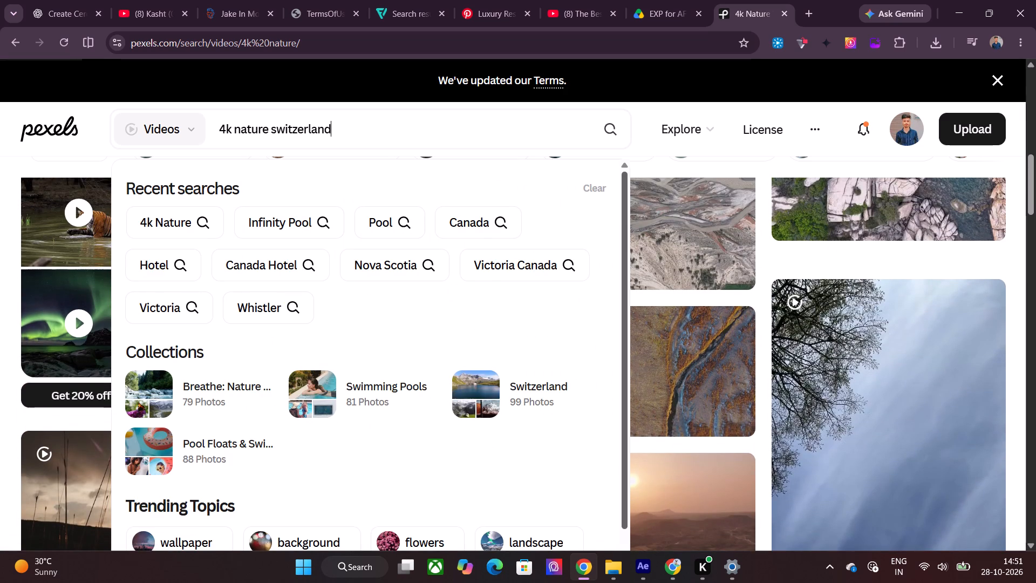
{"action": "key", "text": "Return"}
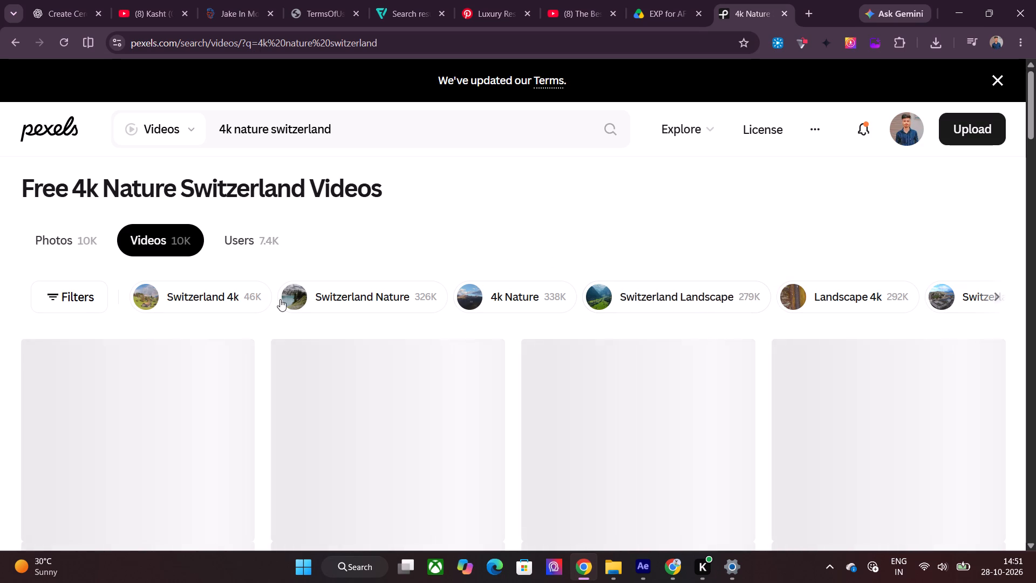
Look through the Switzerland nature videos for suitable landscape footage.
{"action": "scroll", "coordinate": [372, 283], "scroll_direction": "down", "scroll_amount": 2}
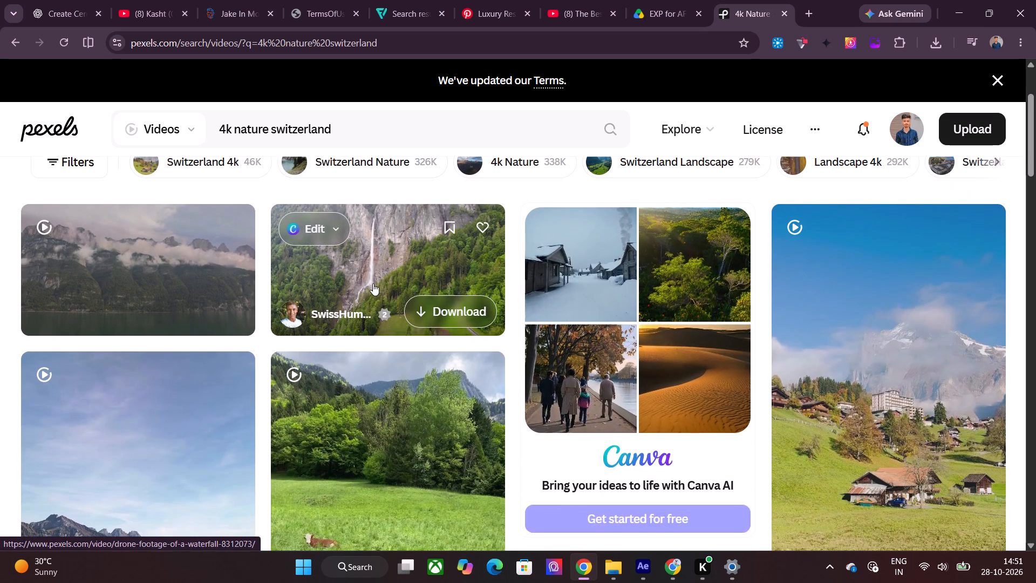
{"action": "scroll", "coordinate": [373, 283], "scroll_direction": "down", "scroll_amount": 11}
{"action": "scroll", "coordinate": [373, 283], "scroll_direction": "up", "scroll_amount": 8}
{"action": "scroll", "coordinate": [374, 283], "scroll_direction": "down", "scroll_amount": 1}
{"action": "scroll", "coordinate": [374, 283], "scroll_direction": "up", "scroll_amount": 5}
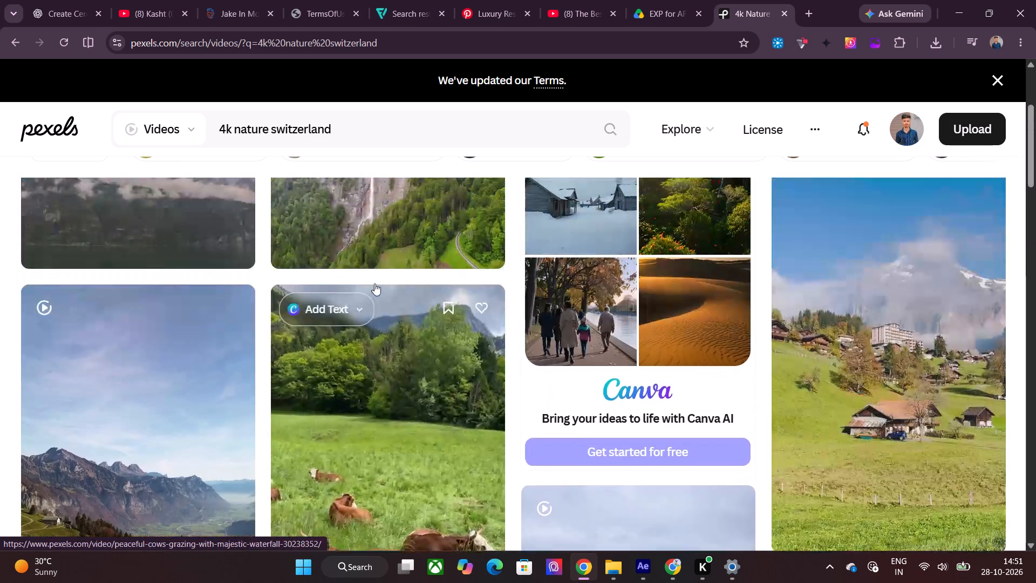
{"action": "scroll", "coordinate": [374, 283], "scroll_direction": "up", "scroll_amount": 1}
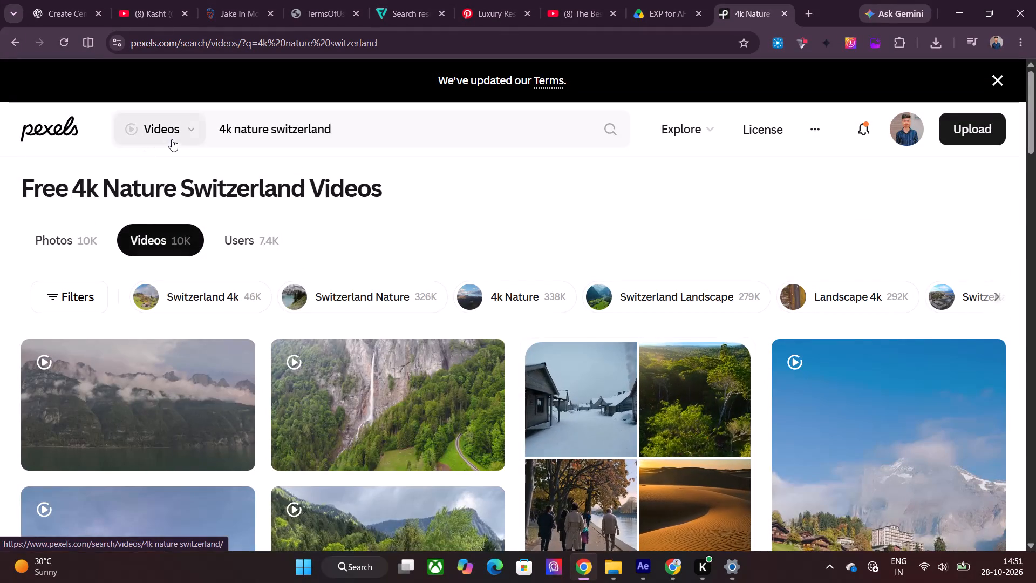
Filter the videos to Horizontal orientation and browse them for a scenic Swiss mountain clip.
{"action": "left_click", "coordinate": [88, 299]}
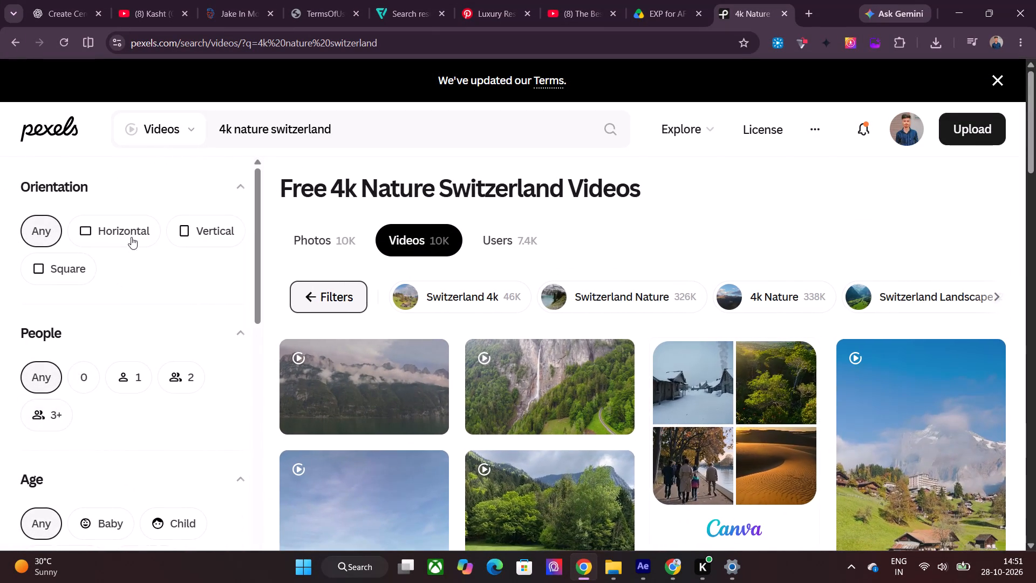
{"action": "left_click", "coordinate": [133, 239]}
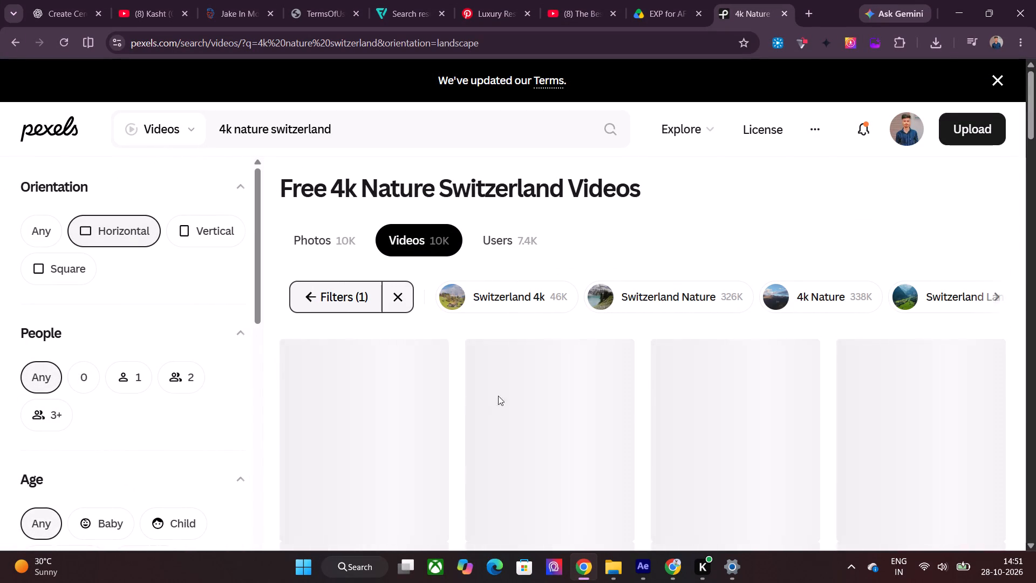
{"action": "scroll", "coordinate": [762, 336], "scroll_direction": "down", "scroll_amount": 4}
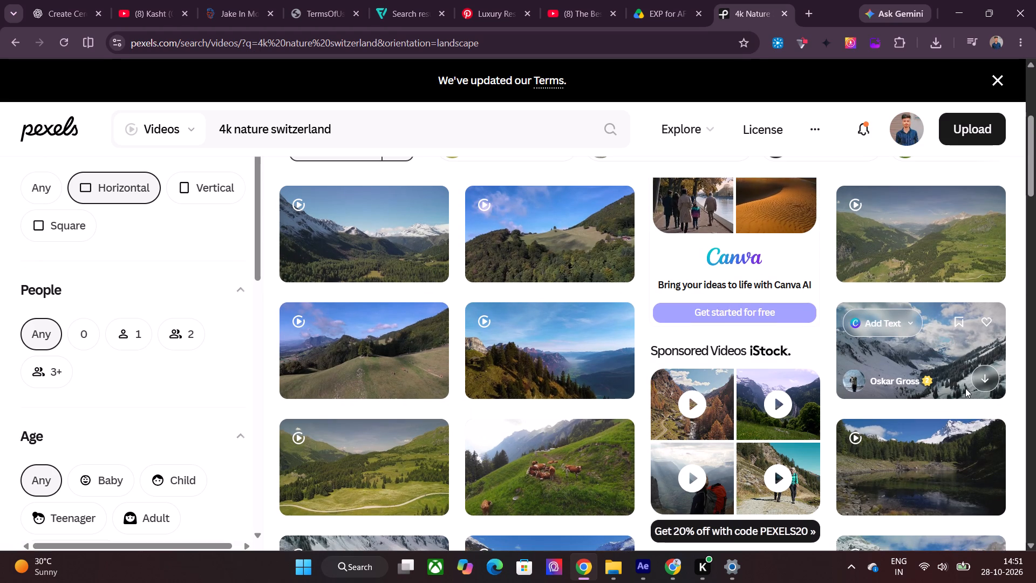
{"action": "scroll", "coordinate": [670, 403], "scroll_direction": "down", "scroll_amount": 3}
{"action": "scroll", "coordinate": [898, 394], "scroll_direction": "down", "scroll_amount": 3}
{"action": "scroll", "coordinate": [882, 344], "scroll_direction": "down", "scroll_amount": 1}
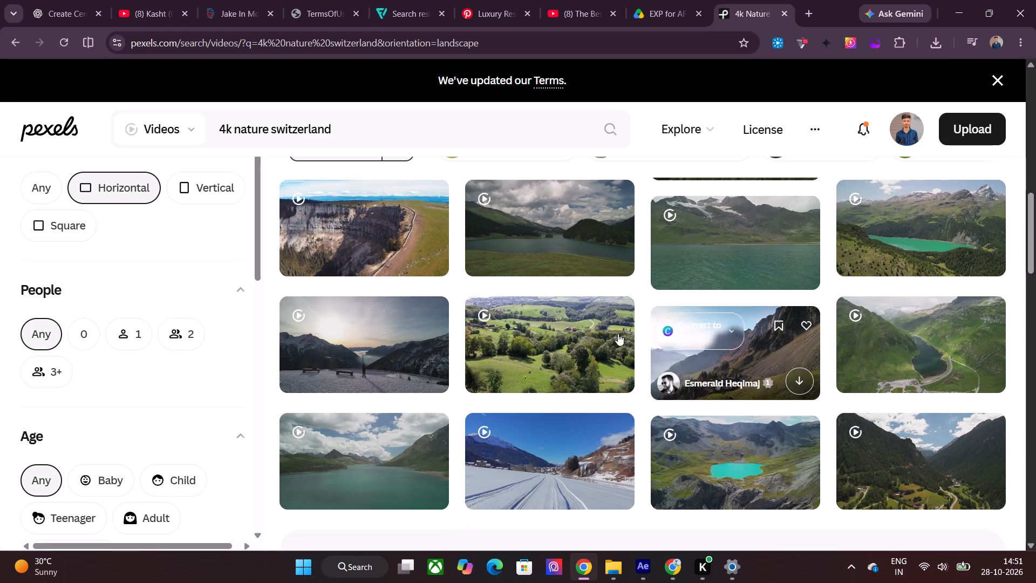
{"action": "scroll", "coordinate": [571, 336], "scroll_direction": "down", "scroll_amount": 8}
{"action": "scroll", "coordinate": [571, 336], "scroll_direction": "up", "scroll_amount": 1}
{"action": "scroll", "coordinate": [571, 336], "scroll_direction": "down", "scroll_amount": 3}
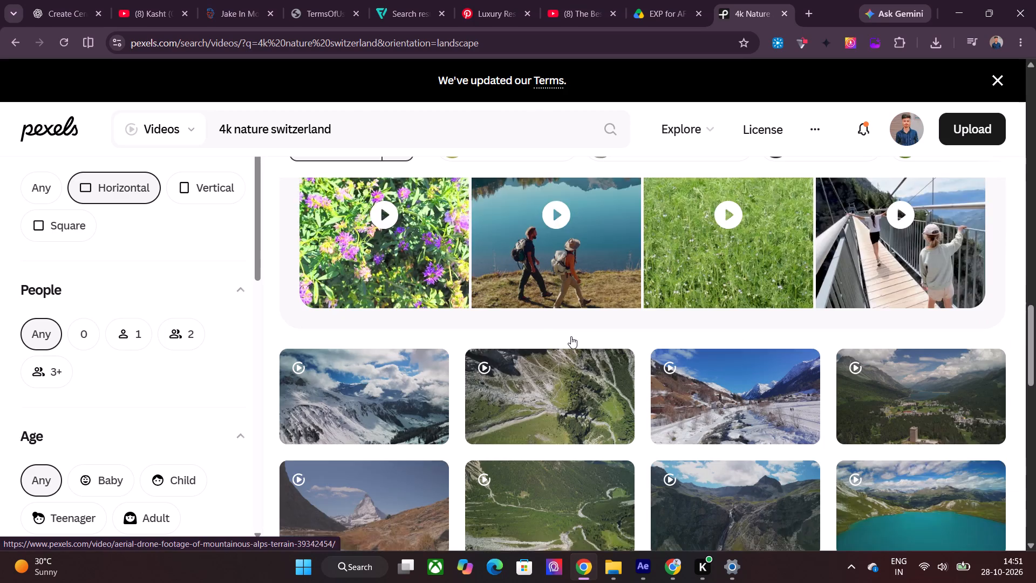
{"action": "scroll", "coordinate": [571, 336], "scroll_direction": "down", "scroll_amount": 5}
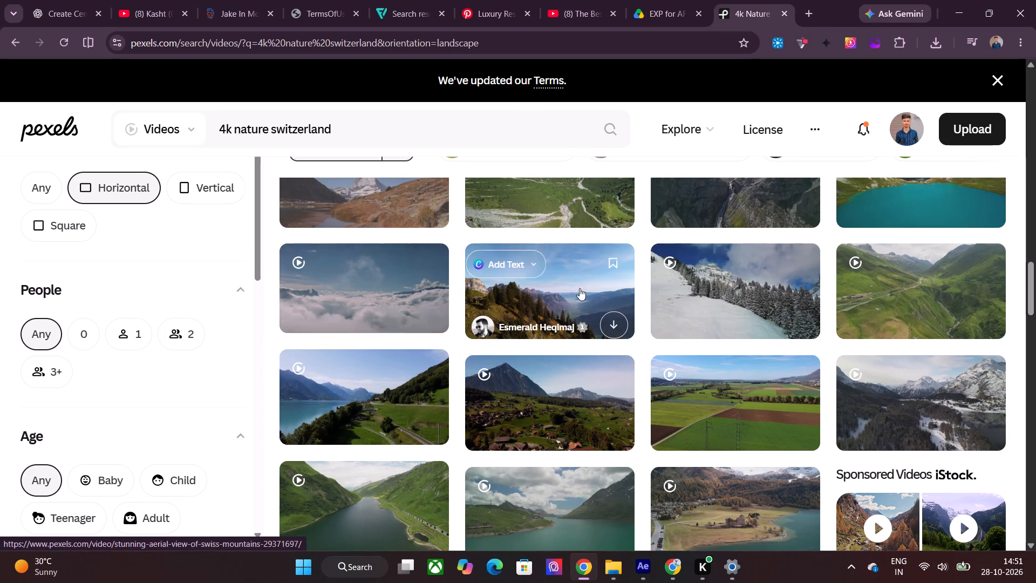
{"action": "scroll", "coordinate": [629, 289], "scroll_direction": "down", "scroll_amount": 2}
{"action": "scroll", "coordinate": [629, 289], "scroll_direction": "up", "scroll_amount": 2}
Open the aerial Swiss mountains clip with the green valley and blue sky, and preview it.
{"action": "left_click", "coordinate": [538, 286]}
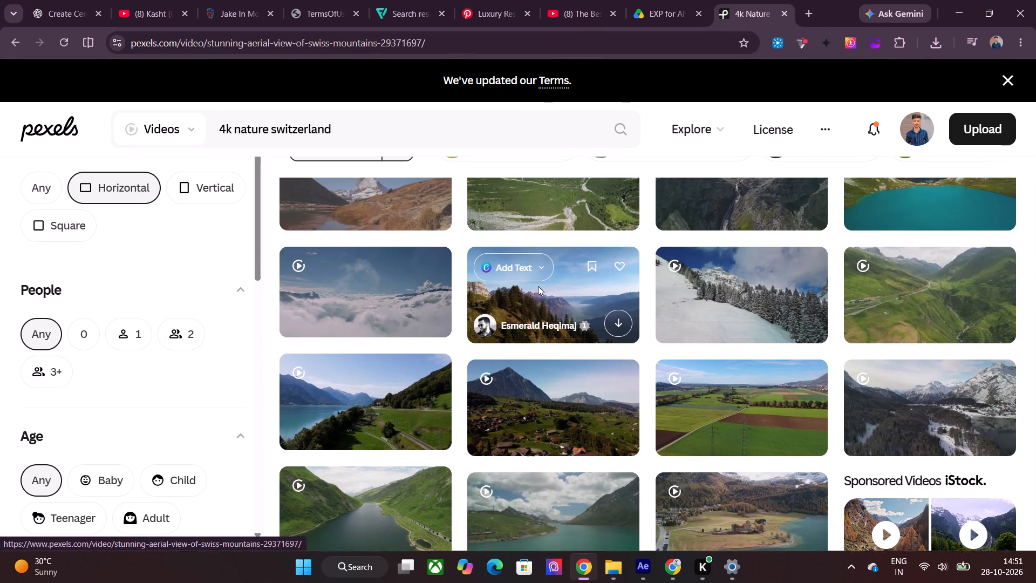
{"action": "scroll", "coordinate": [697, 275], "scroll_direction": "down", "scroll_amount": 3}
{"action": "scroll", "coordinate": [697, 275], "scroll_direction": "up", "scroll_amount": 1}
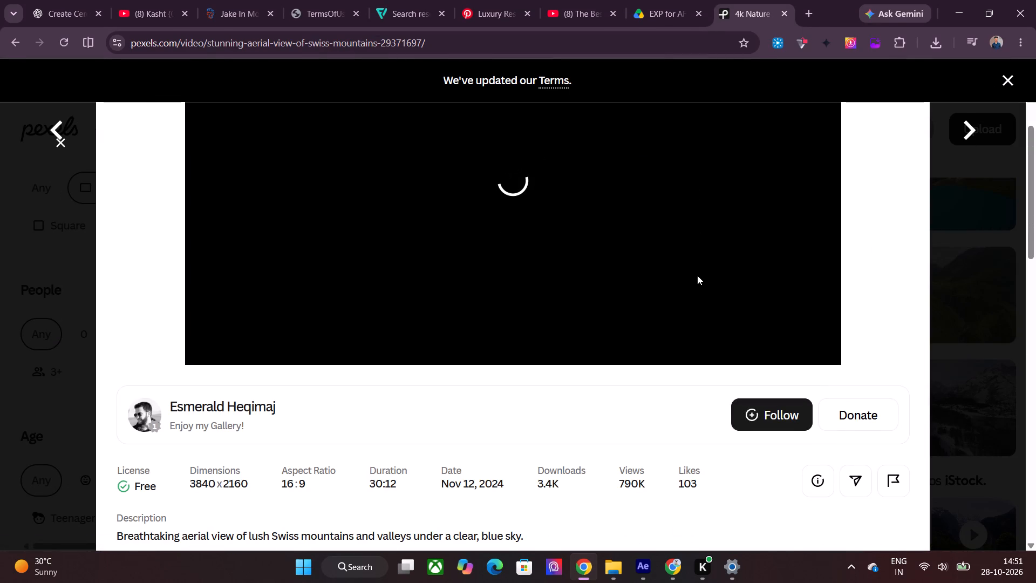
{"action": "scroll", "coordinate": [697, 275], "scroll_direction": "up", "scroll_amount": 1}
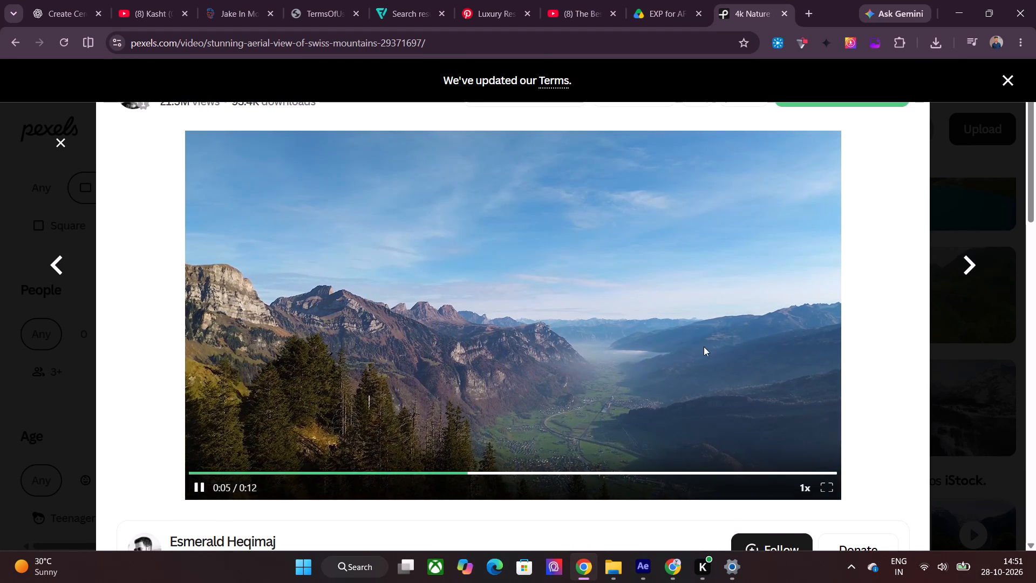
Start downloading the aerial Swiss mountains clip in Full HD 1920x1080.
{"action": "scroll", "coordinate": [706, 347], "scroll_direction": "up", "scroll_amount": 2}
{"action": "left_click", "coordinate": [889, 155]}
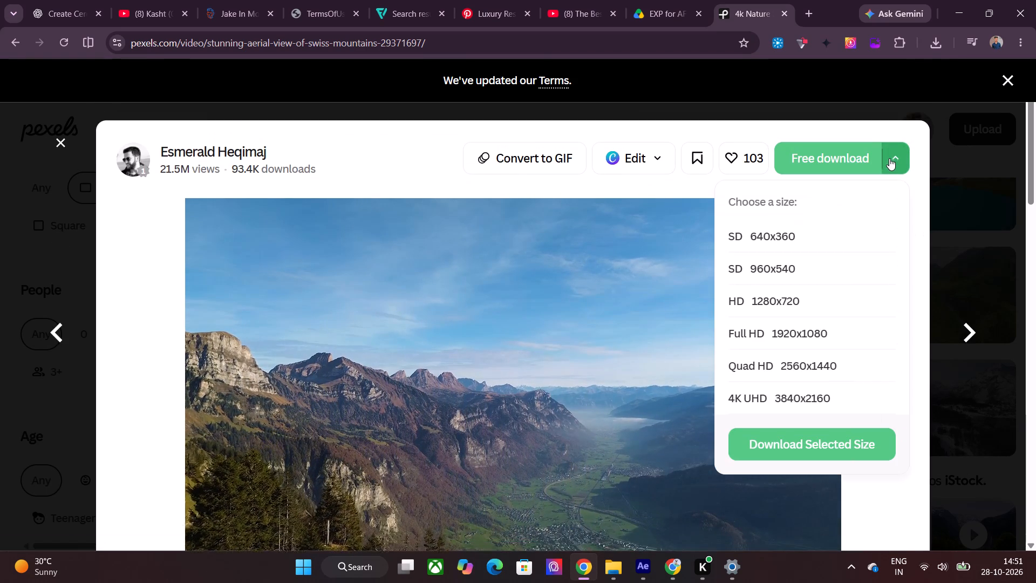
{"action": "left_click", "coordinate": [781, 331]}
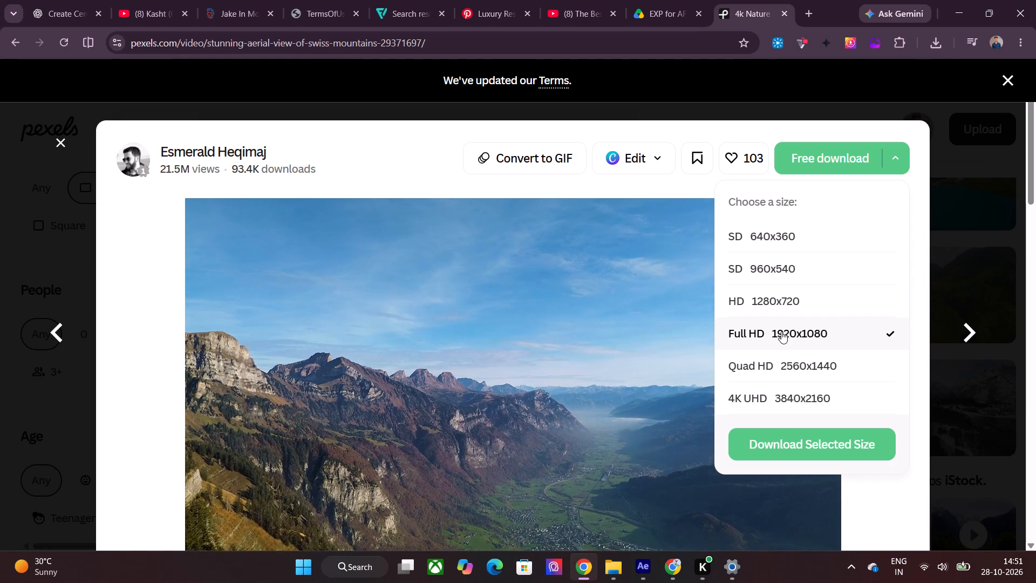
{"action": "left_click", "coordinate": [800, 451]}
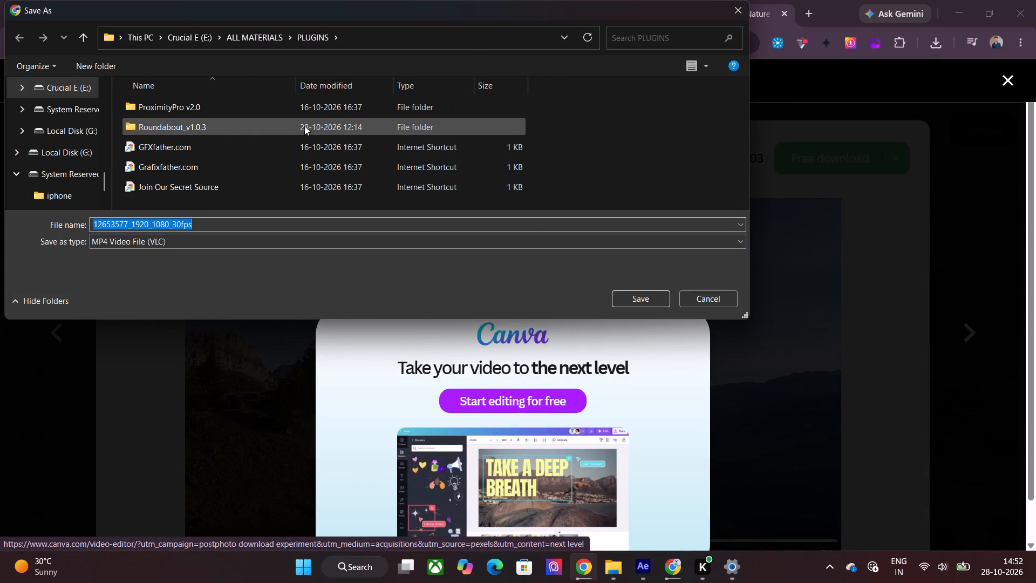
Save the Swiss mountains clip as 12653577_1920_1080_30fps in the Innent > OCTOBER > venus folder on Local Disk (G:).
{"action": "scroll", "coordinate": [64, 135], "scroll_direction": "down", "scroll_amount": 2}
{"action": "left_click", "coordinate": [83, 130]}
{"action": "left_click", "coordinate": [80, 117]}
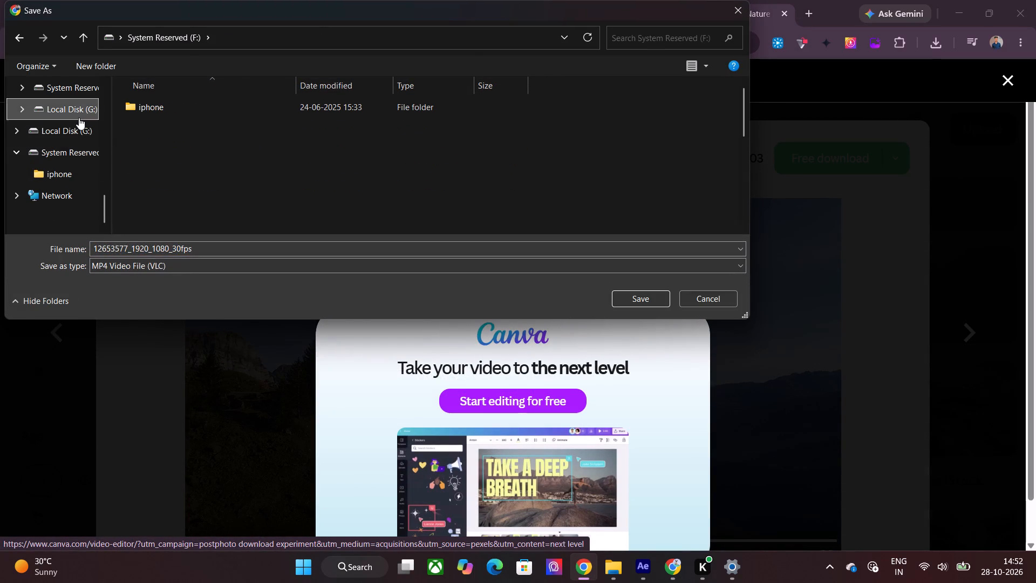
{"action": "scroll", "coordinate": [200, 187], "scroll_direction": "down", "scroll_amount": 1}
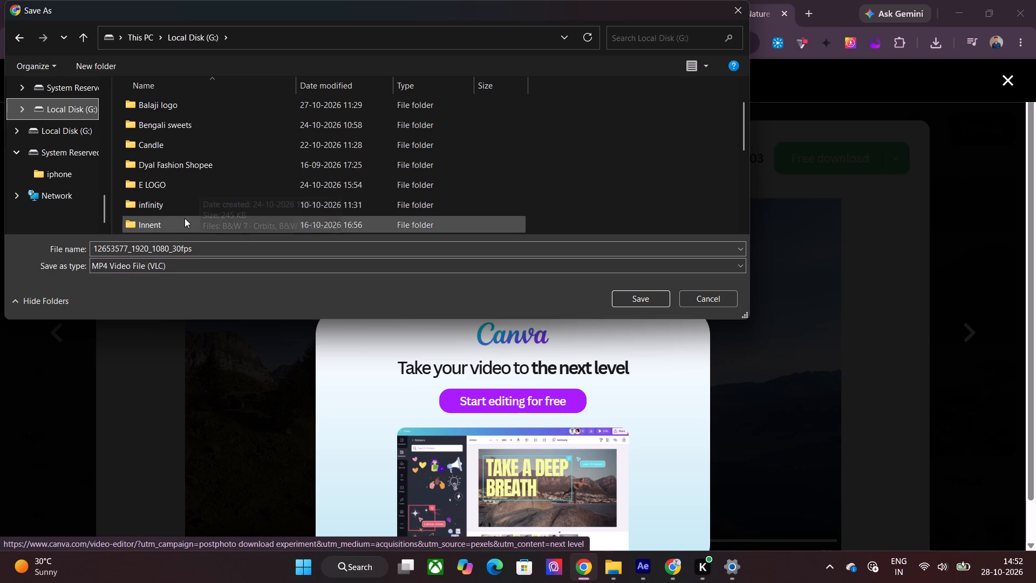
{"action": "double_click", "coordinate": [185, 218]}
{"action": "double_click", "coordinate": [478, 120]}
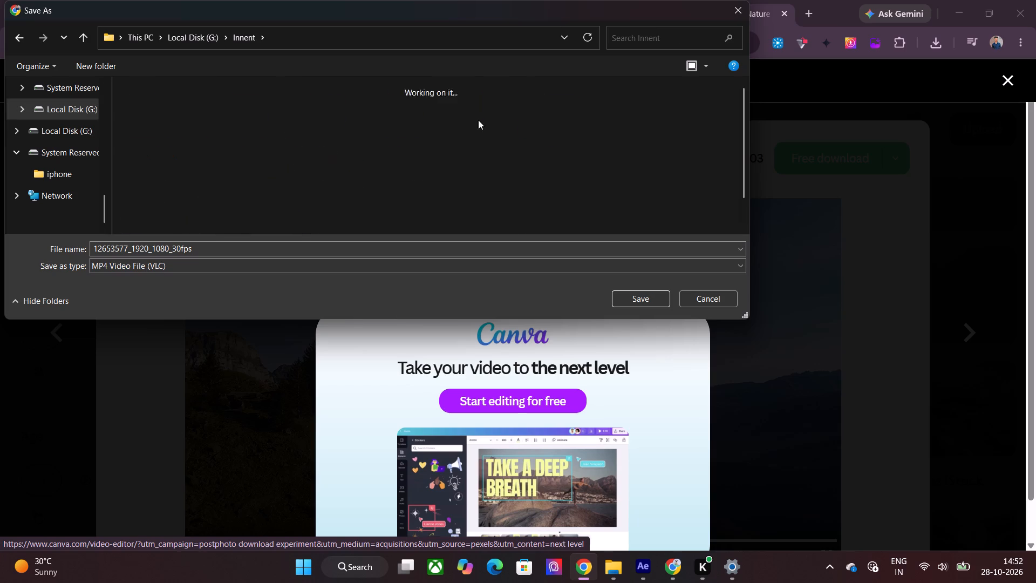
{"action": "double_click", "coordinate": [531, 124]}
{"action": "left_click", "coordinate": [641, 297]}
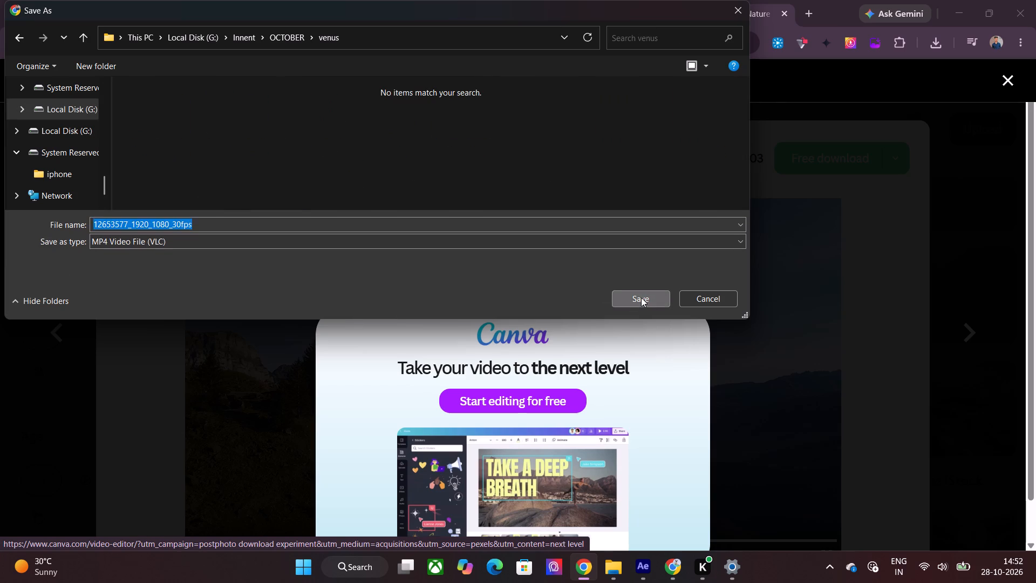
{"action": "left_click", "coordinate": [1011, 80]}
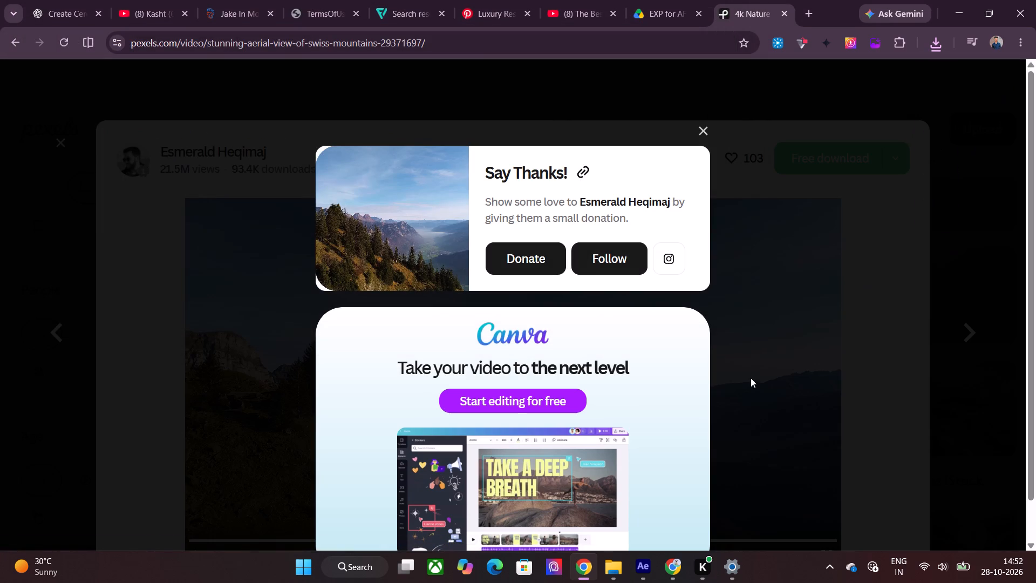
Switch to After Effects and import the 12653577_1920_1080_30fps clip from the venus folder into the project.
{"action": "left_click", "coordinate": [642, 562]}
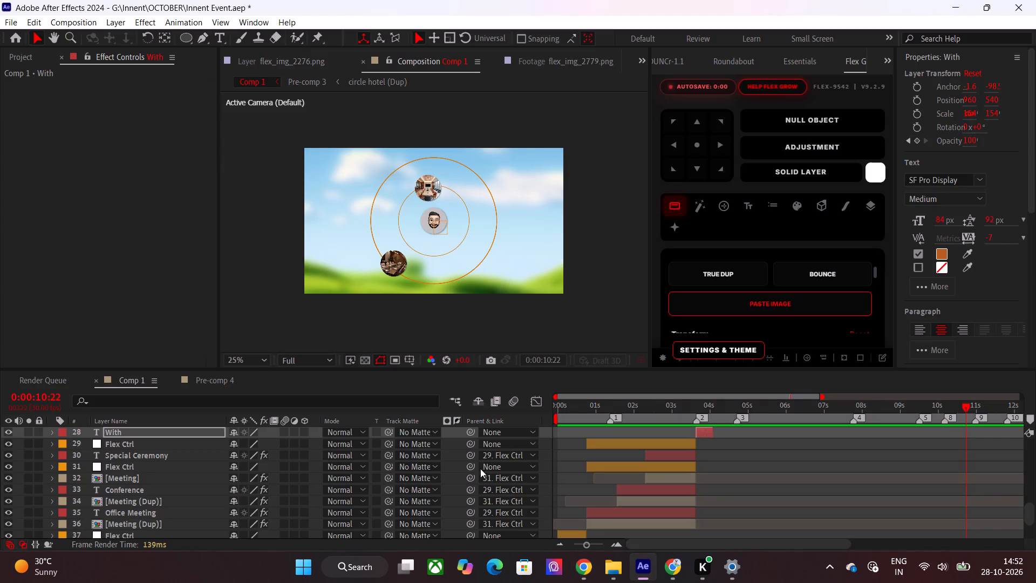
{"action": "left_click", "coordinate": [40, 60]}
{"action": "scroll", "coordinate": [54, 221], "scroll_direction": "down", "scroll_amount": 8}
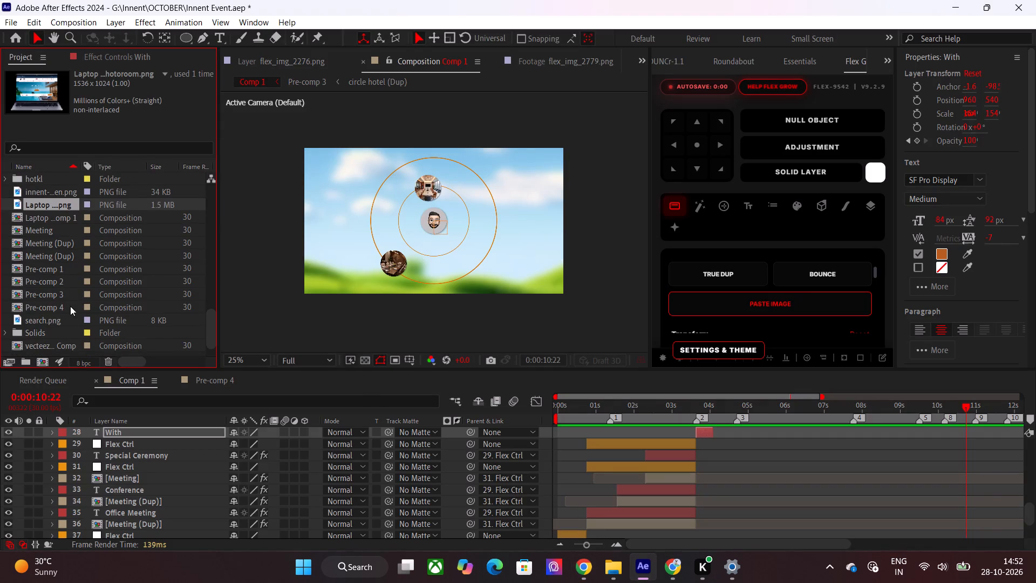
{"action": "scroll", "coordinate": [70, 306], "scroll_direction": "down", "scroll_amount": 1}
{"action": "double_click", "coordinate": [56, 352]}
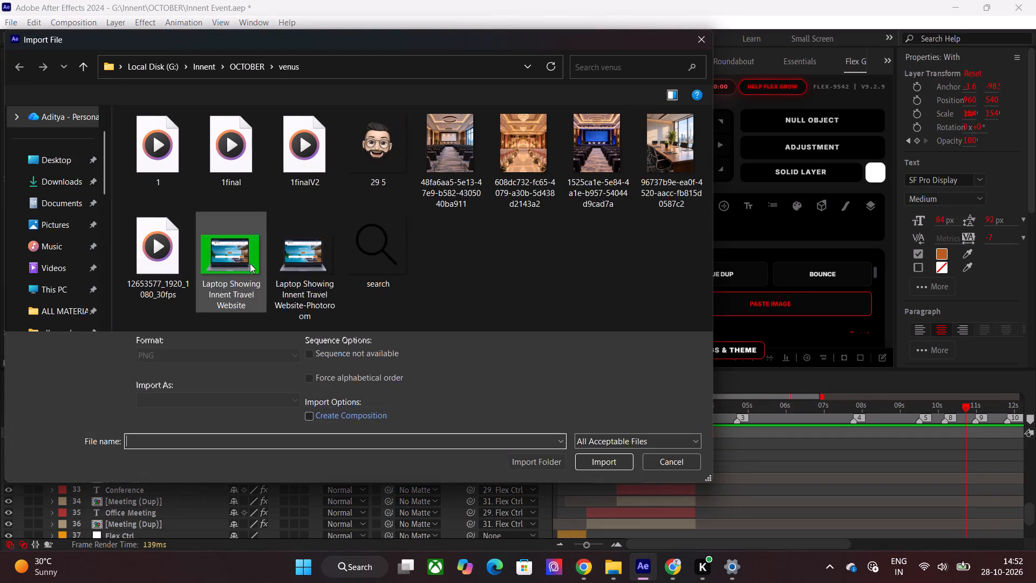
{"action": "double_click", "coordinate": [188, 254]}
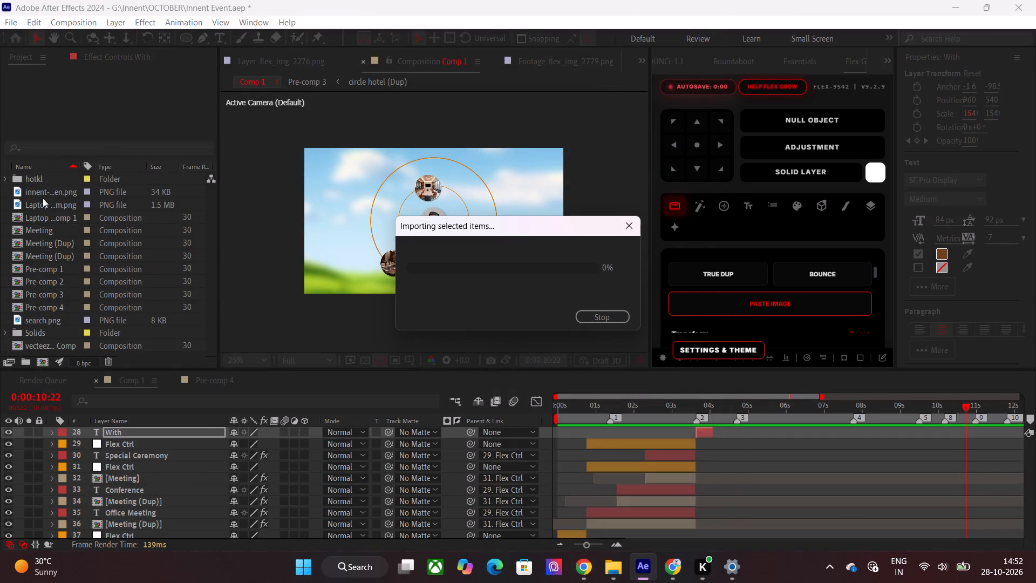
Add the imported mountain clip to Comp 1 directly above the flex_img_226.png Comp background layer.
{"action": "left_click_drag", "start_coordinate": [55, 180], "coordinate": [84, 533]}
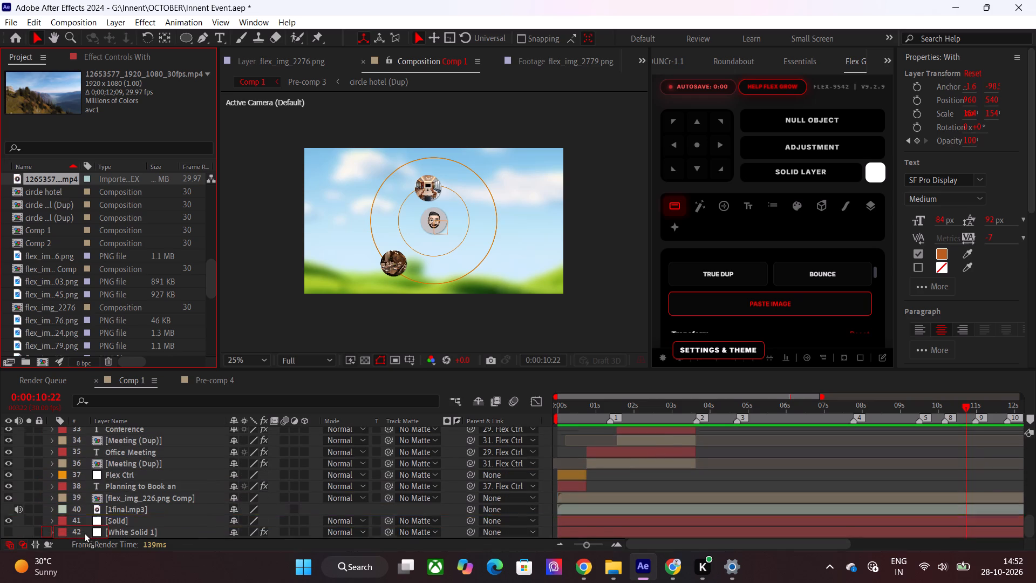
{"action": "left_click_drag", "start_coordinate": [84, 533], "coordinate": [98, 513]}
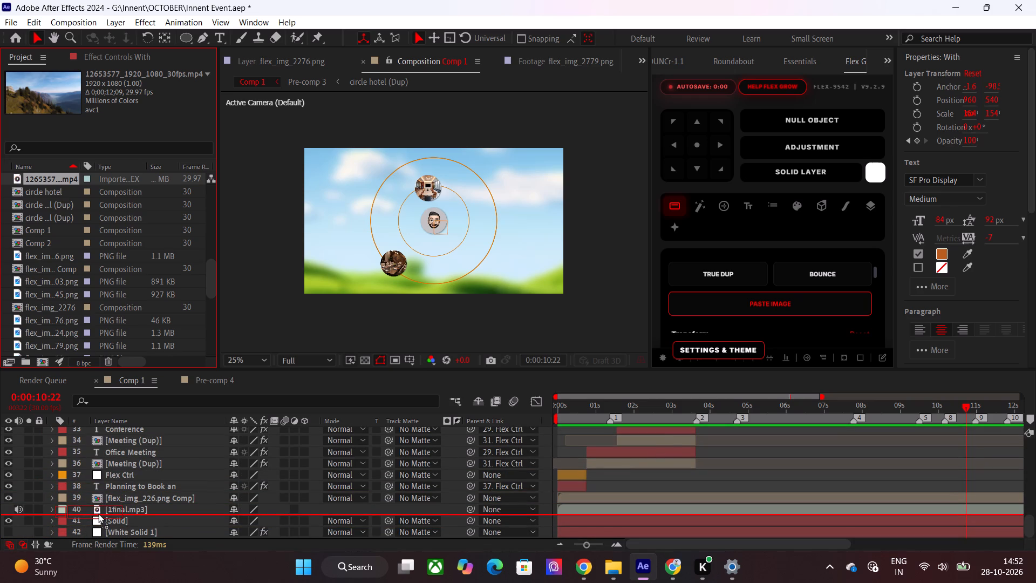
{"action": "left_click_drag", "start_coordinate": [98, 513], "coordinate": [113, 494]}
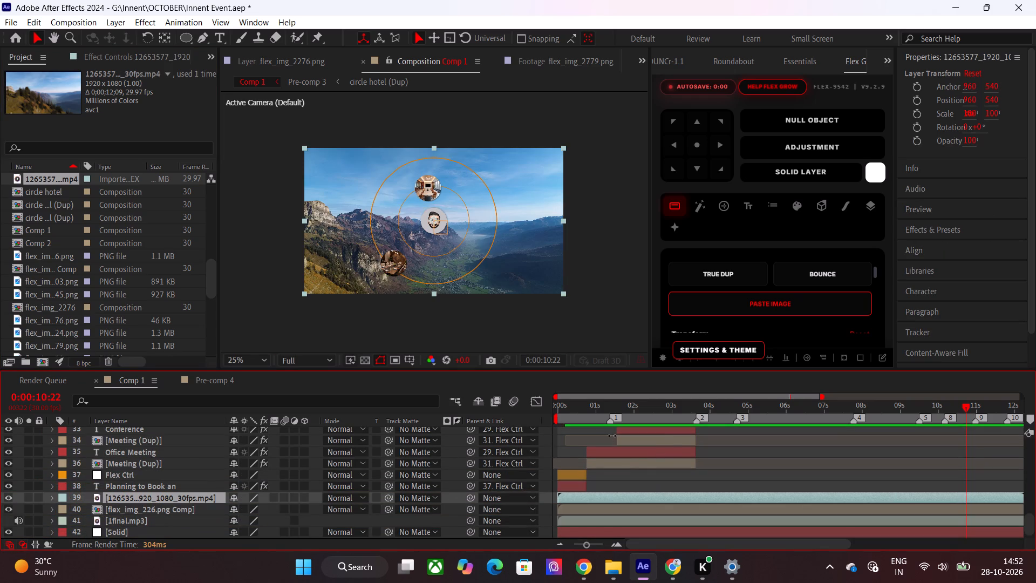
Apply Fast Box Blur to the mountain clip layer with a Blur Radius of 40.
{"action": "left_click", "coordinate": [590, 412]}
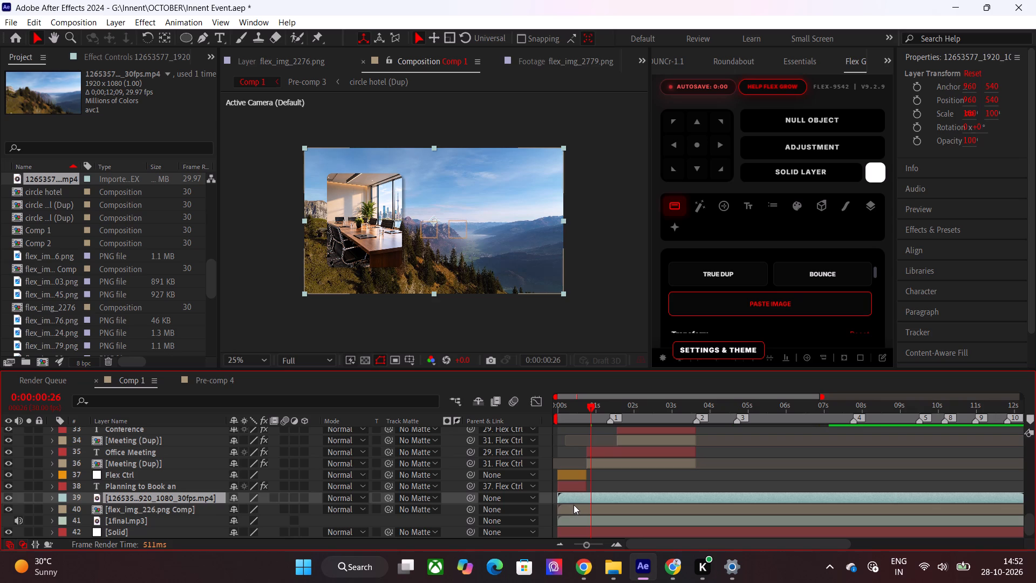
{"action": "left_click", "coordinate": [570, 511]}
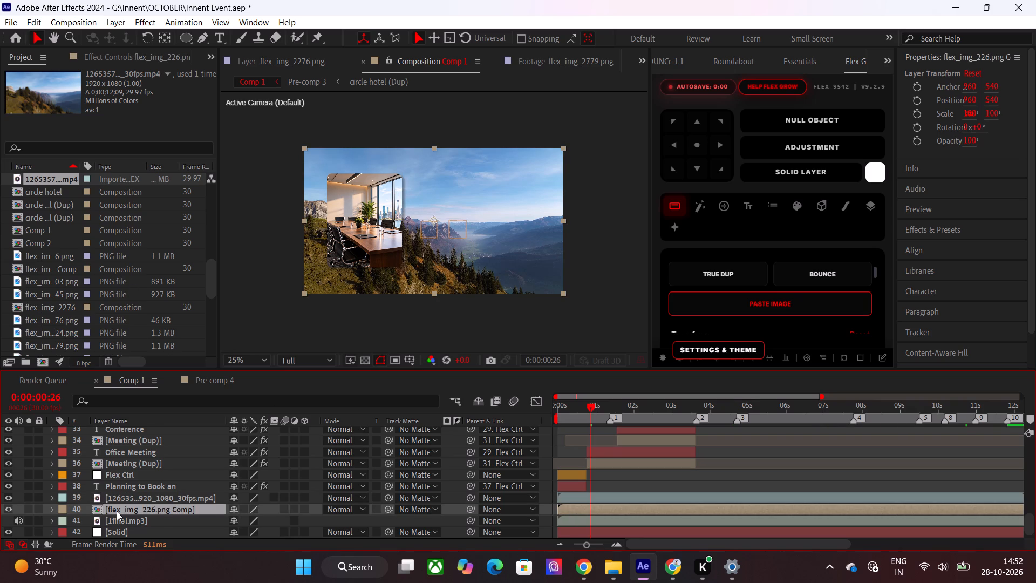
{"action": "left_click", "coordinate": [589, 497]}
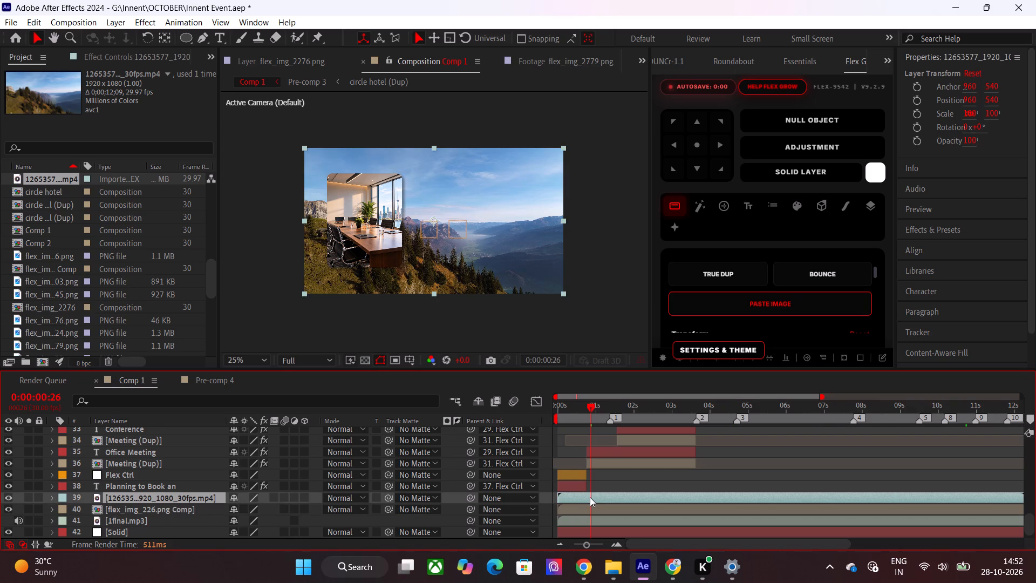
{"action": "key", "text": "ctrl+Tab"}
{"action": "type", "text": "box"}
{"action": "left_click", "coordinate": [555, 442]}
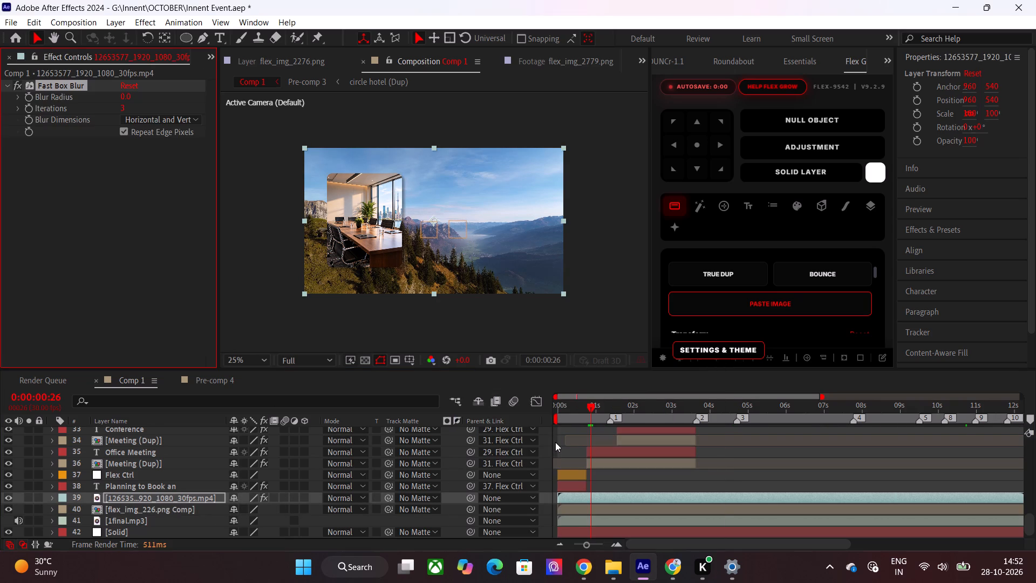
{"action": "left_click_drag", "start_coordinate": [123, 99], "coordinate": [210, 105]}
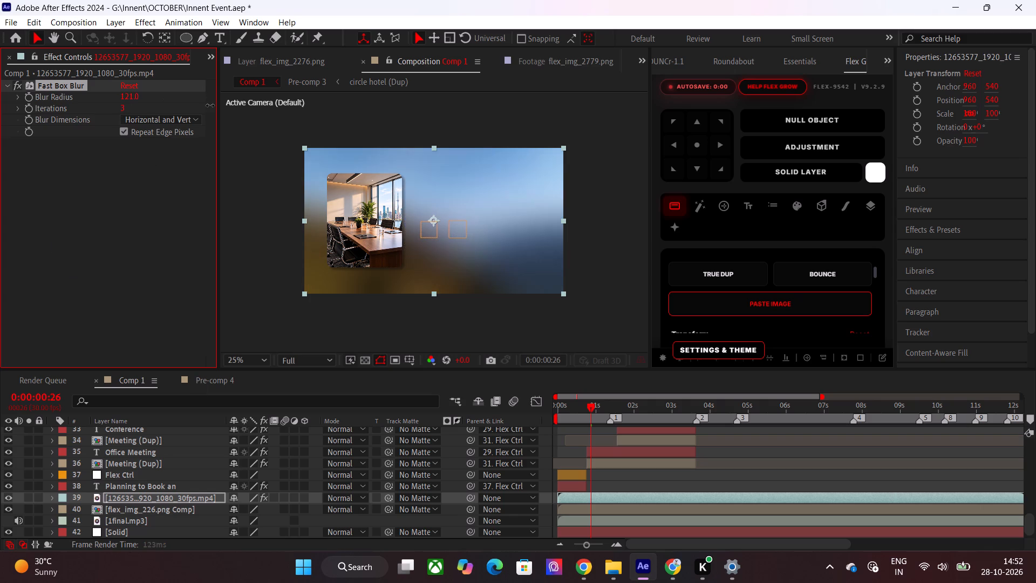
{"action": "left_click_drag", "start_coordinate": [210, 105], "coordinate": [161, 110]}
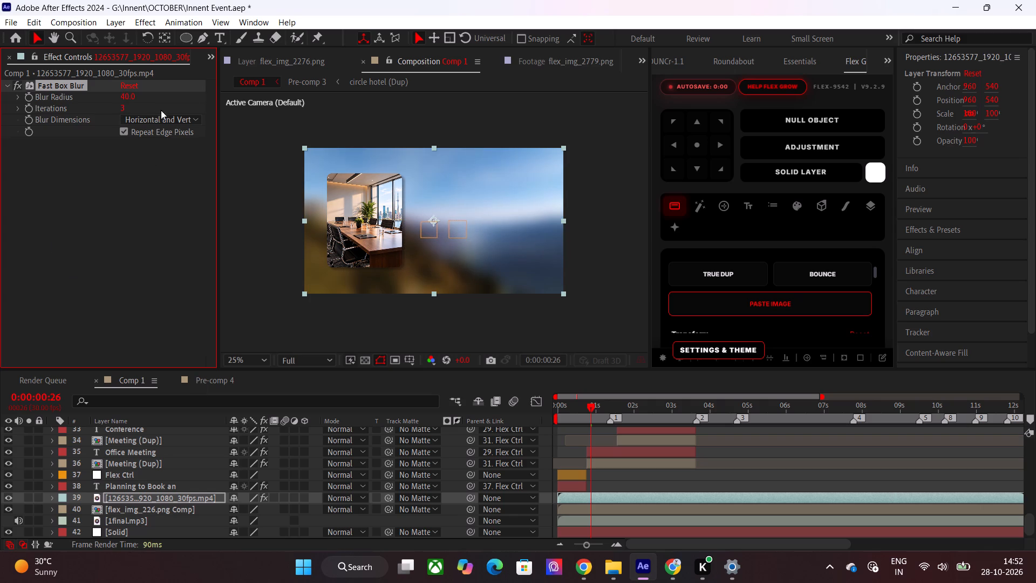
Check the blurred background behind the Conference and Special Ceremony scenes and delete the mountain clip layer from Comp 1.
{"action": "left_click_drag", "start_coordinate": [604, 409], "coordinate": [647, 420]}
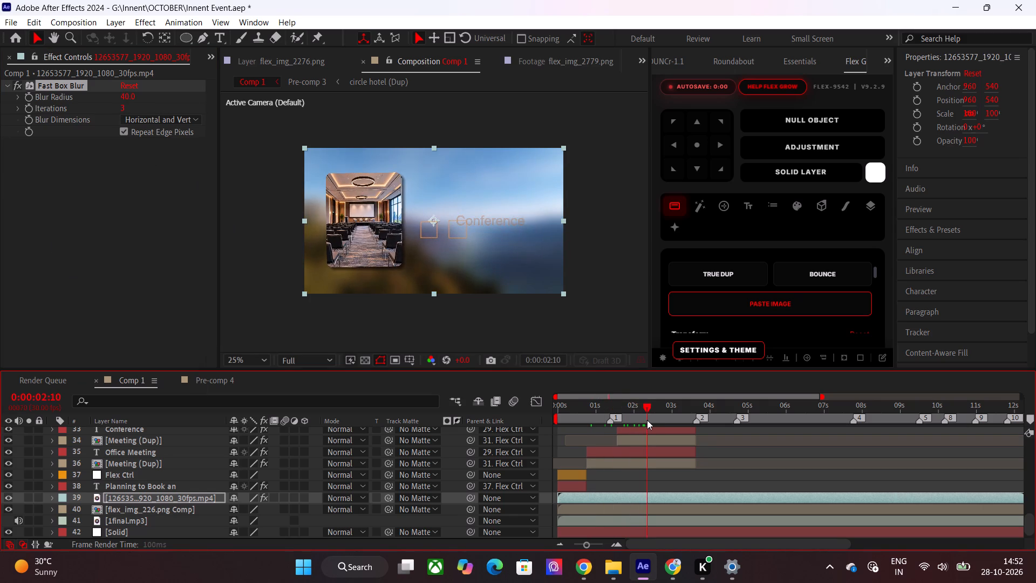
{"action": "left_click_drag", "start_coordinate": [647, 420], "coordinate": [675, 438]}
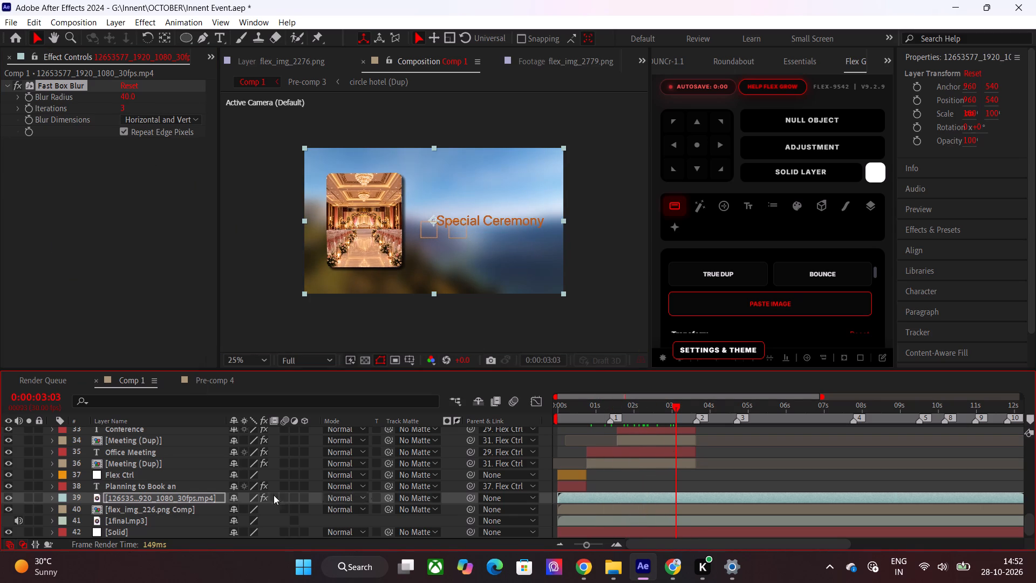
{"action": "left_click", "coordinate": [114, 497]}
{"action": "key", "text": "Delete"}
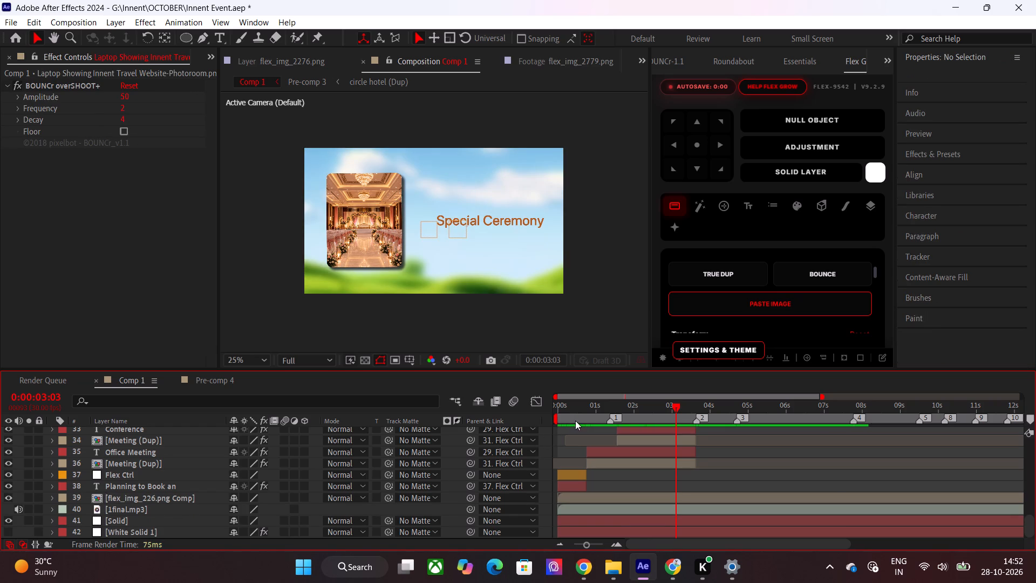
Scrub through the opening six seconds of Comp 1 to review the scenes against the sky-and-grass background.
{"action": "left_click_drag", "start_coordinate": [583, 413], "coordinate": [610, 430]}
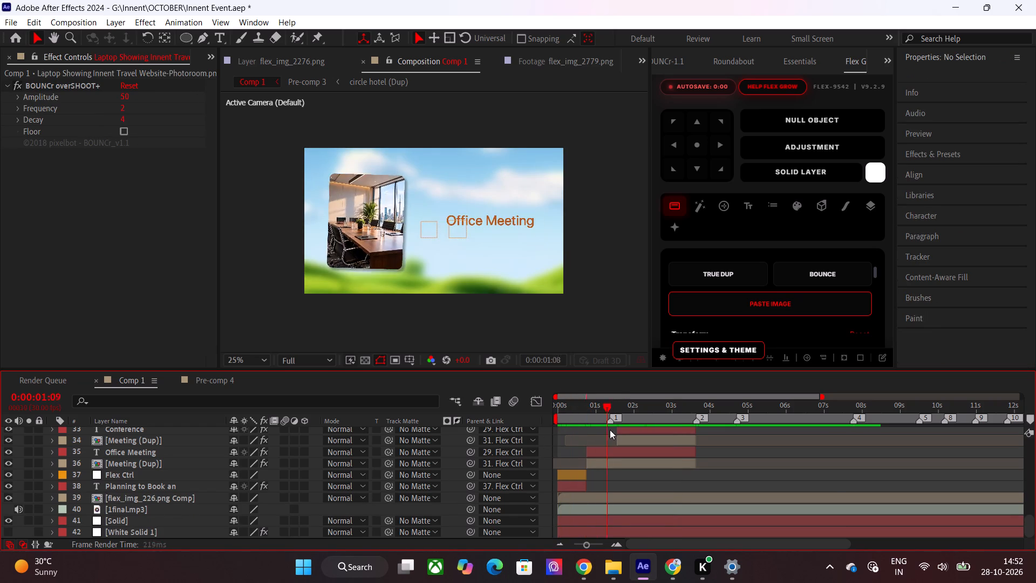
{"action": "left_click_drag", "start_coordinate": [610, 430], "coordinate": [690, 439]}
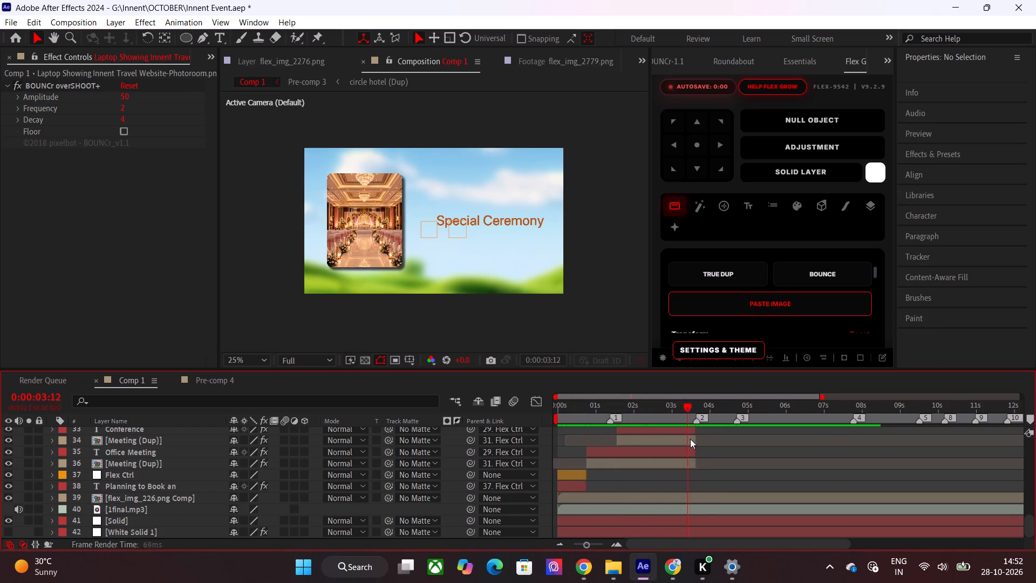
{"action": "left_click_drag", "start_coordinate": [690, 439], "coordinate": [751, 449]}
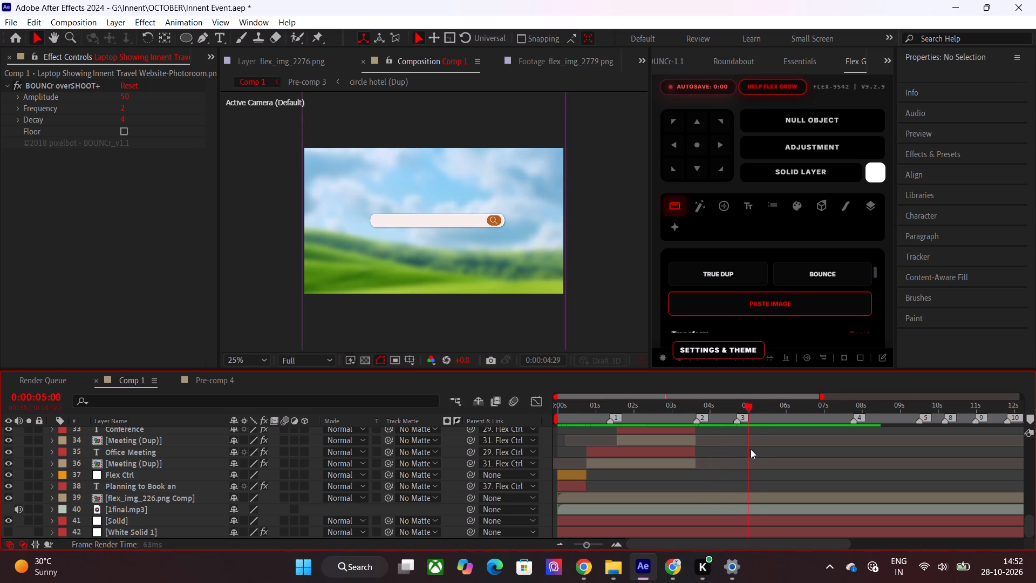
{"action": "left_click_drag", "start_coordinate": [751, 449], "coordinate": [806, 454]}
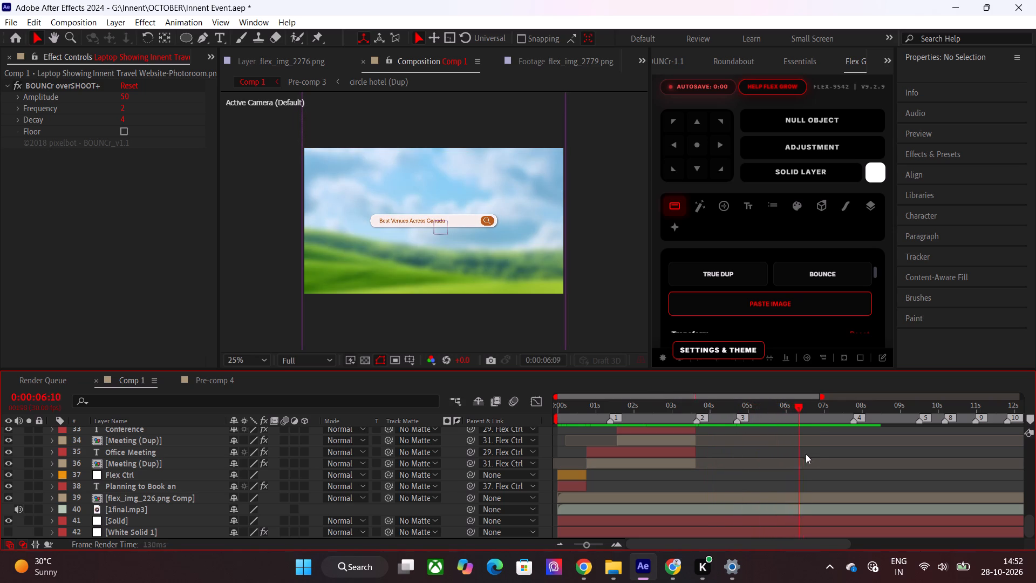
{"action": "left_click_drag", "start_coordinate": [806, 454], "coordinate": [560, 462]}
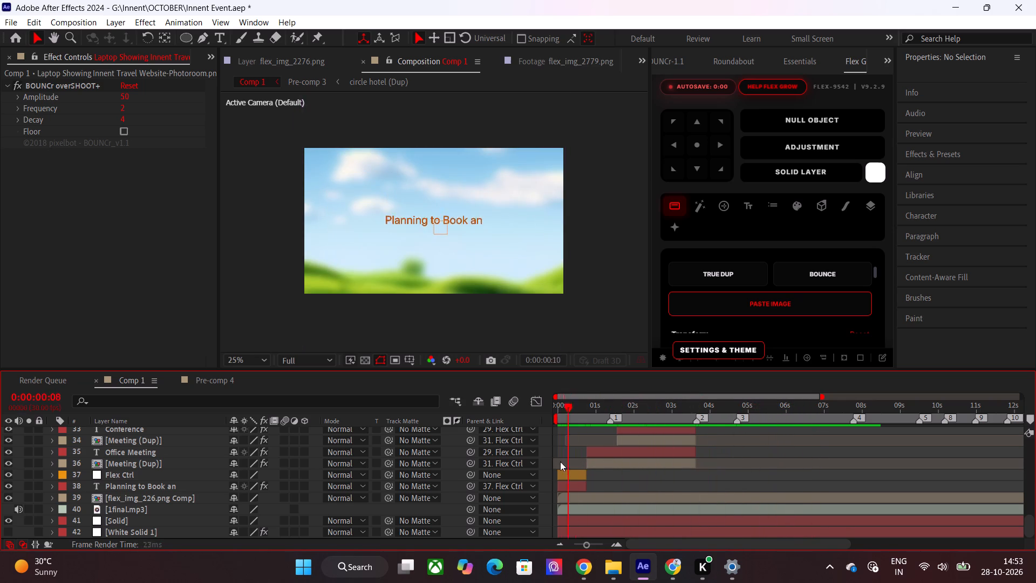
{"action": "left_click_drag", "start_coordinate": [560, 462], "coordinate": [585, 470]}
Switch to Pinterest in Chrome and search for "motion graphics video".
{"action": "left_click", "coordinate": [574, 568]}
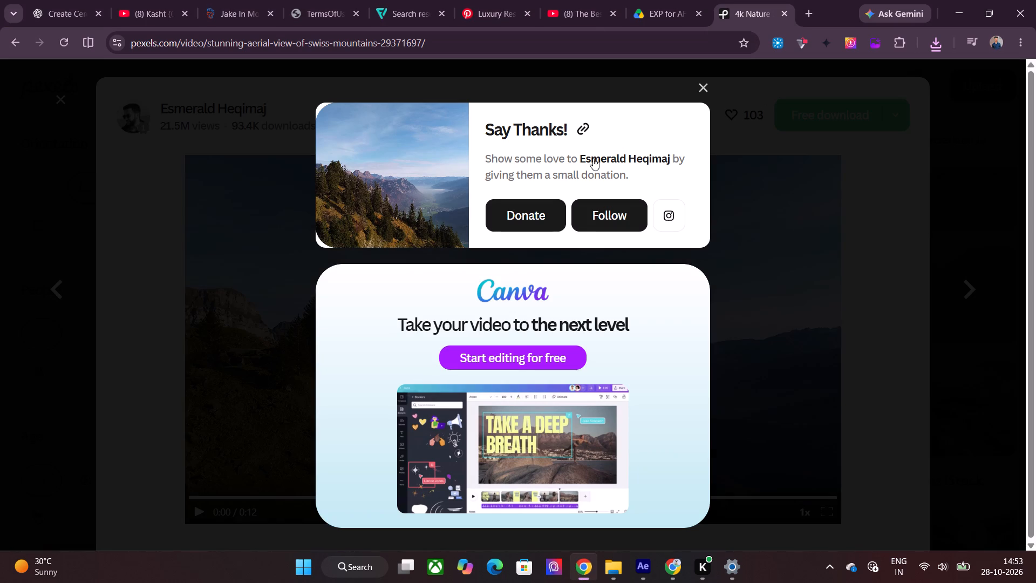
{"action": "left_click", "coordinate": [511, 0]}
{"action": "left_click", "coordinate": [574, 90]}
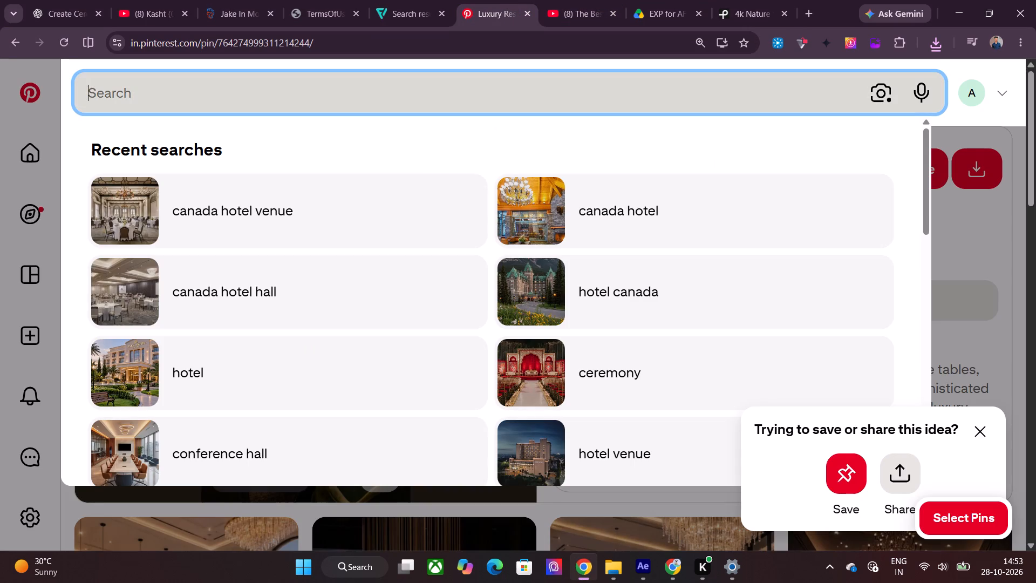
{"action": "type", "text": "mo"}
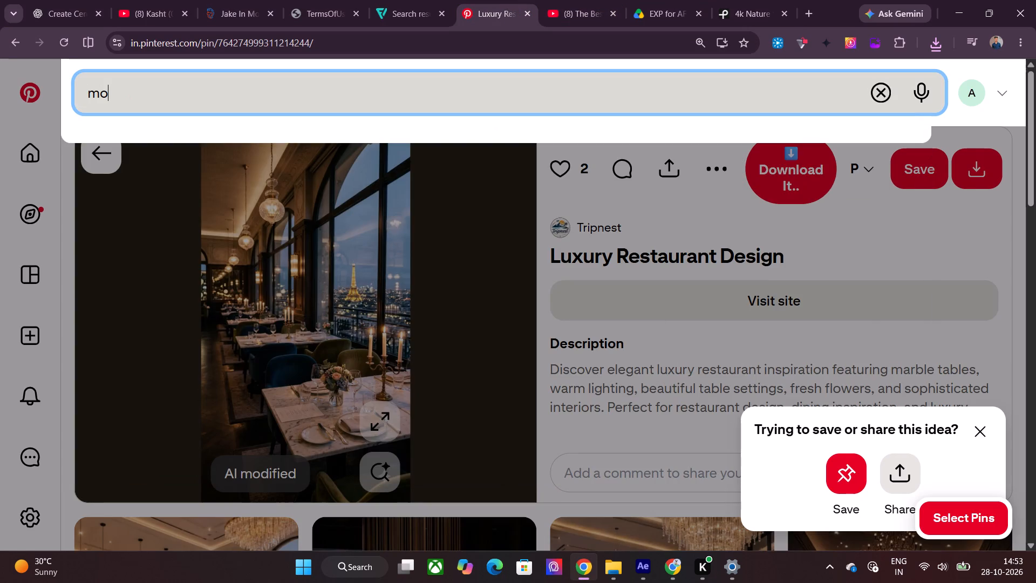
{"action": "type", "text": "tion"}
{"action": "key", "text": "space"}
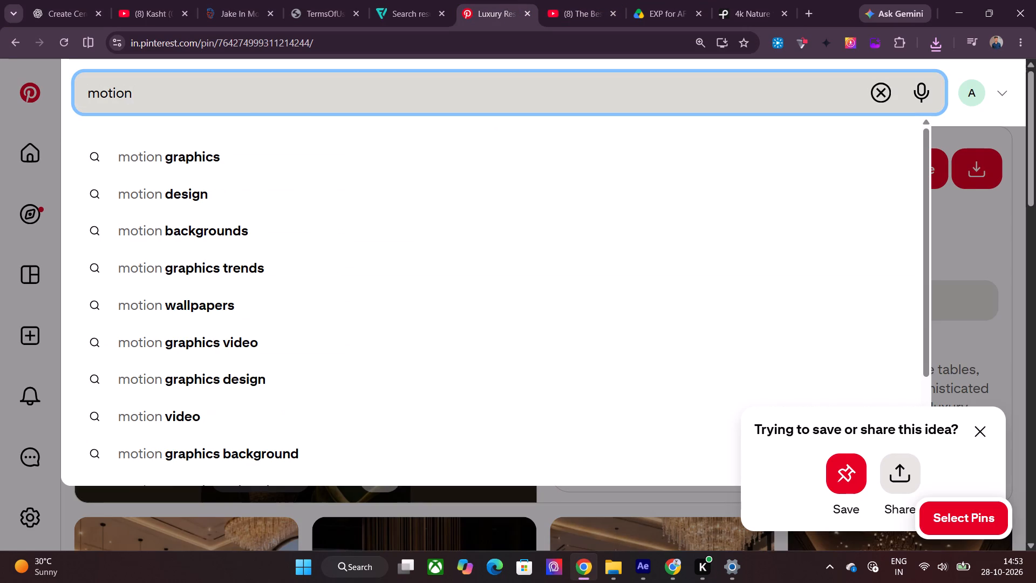
{"action": "key", "text": "Down"}
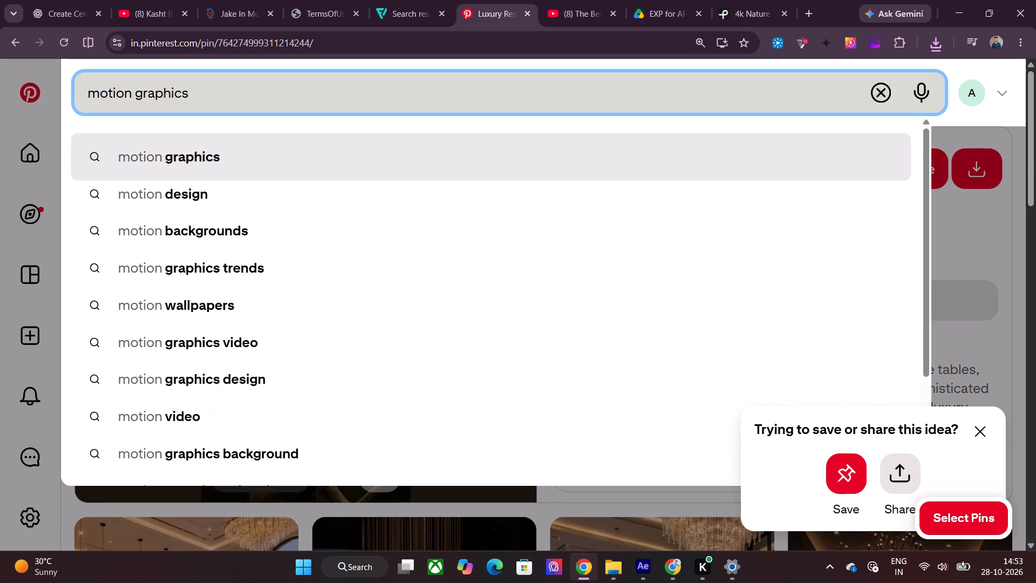
{"action": "key", "text": "Down"}
{"action": "key", "text": "Down"}
{"action": "key", "text": "Down"}
{"action": "key", "text": "Down"}
{"action": "key", "text": "Down"}
{"action": "key", "text": "backslash"}
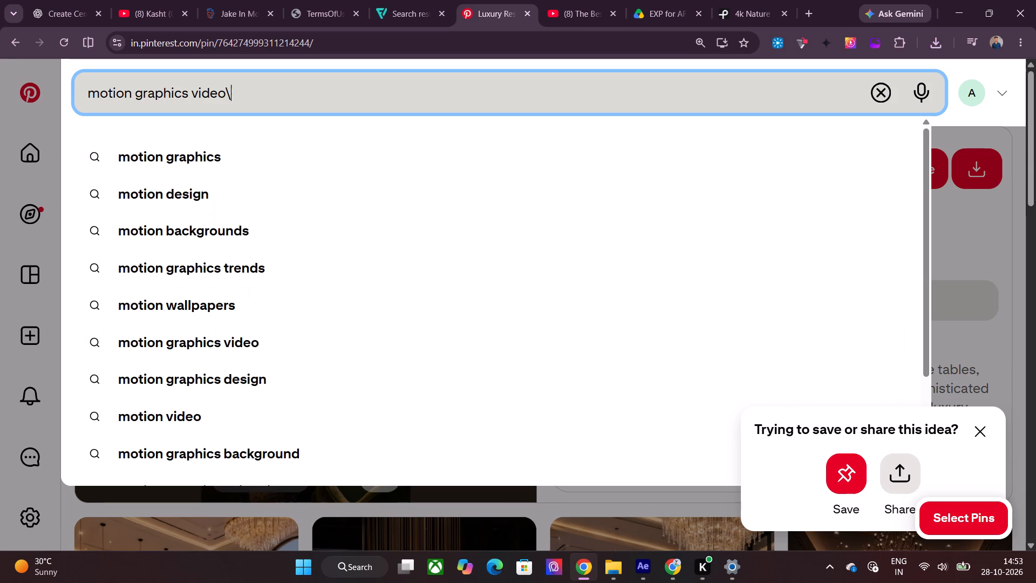
{"action": "key", "text": "BackSpace"}
{"action": "key", "text": "Return"}
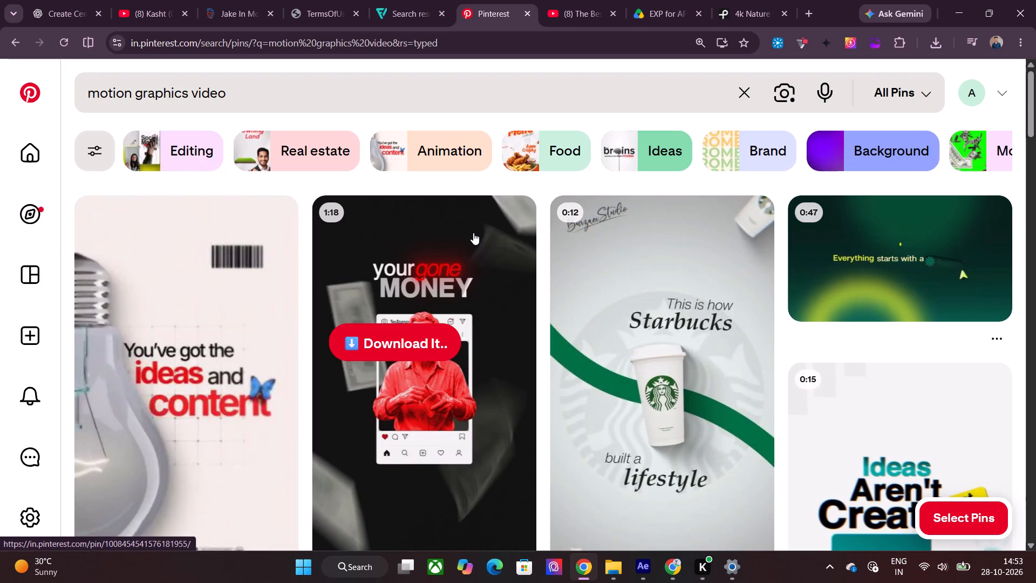
Browse the motion graphics video pins and change the Pinterest search to "saas video explainer".
{"action": "scroll", "coordinate": [629, 347], "scroll_direction": "down", "scroll_amount": 7}
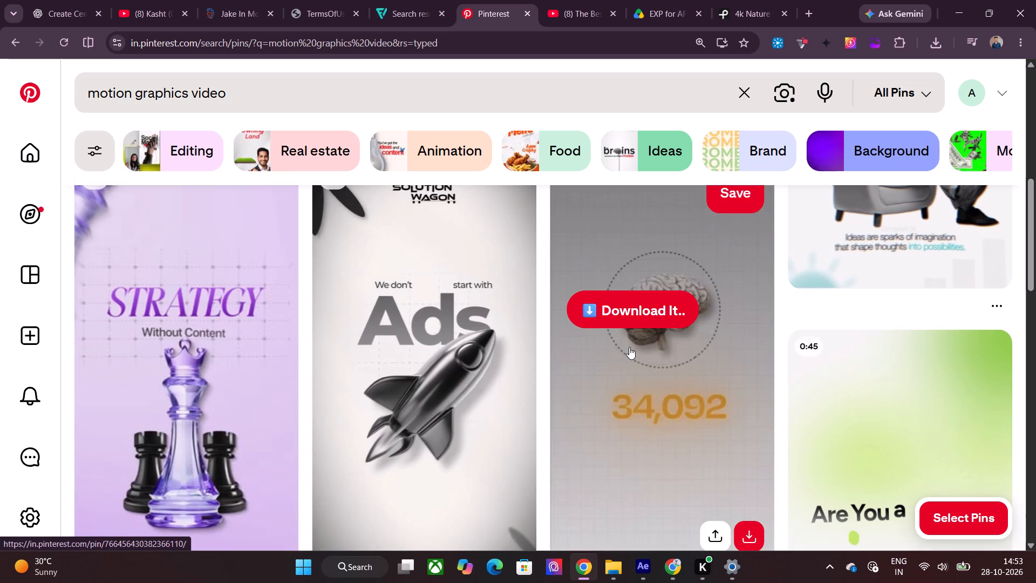
{"action": "scroll", "coordinate": [404, 375], "scroll_direction": "down", "scroll_amount": 11}
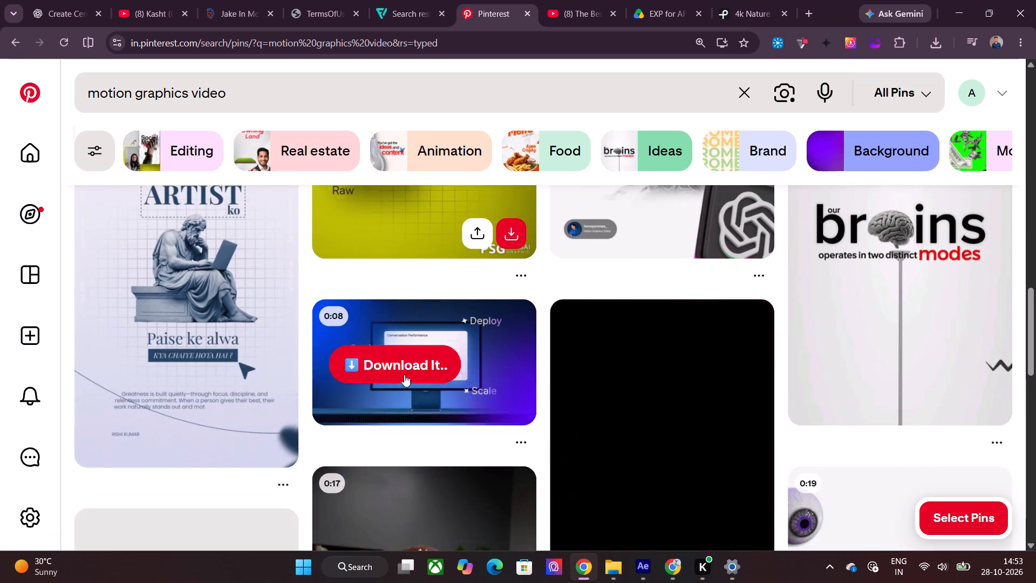
{"action": "left_click_drag", "start_coordinate": [188, 96], "coordinate": [81, 103]}
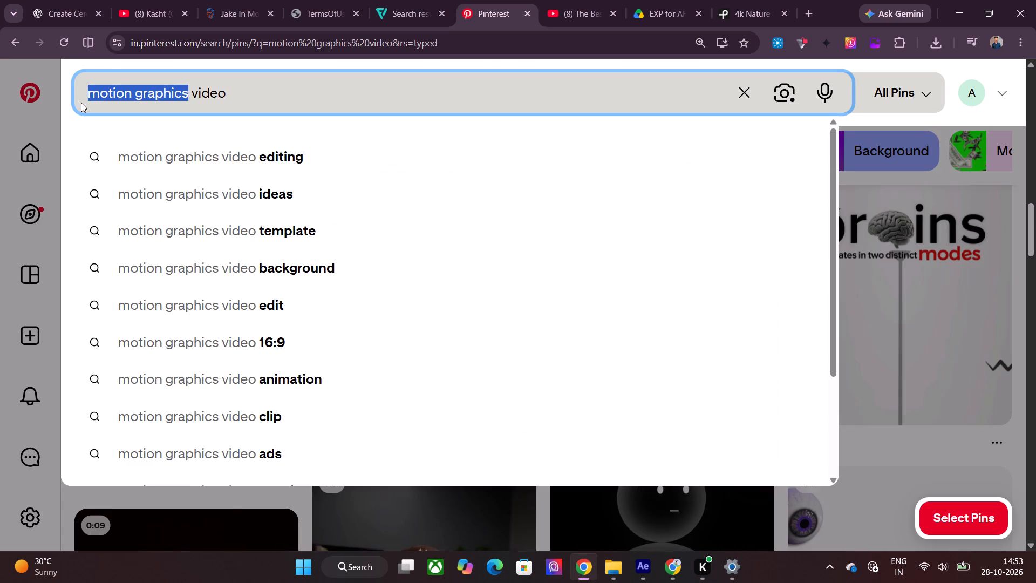
{"action": "type", "text": "saas"}
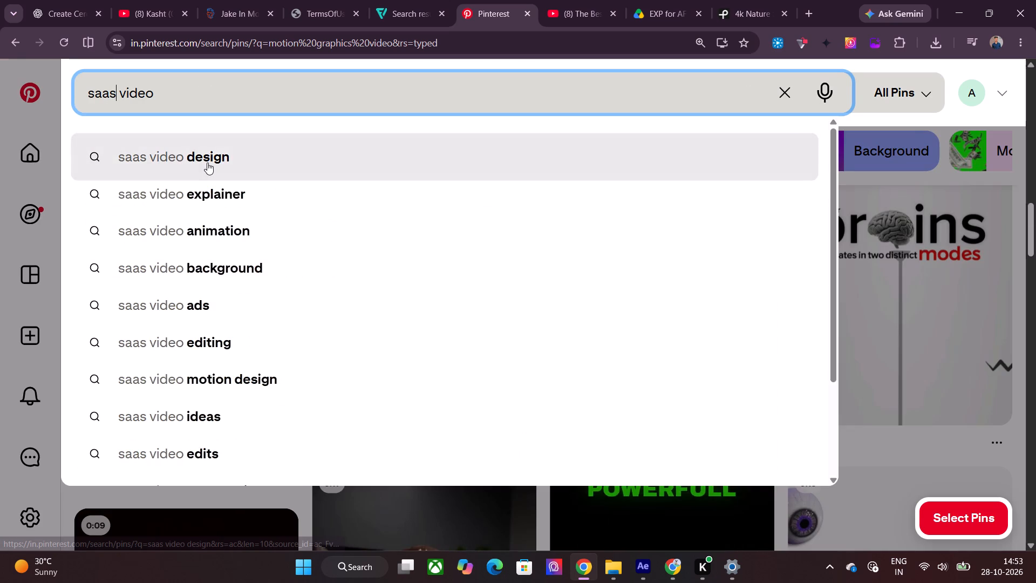
{"action": "left_click", "coordinate": [214, 200]}
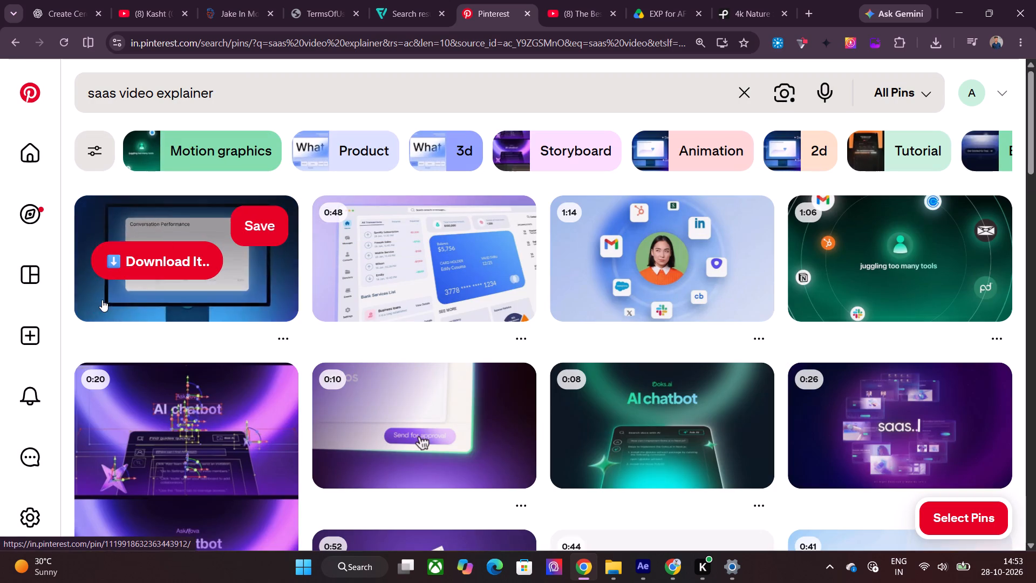
{"action": "left_click", "coordinate": [154, 300]}
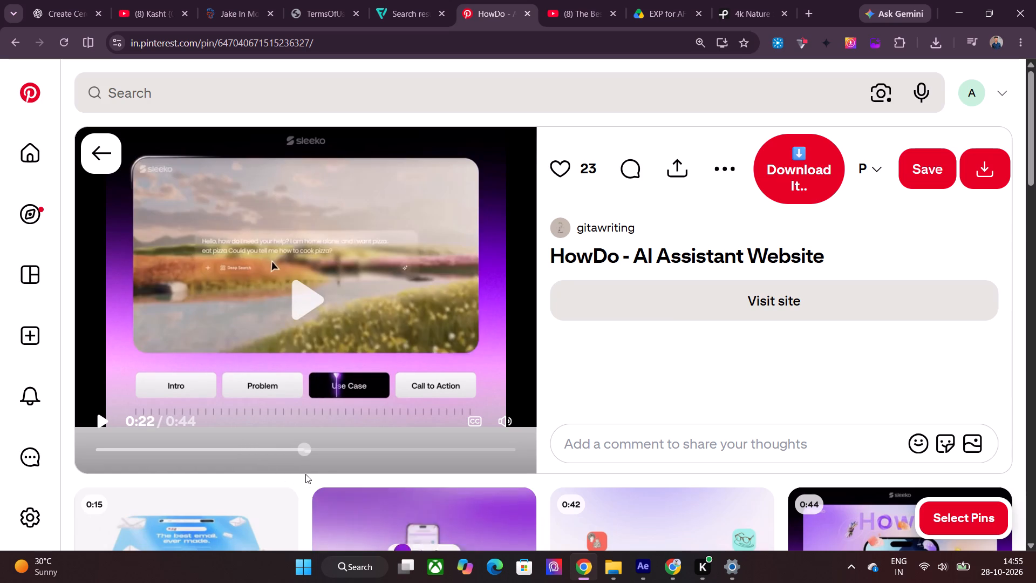
{"action": "left_click", "coordinate": [403, 470]}
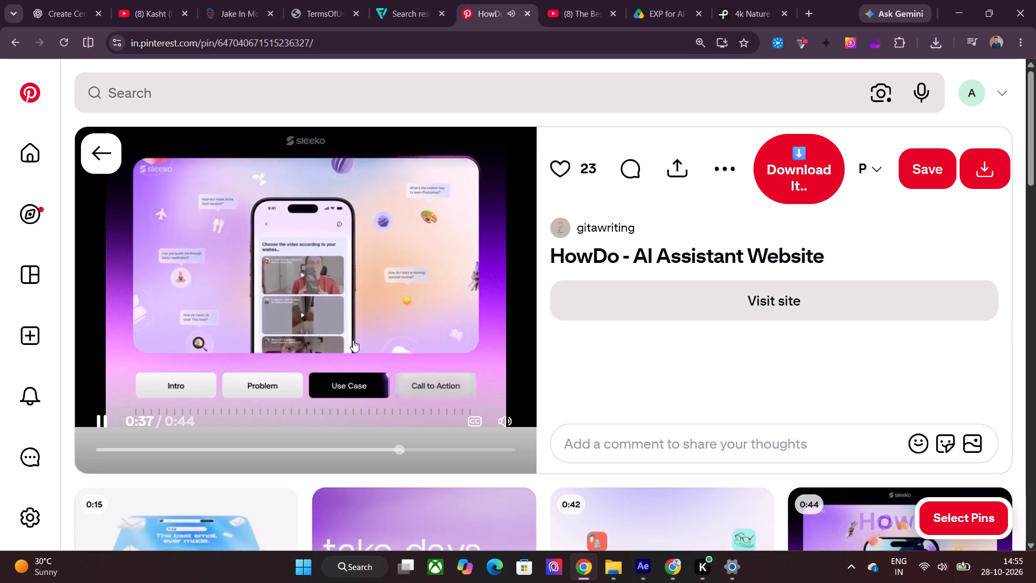
{"action": "left_click", "coordinate": [353, 340]}
{"action": "scroll", "coordinate": [415, 369], "scroll_direction": "down", "scroll_amount": 2}
Switch to After Effects, return Comp 1 to its start, enlarge the Composition viewer and fit the frame to it.
{"action": "left_click", "coordinate": [645, 565]}
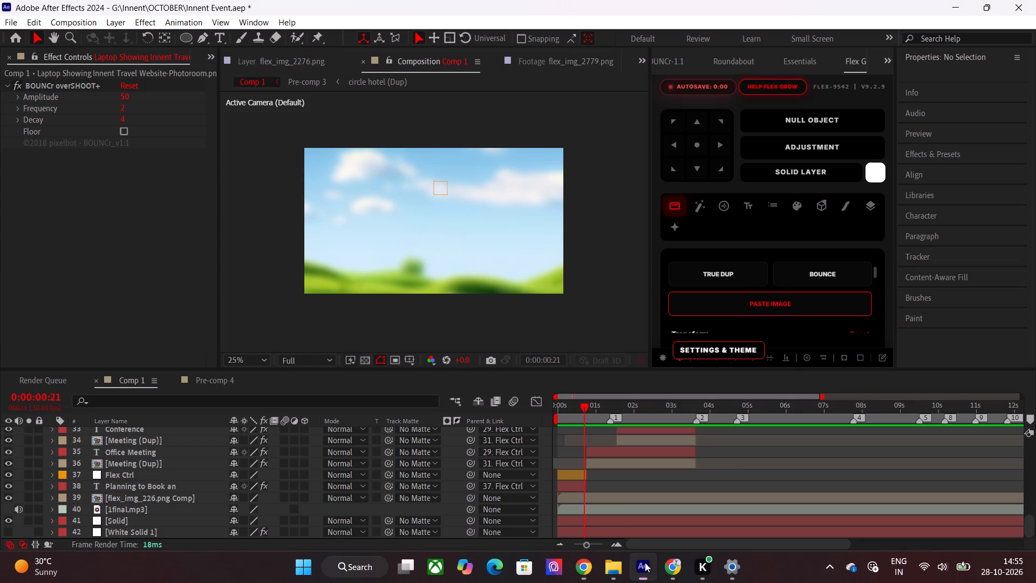
{"action": "left_click_drag", "start_coordinate": [584, 408], "coordinate": [539, 415]}
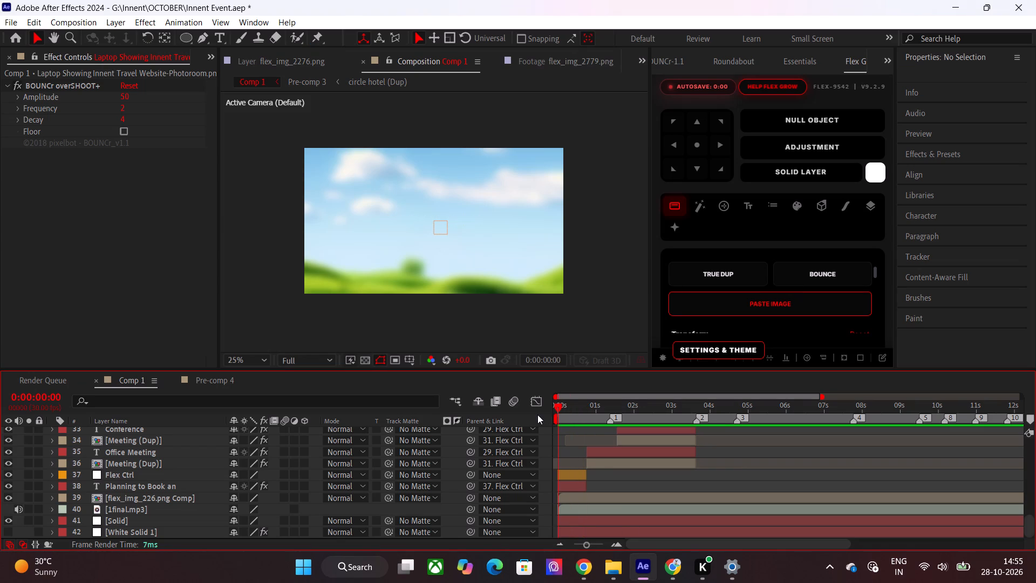
{"action": "left_click_drag", "start_coordinate": [338, 369], "coordinate": [335, 444]}
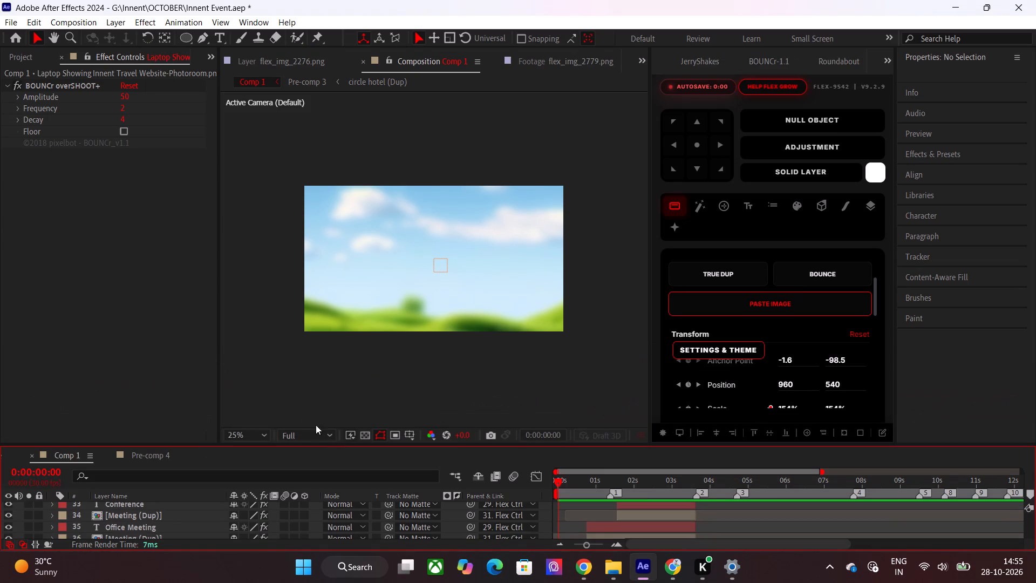
{"action": "left_click", "coordinate": [257, 432]}
{"action": "left_click", "coordinate": [242, 212]}
Preview Comp 1 from the start and scrub its first five seconds, examining the event scenes and background.
{"action": "key", "text": "space"}
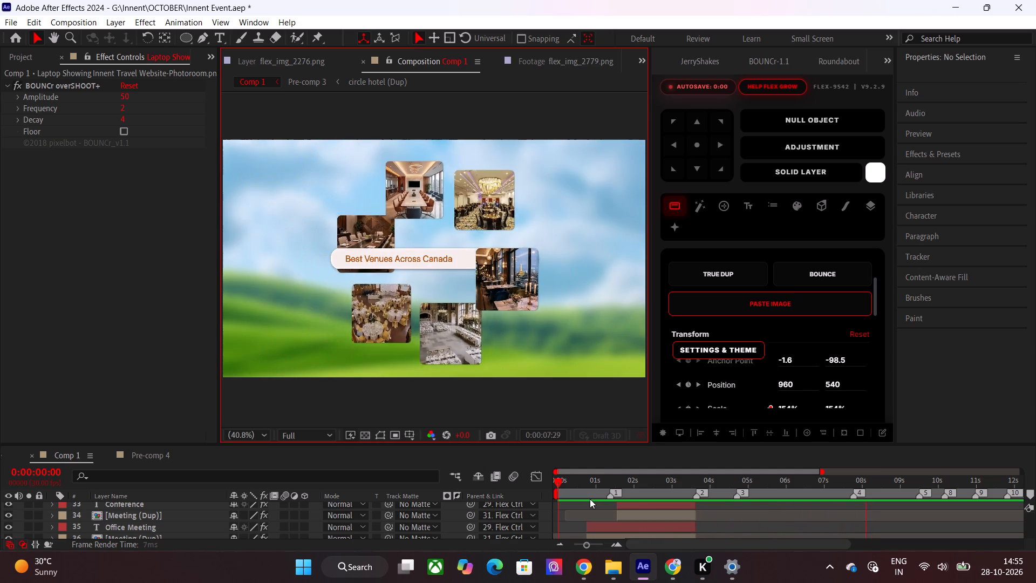
{"action": "left_click_drag", "start_coordinate": [572, 485], "coordinate": [584, 485]}
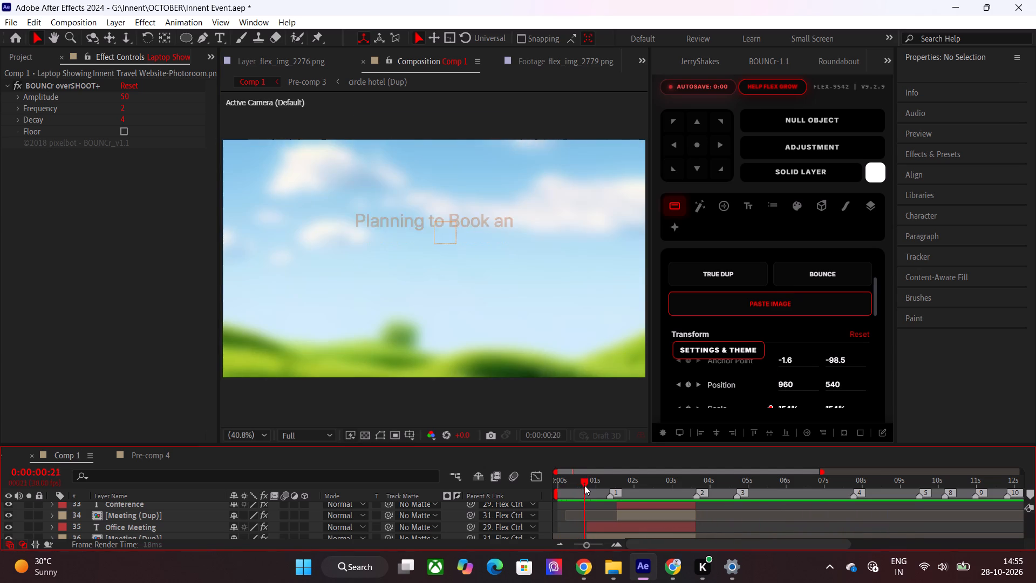
{"action": "left_click_drag", "start_coordinate": [584, 485], "coordinate": [614, 490]}
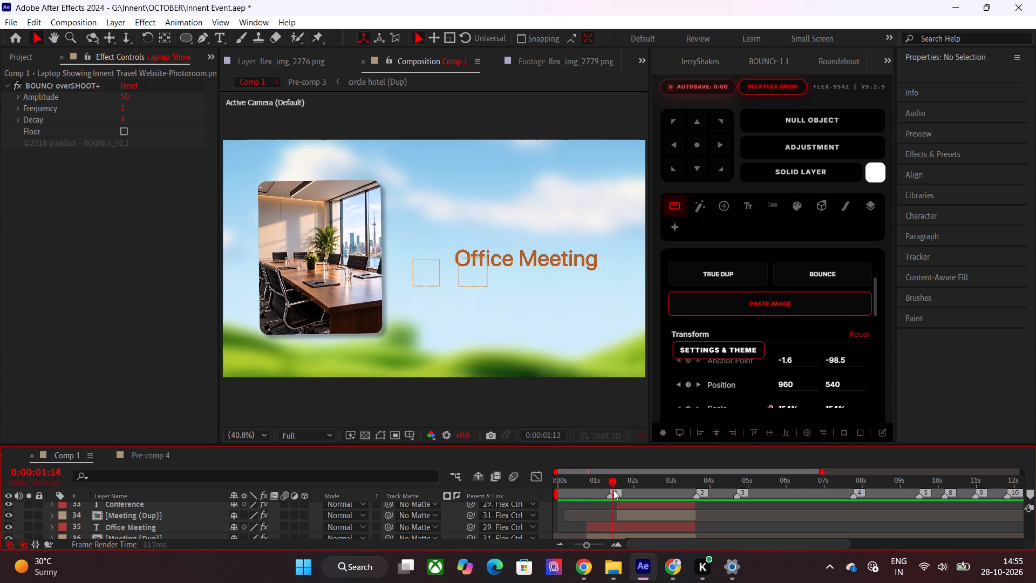
{"action": "left_click_drag", "start_coordinate": [614, 490], "coordinate": [635, 497]}
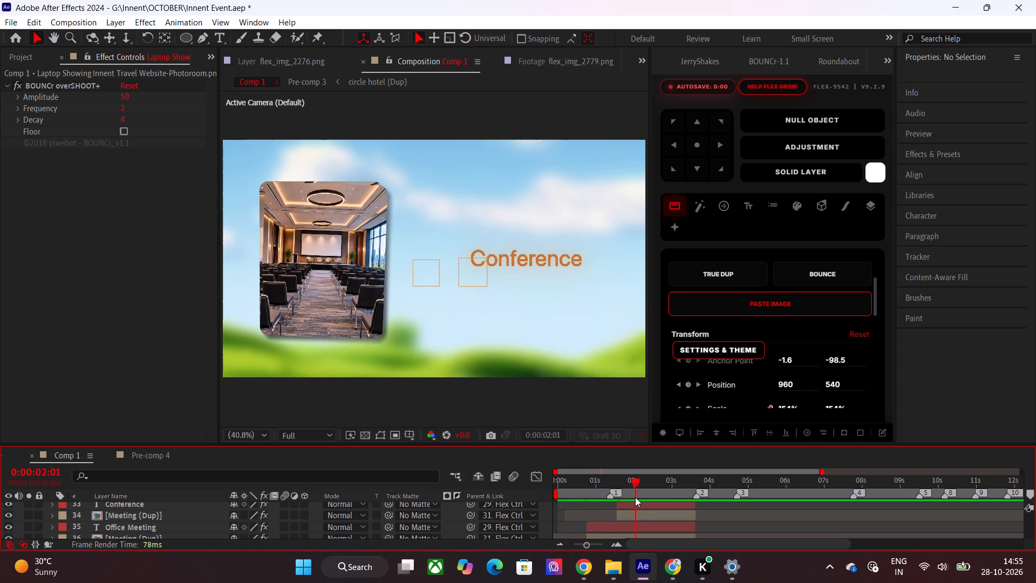
{"action": "left_click_drag", "start_coordinate": [635, 497], "coordinate": [657, 503]}
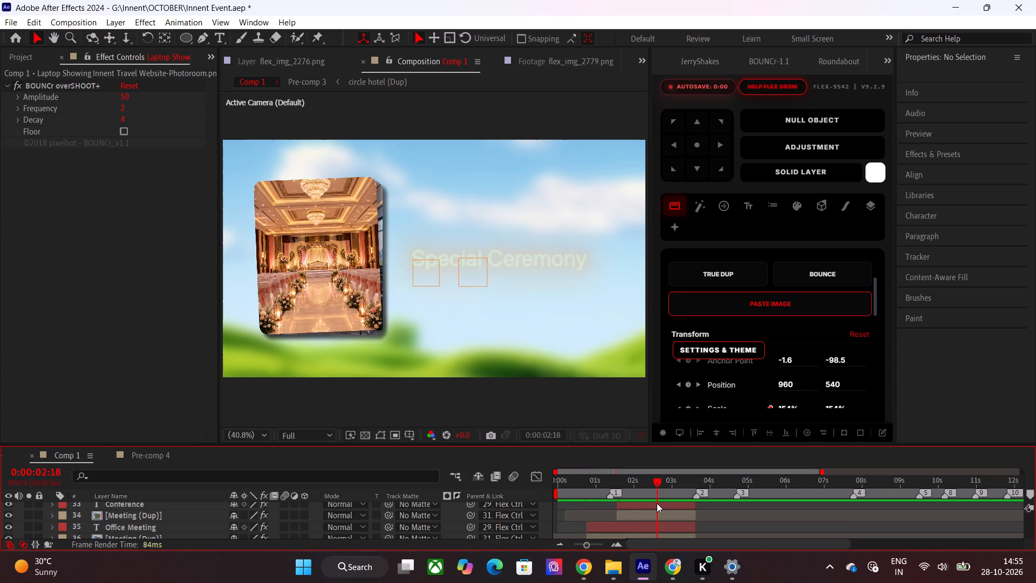
{"action": "left_click_drag", "start_coordinate": [657, 503], "coordinate": [635, 508]}
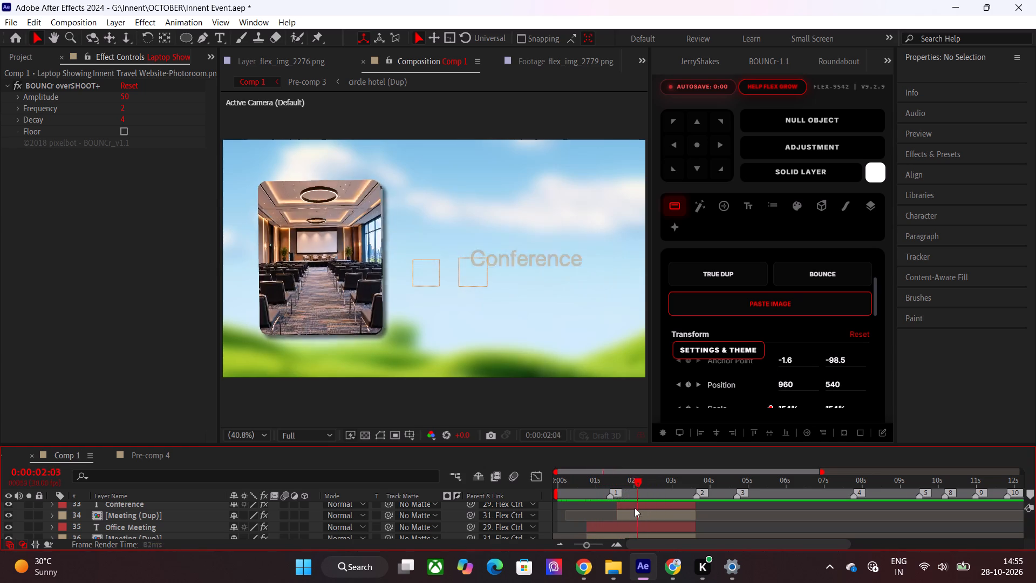
{"action": "left_click_drag", "start_coordinate": [635, 508], "coordinate": [596, 511]}
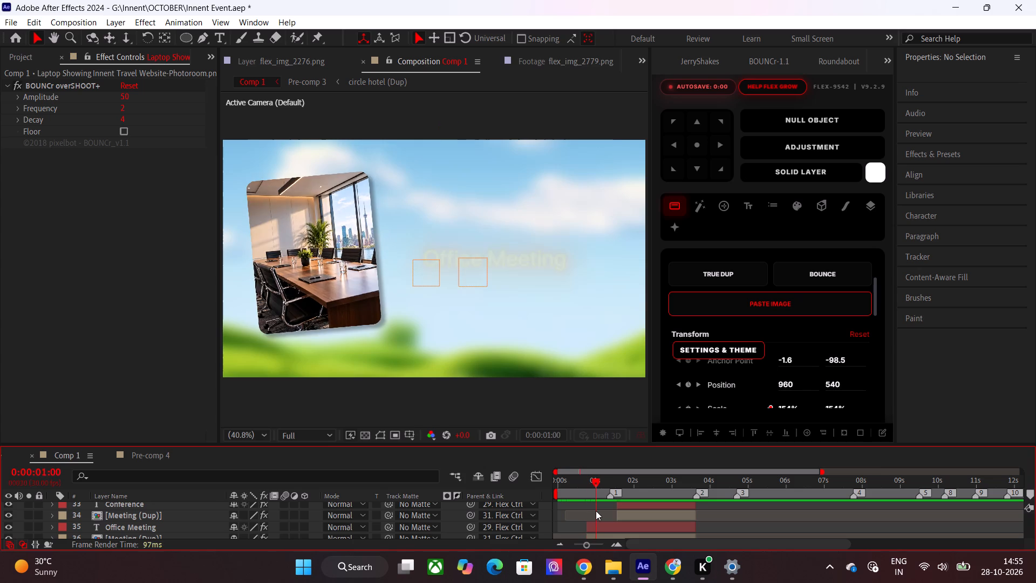
{"action": "left_click_drag", "start_coordinate": [596, 511], "coordinate": [633, 525]}
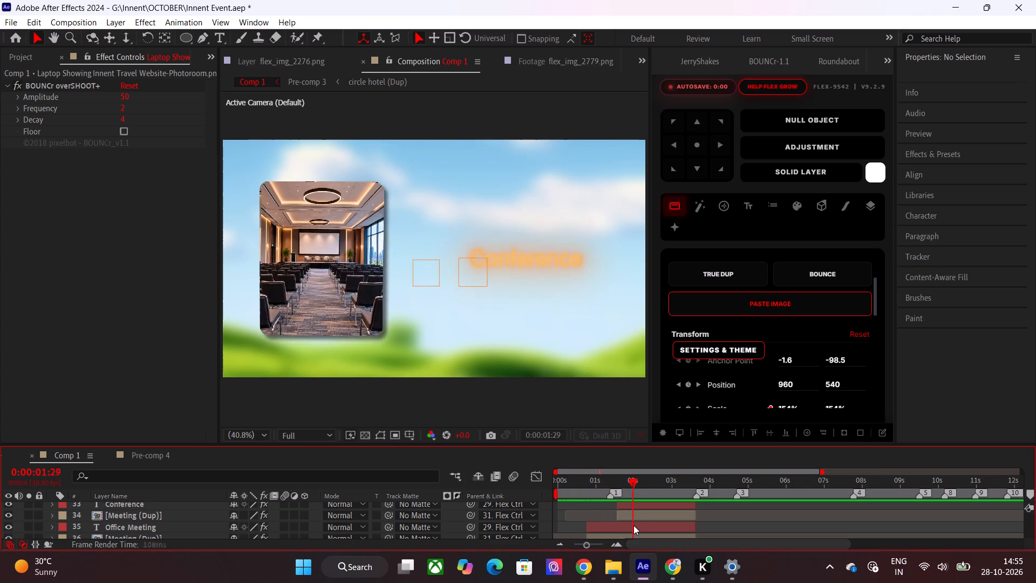
{"action": "left_click_drag", "start_coordinate": [633, 525], "coordinate": [672, 536]}
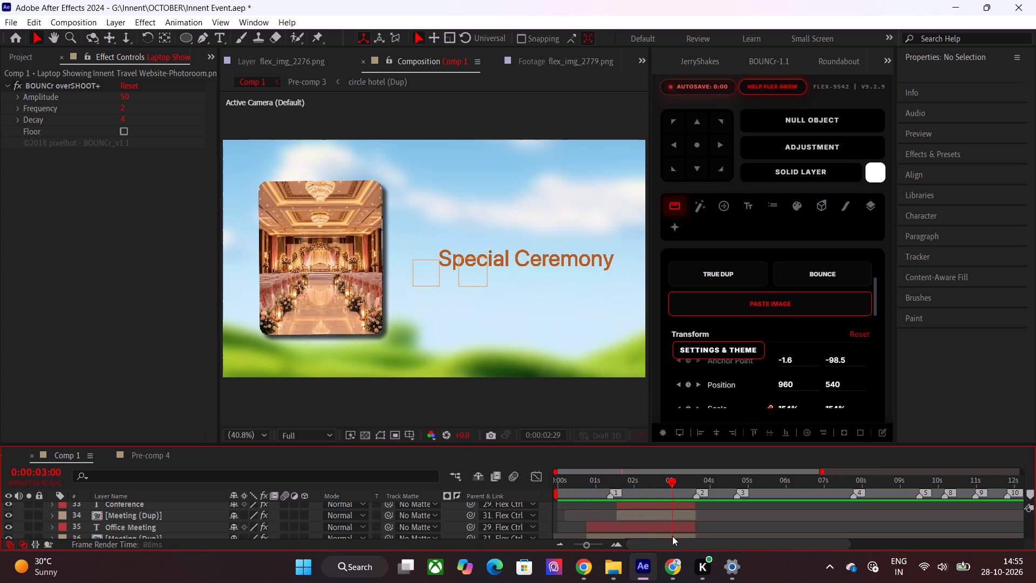
{"action": "left_click_drag", "start_coordinate": [672, 536], "coordinate": [699, 540]}
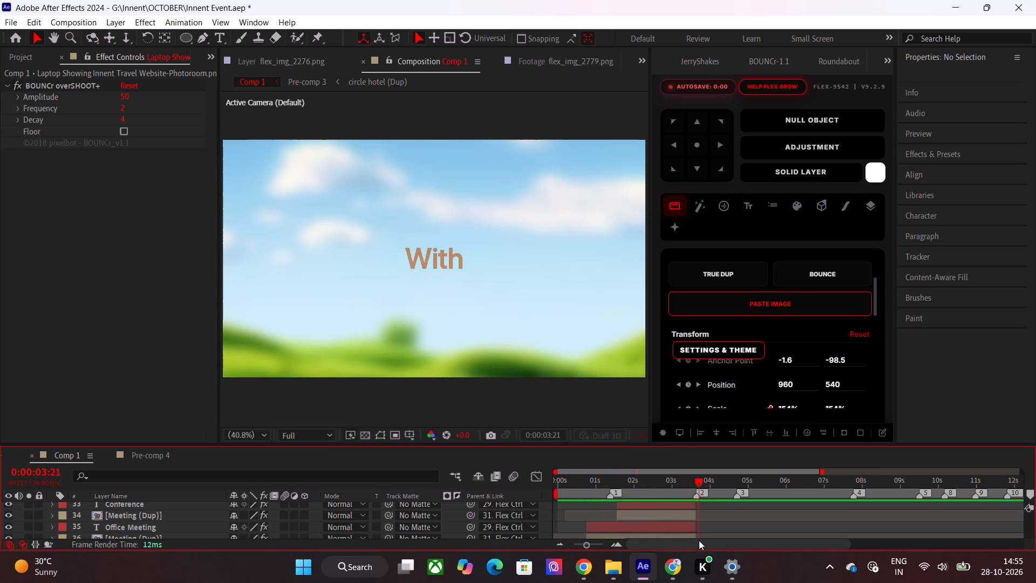
{"action": "left_click_drag", "start_coordinate": [699, 540], "coordinate": [748, 549]}
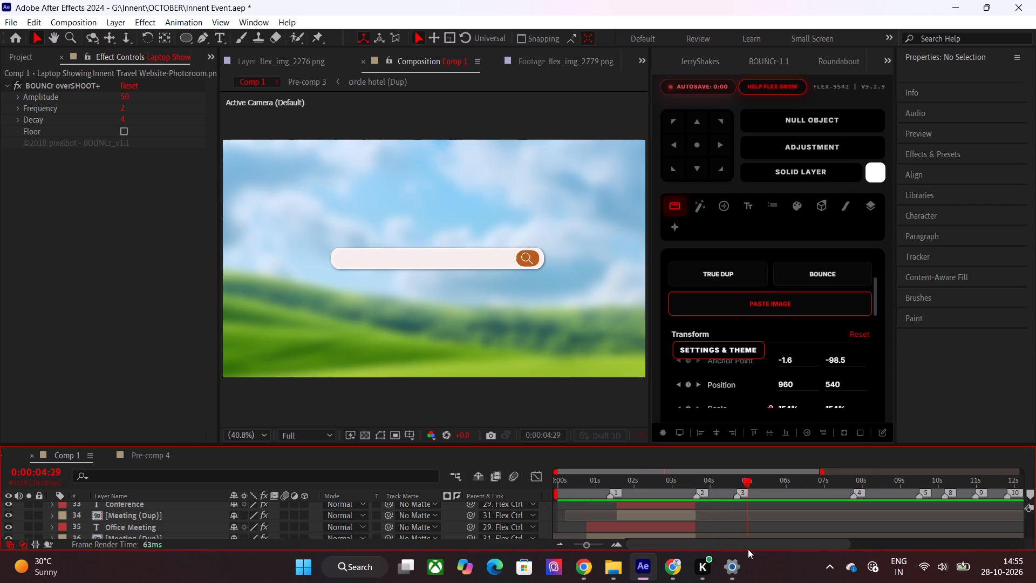
{"action": "left_click_drag", "start_coordinate": [748, 549], "coordinate": [682, 558]}
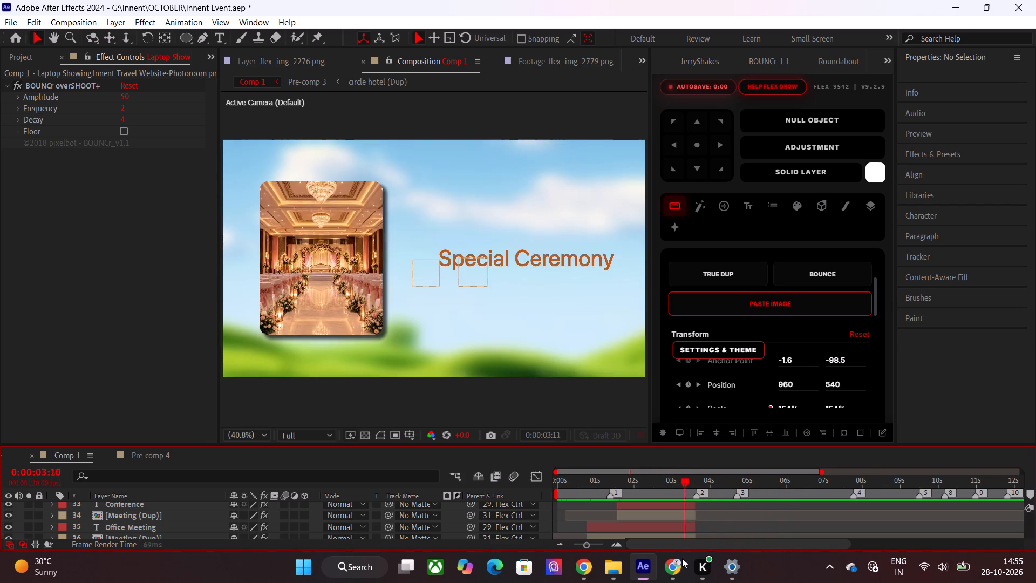
{"action": "left_click_drag", "start_coordinate": [682, 558], "coordinate": [602, 558]}
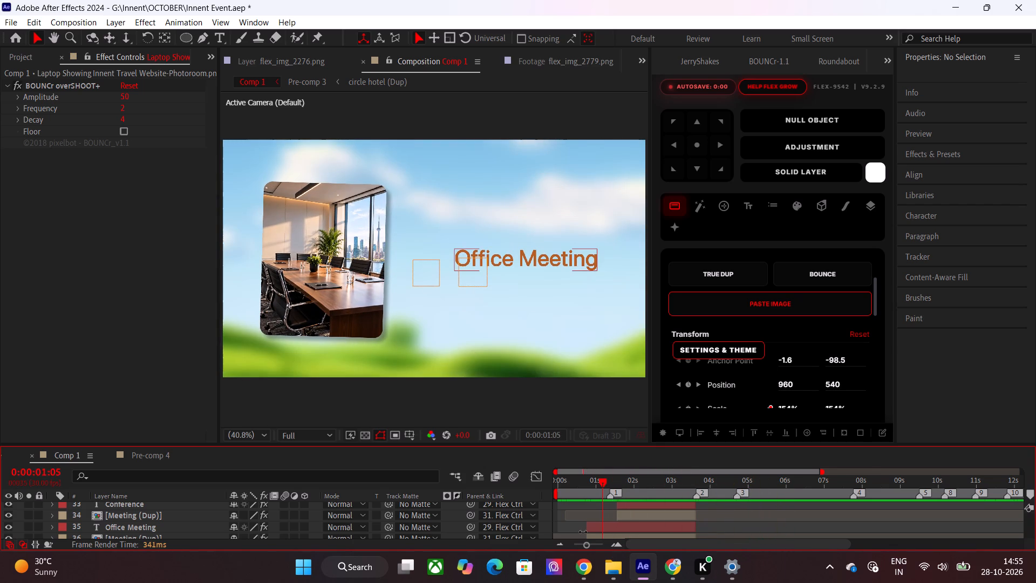
Save the Innent Event project.
{"action": "key", "text": "ctrl+s"}
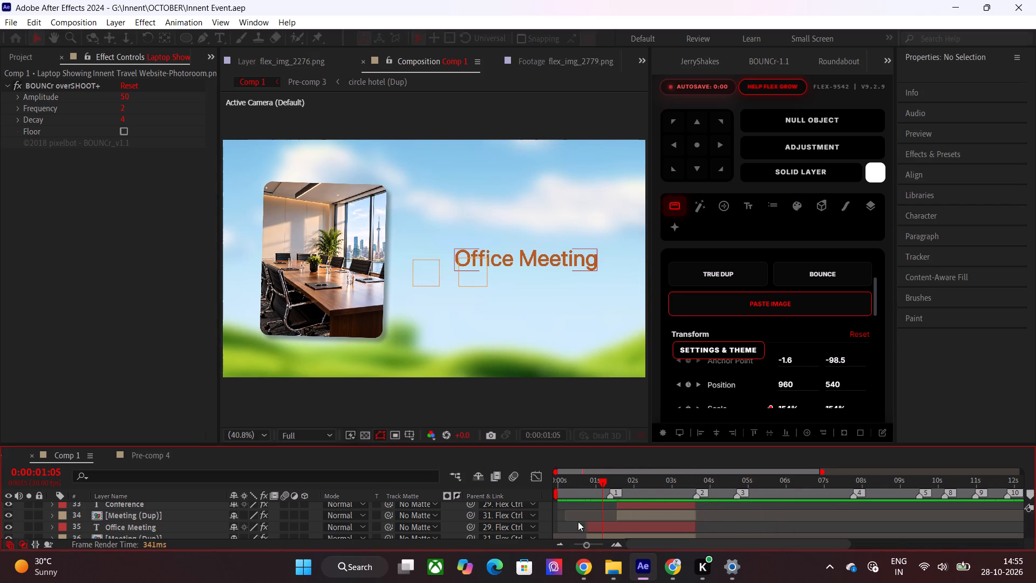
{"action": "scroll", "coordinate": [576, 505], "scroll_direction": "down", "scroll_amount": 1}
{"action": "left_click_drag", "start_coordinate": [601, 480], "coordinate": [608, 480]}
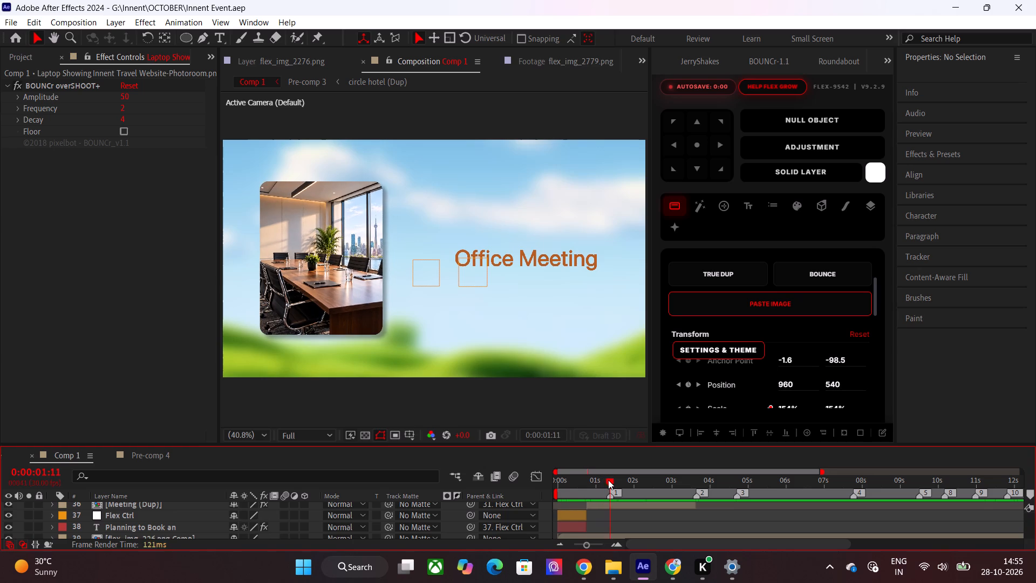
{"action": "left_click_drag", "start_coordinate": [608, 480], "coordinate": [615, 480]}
Save a copy of the project as Innent Event v2 in the venus folder inside G:\Innent\OCTOBER.
{"action": "key", "text": "ctrl+shift+s"}
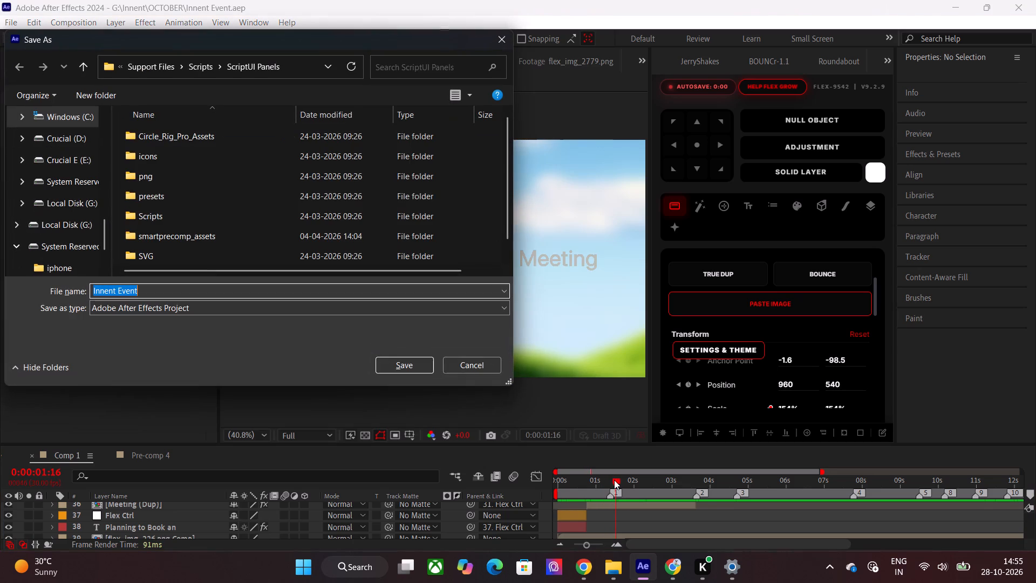
{"action": "left_click", "coordinate": [76, 226]}
{"action": "scroll", "coordinate": [247, 180], "scroll_direction": "down", "scroll_amount": 2}
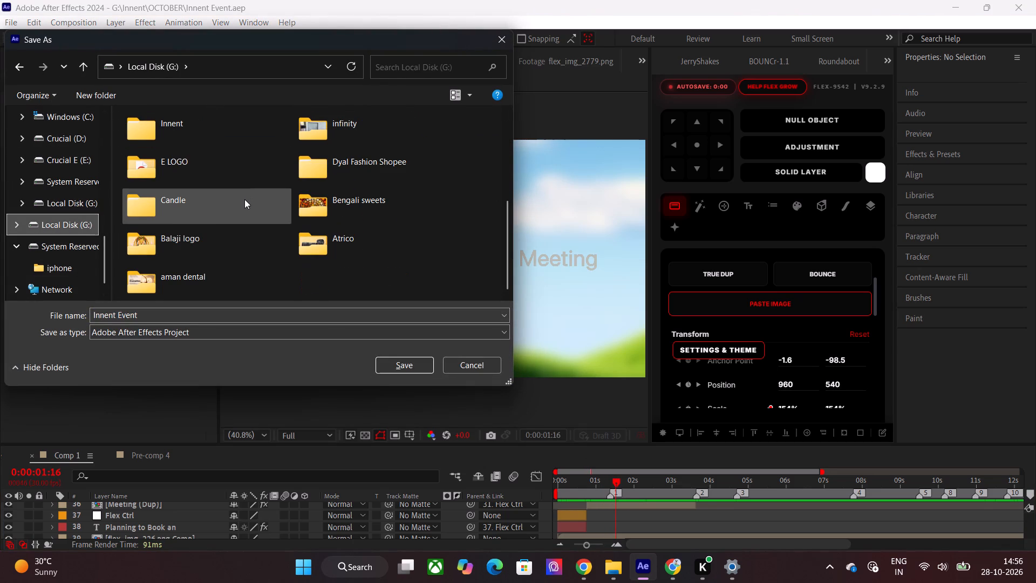
{"action": "scroll", "coordinate": [244, 199], "scroll_direction": "up", "scroll_amount": 1}
{"action": "double_click", "coordinate": [204, 245]}
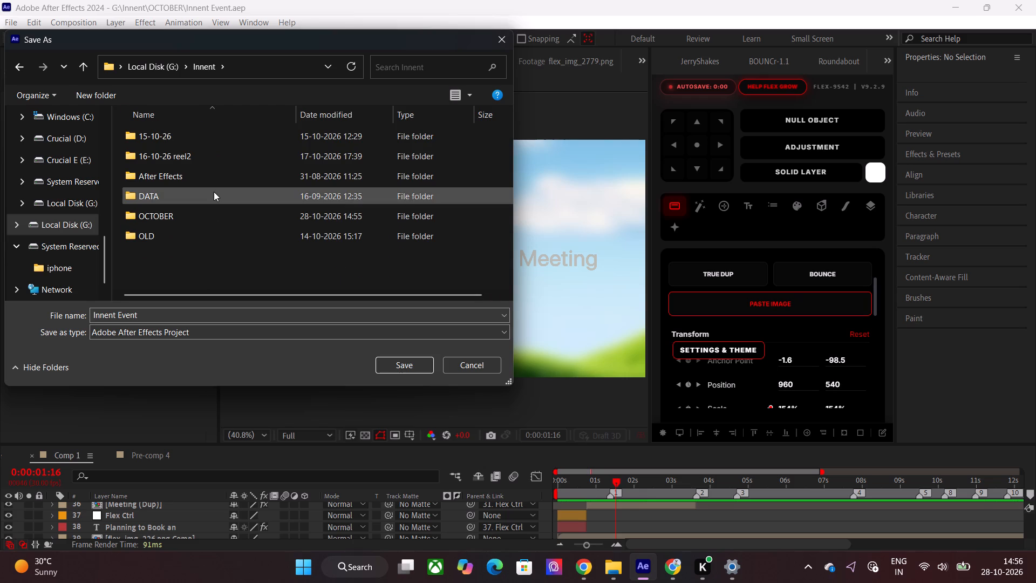
{"action": "double_click", "coordinate": [208, 222]}
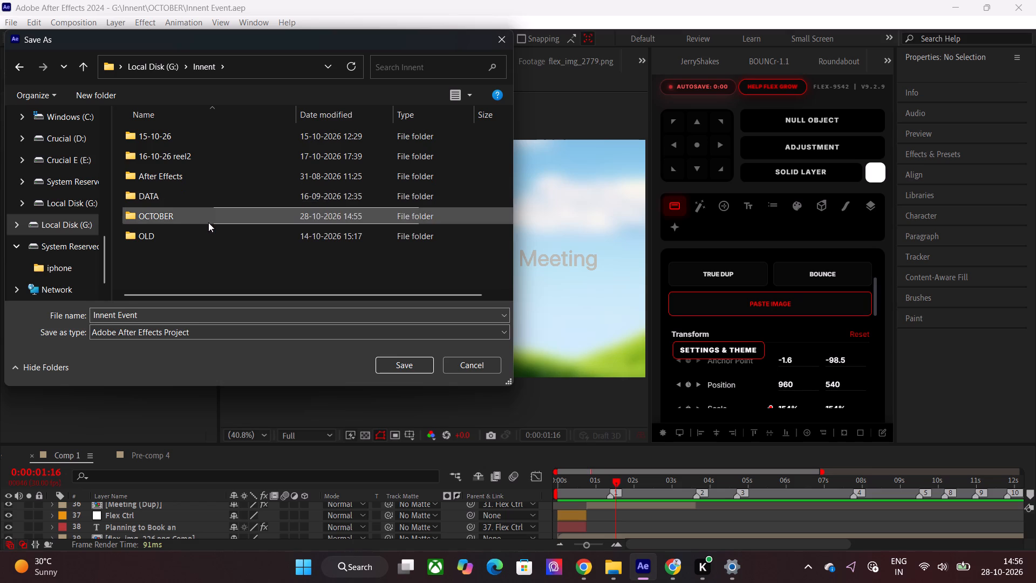
{"action": "scroll", "coordinate": [407, 172], "scroll_direction": "down", "scroll_amount": 2}
{"action": "double_click", "coordinate": [159, 236]}
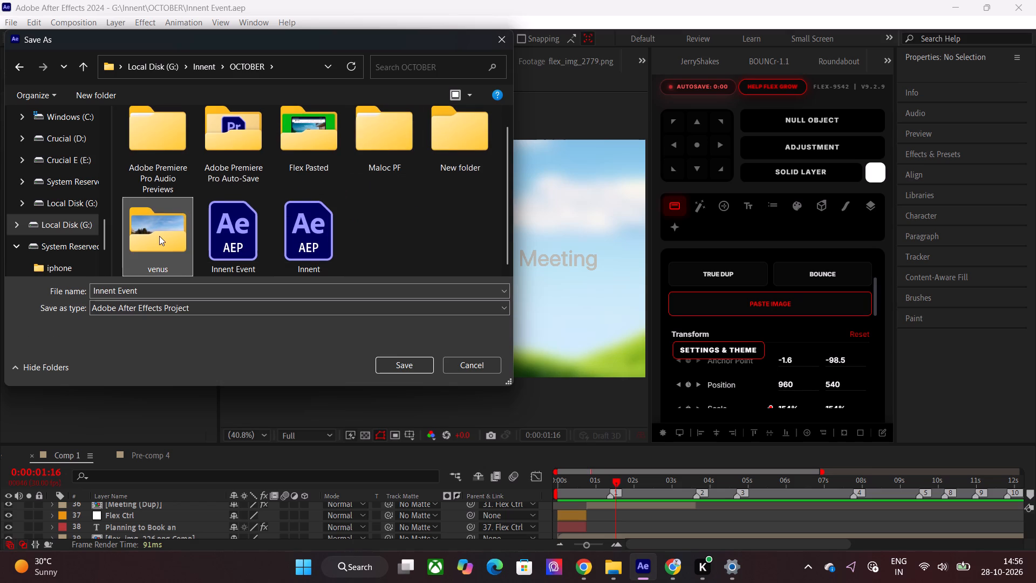
{"action": "left_click", "coordinate": [182, 318]}
{"action": "left_click", "coordinate": [189, 318]}
{"action": "double_click", "coordinate": [191, 318]}
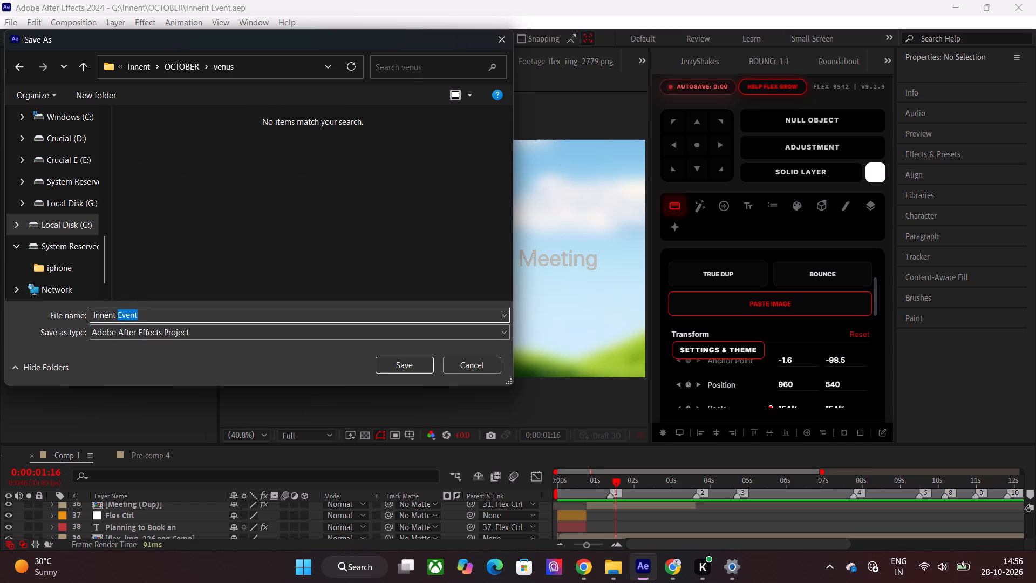
{"action": "left_click", "coordinate": [199, 318]}
{"action": "key", "text": "space"}
{"action": "key", "text": "v"}
{"action": "key", "text": "2"}
{"action": "left_click", "coordinate": [387, 363]}
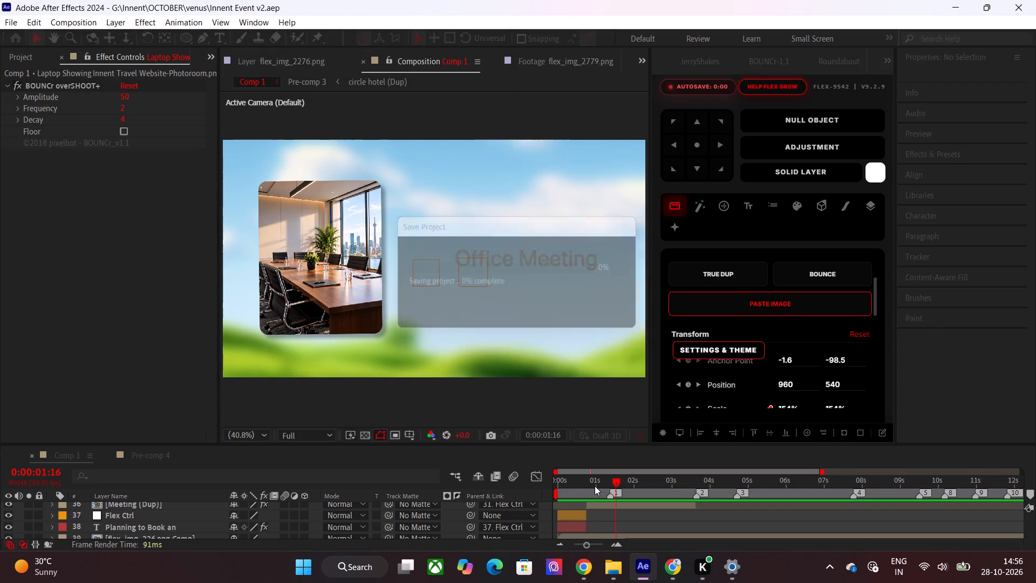
Scrub Comp 1 from about one second to past eleven seconds, examining its scenes against the sky background.
{"action": "left_click_drag", "start_coordinate": [595, 484], "coordinate": [617, 485]}
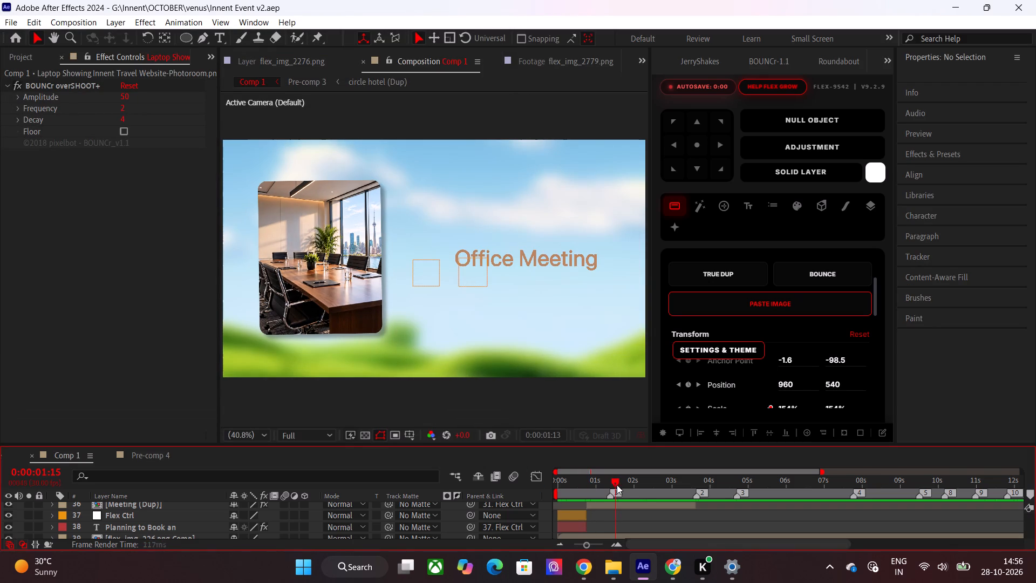
{"action": "left_click_drag", "start_coordinate": [617, 485], "coordinate": [678, 501]}
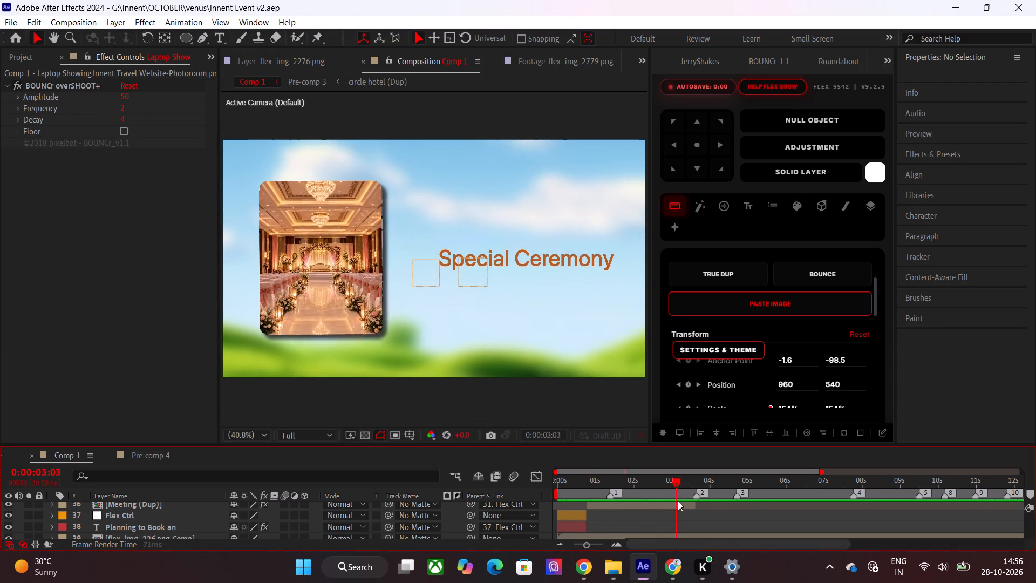
{"action": "left_click_drag", "start_coordinate": [678, 501], "coordinate": [866, 527]}
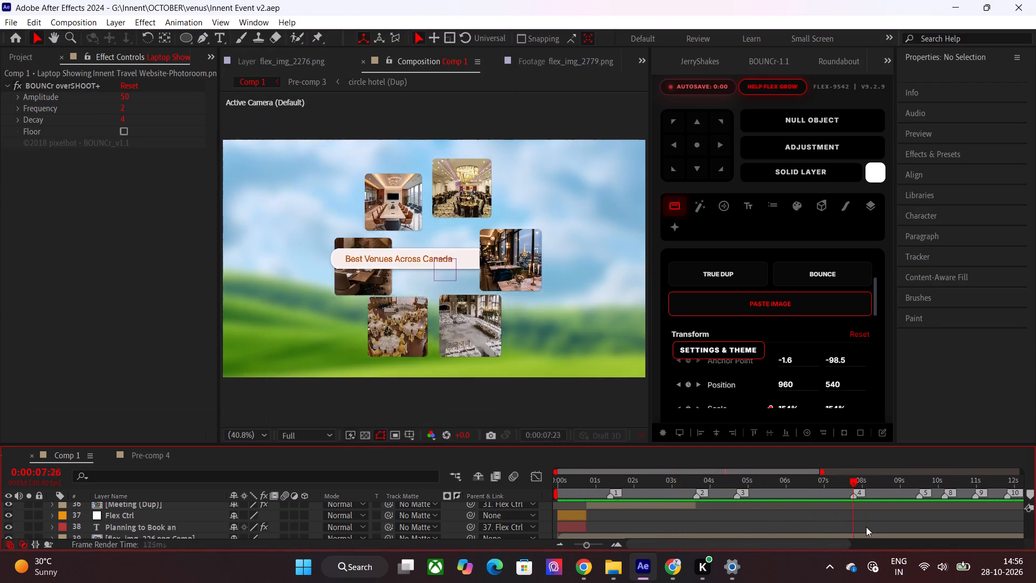
{"action": "left_click_drag", "start_coordinate": [866, 527], "coordinate": [992, 528]}
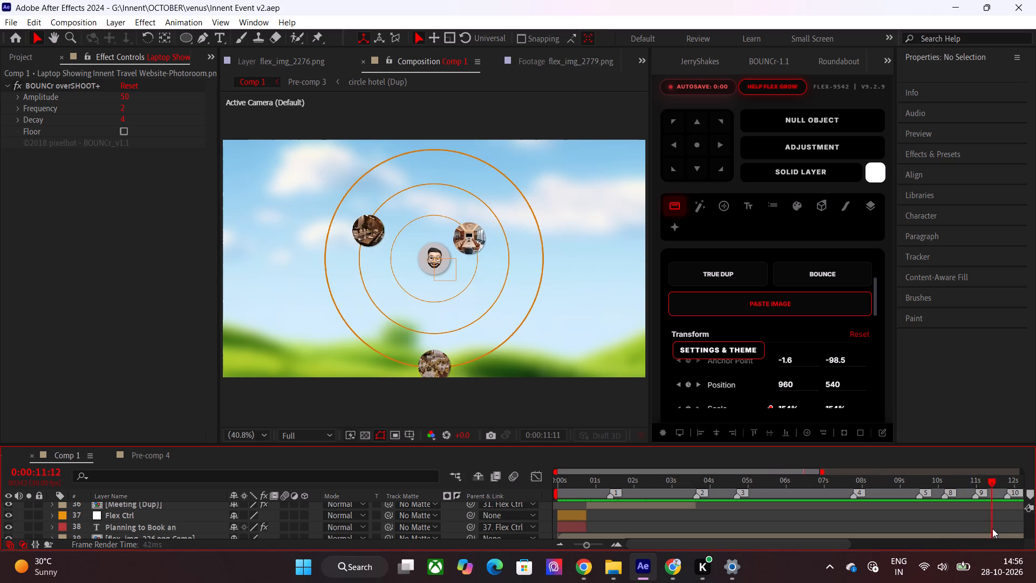
{"action": "left_click_drag", "start_coordinate": [992, 528], "coordinate": [995, 530]}
Swap Comp 1's background by hiding the flex_img_226.png Comp and Solid layers and making White Solid 1 visible.
{"action": "scroll", "coordinate": [924, 519], "scroll_direction": "down", "scroll_amount": 2}
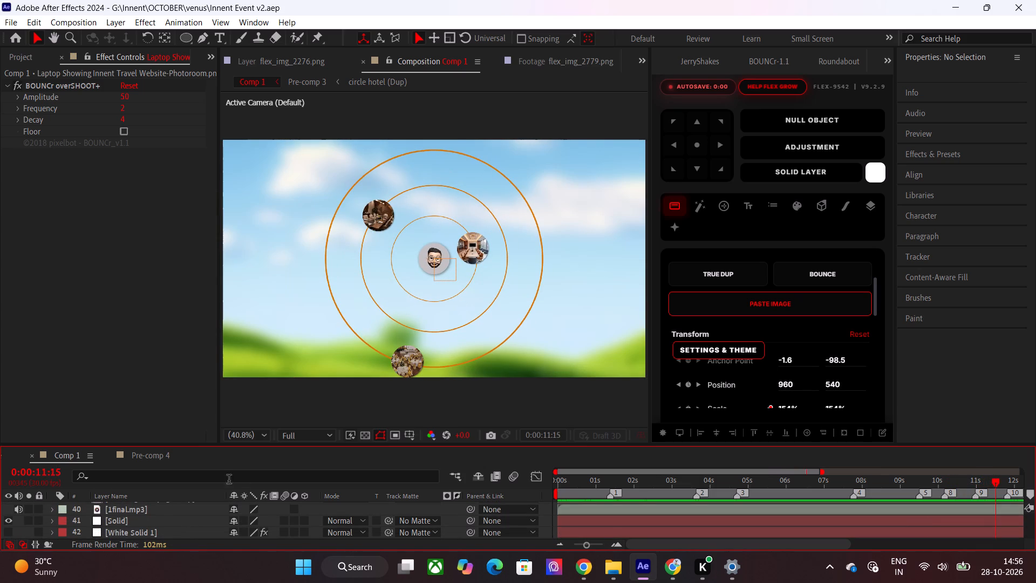
{"action": "scroll", "coordinate": [130, 507], "scroll_direction": "up", "scroll_amount": 1}
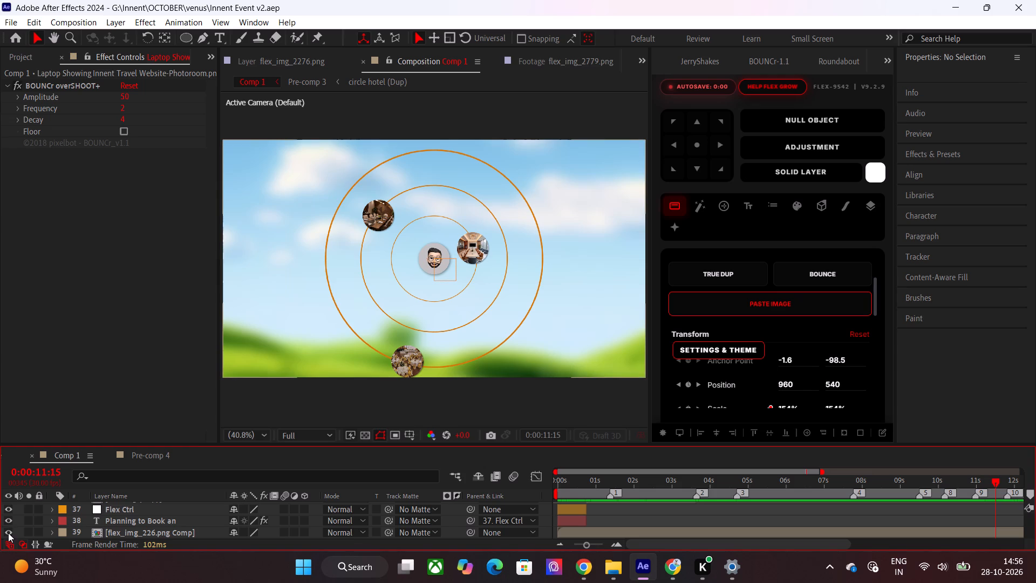
{"action": "left_click", "coordinate": [6, 531]}
{"action": "scroll", "coordinate": [181, 527], "scroll_direction": "down", "scroll_amount": 3}
{"action": "left_click_drag", "start_coordinate": [581, 492], "coordinate": [579, 492]}
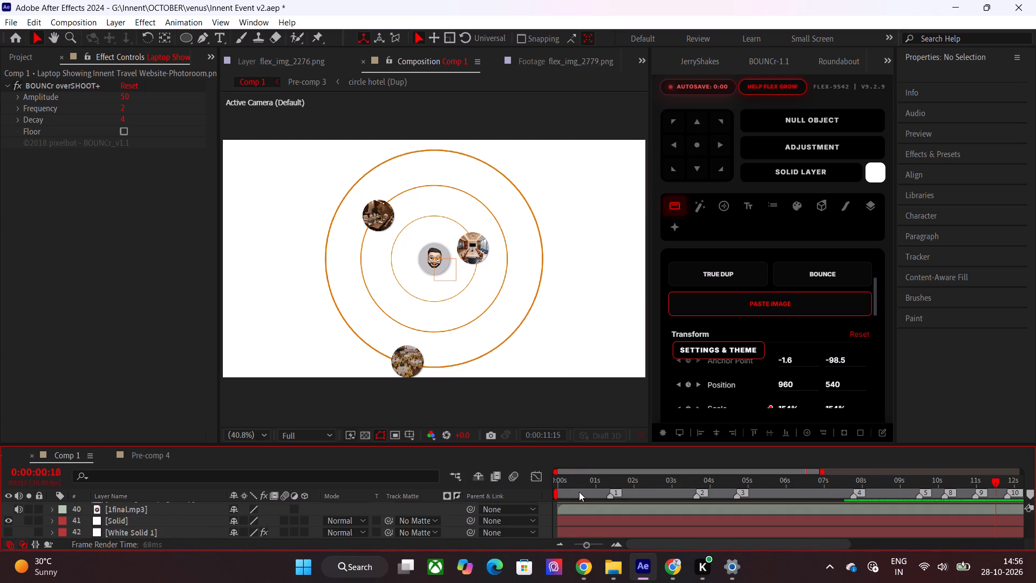
{"action": "left_click_drag", "start_coordinate": [579, 492], "coordinate": [541, 492]}
{"action": "scroll", "coordinate": [555, 518], "scroll_direction": "down", "scroll_amount": 4}
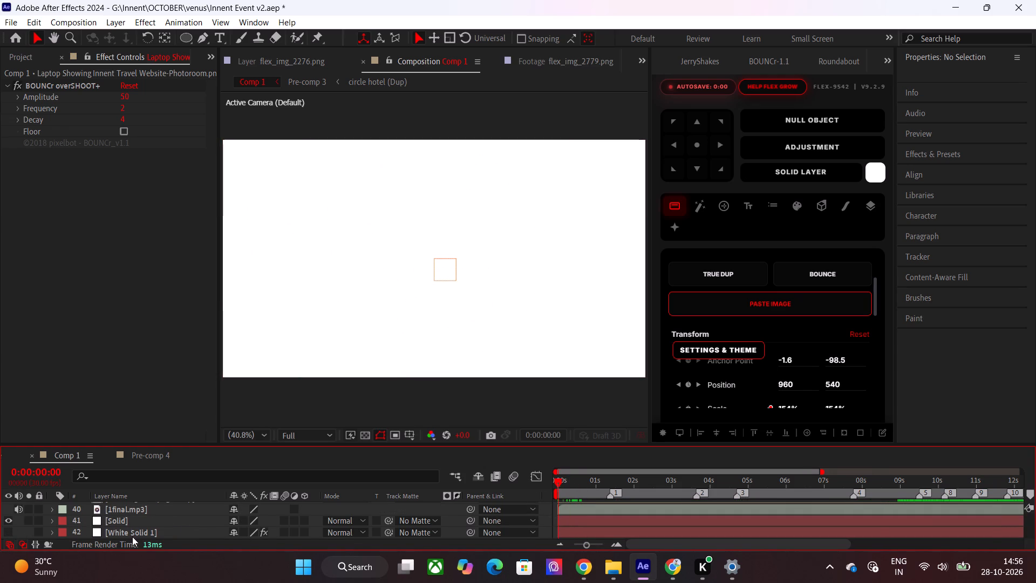
{"action": "left_click", "coordinate": [132, 537]}
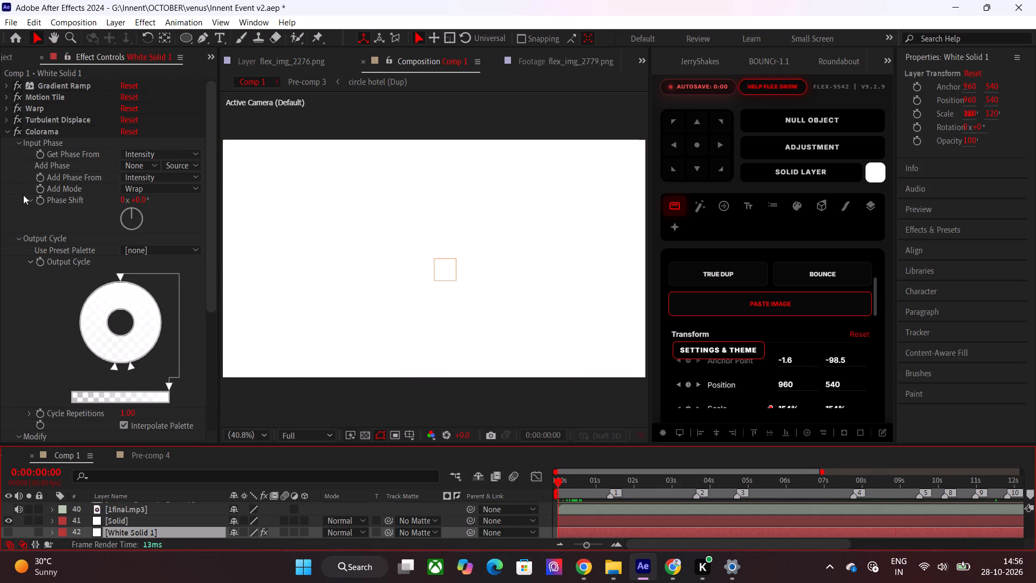
{"action": "left_click", "coordinate": [9, 532]}
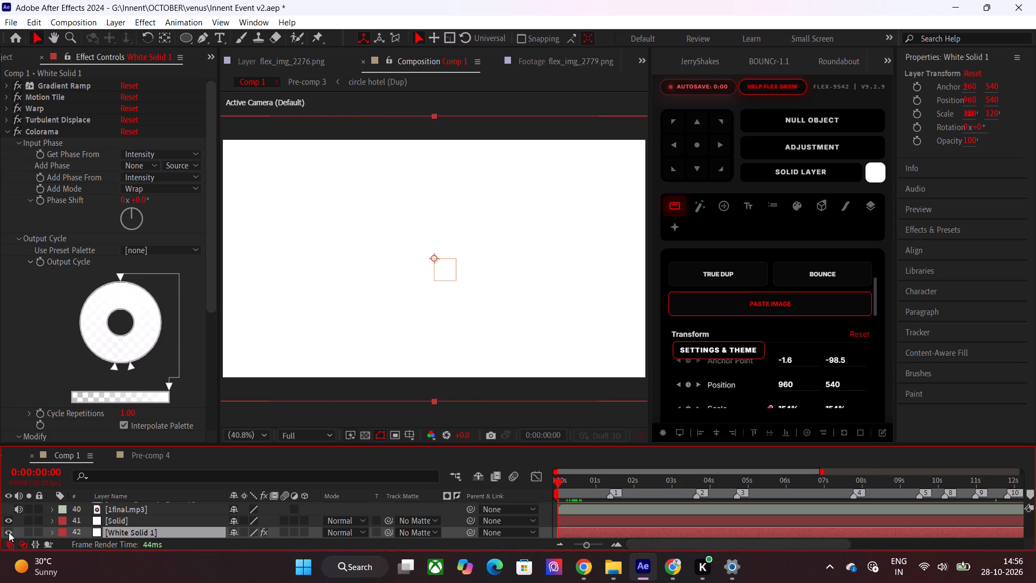
{"action": "left_click_drag", "start_coordinate": [565, 490], "coordinate": [579, 493]}
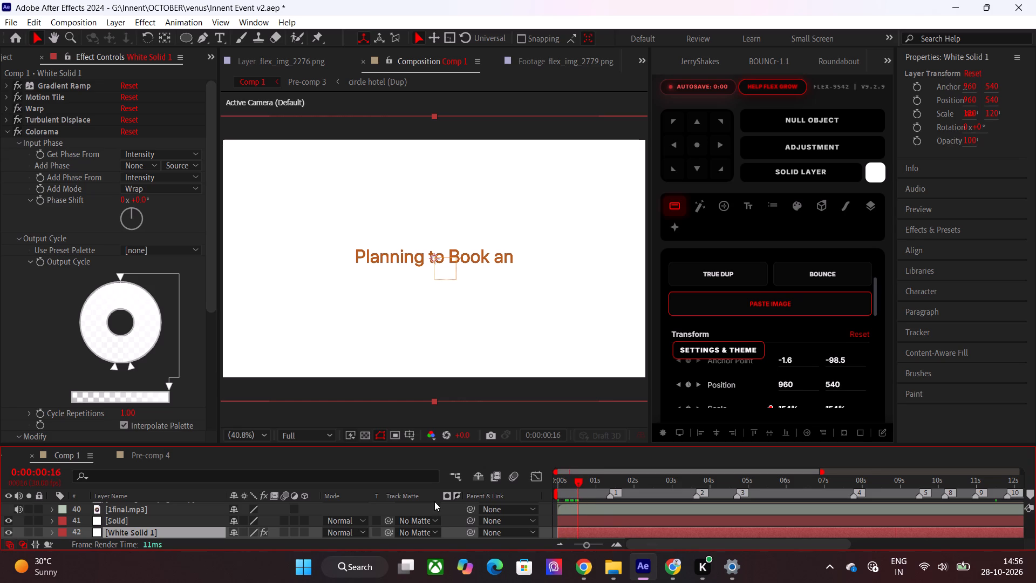
{"action": "left_click", "coordinate": [9, 523]}
{"action": "left_click_drag", "start_coordinate": [582, 495], "coordinate": [567, 495]}
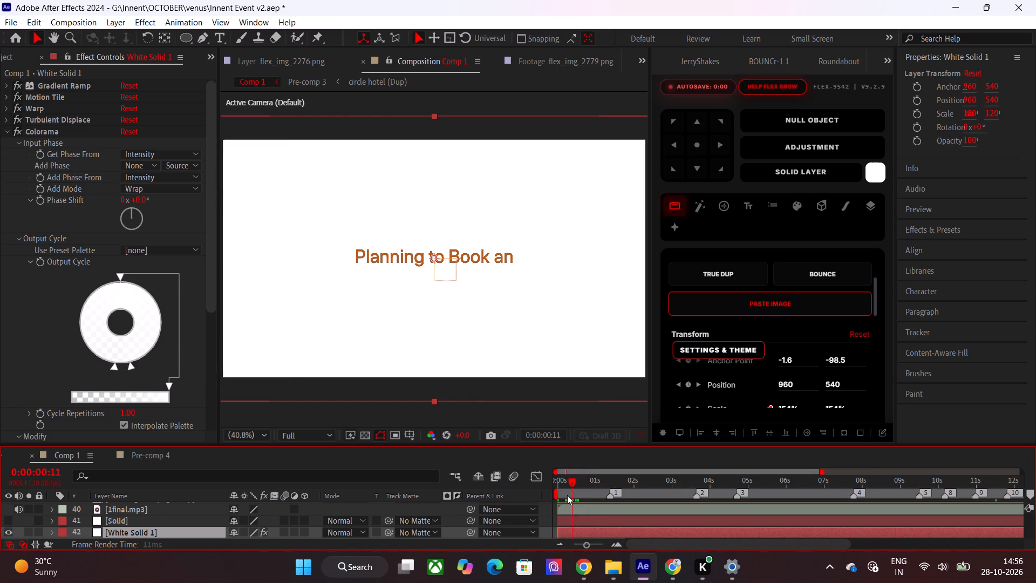
{"action": "left_click_drag", "start_coordinate": [567, 495], "coordinate": [567, 495]}
Change the top colour stop of Colorama's Output Cycle on White Solid 1 from white to dark blue.
{"action": "left_click", "coordinate": [120, 273]}
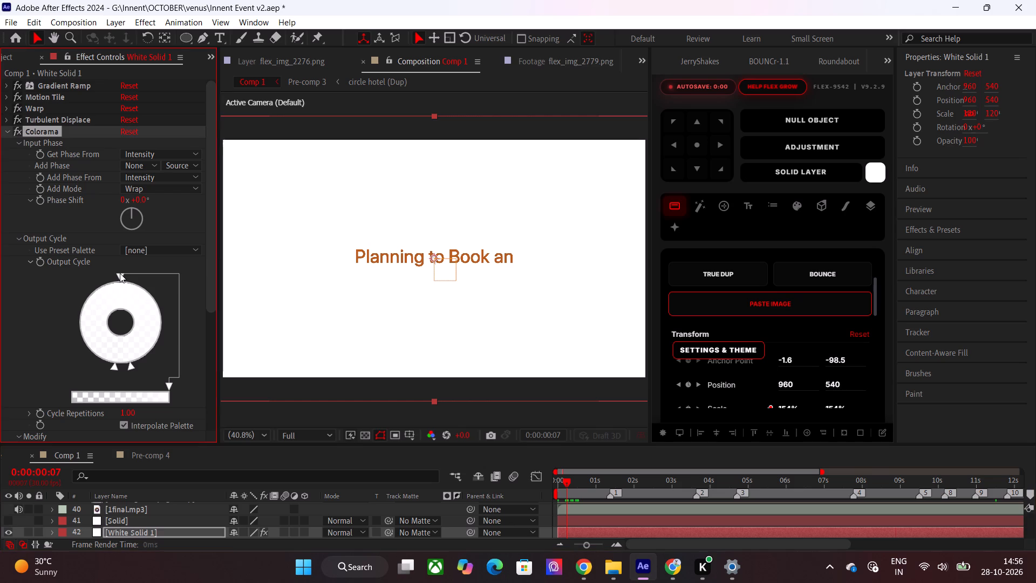
{"action": "left_click", "coordinate": [120, 273]}
{"action": "double_click", "coordinate": [119, 274]}
{"action": "left_click_drag", "start_coordinate": [243, 377], "coordinate": [278, 342]}
{"action": "left_click_drag", "start_coordinate": [283, 380], "coordinate": [285, 380]}
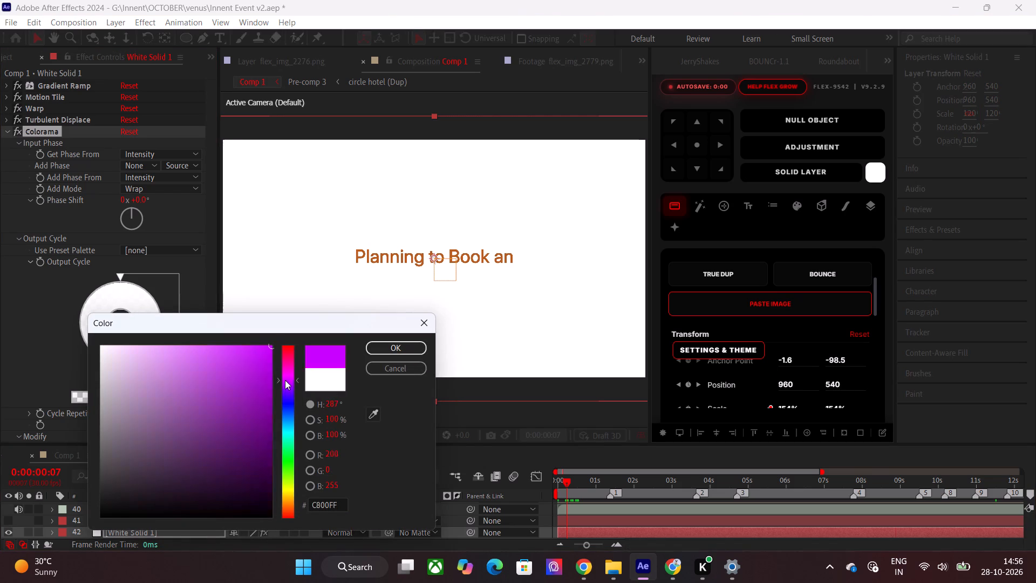
{"action": "left_click_drag", "start_coordinate": [285, 380], "coordinate": [286, 402]}
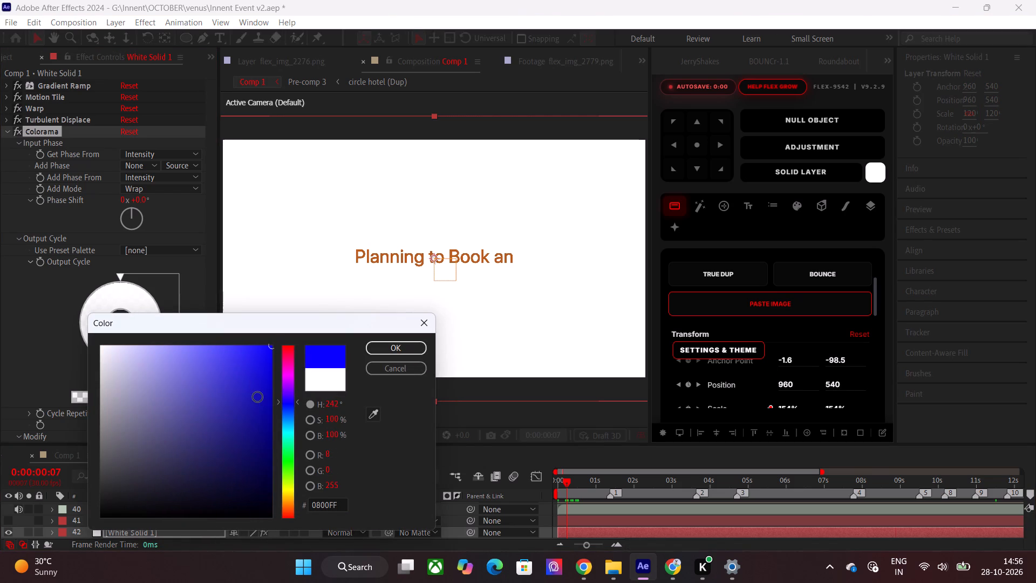
{"action": "left_click_drag", "start_coordinate": [256, 397], "coordinate": [290, 428]}
{"action": "left_click", "coordinate": [399, 352]}
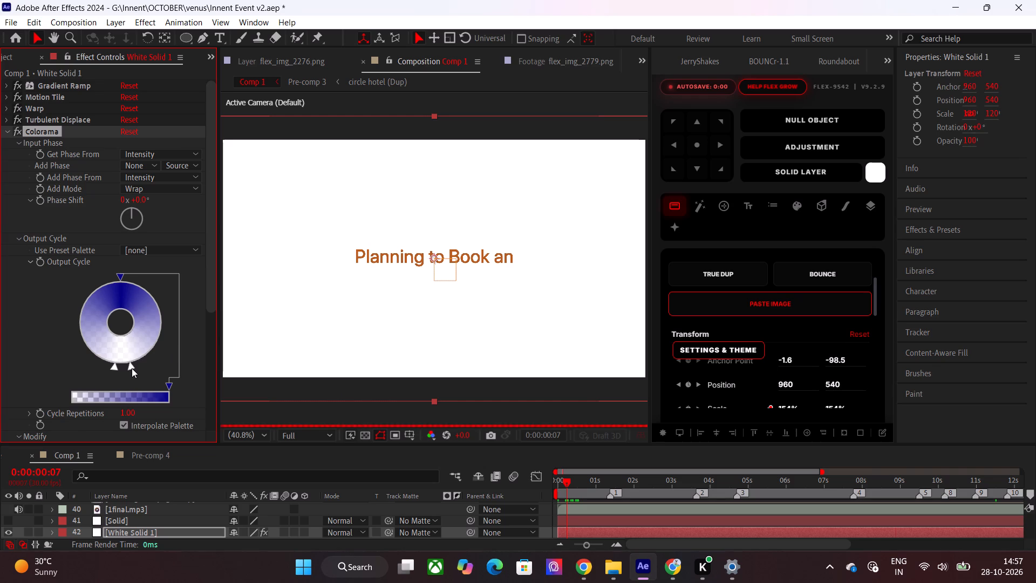
Make the Timeline area taller so that more of Comp 1's layers fit in view.
{"action": "scroll", "coordinate": [125, 528], "scroll_direction": "up", "scroll_amount": 1}
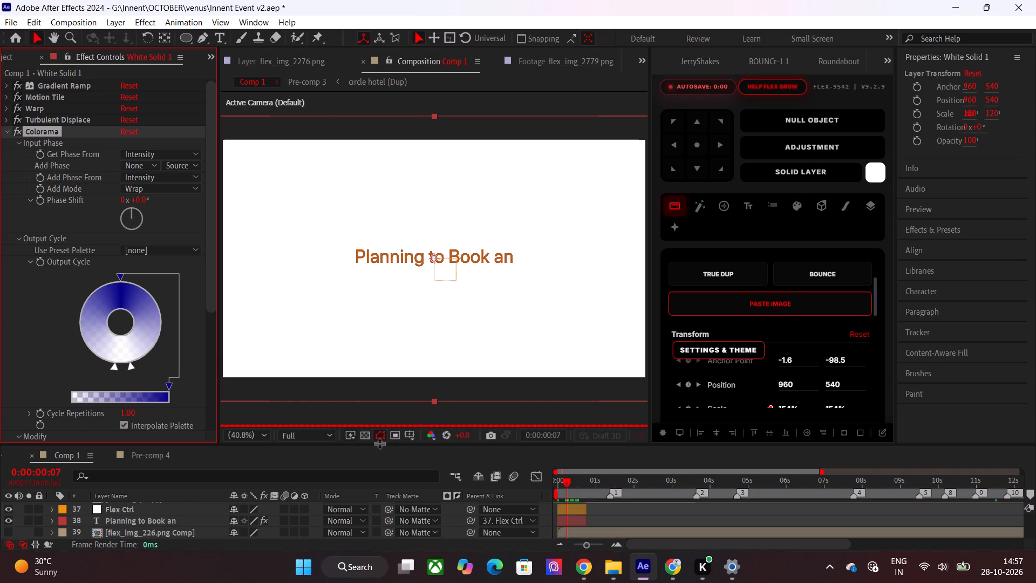
{"action": "left_click_drag", "start_coordinate": [379, 443], "coordinate": [396, 358]}
{"action": "left_click_drag", "start_coordinate": [396, 358], "coordinate": [391, 379]}
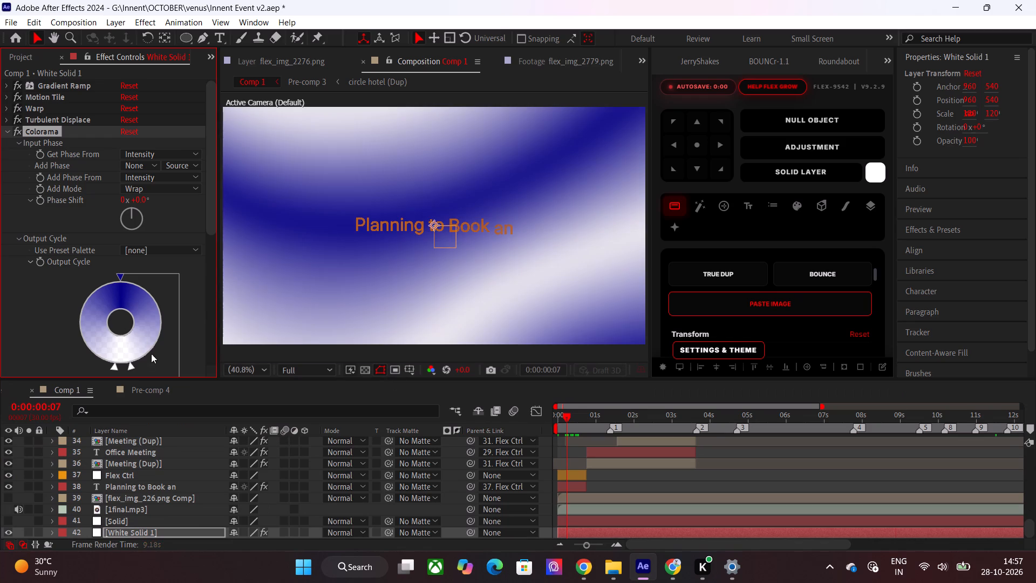
Deselect the layers and scrub Comp 1's opening second, checking the text and images over the blue gradient background.
{"action": "left_click", "coordinate": [621, 484]}
{"action": "left_click_drag", "start_coordinate": [568, 422], "coordinate": [573, 422]}
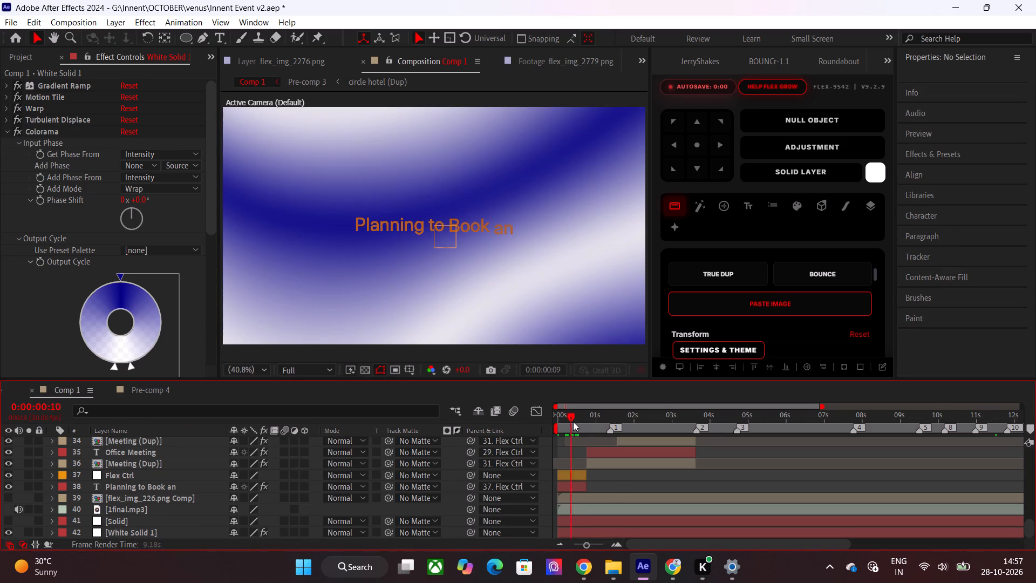
{"action": "left_click_drag", "start_coordinate": [573, 422], "coordinate": [585, 422]}
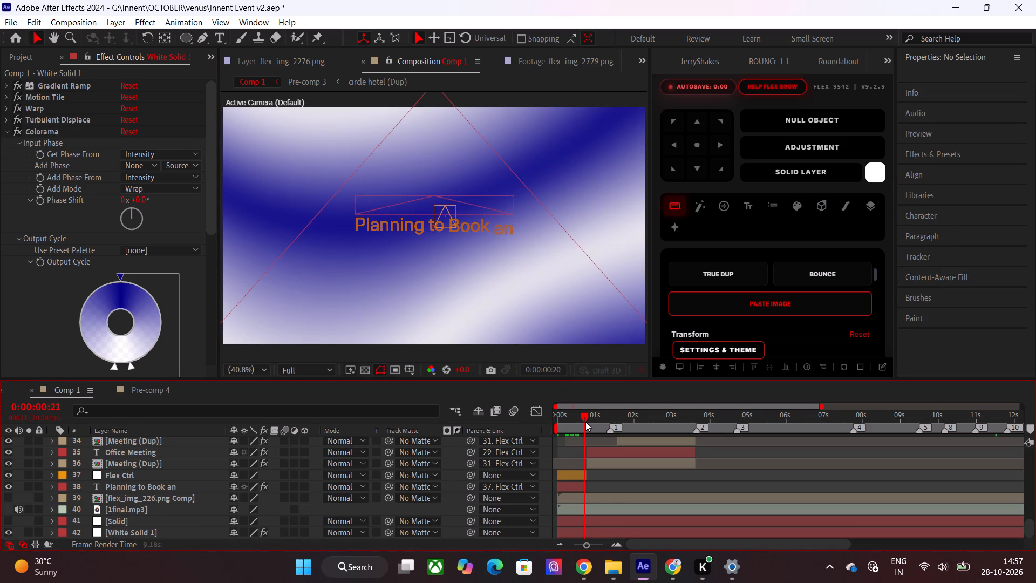
{"action": "left_click_drag", "start_coordinate": [585, 422], "coordinate": [605, 425]}
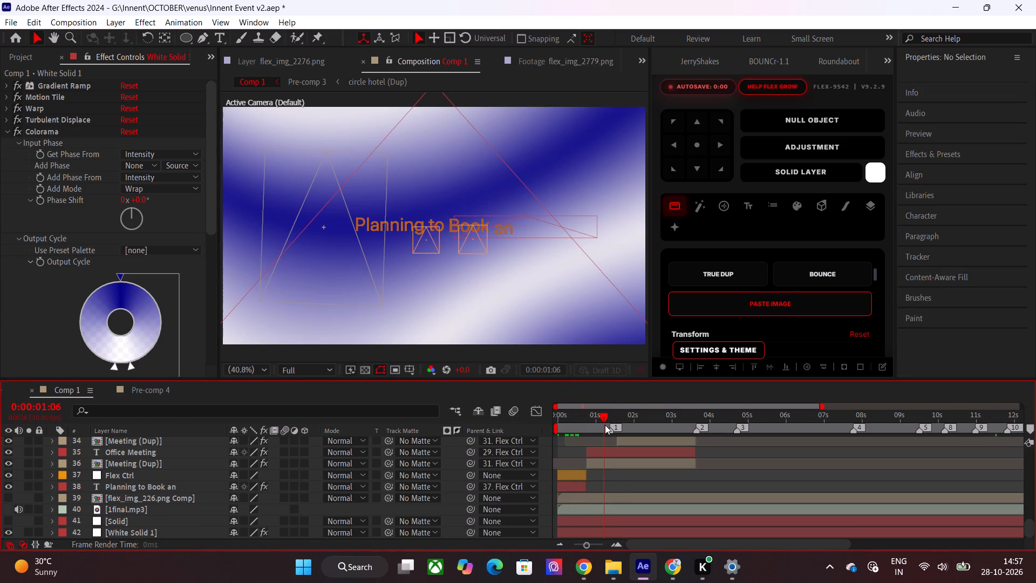
{"action": "left_click_drag", "start_coordinate": [605, 425], "coordinate": [577, 435]}
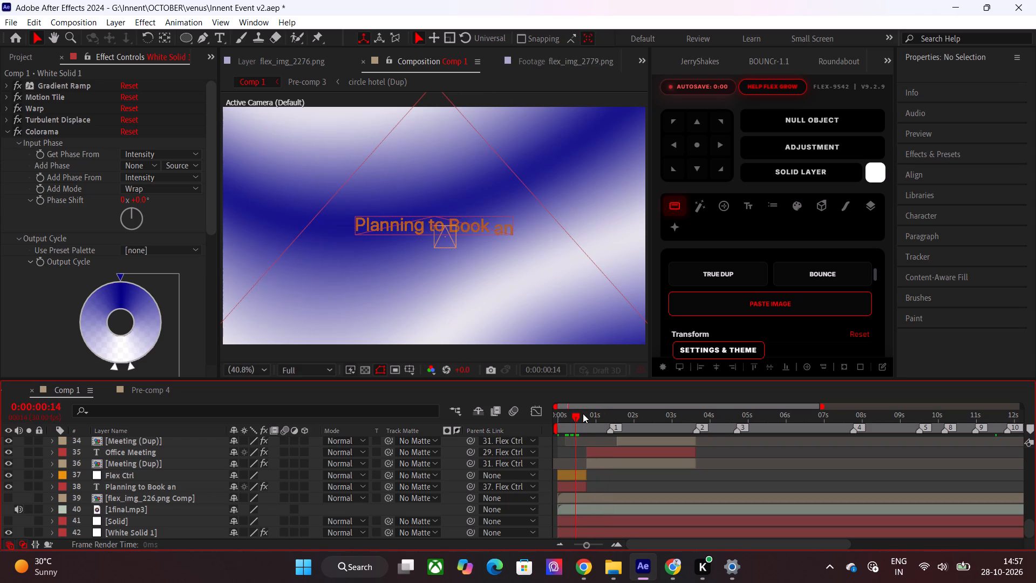
{"action": "left_click_drag", "start_coordinate": [577, 413], "coordinate": [599, 418]}
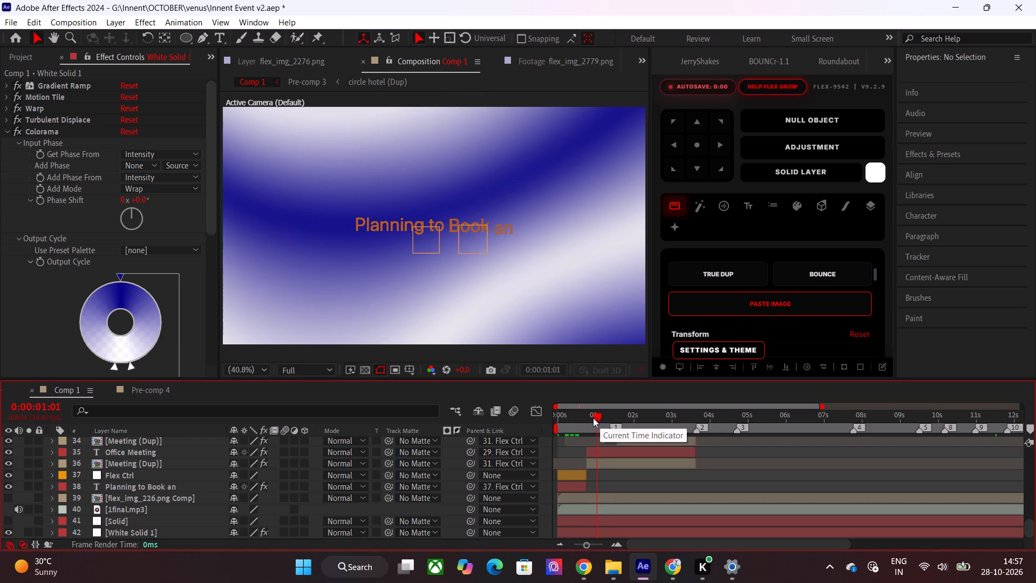
Set the preview resolution of Comp 1 to Quarter.
{"action": "left_click_drag", "start_coordinate": [593, 418], "coordinate": [568, 426]}
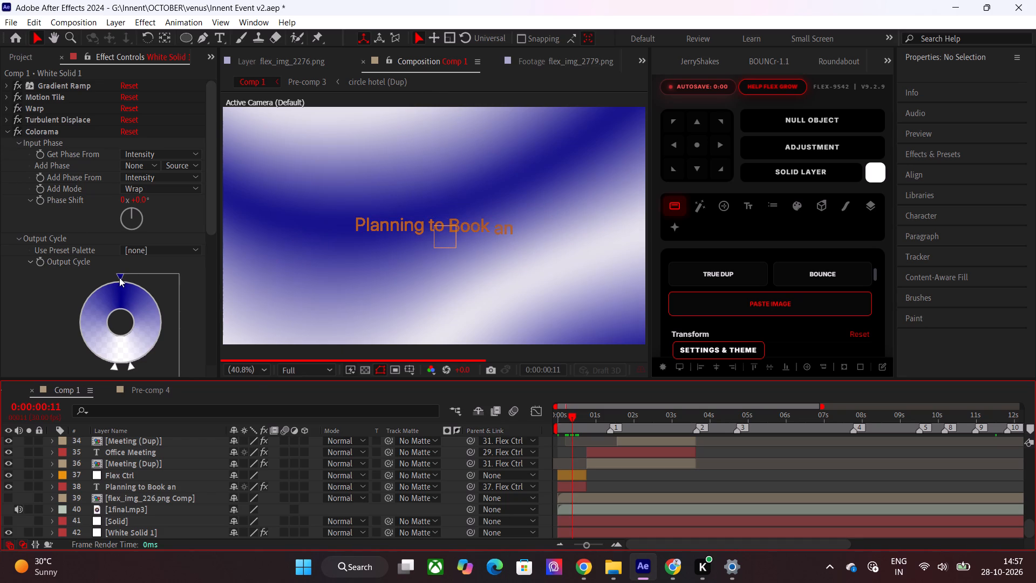
{"action": "left_click", "coordinate": [315, 371]}
{"action": "left_click", "coordinate": [292, 442]}
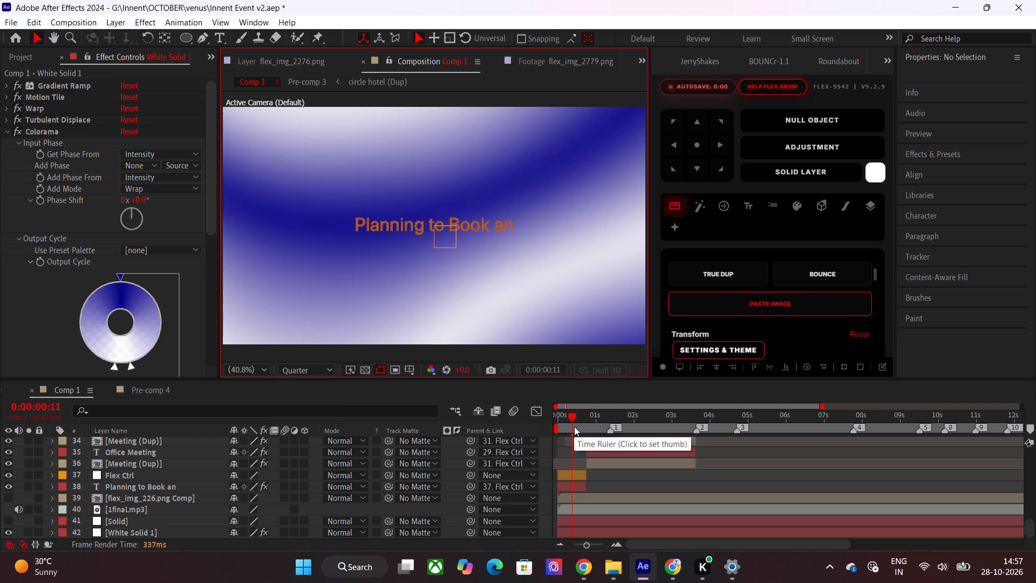
Scrub and play Comp 1 through to about 12 seconds, examining each scene's text, images and logo against the blue gradient background.
{"action": "left_click_drag", "start_coordinate": [574, 426], "coordinate": [604, 429]}
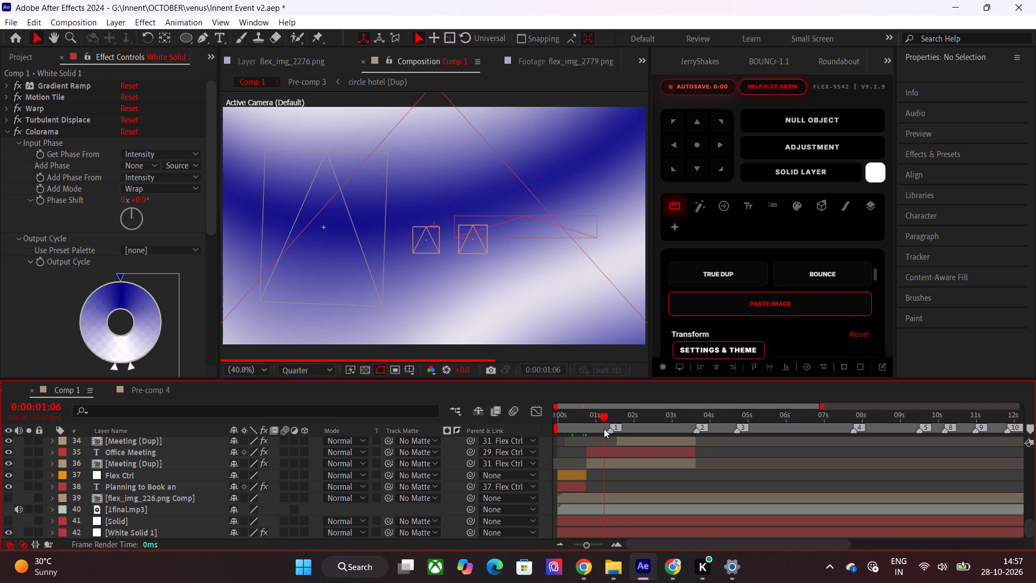
{"action": "left_click_drag", "start_coordinate": [604, 429], "coordinate": [660, 431]}
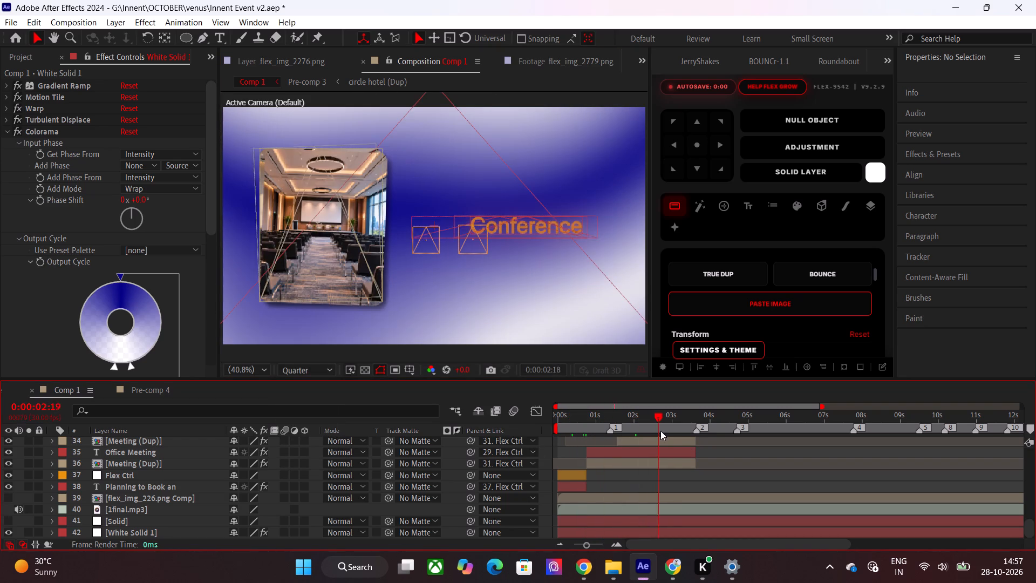
{"action": "left_click_drag", "start_coordinate": [660, 431], "coordinate": [718, 444]}
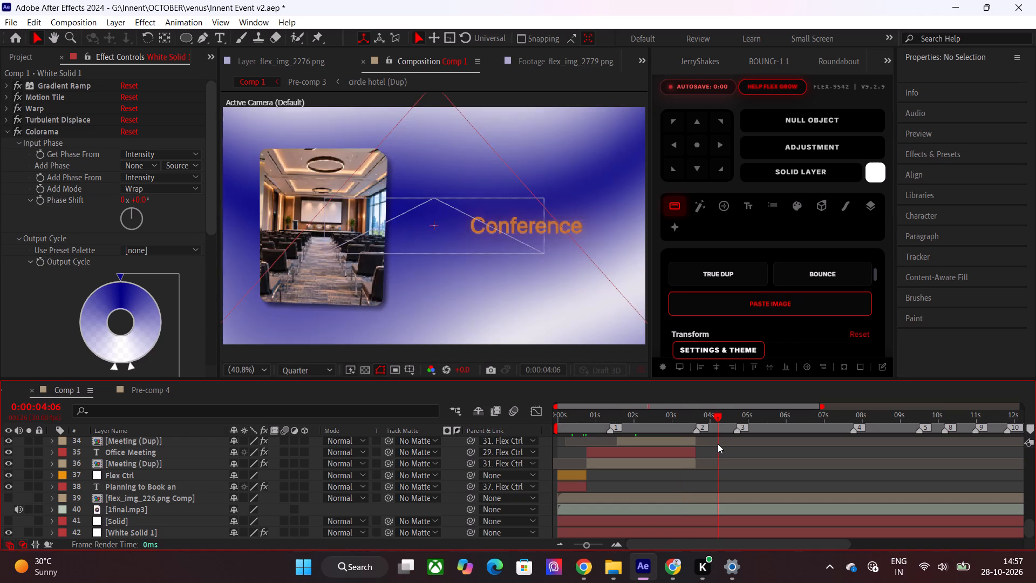
{"action": "left_click_drag", "start_coordinate": [718, 444], "coordinate": [756, 446]}
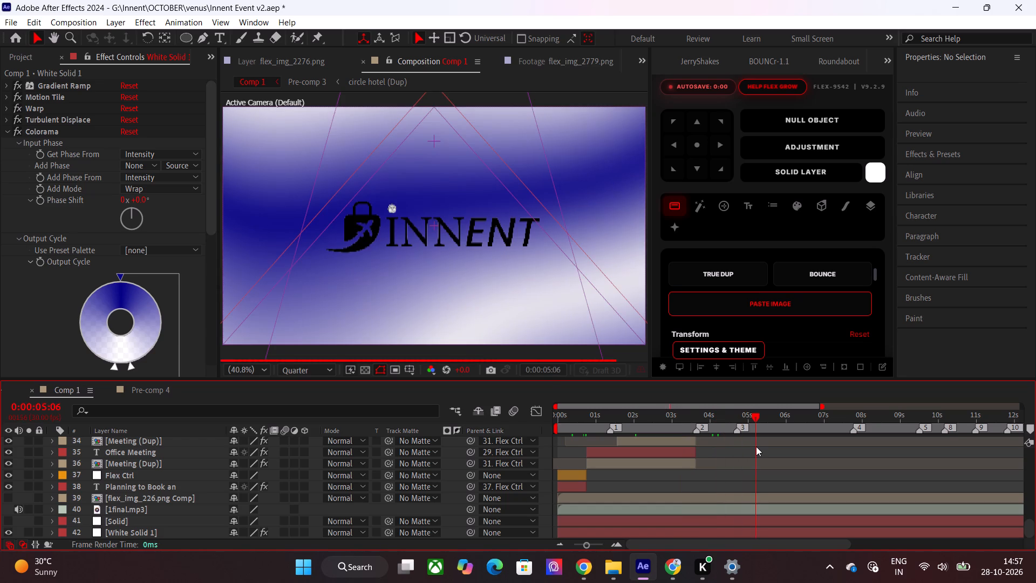
{"action": "left_click_drag", "start_coordinate": [756, 446], "coordinate": [869, 451]}
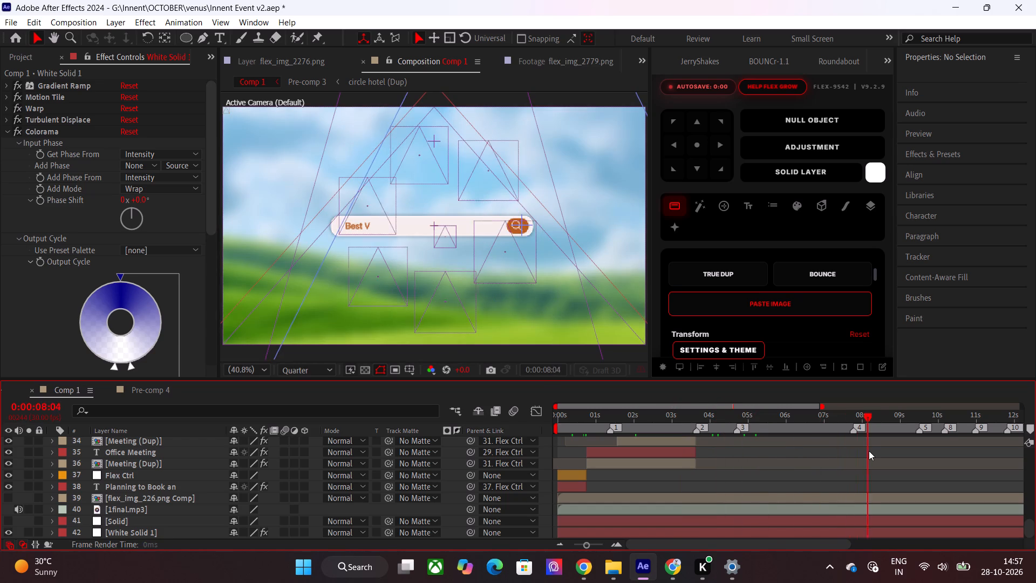
{"action": "left_click_drag", "start_coordinate": [869, 451], "coordinate": [898, 452]}
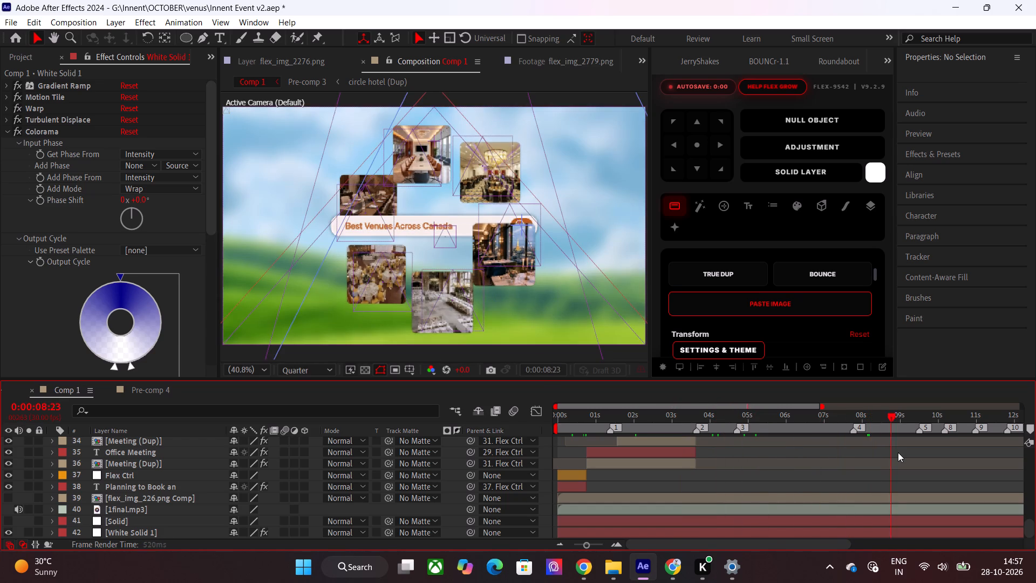
{"action": "left_click_drag", "start_coordinate": [898, 452], "coordinate": [937, 452]}
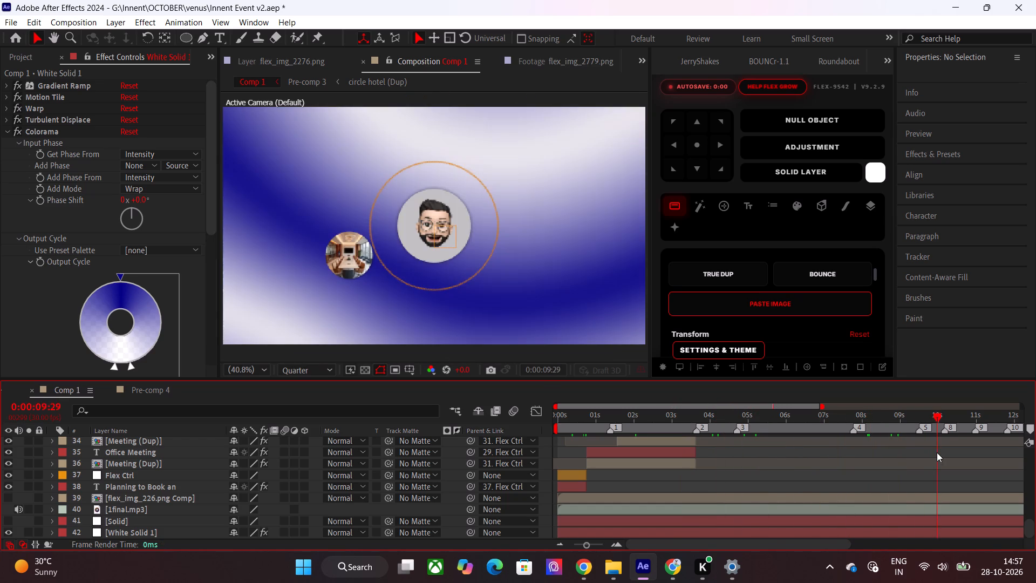
{"action": "left_click_drag", "start_coordinate": [937, 452], "coordinate": [957, 452]}
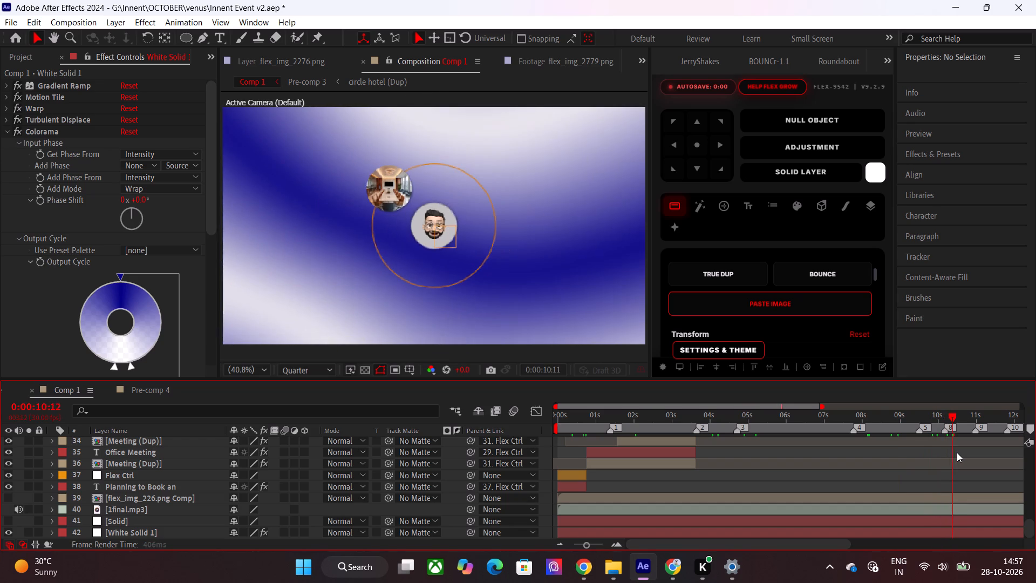
{"action": "left_click_drag", "start_coordinate": [957, 452], "coordinate": [920, 453]}
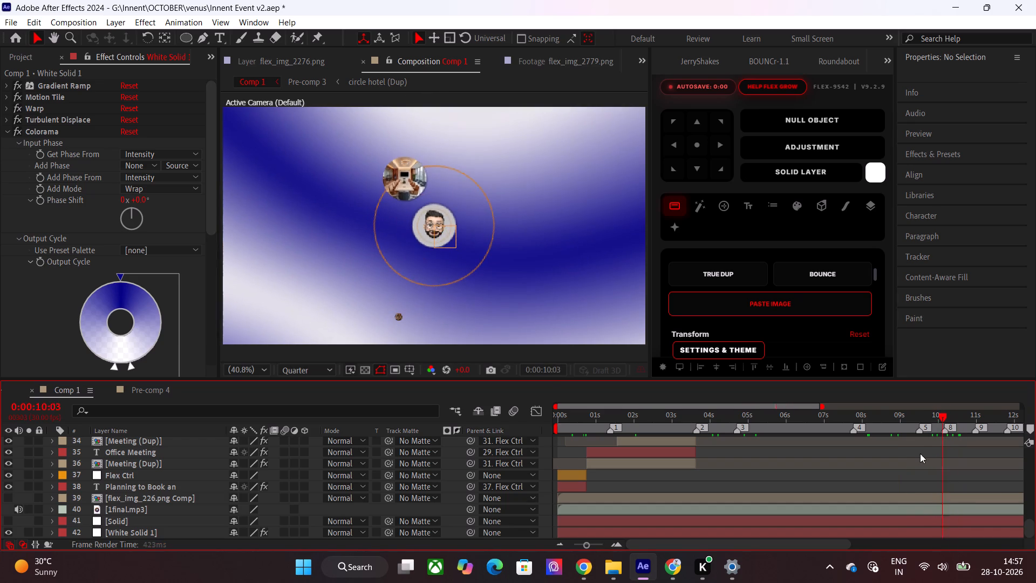
{"action": "left_click_drag", "start_coordinate": [920, 453], "coordinate": [911, 453]}
{"action": "key", "text": "space"}
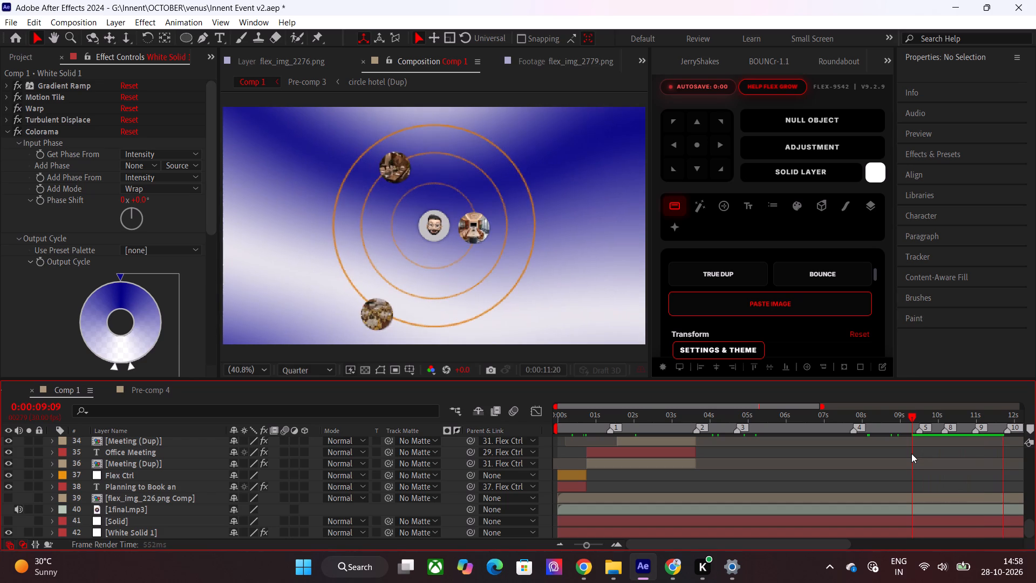
{"action": "left_click_drag", "start_coordinate": [918, 417], "coordinate": [904, 417]}
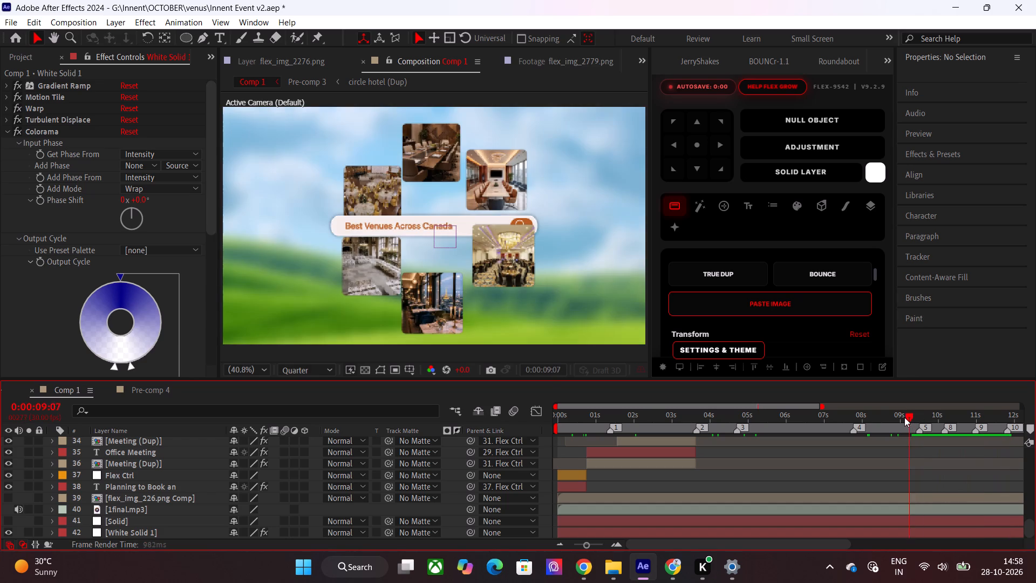
{"action": "left_click_drag", "start_coordinate": [904, 417], "coordinate": [924, 422]}
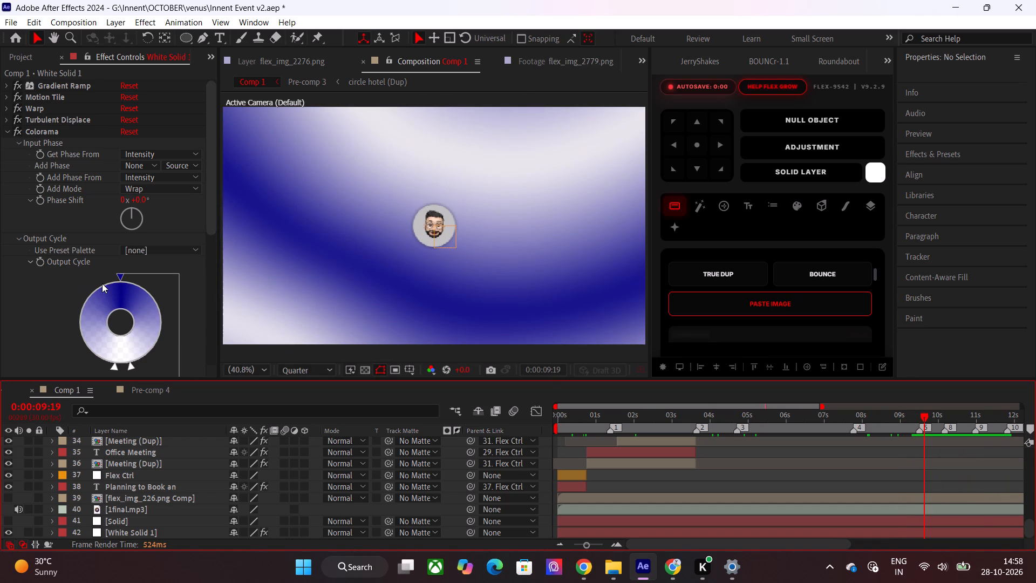
Change the top colour stop of Colorama's Output Cycle on White Solid 1 to light orange FFD897 and check it behind the opening text.
{"action": "double_click", "coordinate": [120, 276]}
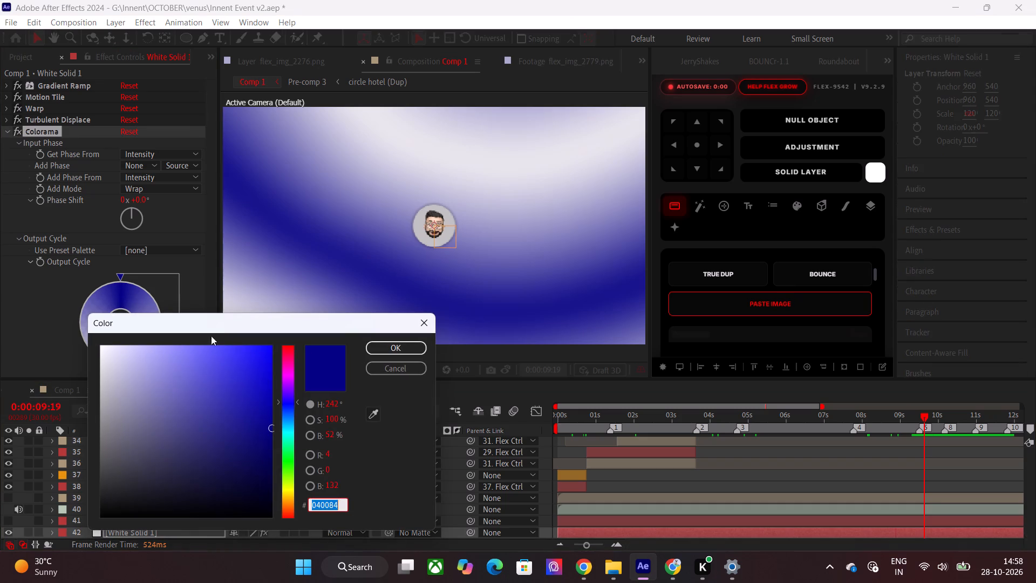
{"action": "left_click_drag", "start_coordinate": [285, 430], "coordinate": [284, 499]}
{"action": "left_click_drag", "start_coordinate": [206, 406], "coordinate": [202, 400]}
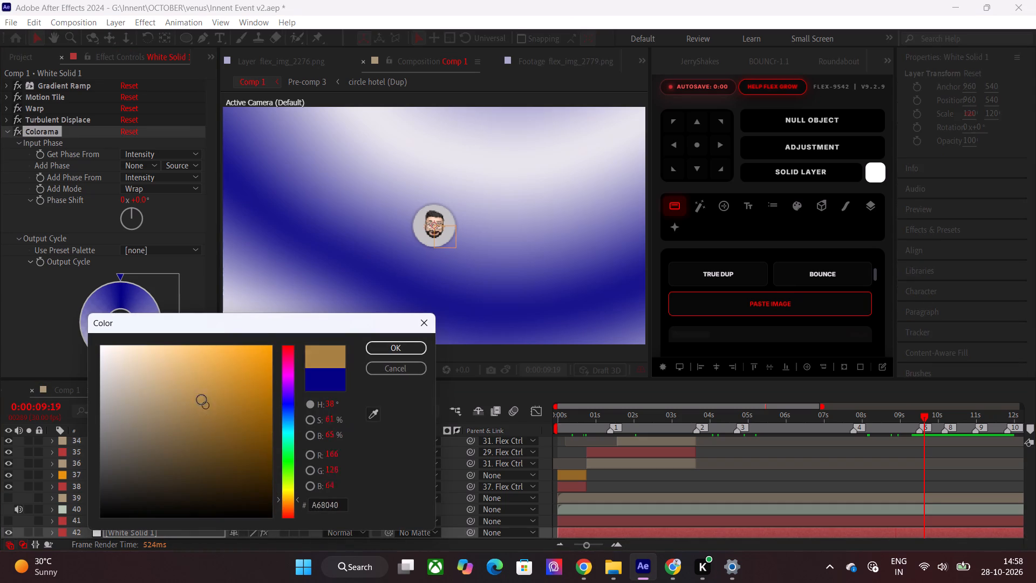
{"action": "left_click_drag", "start_coordinate": [202, 400], "coordinate": [170, 342]}
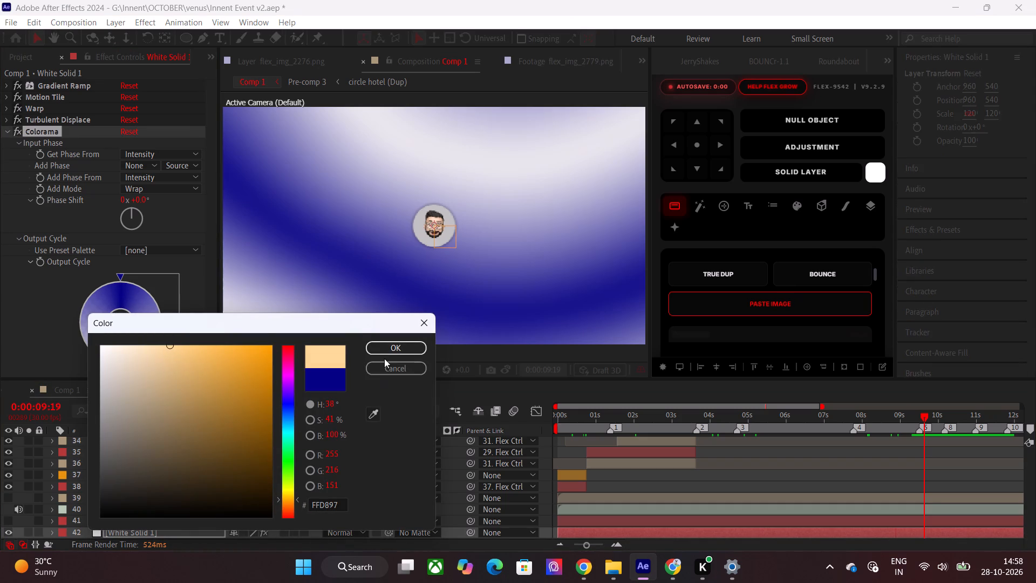
{"action": "left_click", "coordinate": [384, 355]}
{"action": "left_click", "coordinate": [385, 348]}
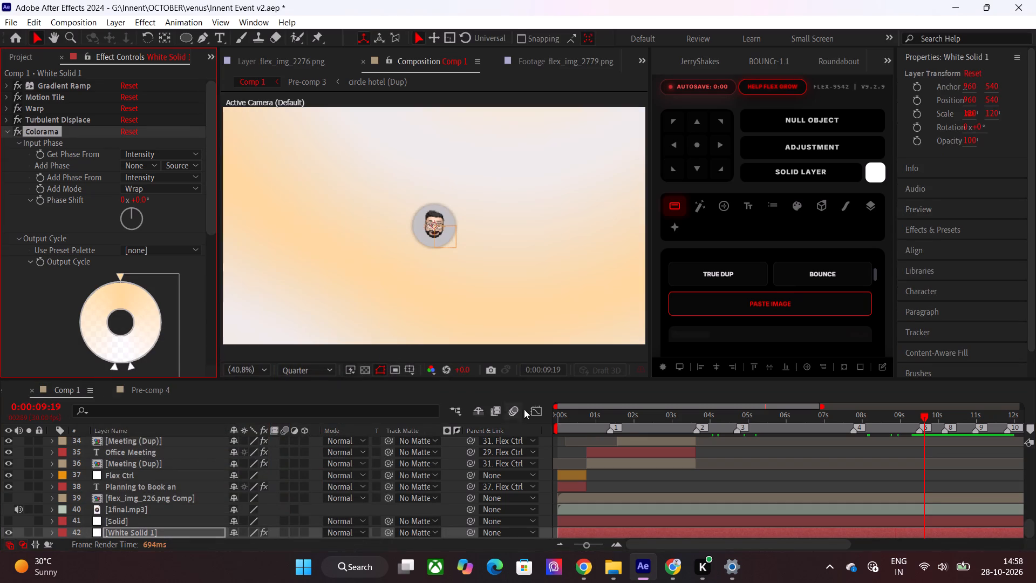
{"action": "left_click", "coordinate": [713, 475]}
{"action": "left_click_drag", "start_coordinate": [660, 426], "coordinate": [647, 426]}
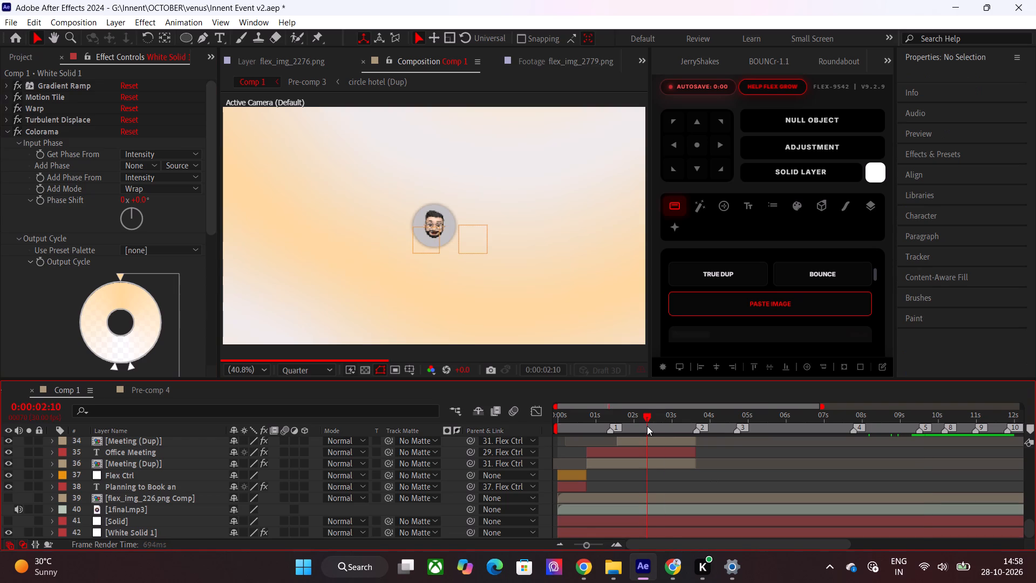
{"action": "left_click_drag", "start_coordinate": [647, 426], "coordinate": [572, 426]}
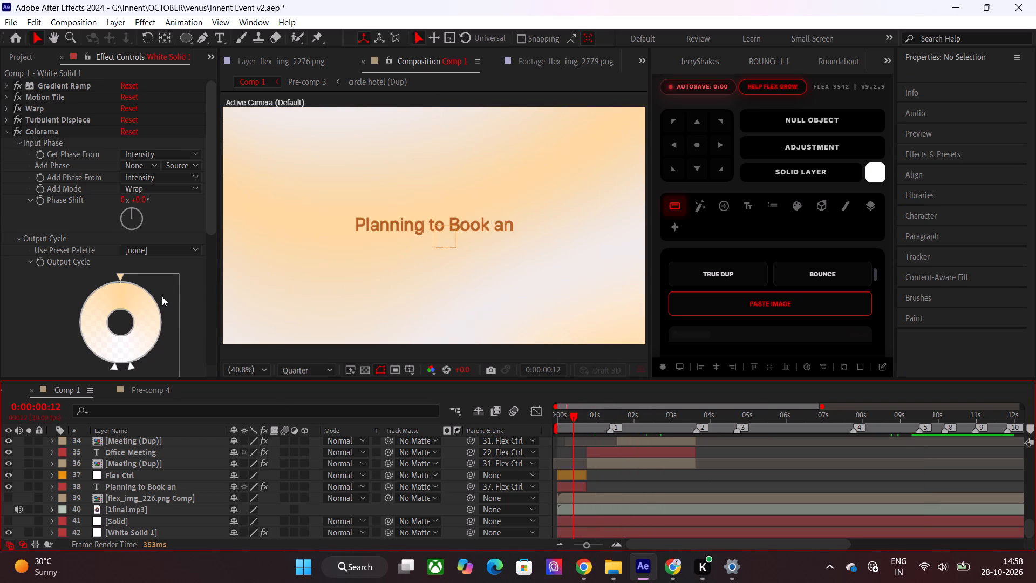
Set Colorama's Matching Softness on White Solid 1 to 0.58.
{"action": "scroll", "coordinate": [165, 297], "scroll_direction": "down", "scroll_amount": 5}
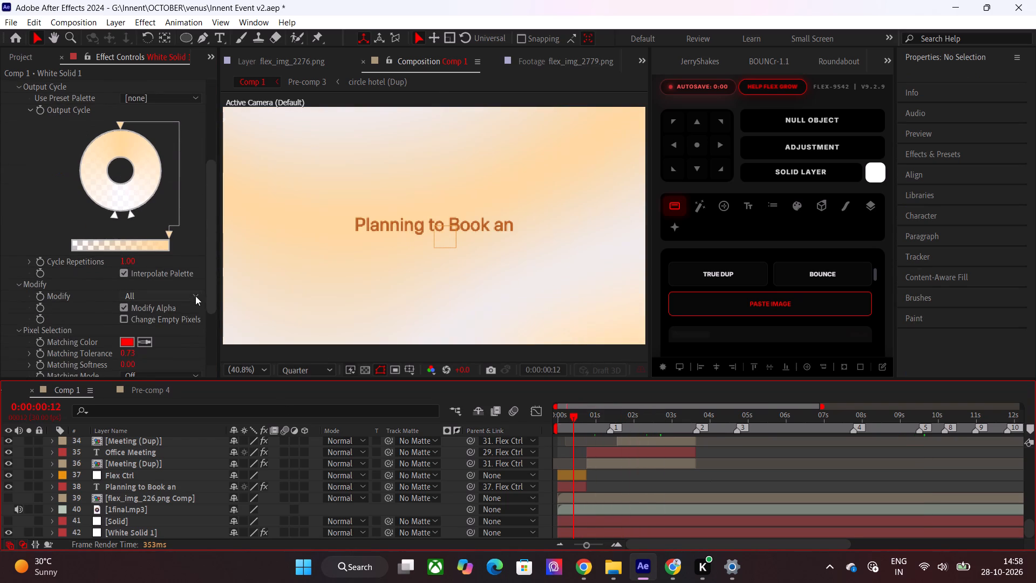
{"action": "scroll", "coordinate": [172, 333], "scroll_direction": "down", "scroll_amount": 1}
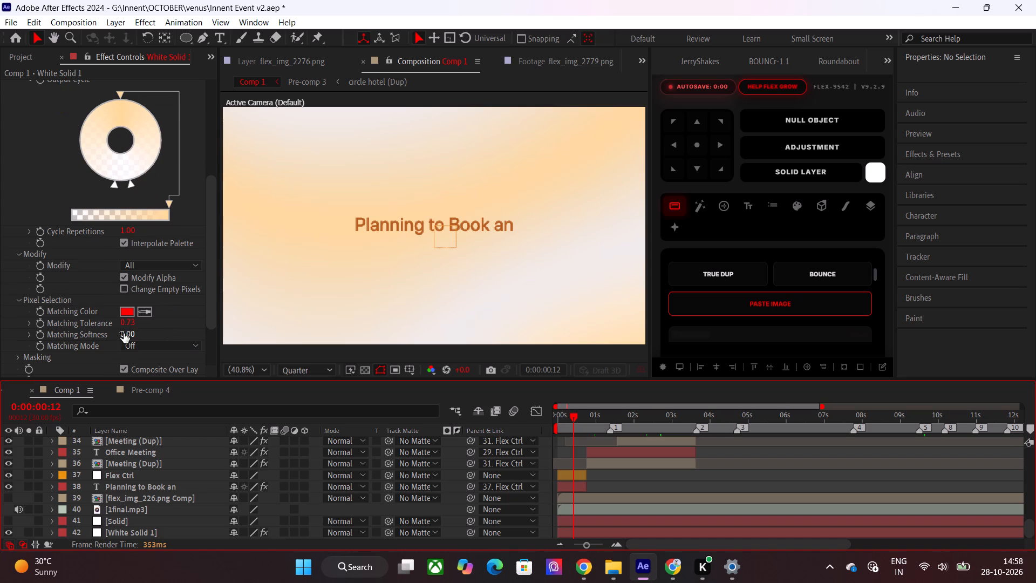
{"action": "left_click_drag", "start_coordinate": [134, 336], "coordinate": [171, 335]}
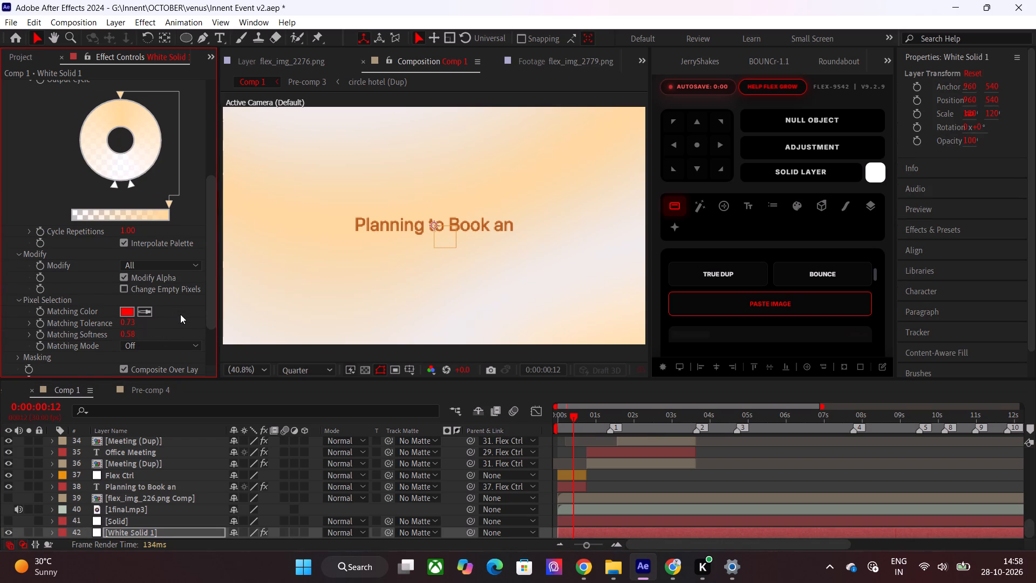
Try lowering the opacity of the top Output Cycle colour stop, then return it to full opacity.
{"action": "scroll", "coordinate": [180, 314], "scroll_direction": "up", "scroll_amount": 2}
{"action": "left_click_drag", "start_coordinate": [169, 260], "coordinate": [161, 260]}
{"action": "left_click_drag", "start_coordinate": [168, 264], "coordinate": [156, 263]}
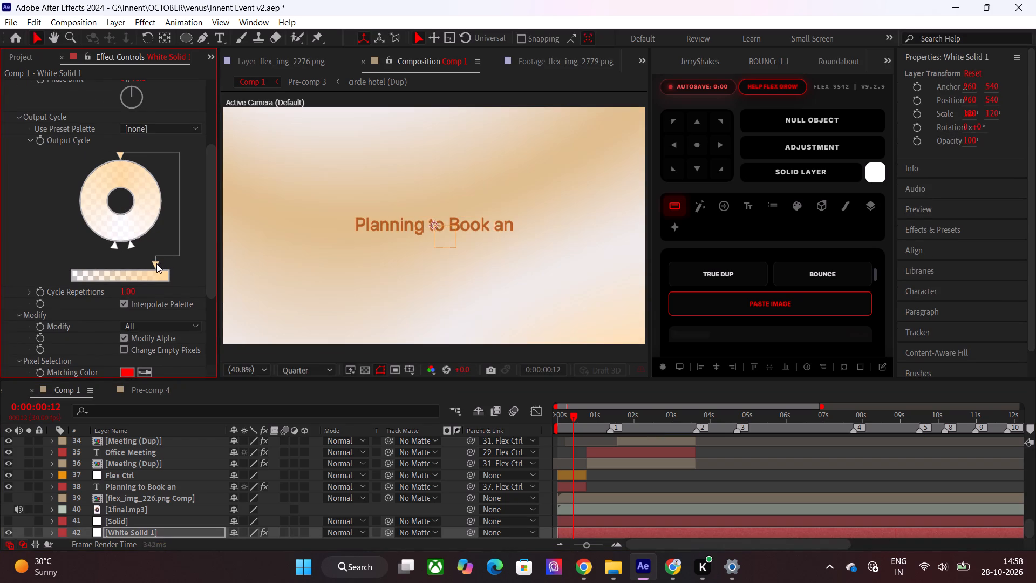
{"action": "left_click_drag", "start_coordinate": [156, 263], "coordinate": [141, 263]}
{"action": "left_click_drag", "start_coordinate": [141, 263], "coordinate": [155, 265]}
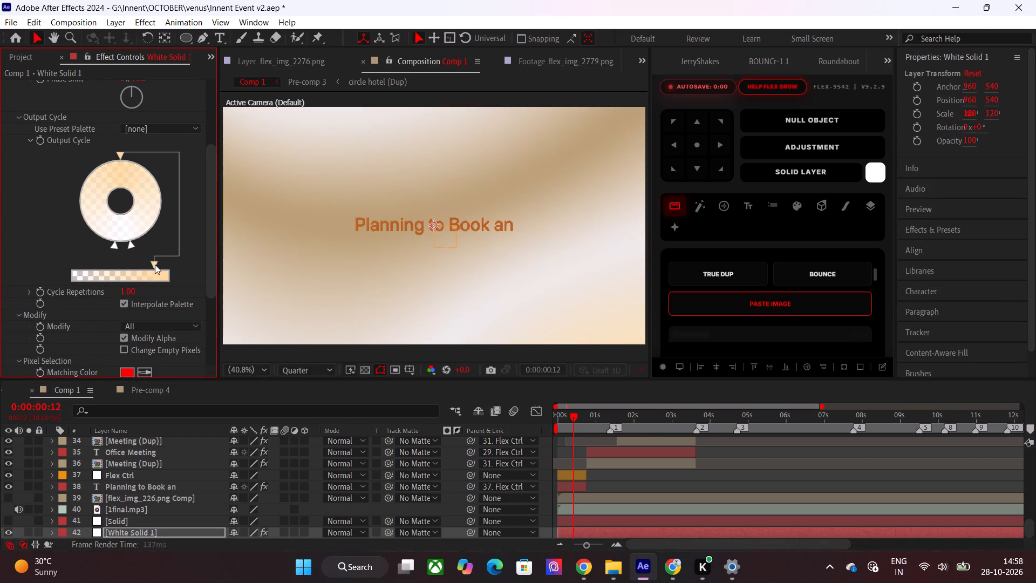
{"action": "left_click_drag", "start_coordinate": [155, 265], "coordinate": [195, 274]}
Lighten the top colour stop of Colorama's Output Cycle from light orange to a very pale cream.
{"action": "double_click", "coordinate": [118, 155]}
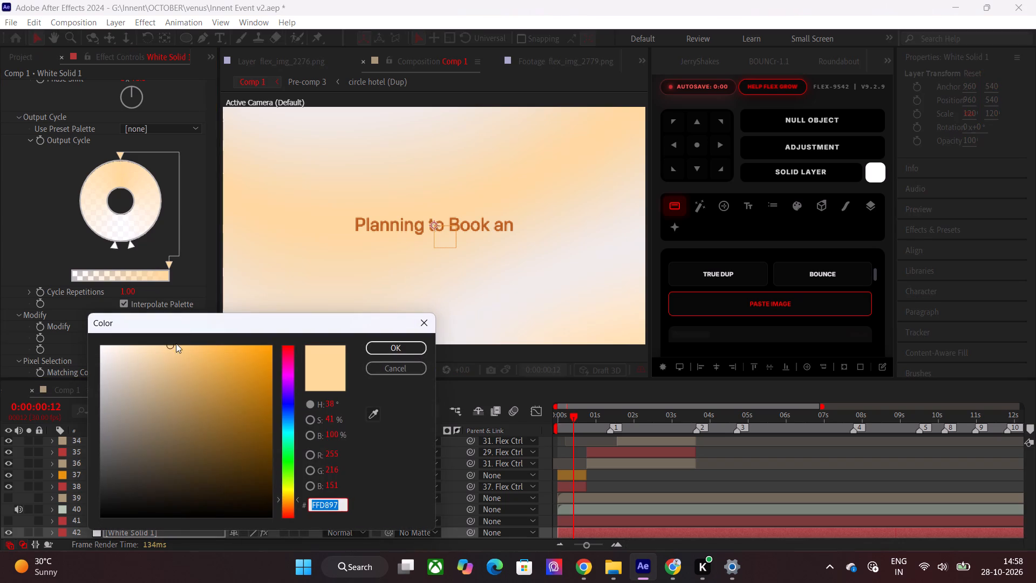
{"action": "left_click_drag", "start_coordinate": [157, 353], "coordinate": [126, 340]}
{"action": "left_click", "coordinate": [390, 349]}
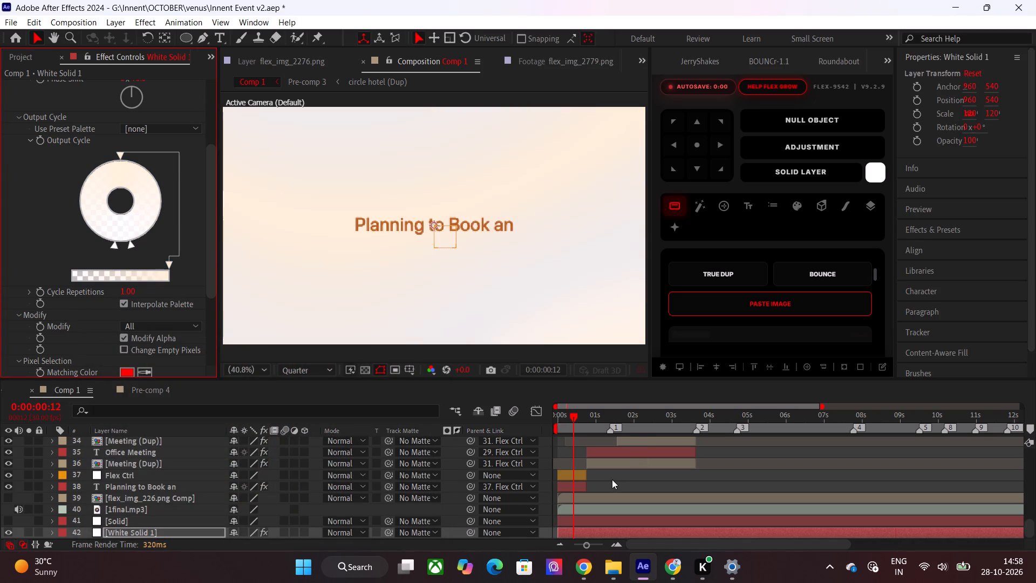
Deselect the layers and scrub Comp 1 up to about 5:20, examining the text and images against the pale cream background.
{"action": "left_click", "coordinate": [614, 479]}
{"action": "left_click_drag", "start_coordinate": [578, 425], "coordinate": [606, 425]}
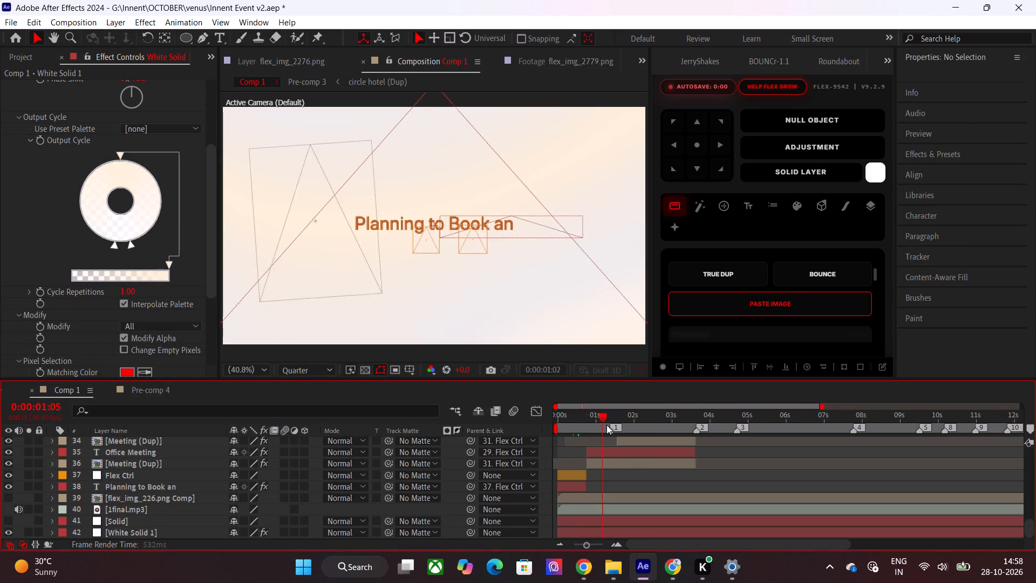
{"action": "left_click_drag", "start_coordinate": [606, 425], "coordinate": [630, 425]}
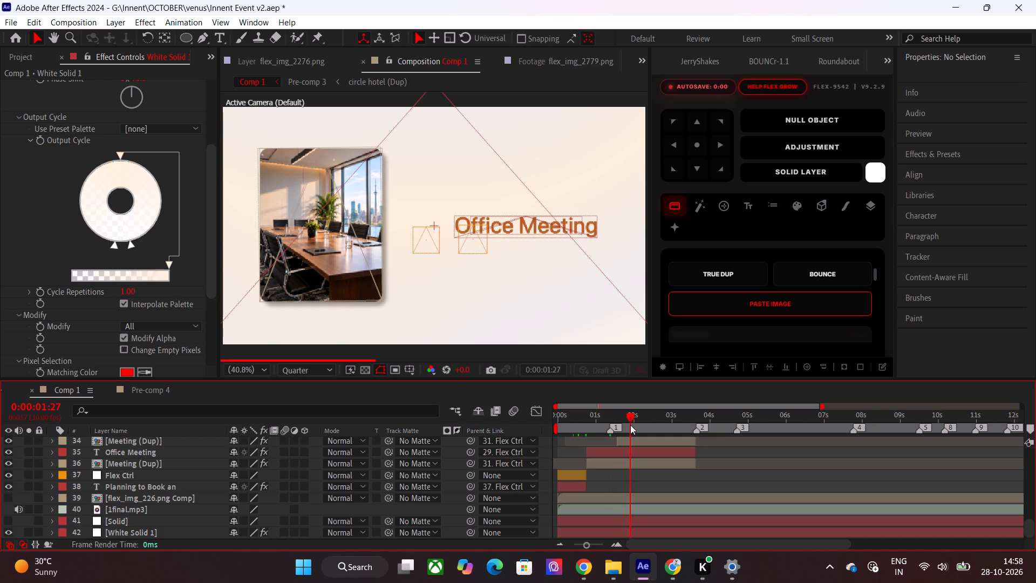
{"action": "left_click_drag", "start_coordinate": [630, 425], "coordinate": [644, 425]}
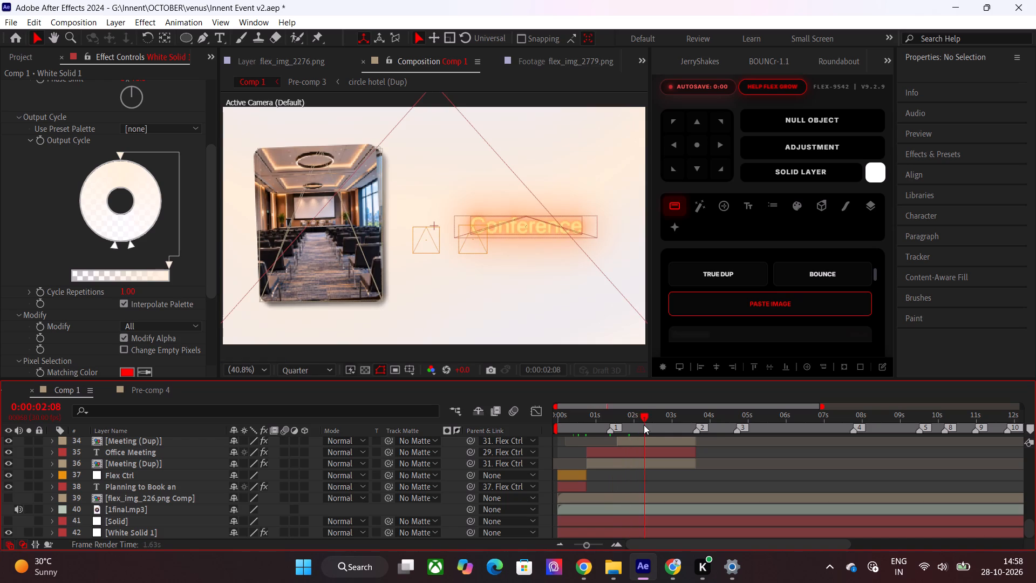
{"action": "left_click_drag", "start_coordinate": [644, 425], "coordinate": [730, 432]}
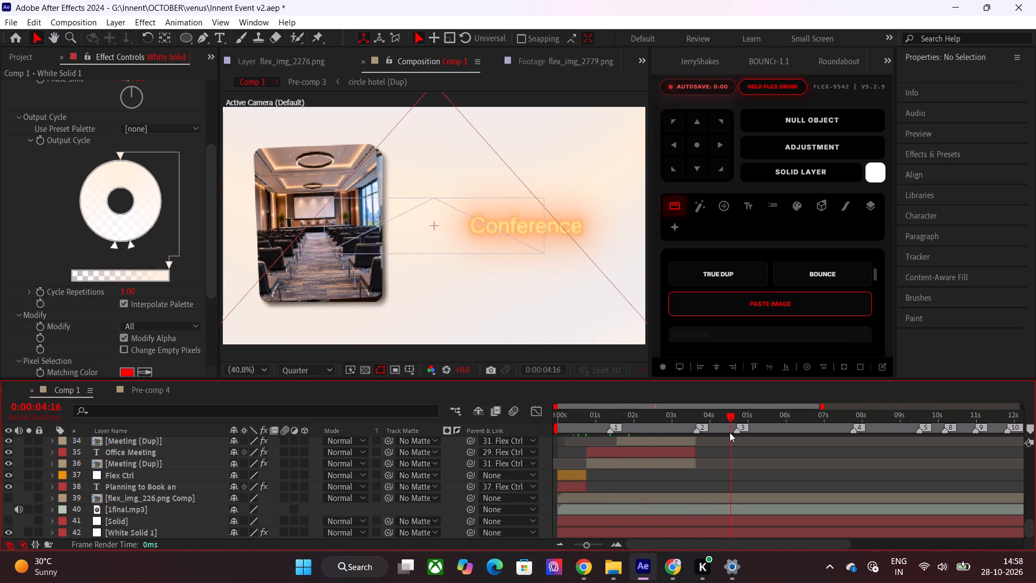
{"action": "left_click_drag", "start_coordinate": [730, 432], "coordinate": [774, 440]}
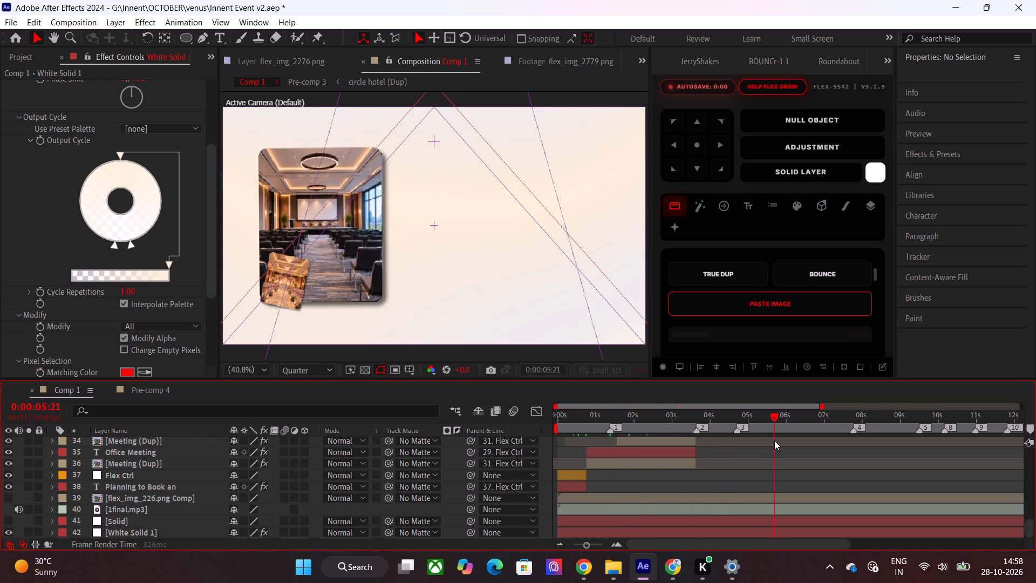
{"action": "left_click_drag", "start_coordinate": [774, 440], "coordinate": [774, 440]}
{"action": "left_click_drag", "start_coordinate": [774, 440], "coordinate": [770, 440]}
Swap Comp 1's background by hiding White Solid 1 and making the Solid layer visible, checking it around the first second.
{"action": "left_click", "coordinate": [5, 533]}
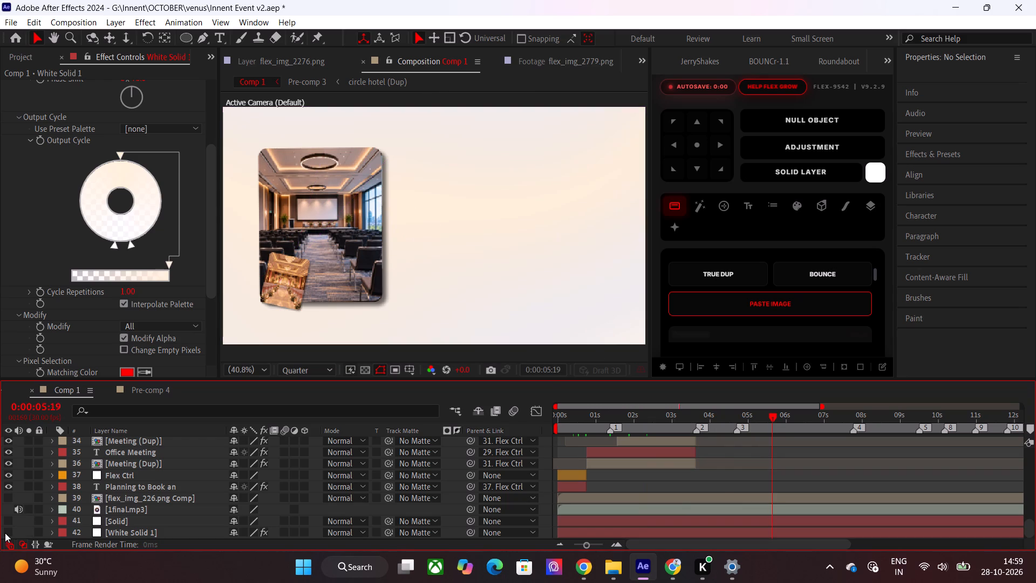
{"action": "left_click", "coordinate": [6, 524]}
{"action": "left_click_drag", "start_coordinate": [601, 421], "coordinate": [586, 421]}
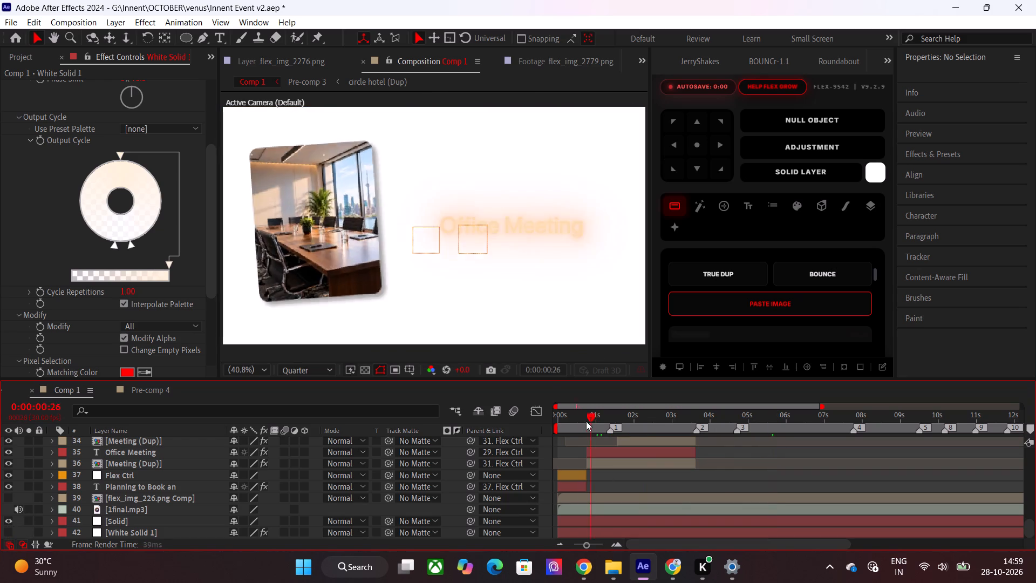
Scrub Comp 1 up to about 2:14 to check the meeting and ceremony images against the white Solid, and return to the start.
{"action": "left_click_drag", "start_coordinate": [586, 421], "coordinate": [652, 445]}
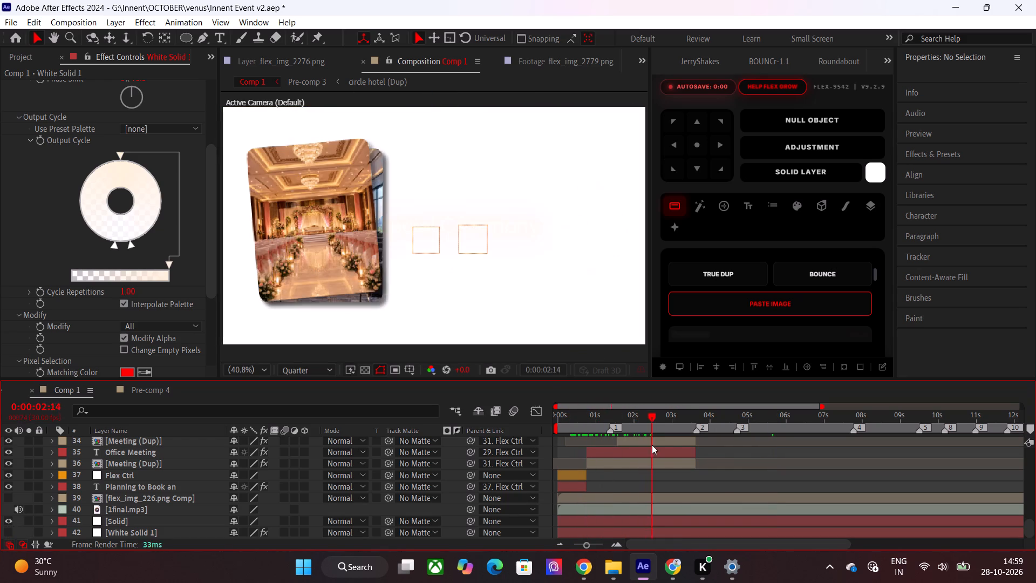
{"action": "left_click_drag", "start_coordinate": [652, 445], "coordinate": [404, 452]}
Set the composition preview resolution to Full.
{"action": "left_click", "coordinate": [318, 364]}
{"action": "left_click", "coordinate": [287, 405]}
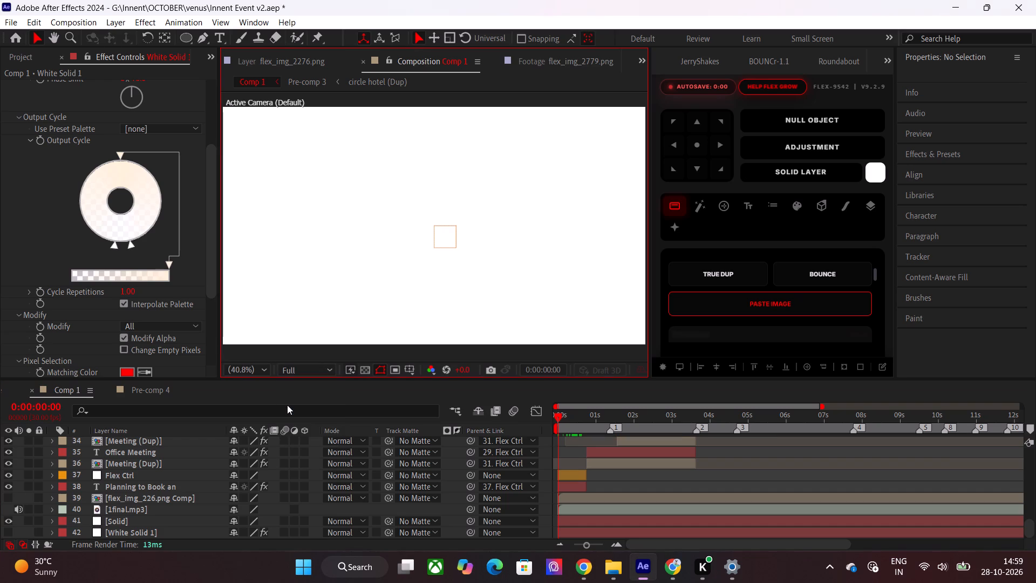
Switch Comp 1 back to the sky background by hiding the Solid layer and making the flex_img_226.png Comp layer visible.
{"action": "scroll", "coordinate": [302, 297], "scroll_direction": "down", "scroll_amount": 1}
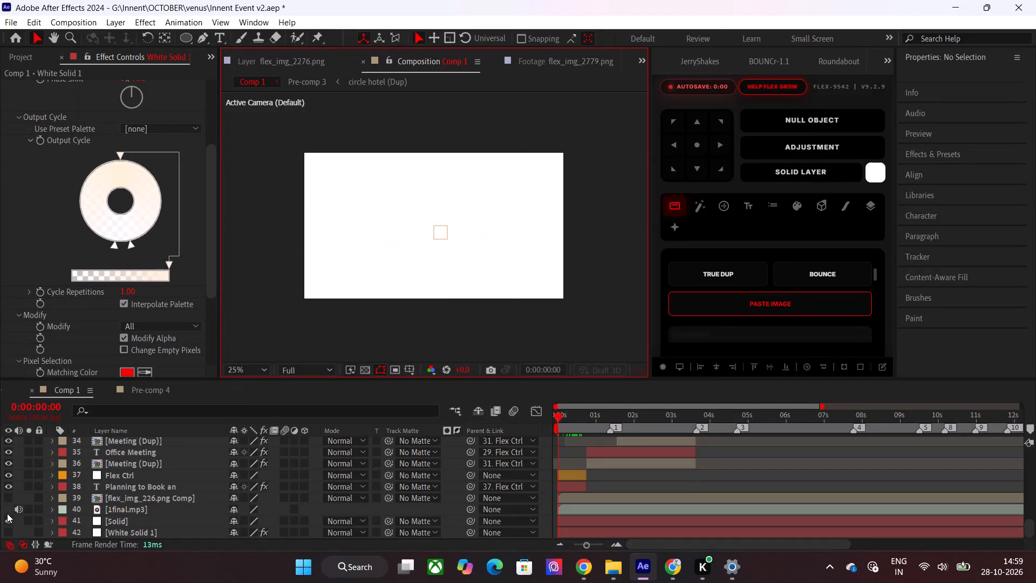
{"action": "left_click", "coordinate": [4, 518]}
{"action": "left_click", "coordinate": [8, 496]}
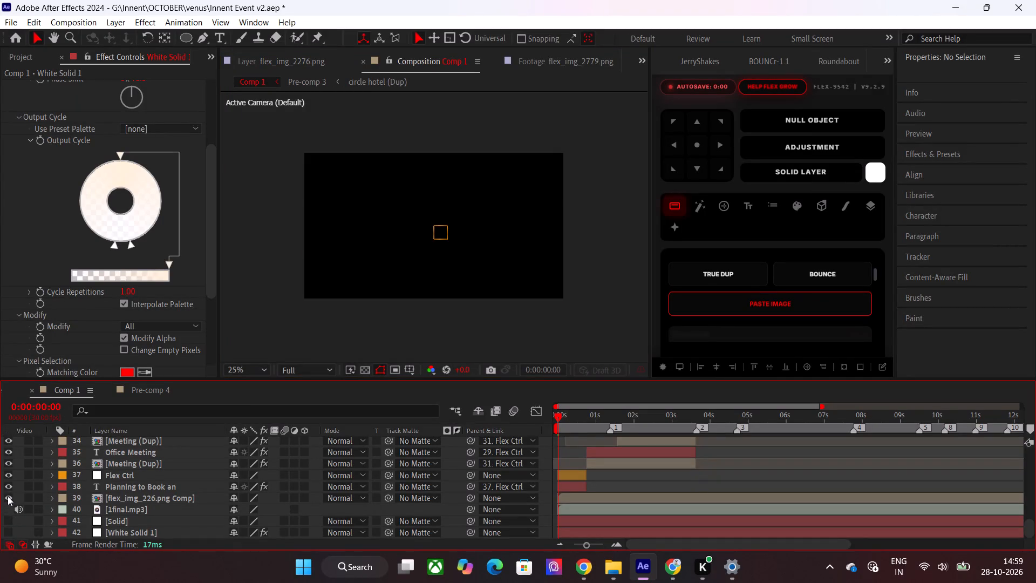
Scrub Comp 1's first 2:12 and preview it from 0:19 with the viewer fitted up to 100%, reviewing text and images against the sky.
{"action": "left_click_drag", "start_coordinate": [564, 422], "coordinate": [573, 421]}
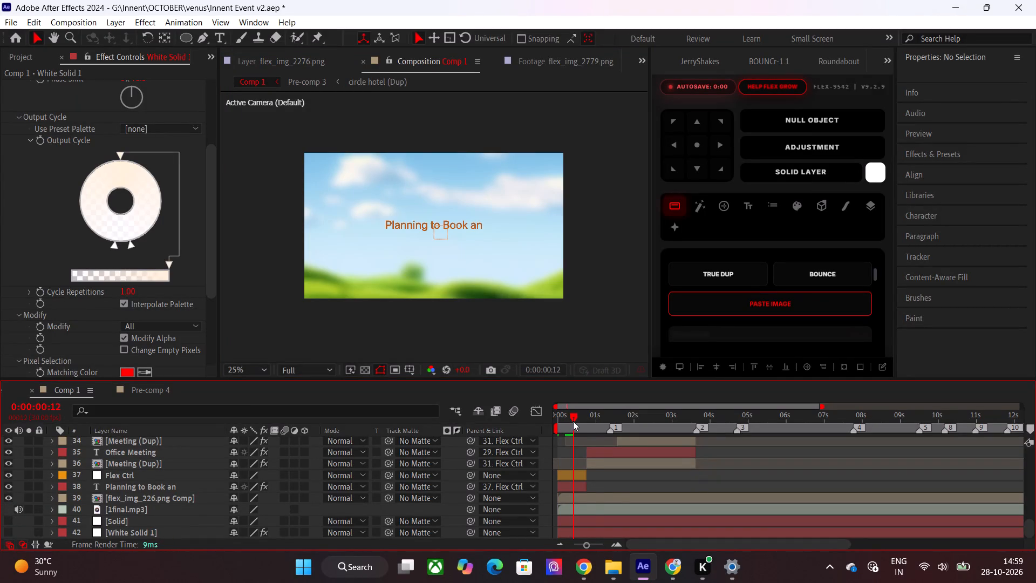
{"action": "left_click_drag", "start_coordinate": [573, 421], "coordinate": [649, 429]}
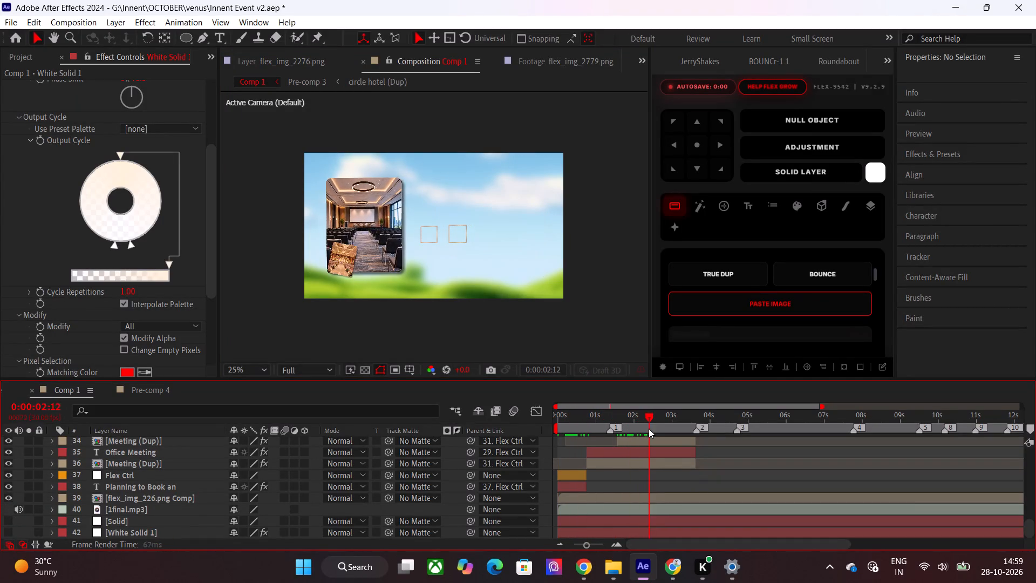
{"action": "left_click_drag", "start_coordinate": [649, 429], "coordinate": [569, 440]}
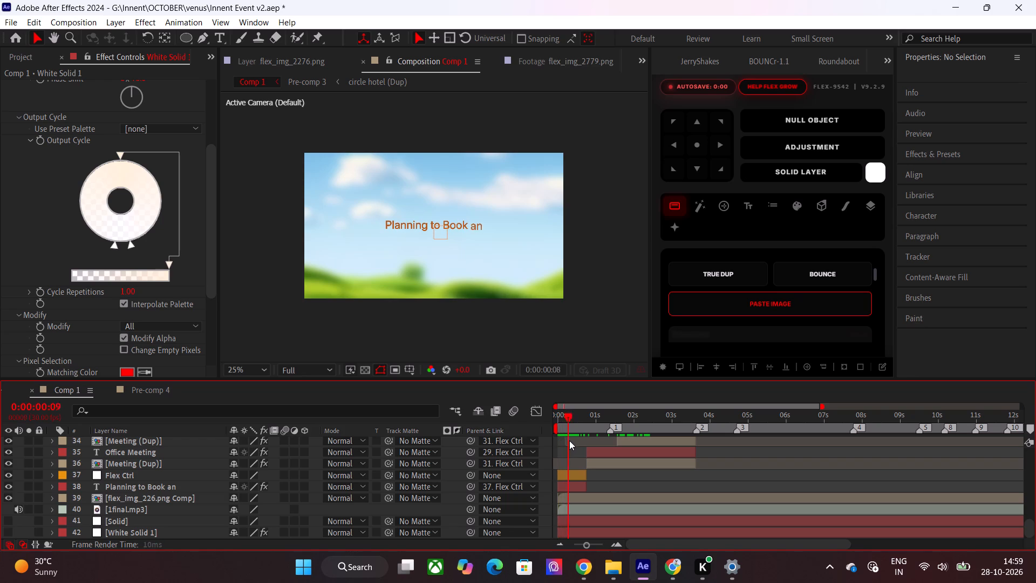
{"action": "left_click_drag", "start_coordinate": [569, 440], "coordinate": [552, 445]}
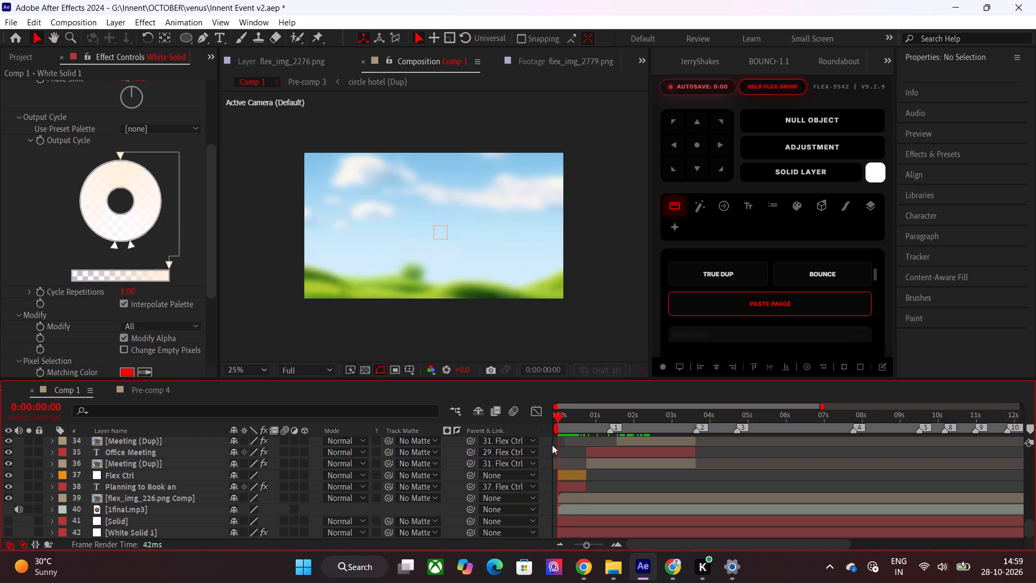
{"action": "left_click_drag", "start_coordinate": [552, 445], "coordinate": [575, 456]}
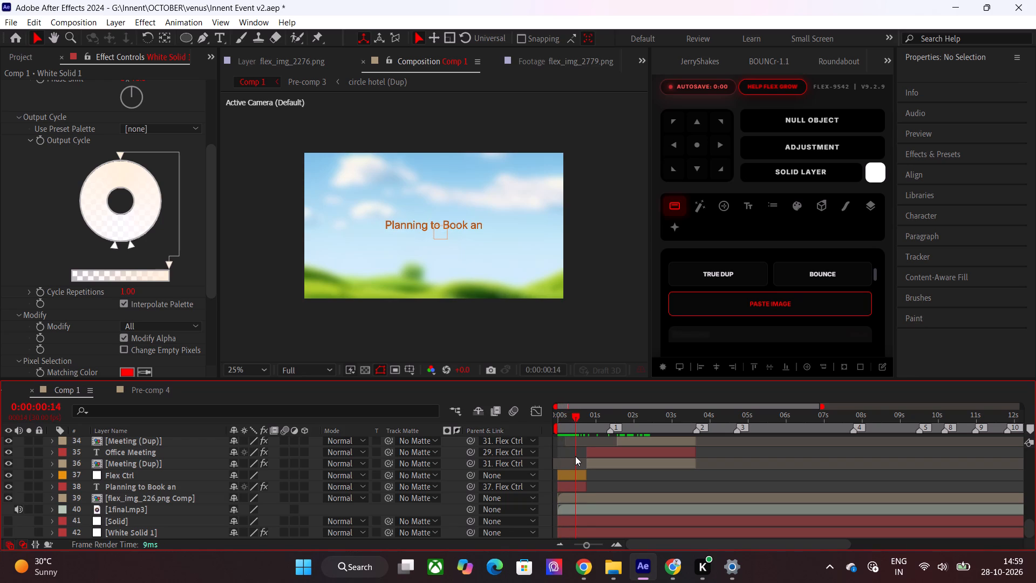
{"action": "left_click_drag", "start_coordinate": [575, 456], "coordinate": [591, 461]}
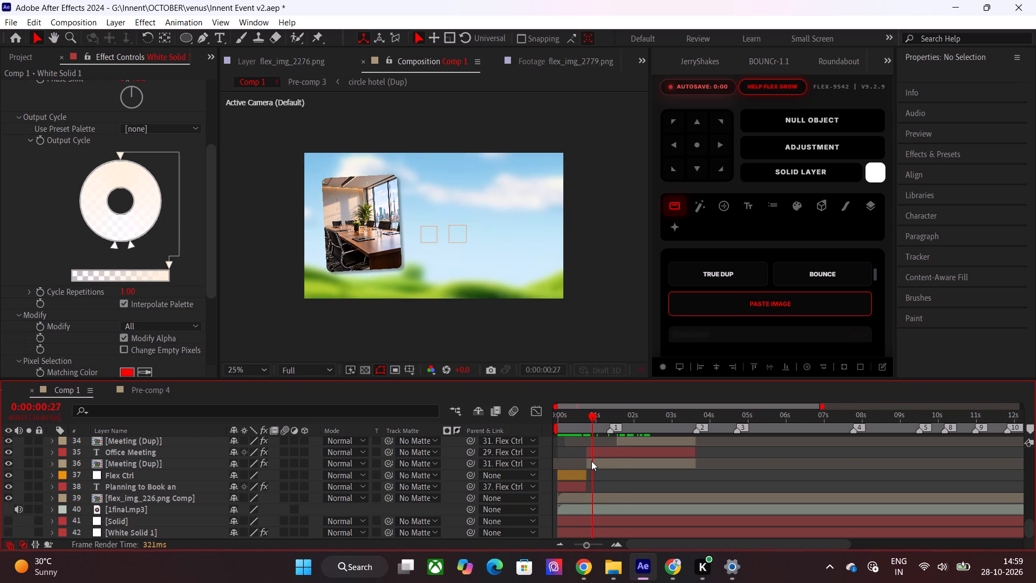
{"action": "left_click_drag", "start_coordinate": [591, 461], "coordinate": [604, 462]}
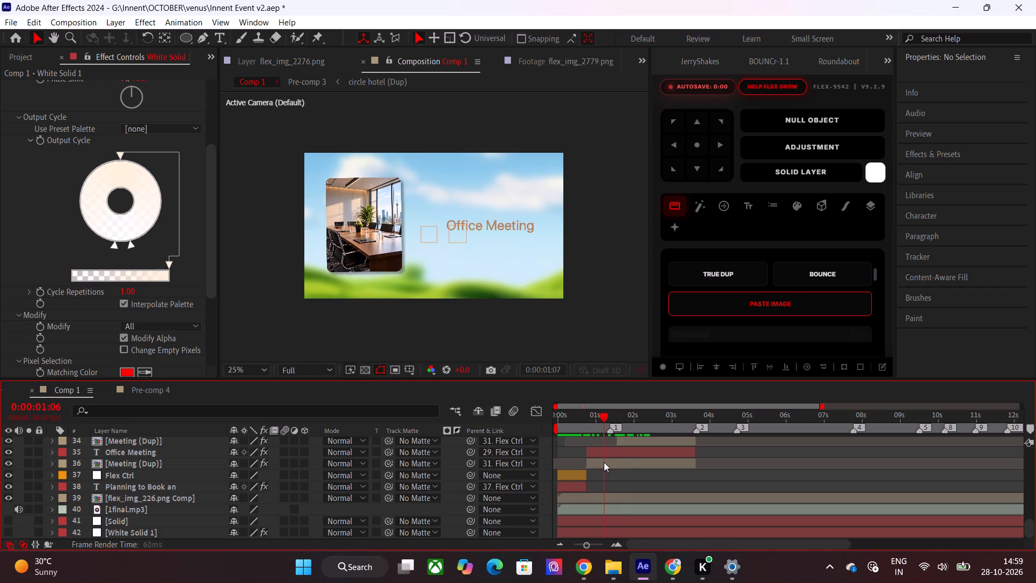
{"action": "left_click_drag", "start_coordinate": [604, 462], "coordinate": [582, 473]}
{"action": "key", "text": "space"}
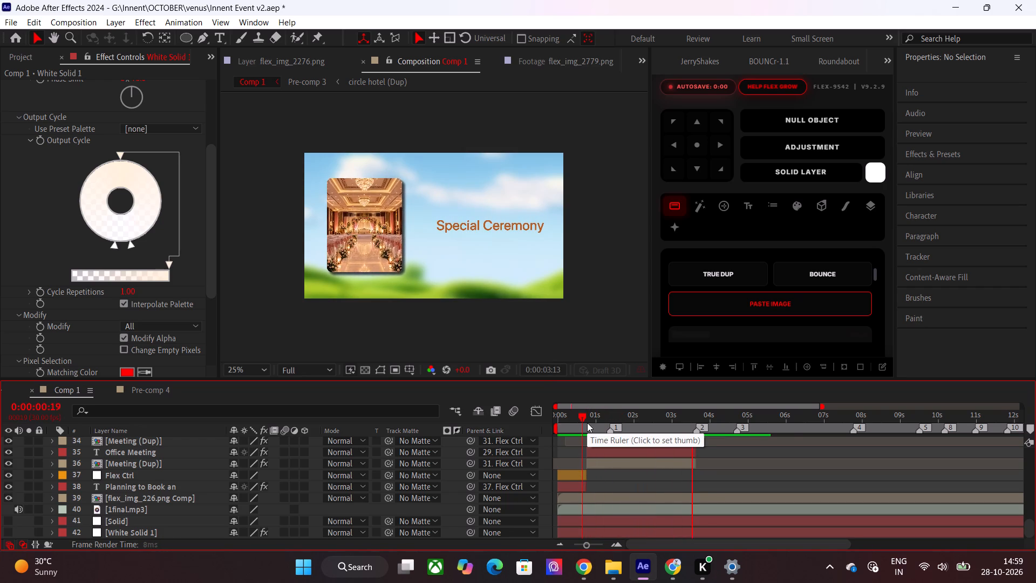
{"action": "left_click", "coordinate": [244, 368]}
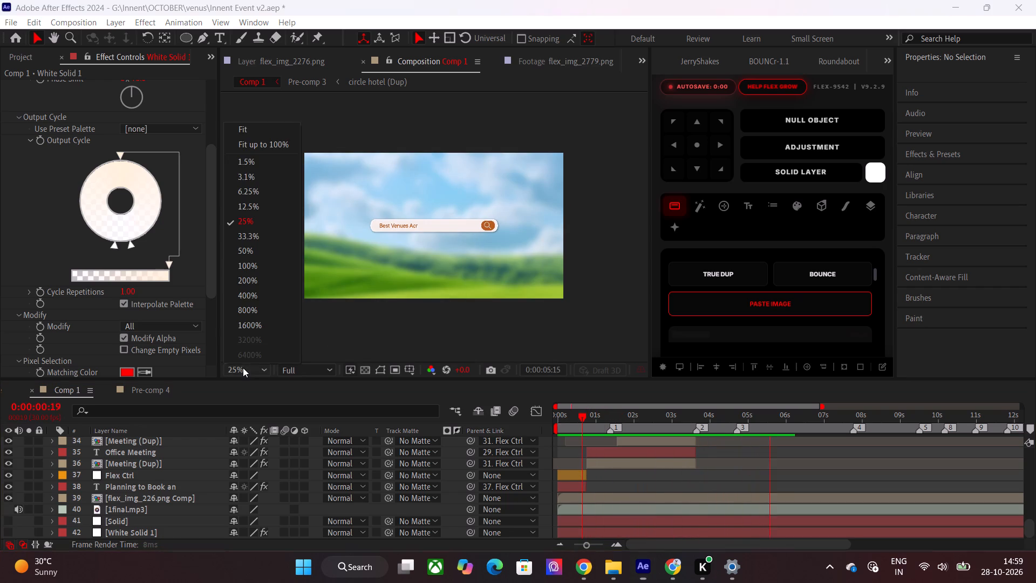
{"action": "left_click", "coordinate": [251, 145]}
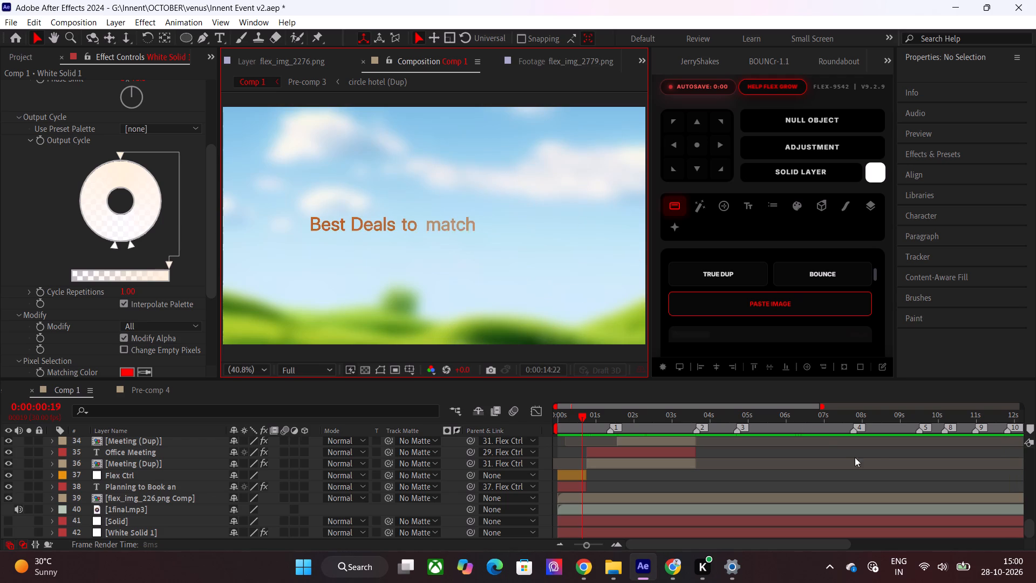
Preview Comp 1 from its first frame, examining the opening scenes, and return to the start.
{"action": "left_click_drag", "start_coordinate": [584, 418], "coordinate": [546, 418]}
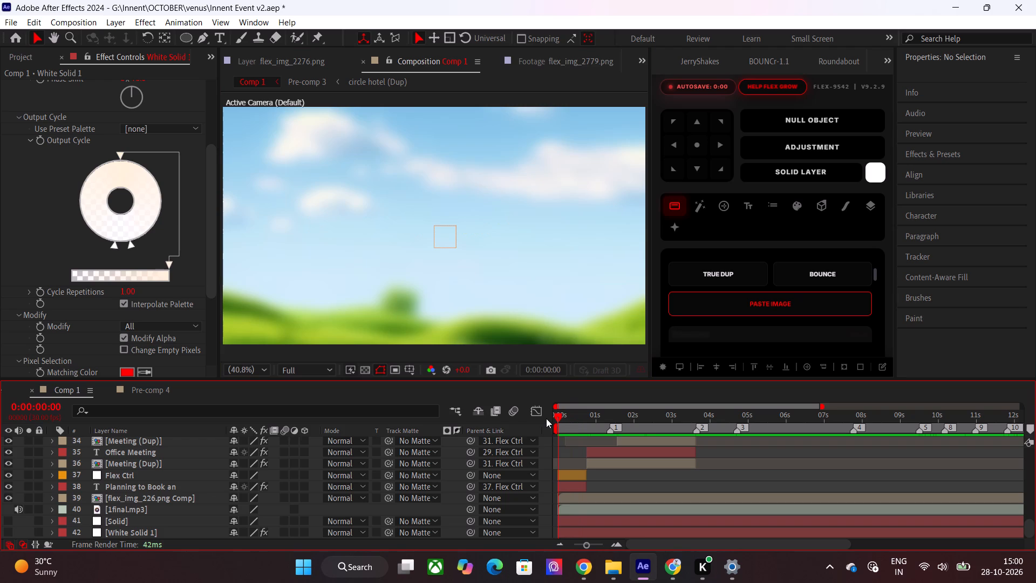
{"action": "key", "text": "space"}
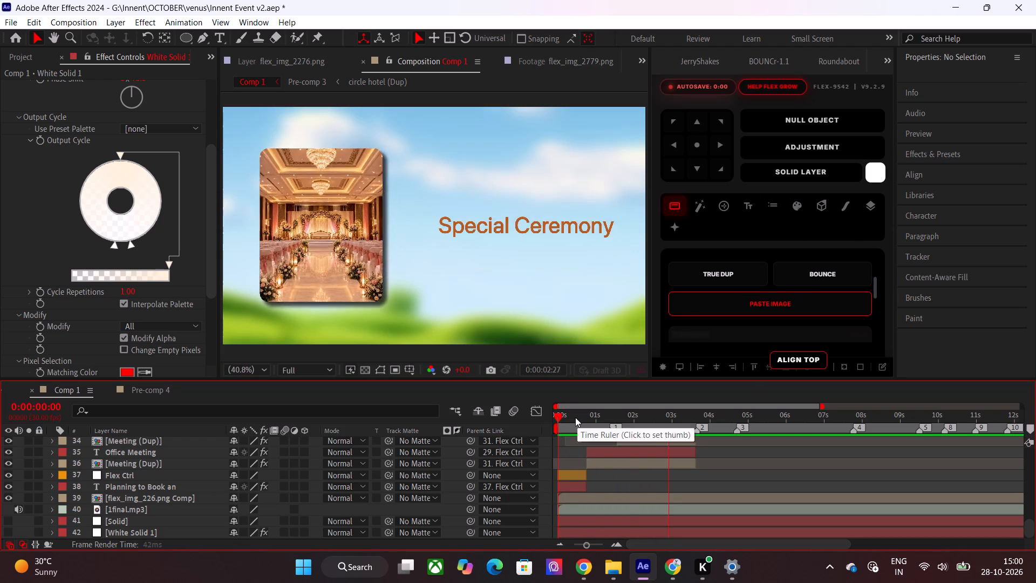
{"action": "left_click_drag", "start_coordinate": [575, 417], "coordinate": [474, 413]}
Set the system volume to 78.
{"action": "left_click", "coordinate": [912, 565]}
{"action": "left_click", "coordinate": [934, 566]}
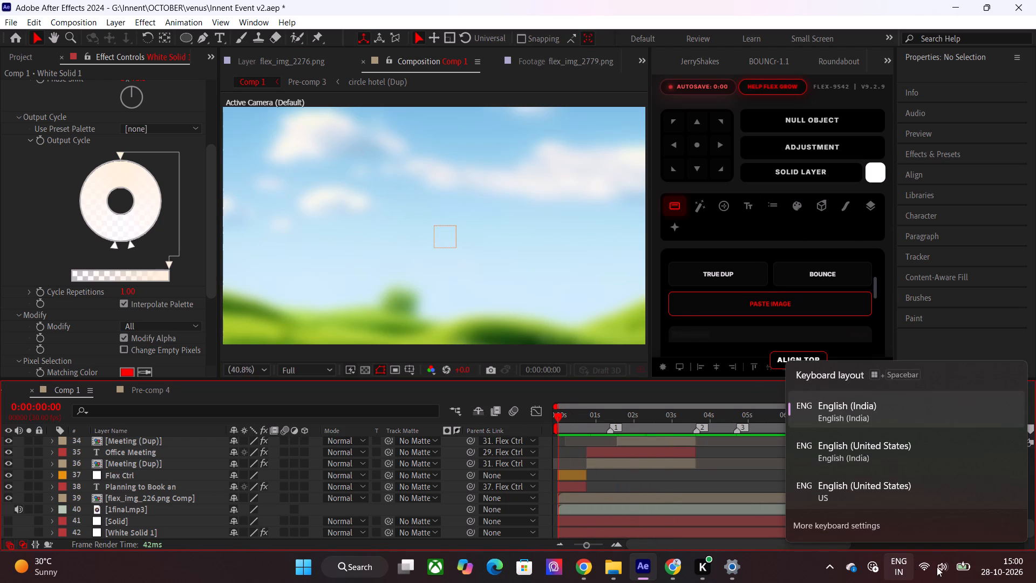
{"action": "left_click", "coordinate": [937, 567]}
{"action": "left_click", "coordinate": [937, 577]}
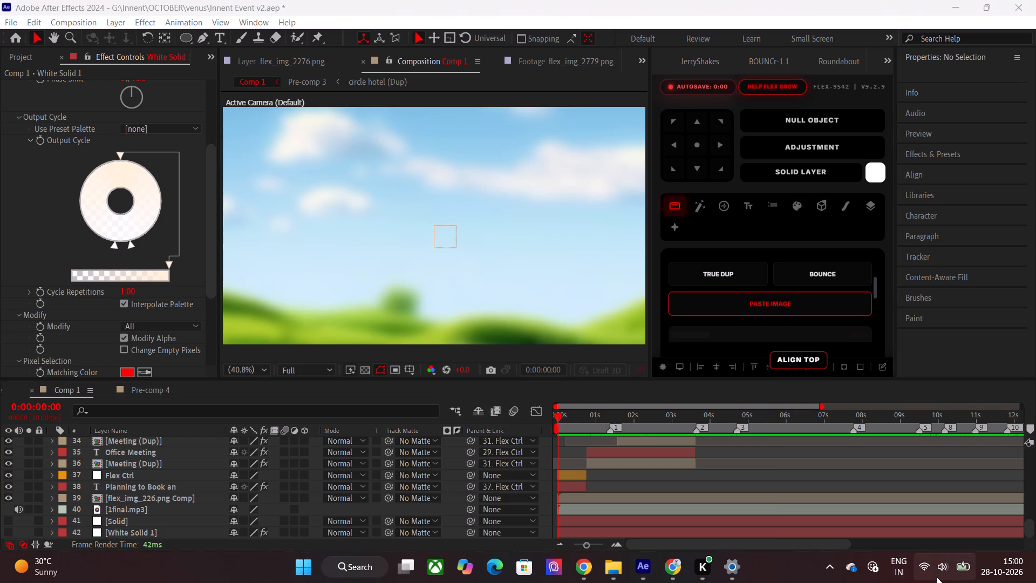
{"action": "double_click", "coordinate": [938, 569]}
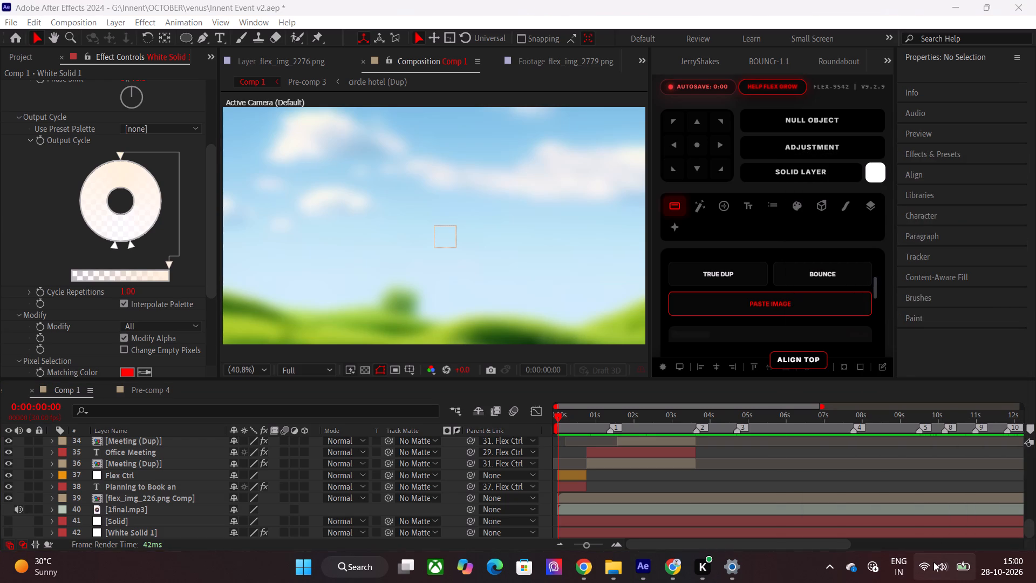
{"action": "left_click", "coordinate": [936, 564]}
{"action": "left_click_drag", "start_coordinate": [936, 491], "coordinate": [949, 490]}
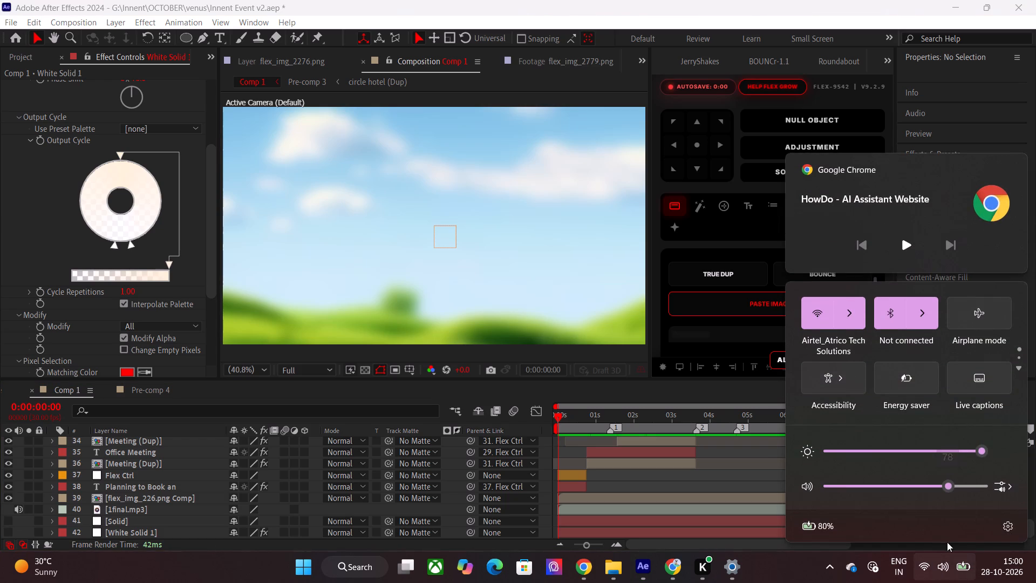
{"action": "left_click", "coordinate": [947, 542]}
{"action": "left_click", "coordinate": [927, 574]}
Preview Comp 1 from the start, and scrub from about 7:03 to 18:06, examining the scenes against the sky background.
{"action": "left_click_drag", "start_coordinate": [581, 425], "coordinate": [513, 419]}
{"action": "key", "text": "space"}
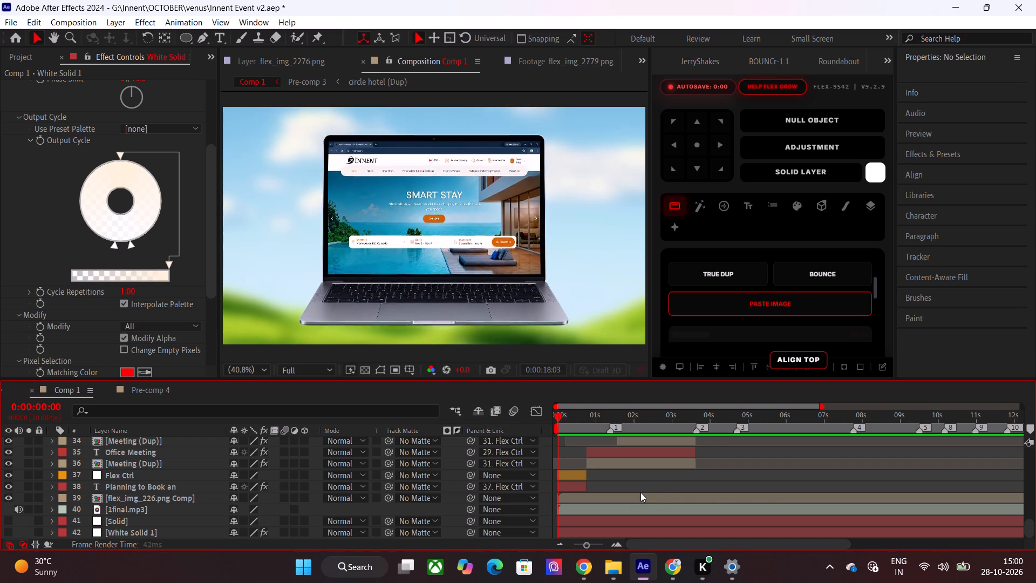
{"action": "left_click_drag", "start_coordinate": [819, 430], "coordinate": [828, 430]}
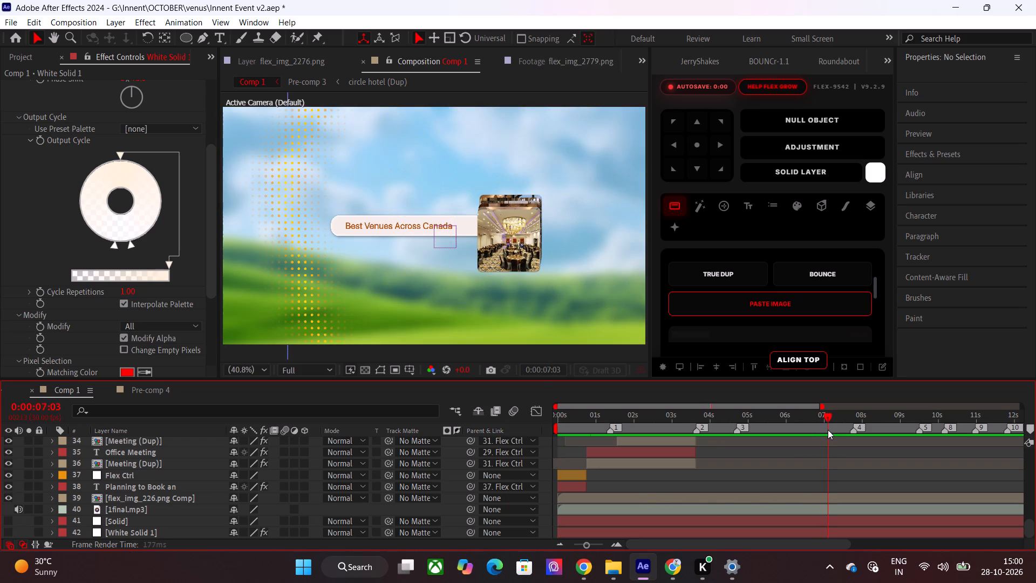
{"action": "left_click_drag", "start_coordinate": [828, 430], "coordinate": [843, 430]}
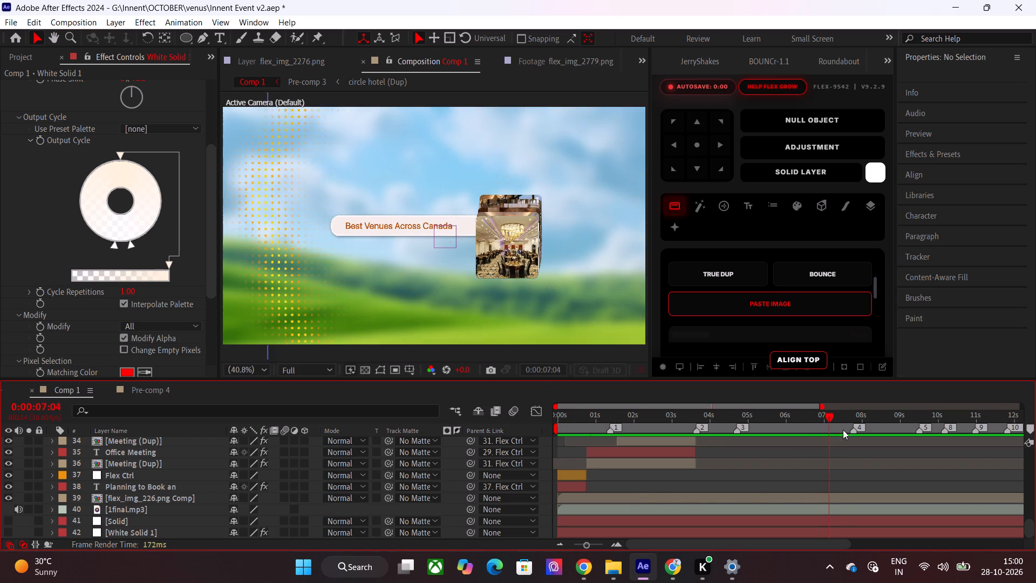
{"action": "left_click_drag", "start_coordinate": [843, 430], "coordinate": [898, 436]}
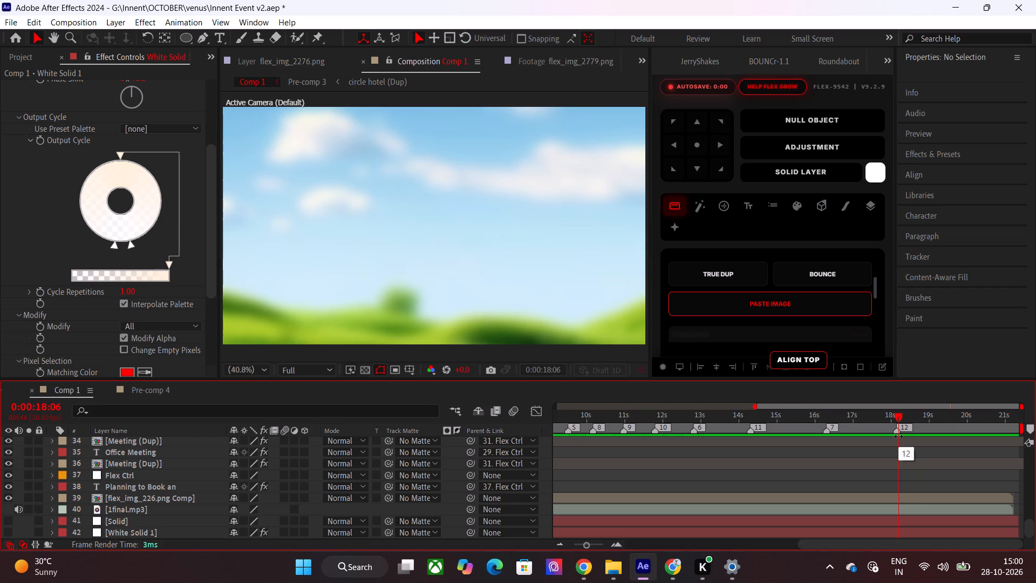